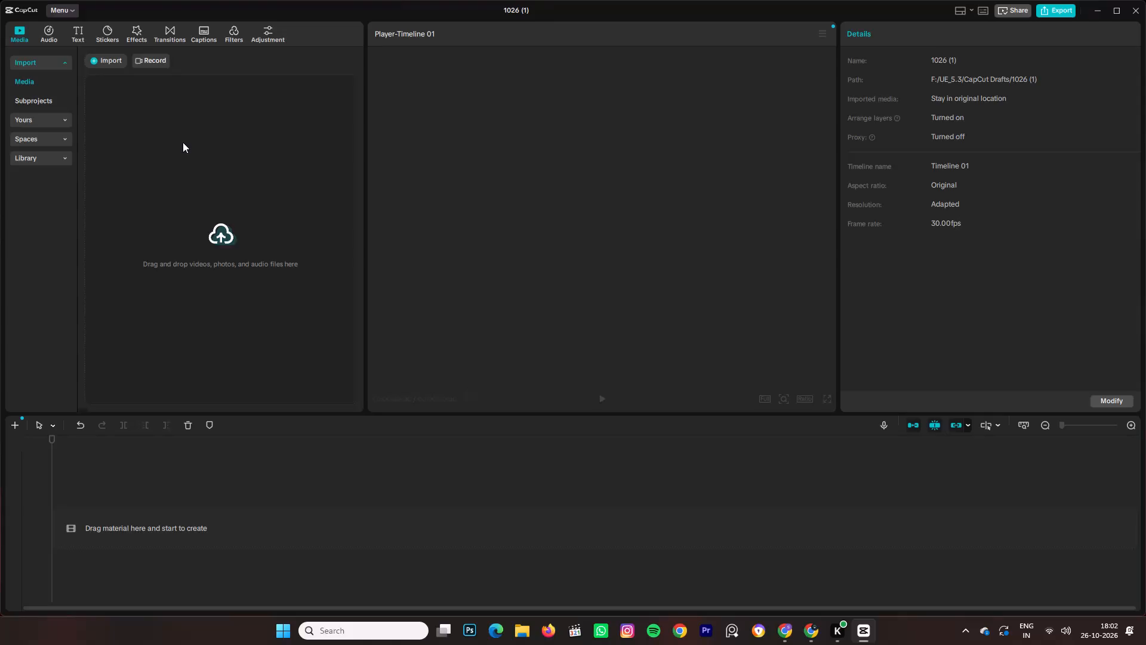
Import the video "Untitled video - Made with Clipchamp (2).mp4" from the Downloads folder into the project media.
scroll(416, 243, "down", 5)
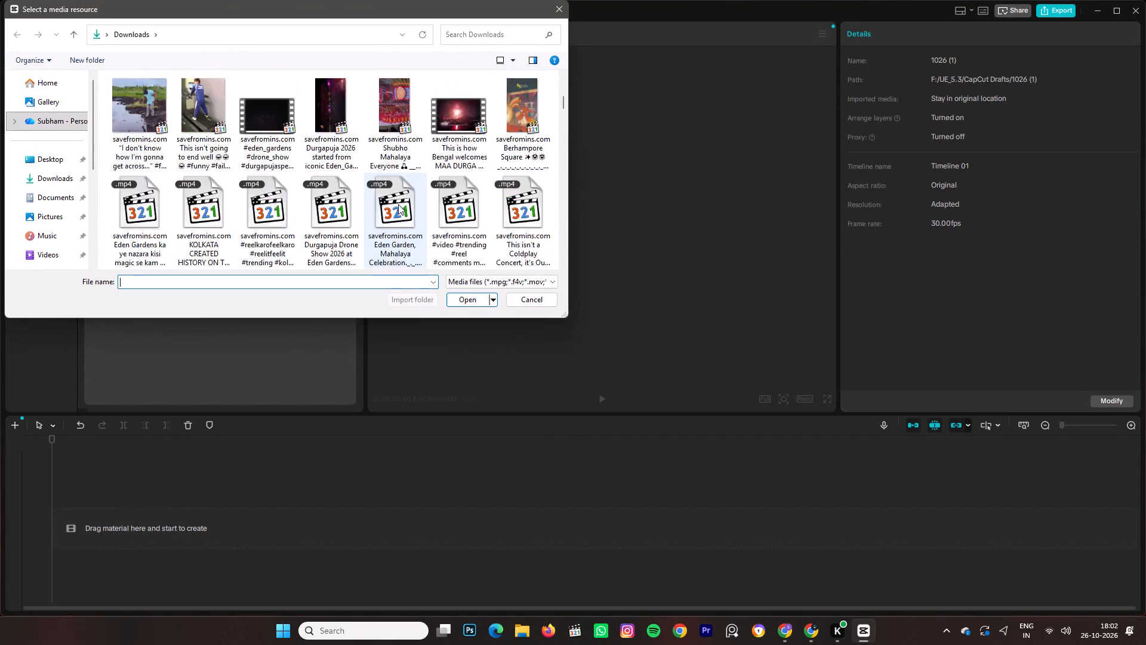
scroll(397, 201, "down", 9)
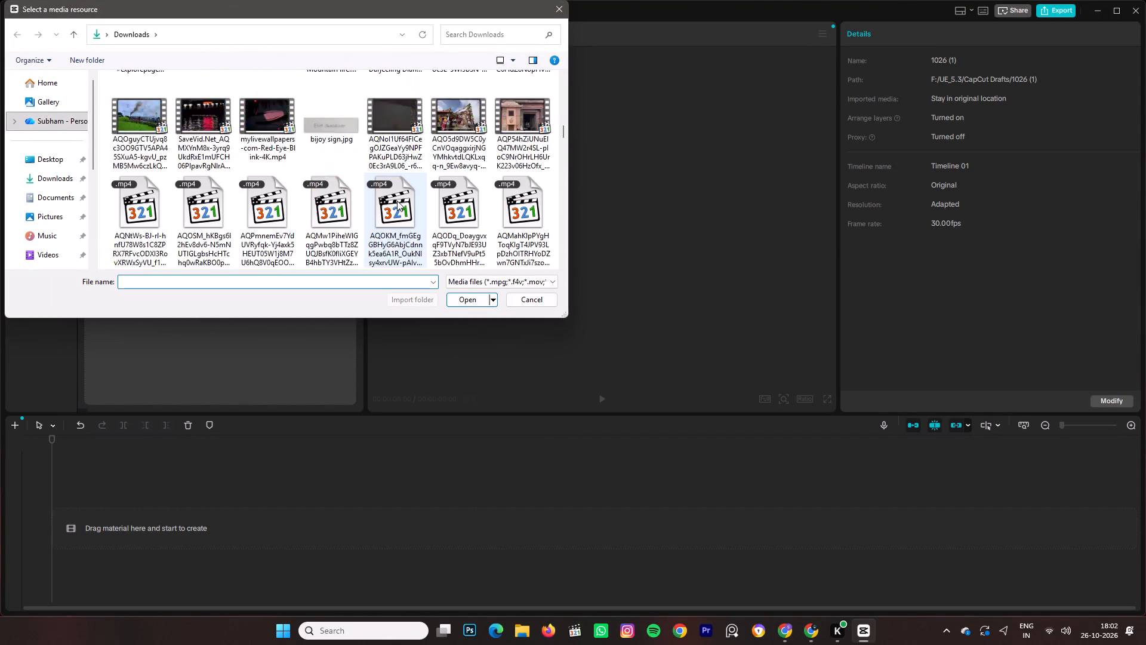
scroll(397, 201, "down", 10)
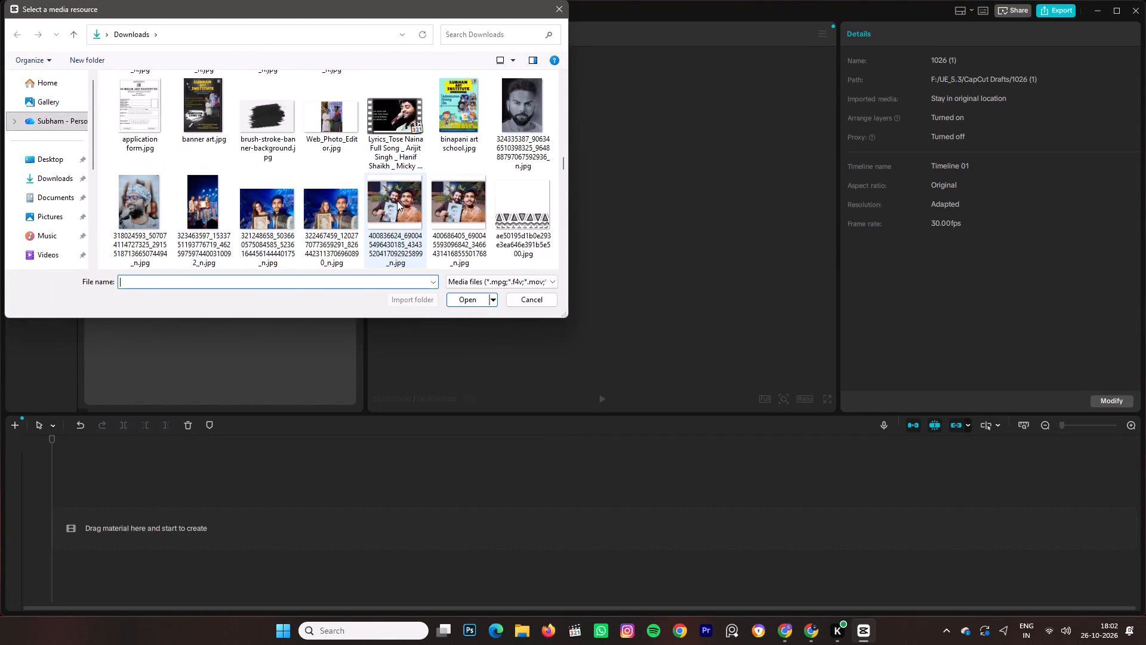
scroll(397, 201, "down", 12)
scroll(397, 192, "up", 3)
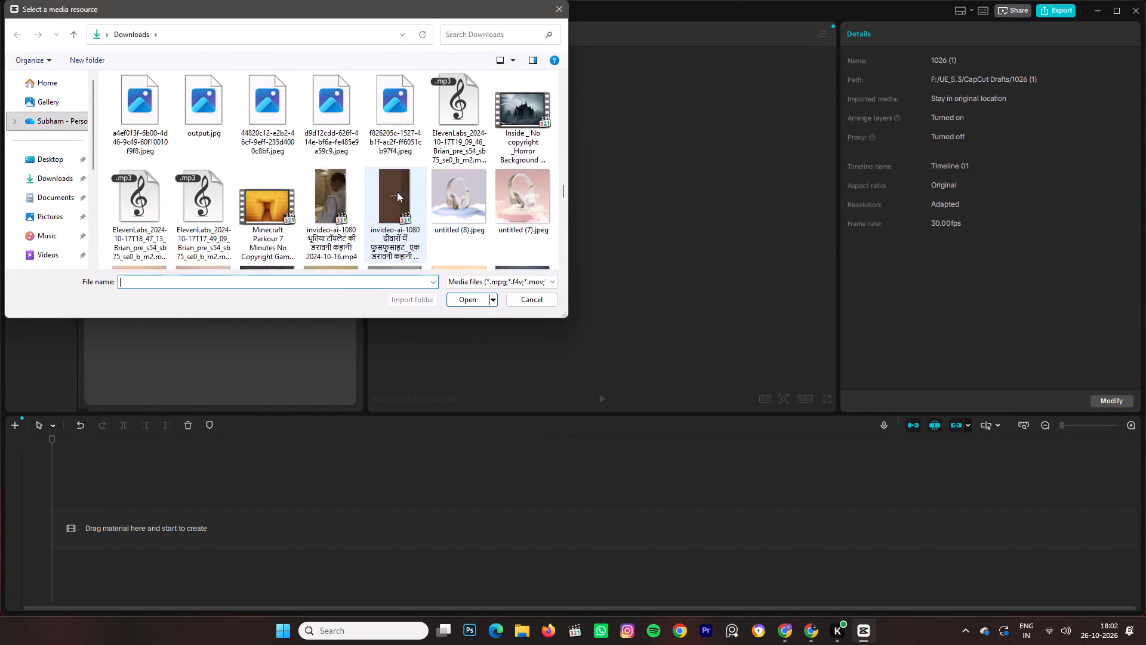
scroll(397, 192, "up", 1)
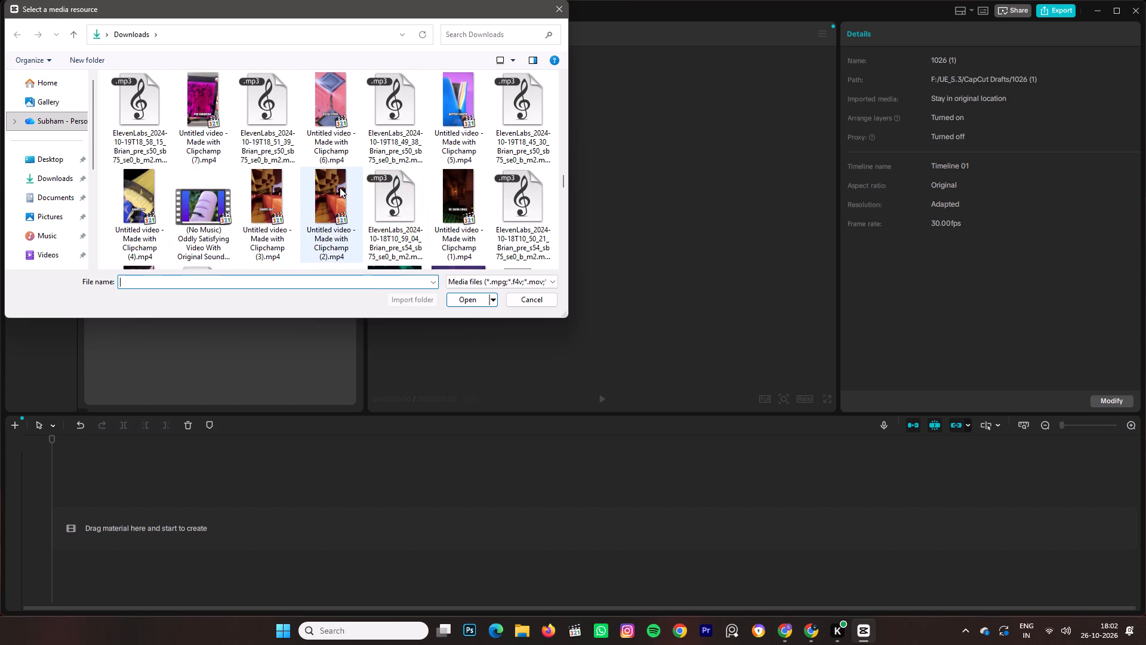
scroll(340, 188, "down", 1)
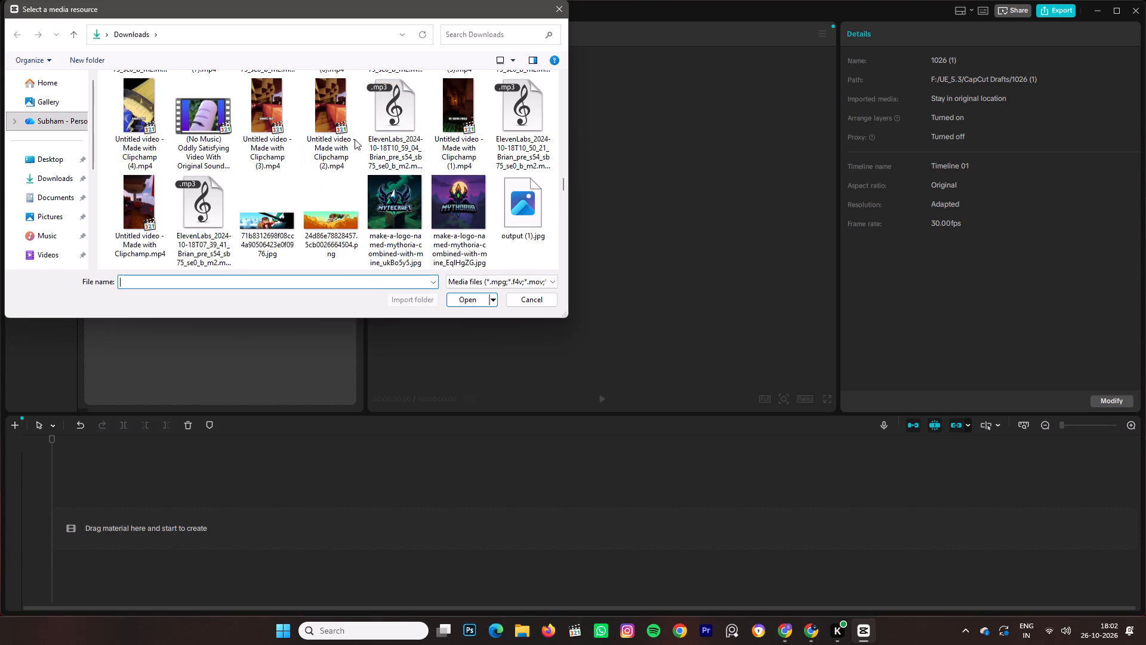
left_click(350, 138)
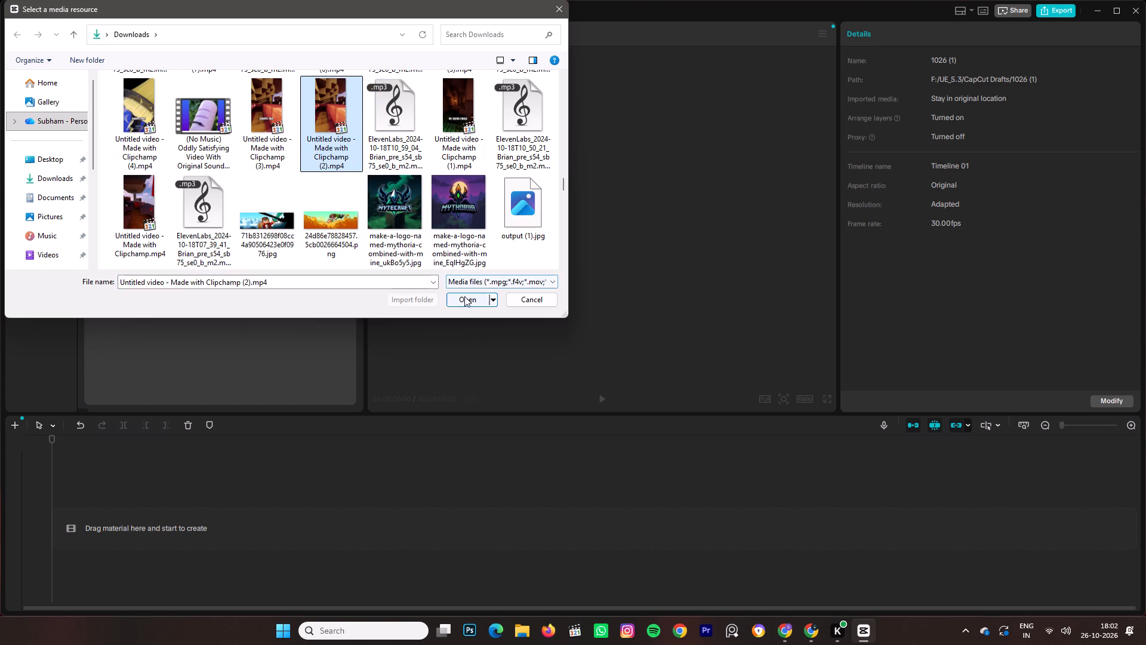
left_click(464, 296)
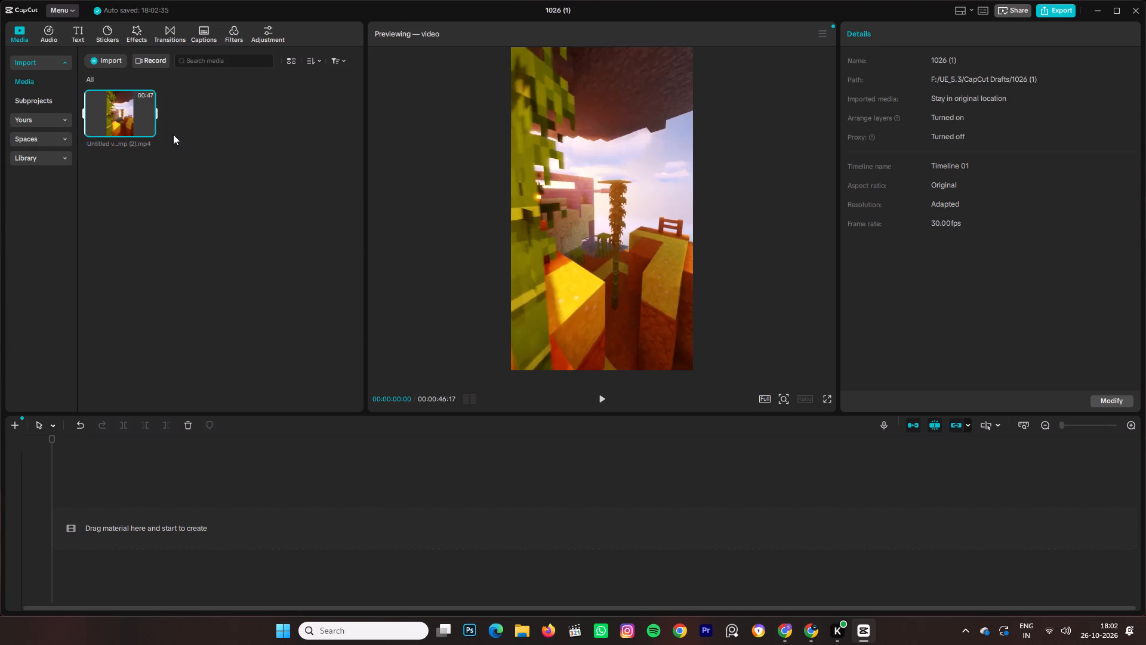
Import the video "Untitled video - Made with Clipchamp.mp4" from the Downloads folder into the project media.
left_click(93, 56)
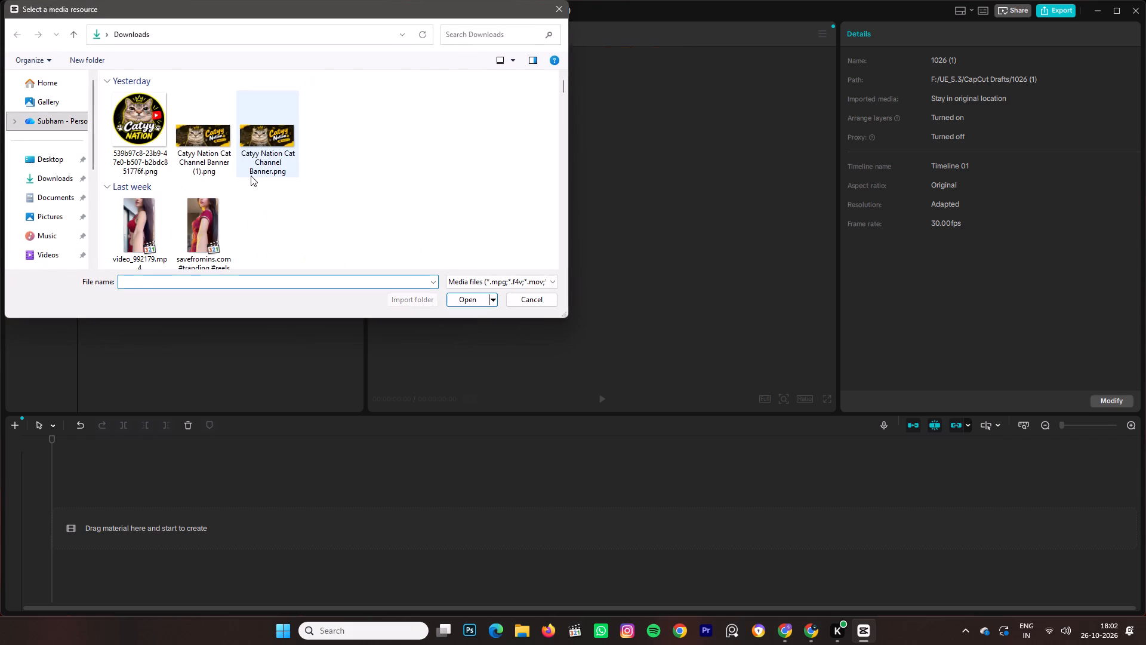
scroll(248, 176, "down", 17)
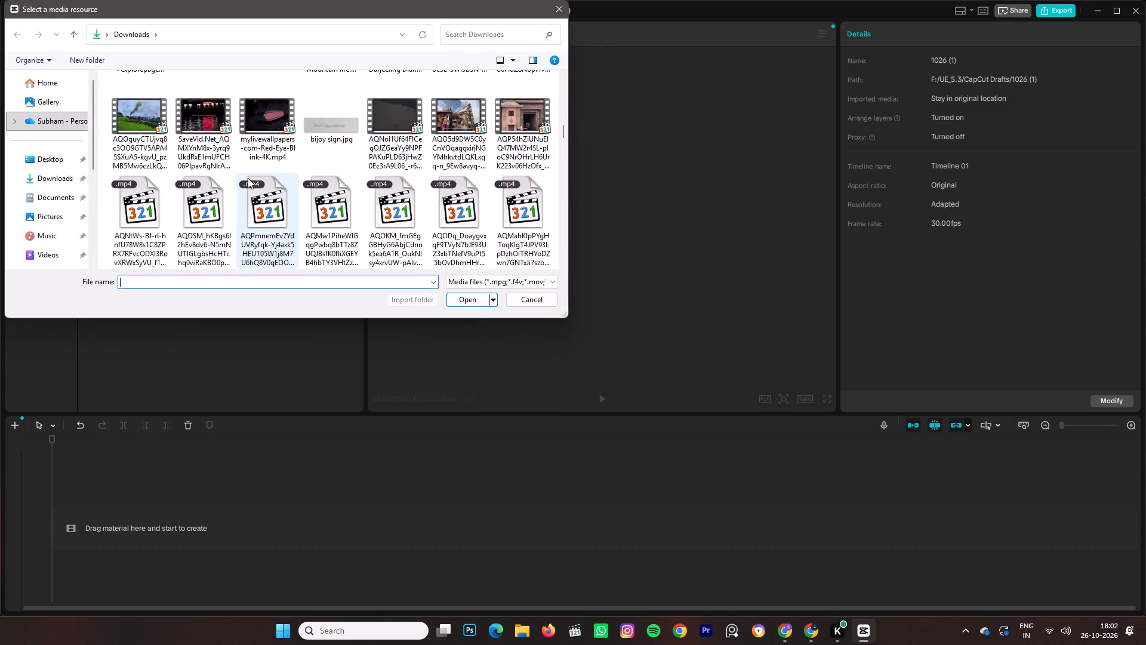
scroll(248, 178, "down", 5)
scroll(400, 178, "down", 3)
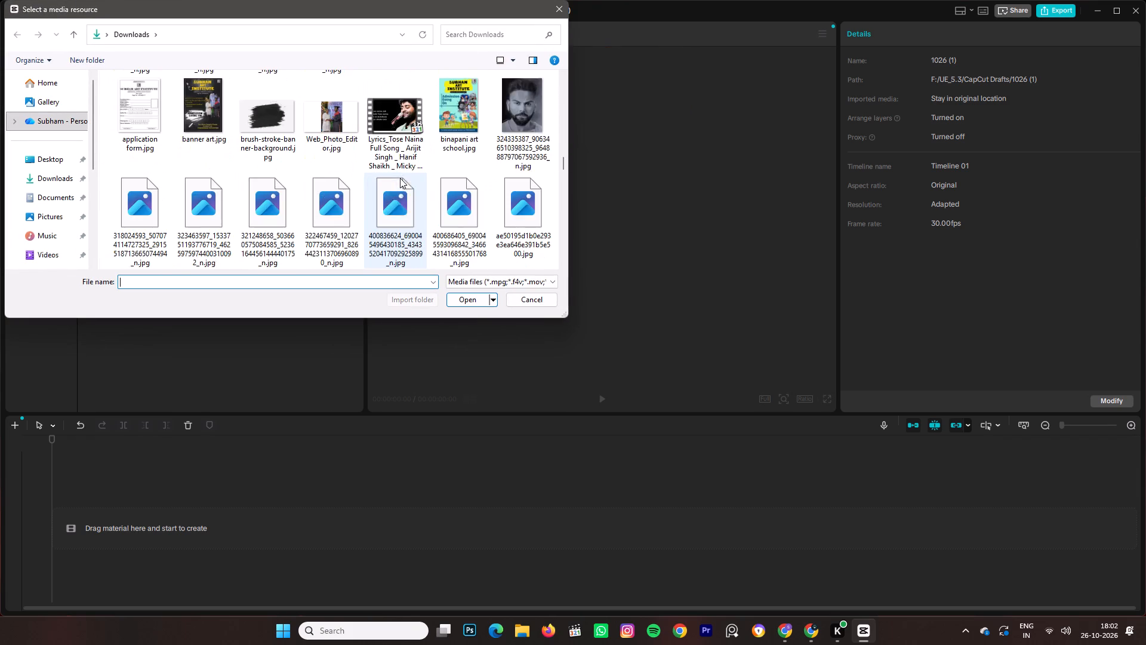
scroll(400, 178, "down", 18)
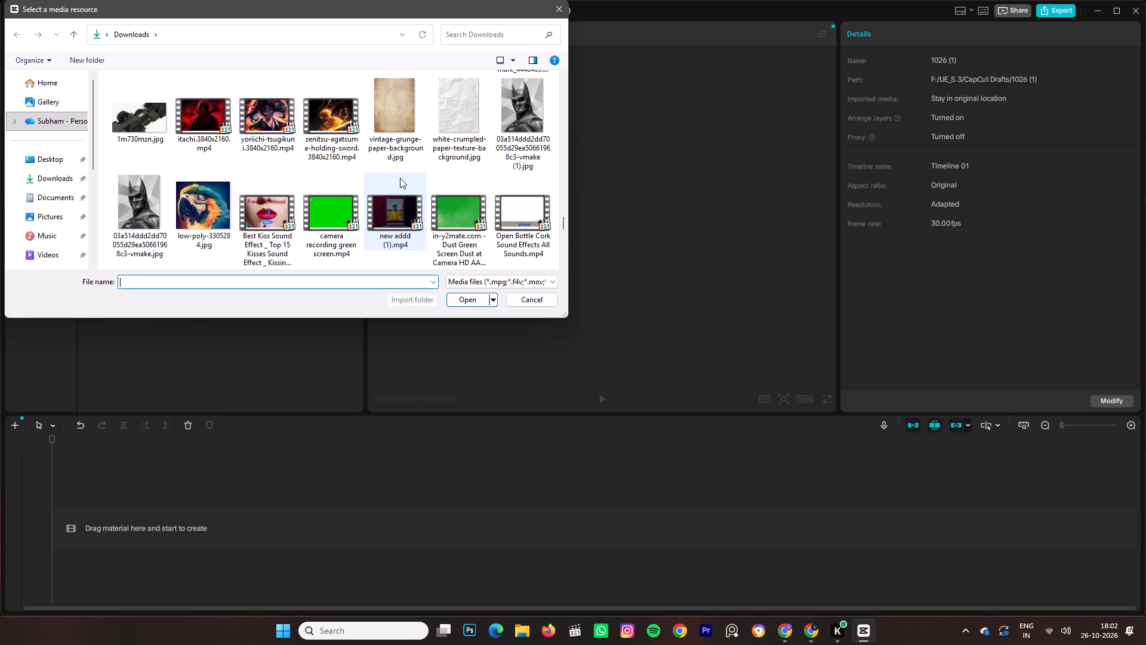
scroll(400, 178, "up", 12)
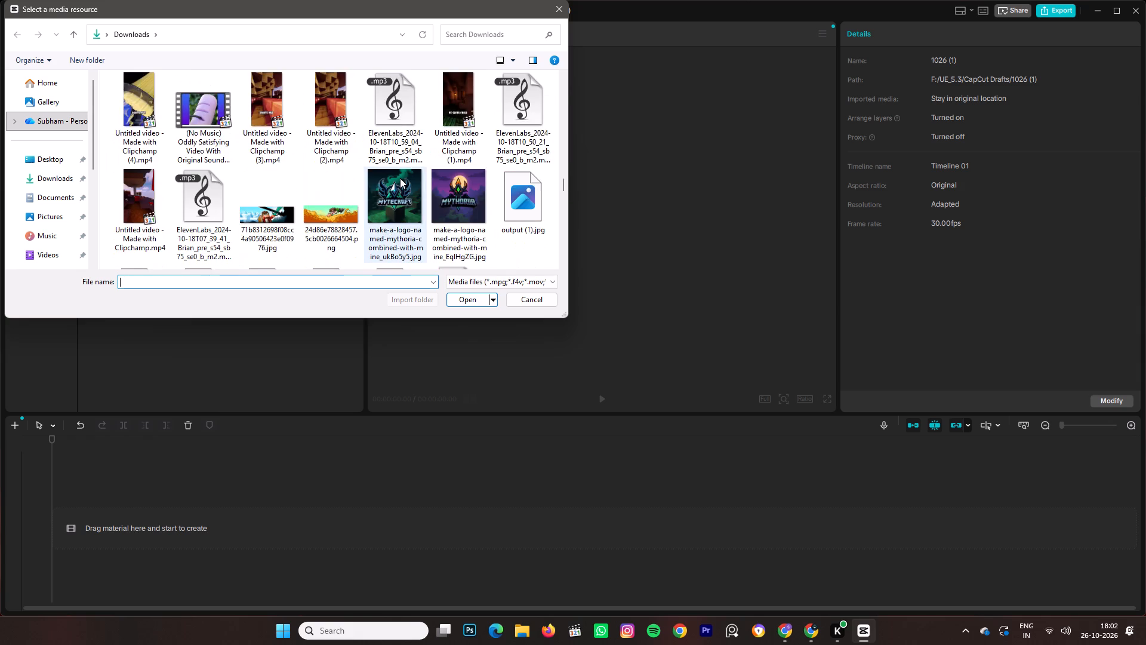
scroll(400, 178, "up", 3)
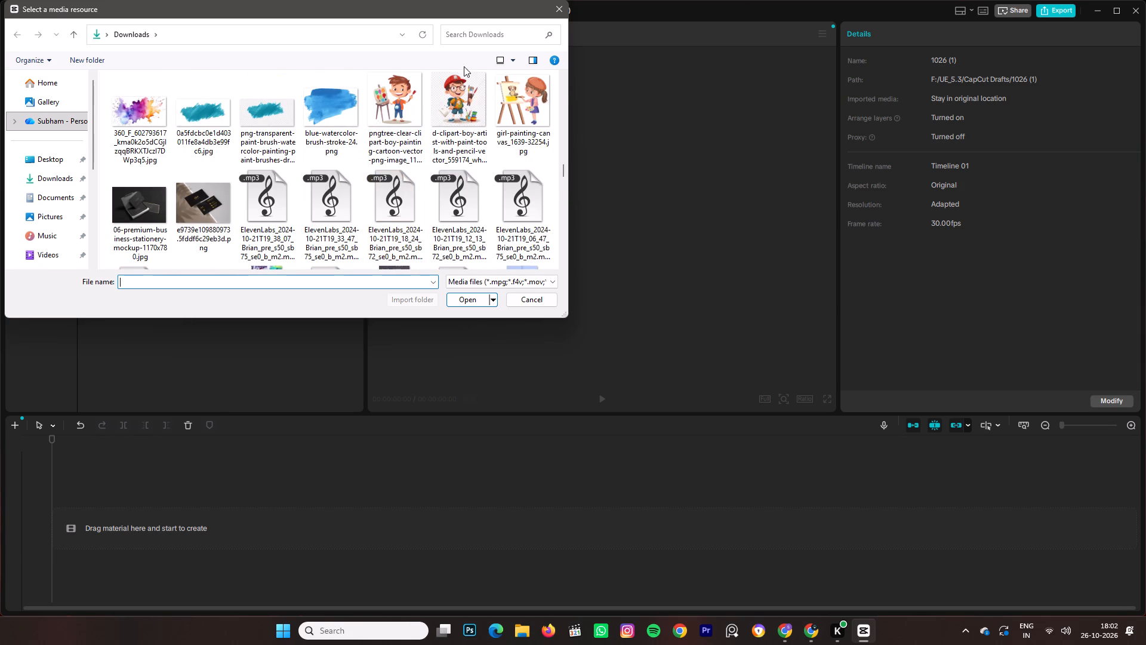
scroll(352, 81, "up", 6)
scroll(436, 197, "up", 5)
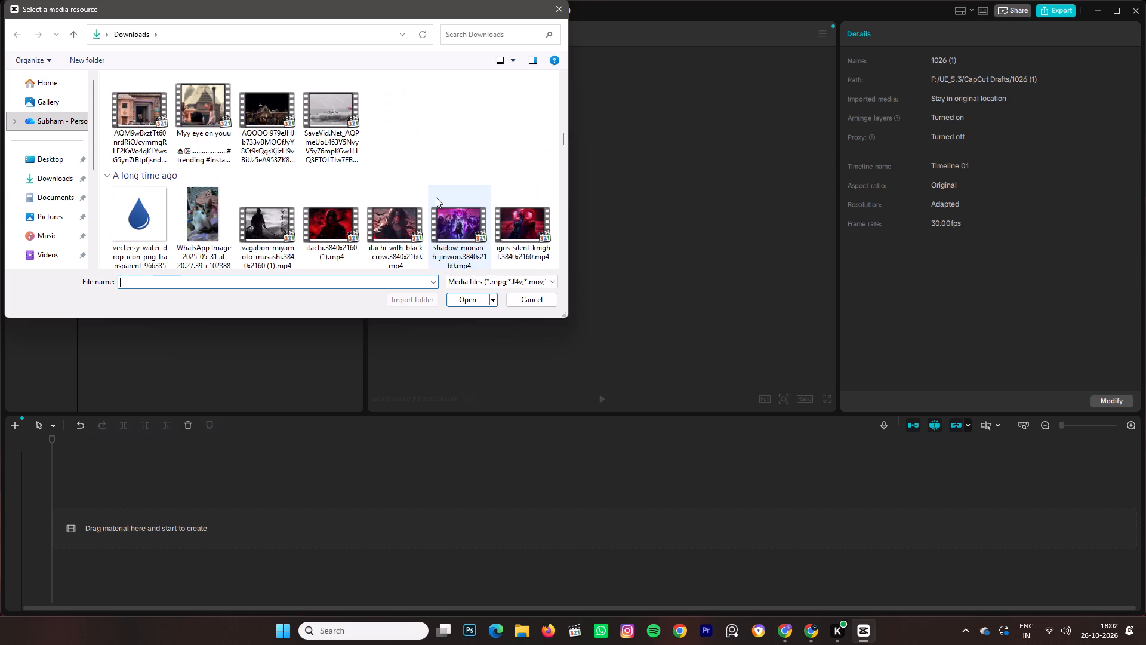
scroll(436, 197, "up", 11)
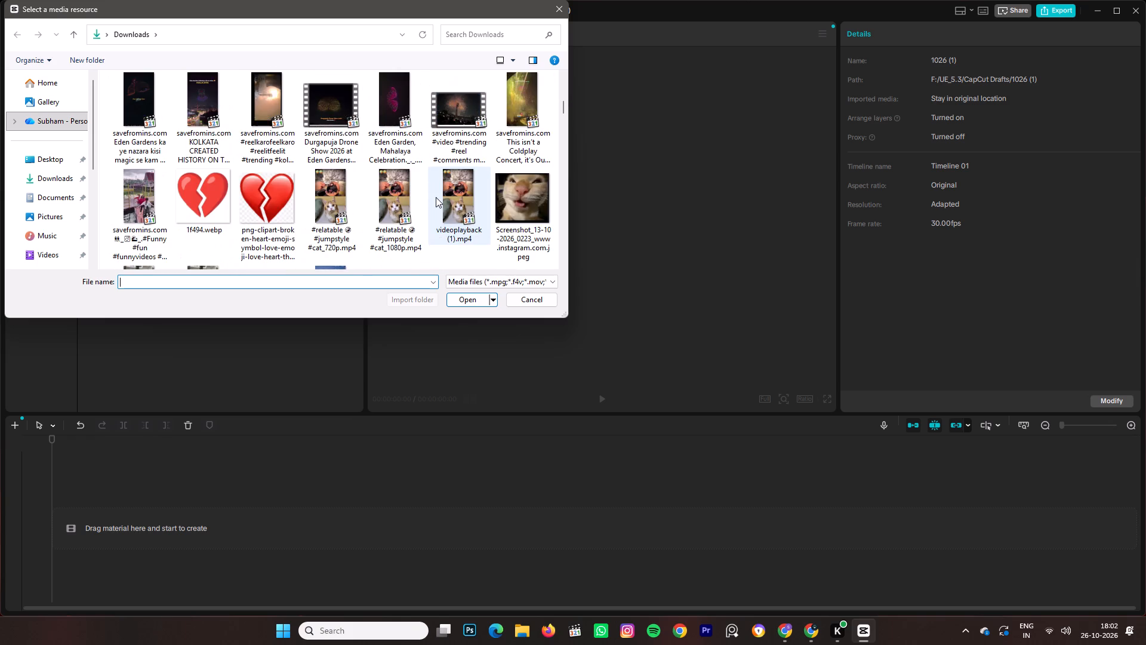
scroll(436, 197, "up", 3)
scroll(436, 197, "down", 18)
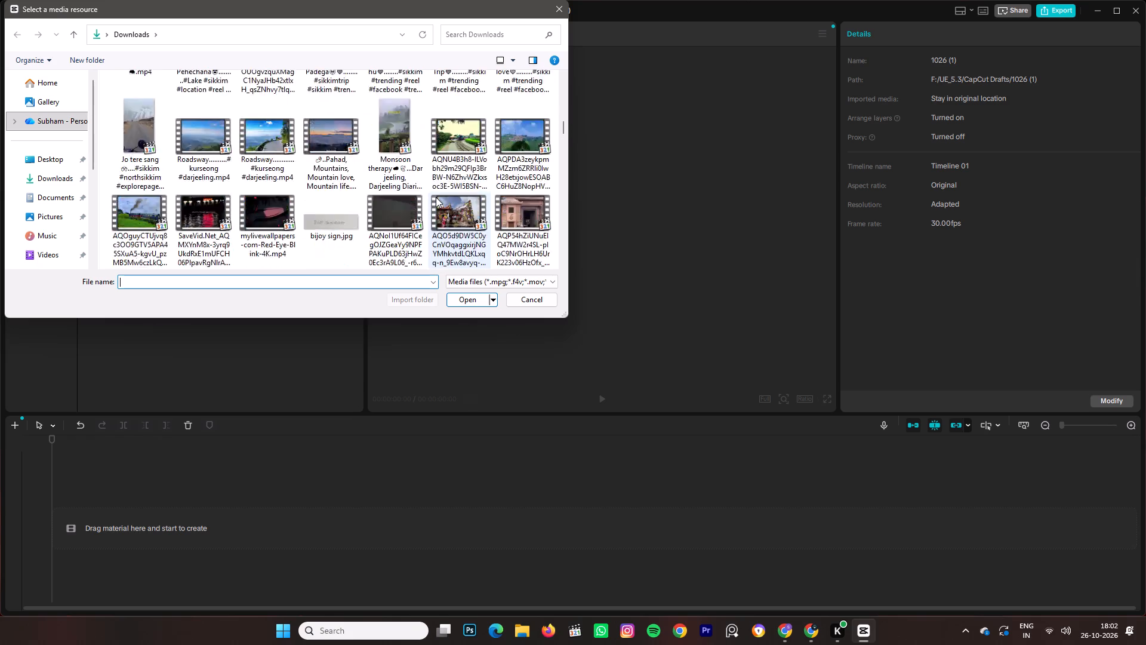
scroll(436, 197, "down", 12)
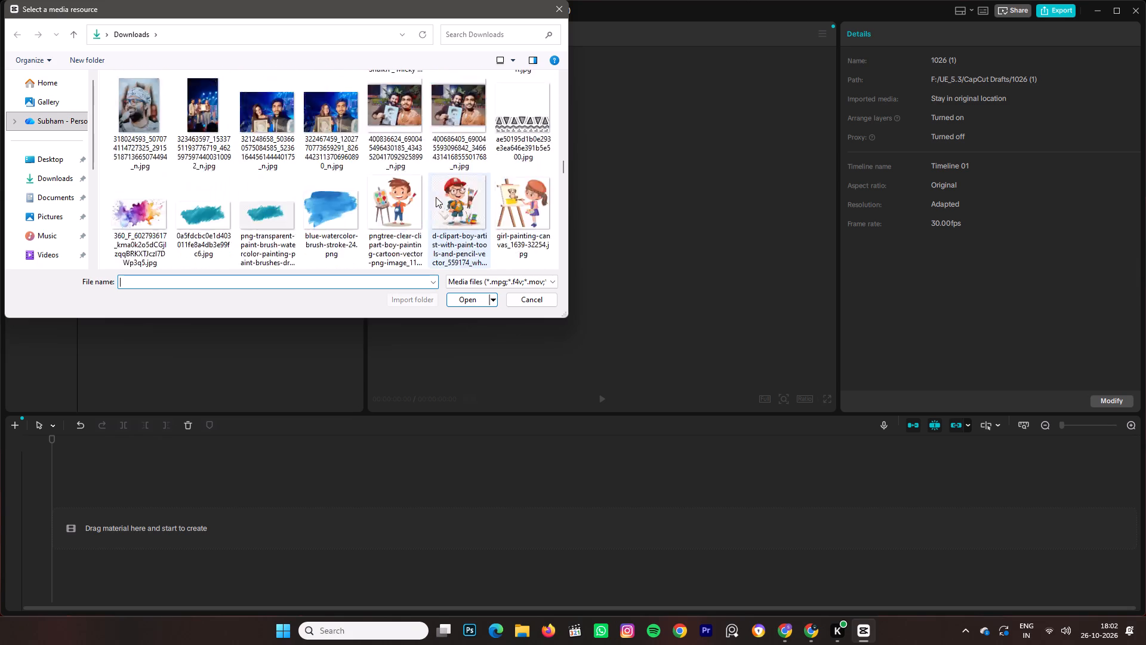
scroll(387, 175, "down", 3)
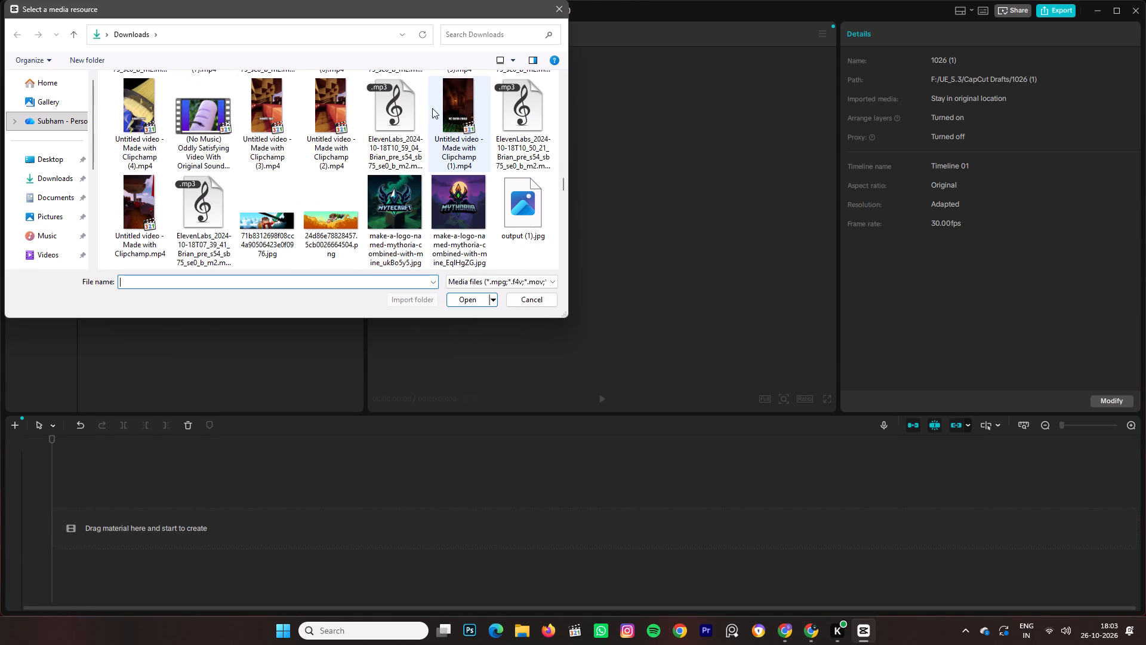
left_click(152, 199)
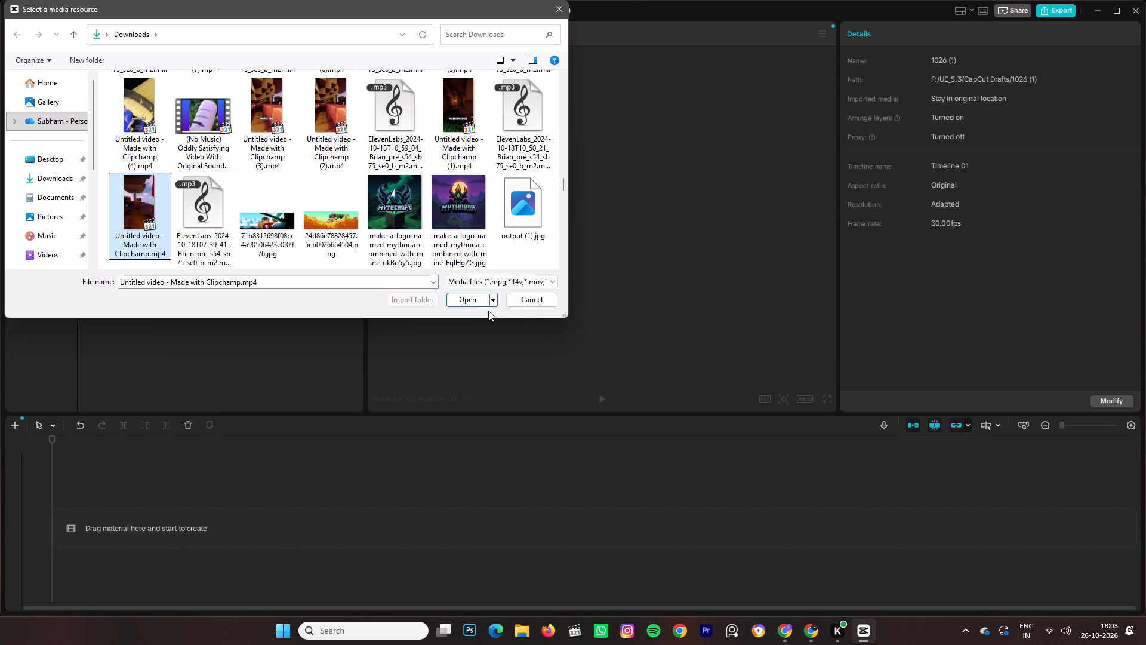
left_click(470, 297)
scroll(586, 279, "down", 7)
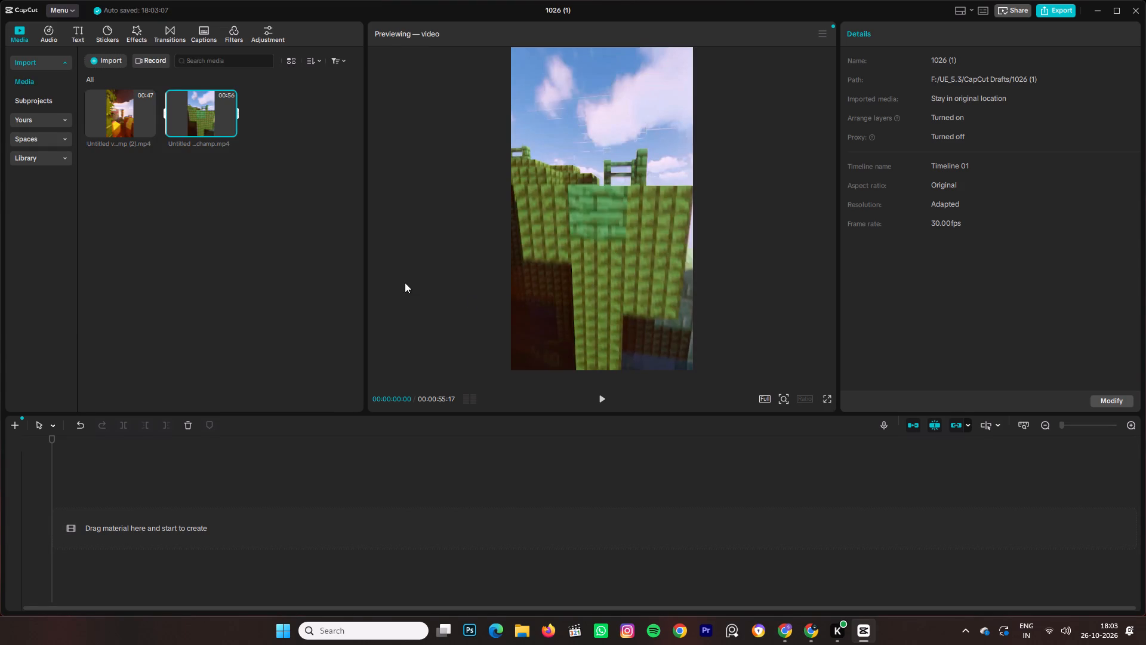
Place "Untitled video - Made with Clipchamp.mp4" at the start of the timeline and "Untitled video - Made with Clipchamp (2).mp4" directly after it.
left_click_drag(174, 111, 205, 644)
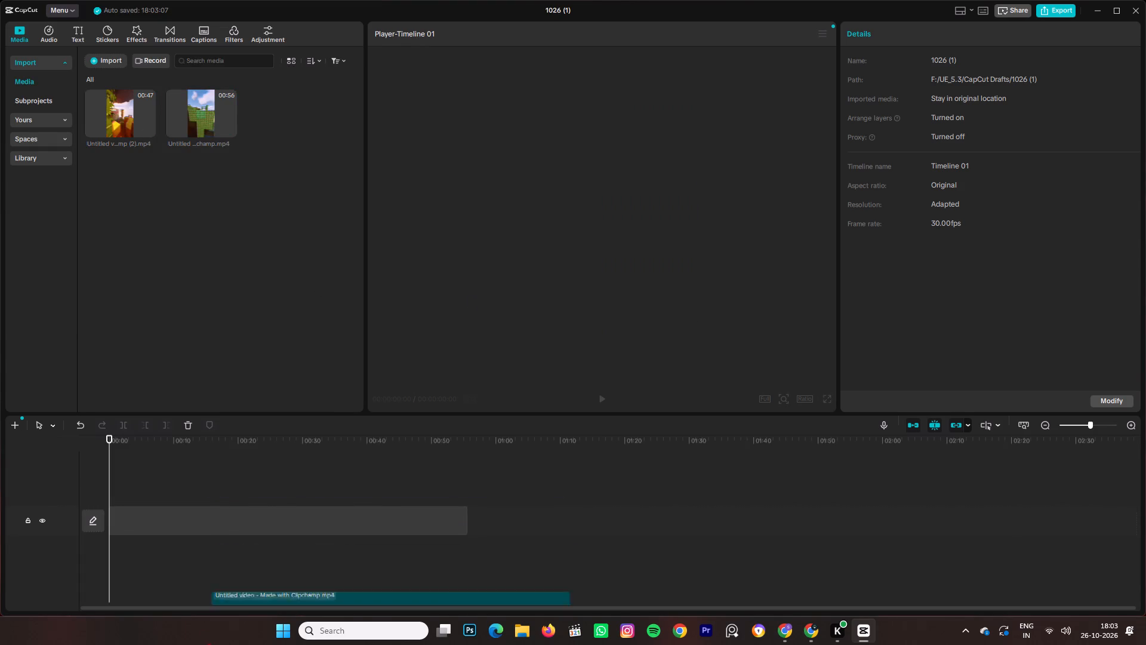
left_click_drag(205, 644, 119, 518)
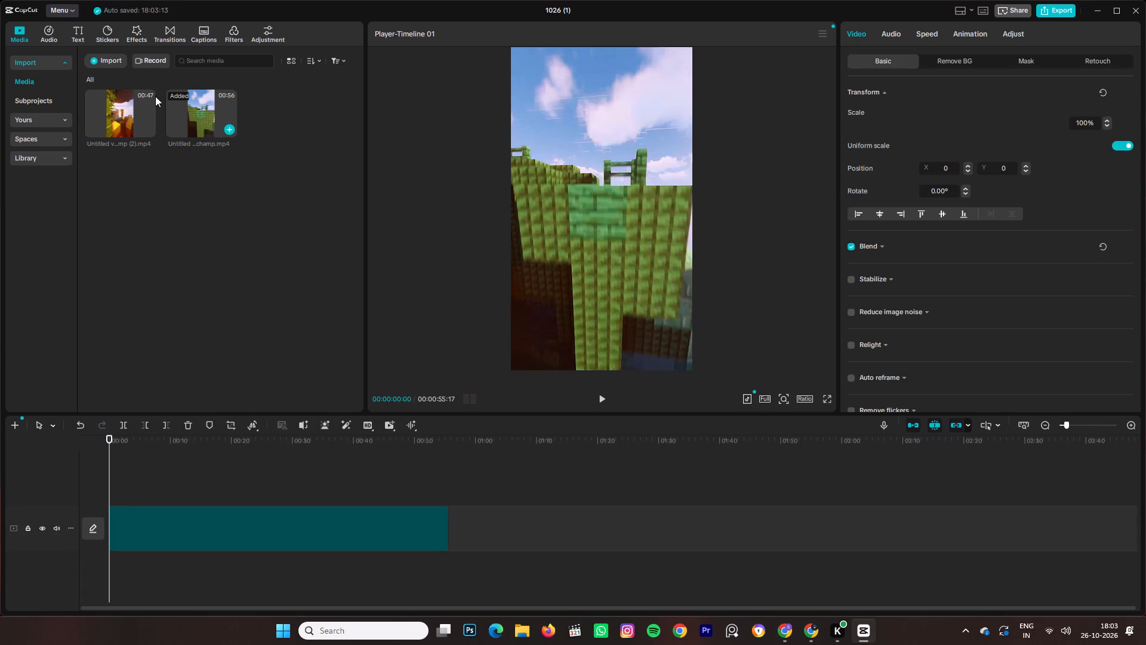
left_click_drag(134, 98, 461, 530)
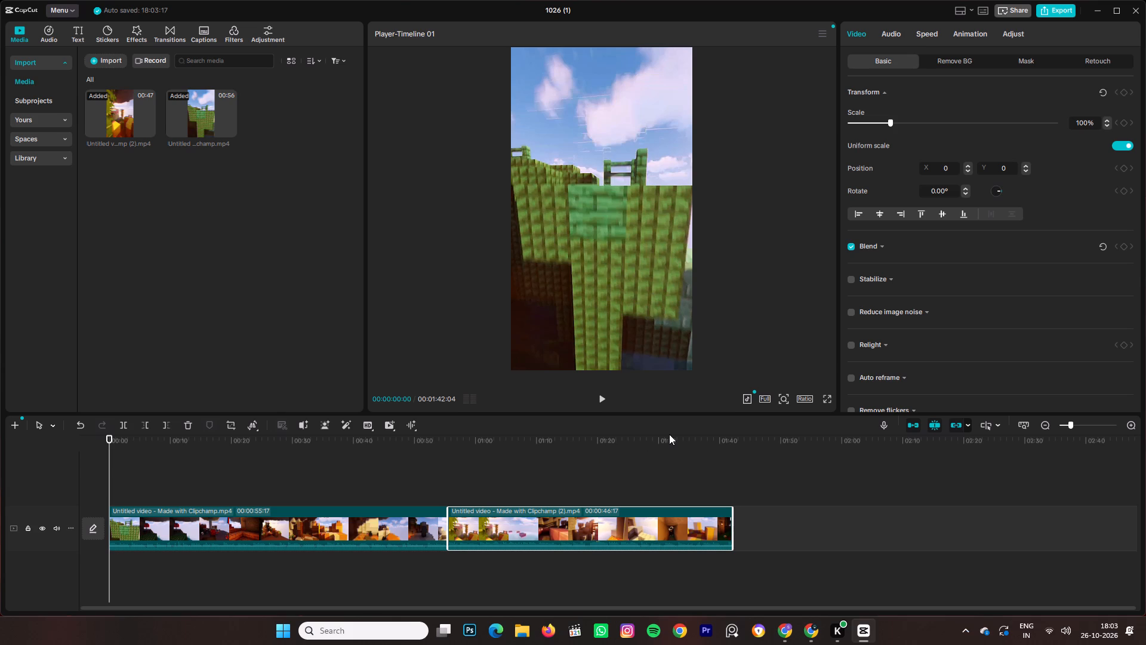
Play the assembled timeline from the beginning through the first clip and into the second to review it.
key("space")
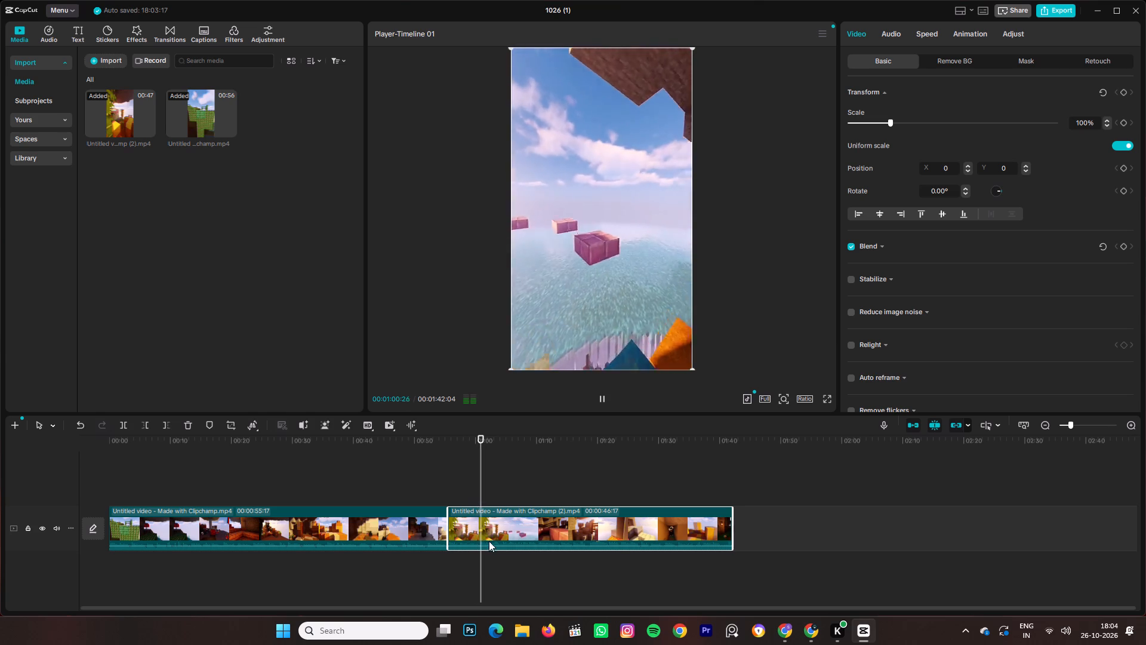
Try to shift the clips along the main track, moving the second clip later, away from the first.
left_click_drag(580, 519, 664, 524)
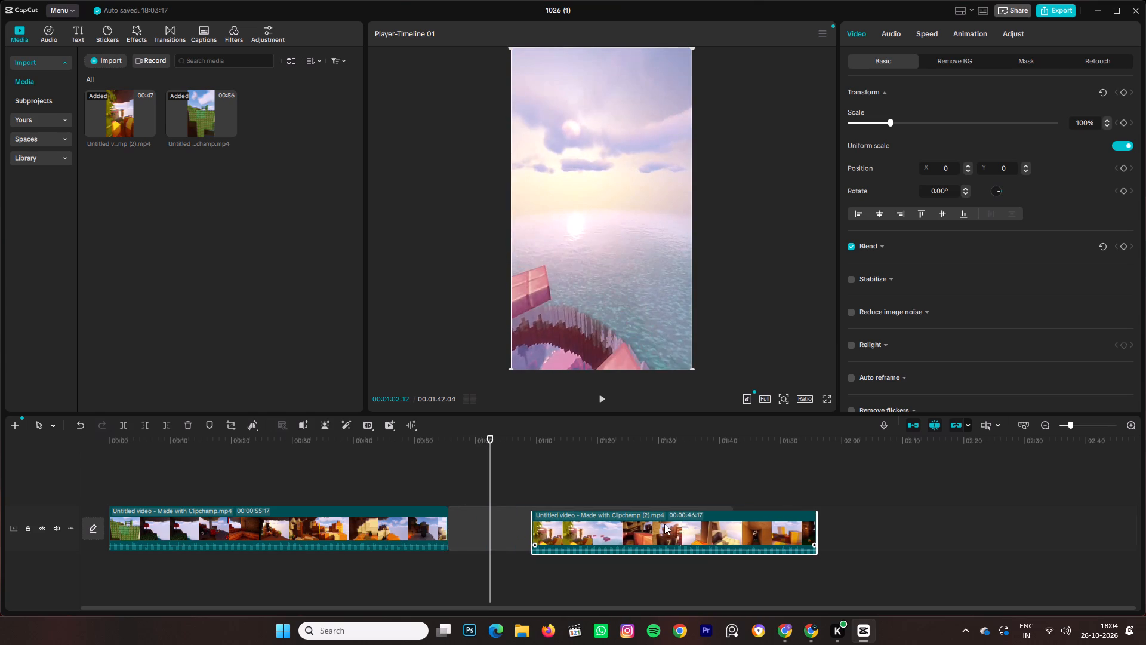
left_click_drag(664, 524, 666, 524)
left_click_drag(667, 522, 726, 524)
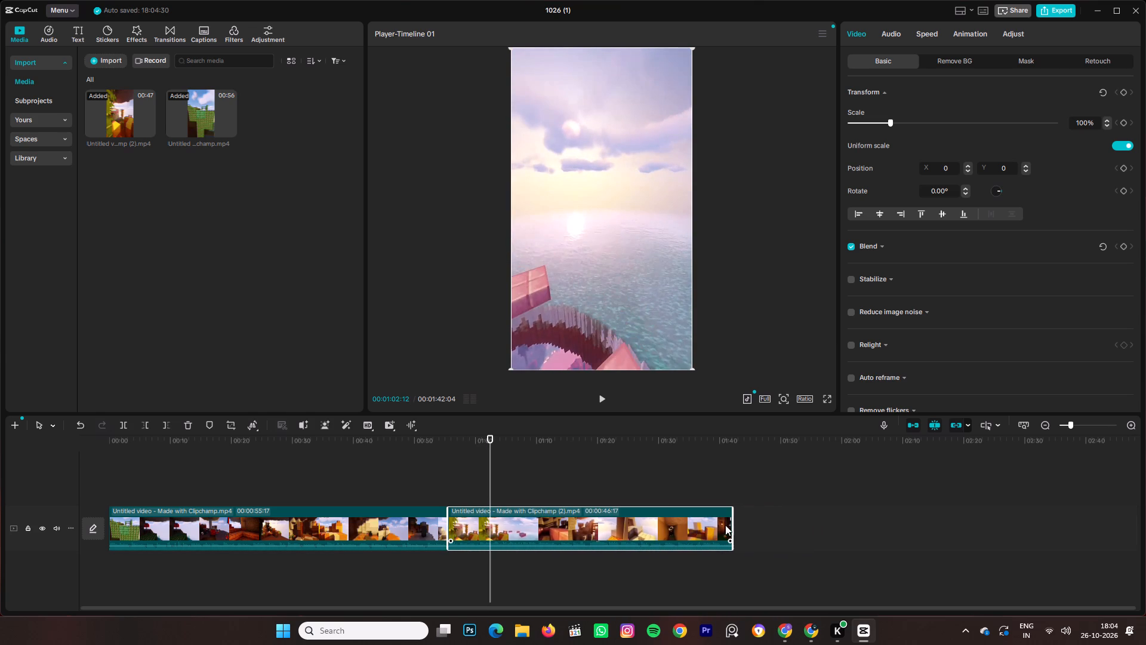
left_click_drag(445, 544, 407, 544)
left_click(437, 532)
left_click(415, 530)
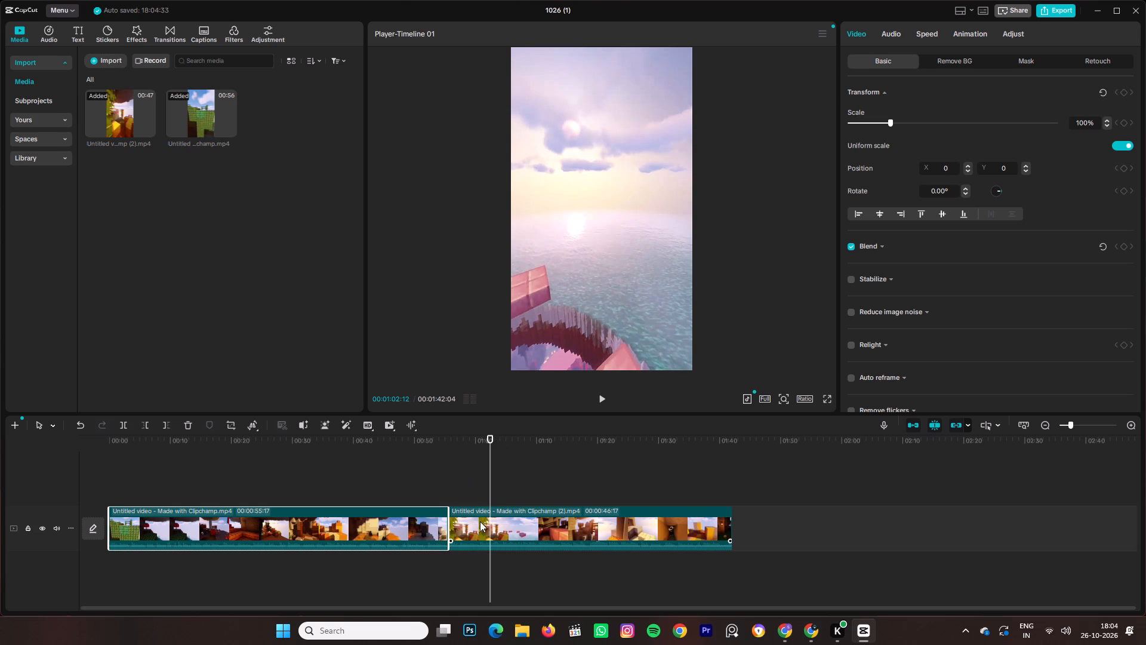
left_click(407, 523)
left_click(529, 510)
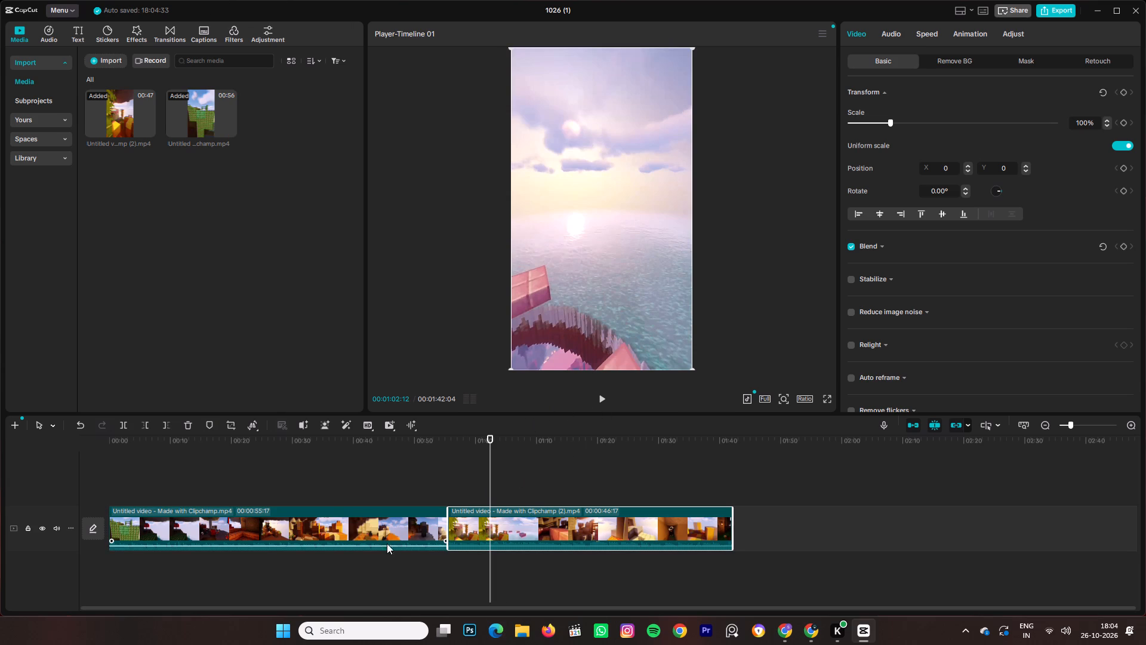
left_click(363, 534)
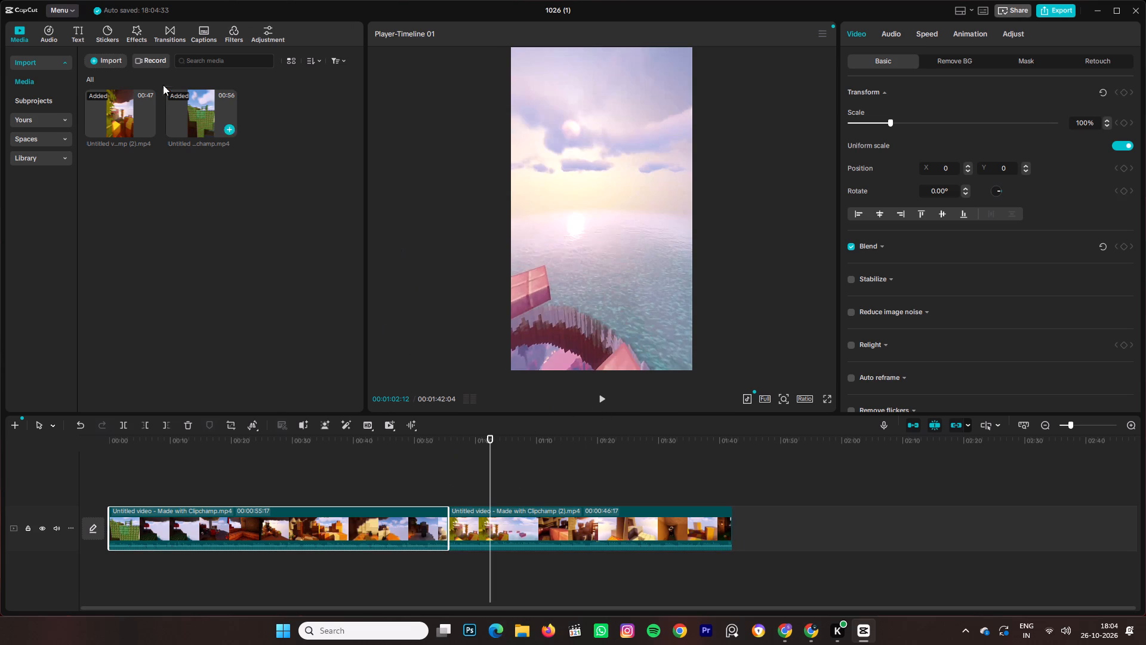
Import "Untitled video - Made with Clipchamp (2).mp4" from the Downloads folder into the project media again.
left_click(101, 56)
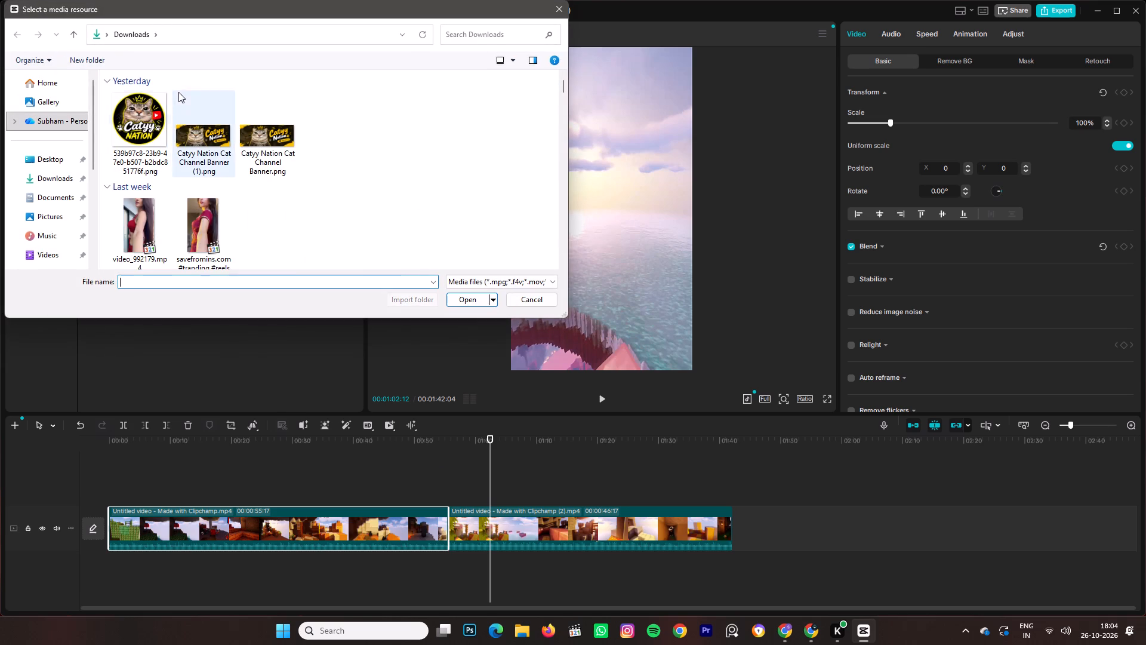
scroll(247, 200, "down", 14)
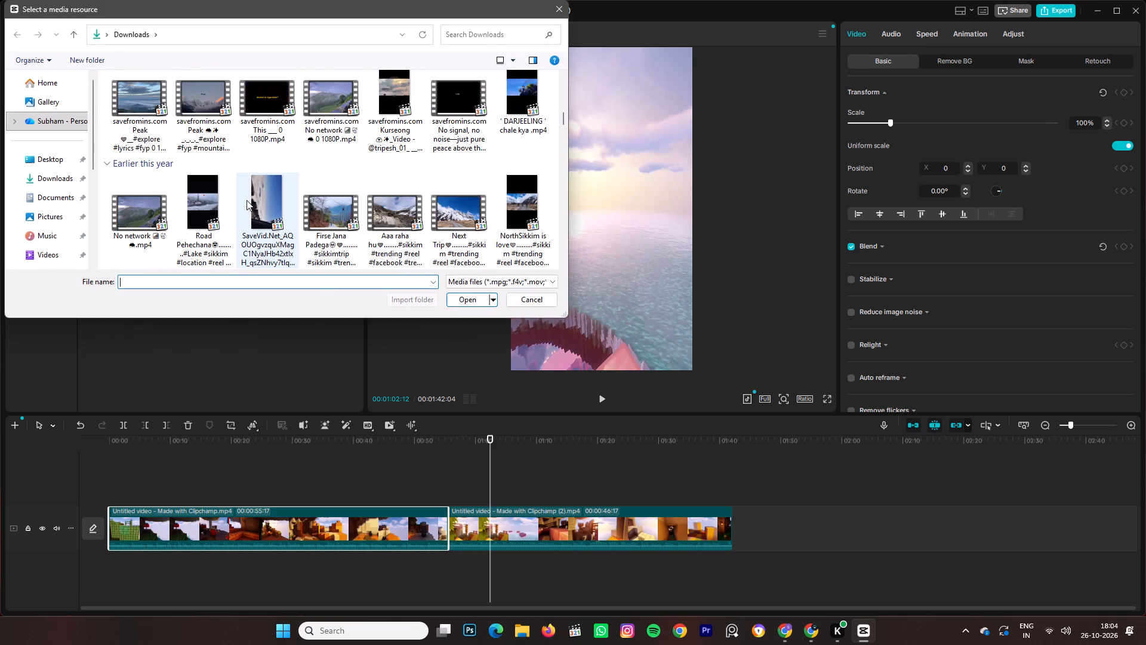
scroll(247, 200, "down", 4)
scroll(214, 110, "down", 3)
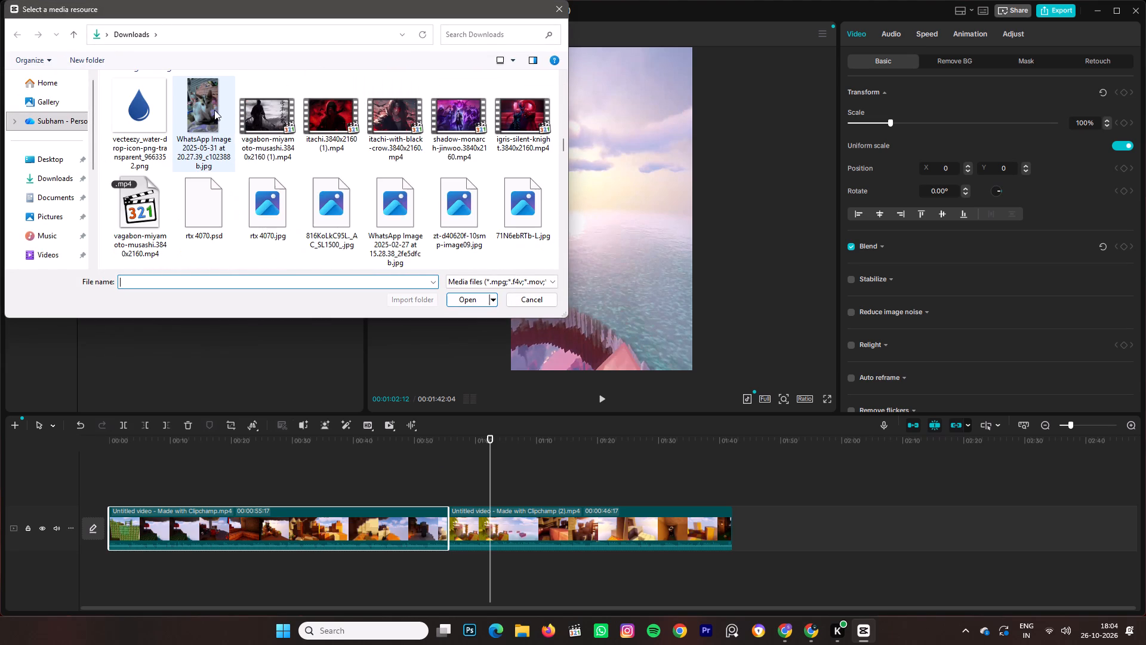
scroll(214, 110, "down", 3)
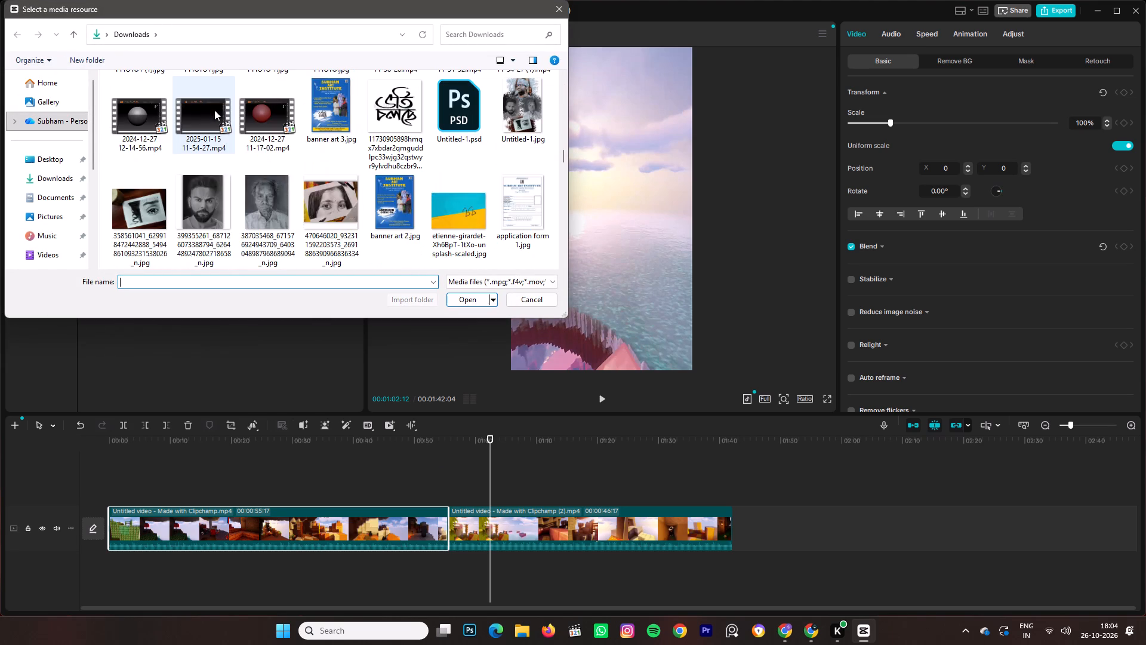
scroll(214, 110, "down", 6)
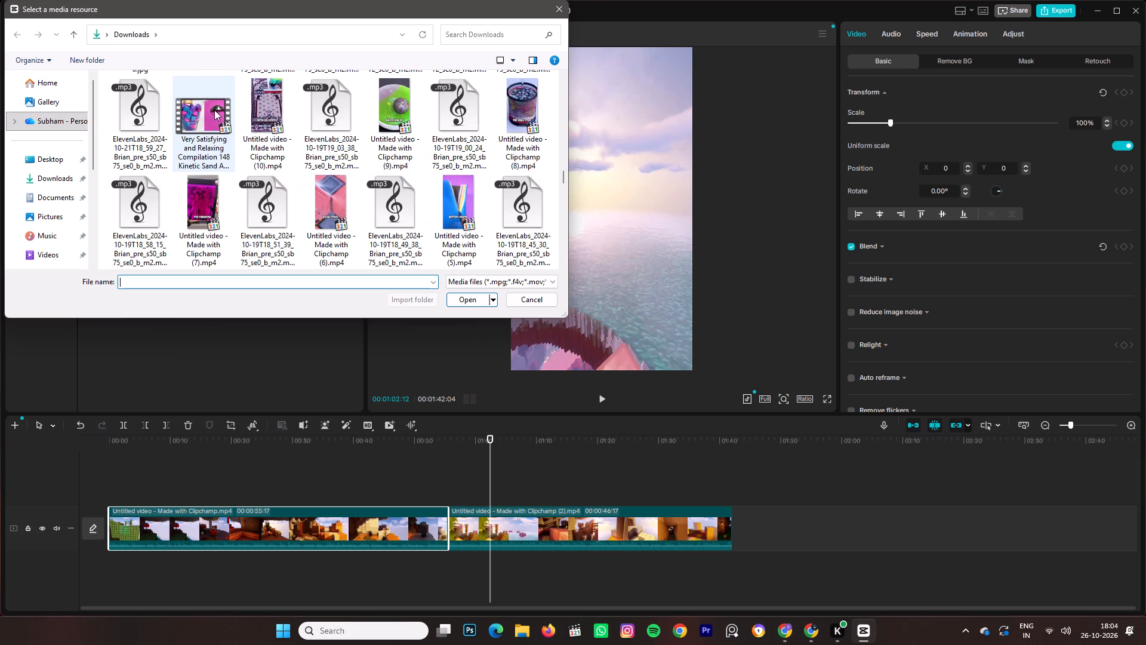
scroll(214, 110, "down", 1)
scroll(214, 110, "up", 1)
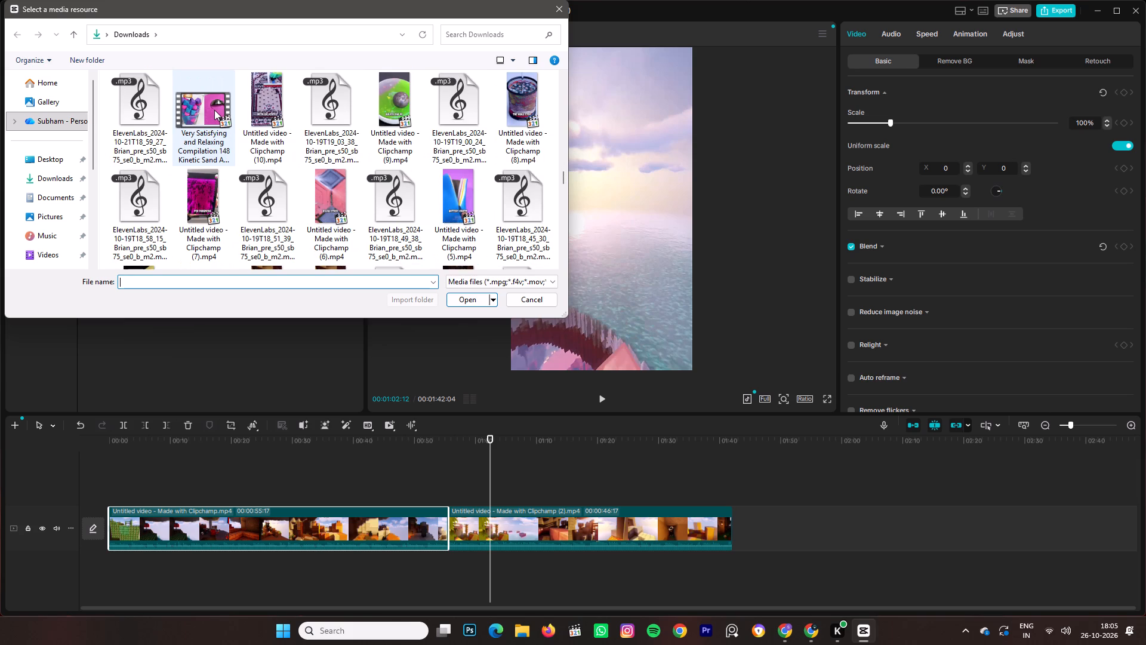
scroll(214, 110, "up", 3)
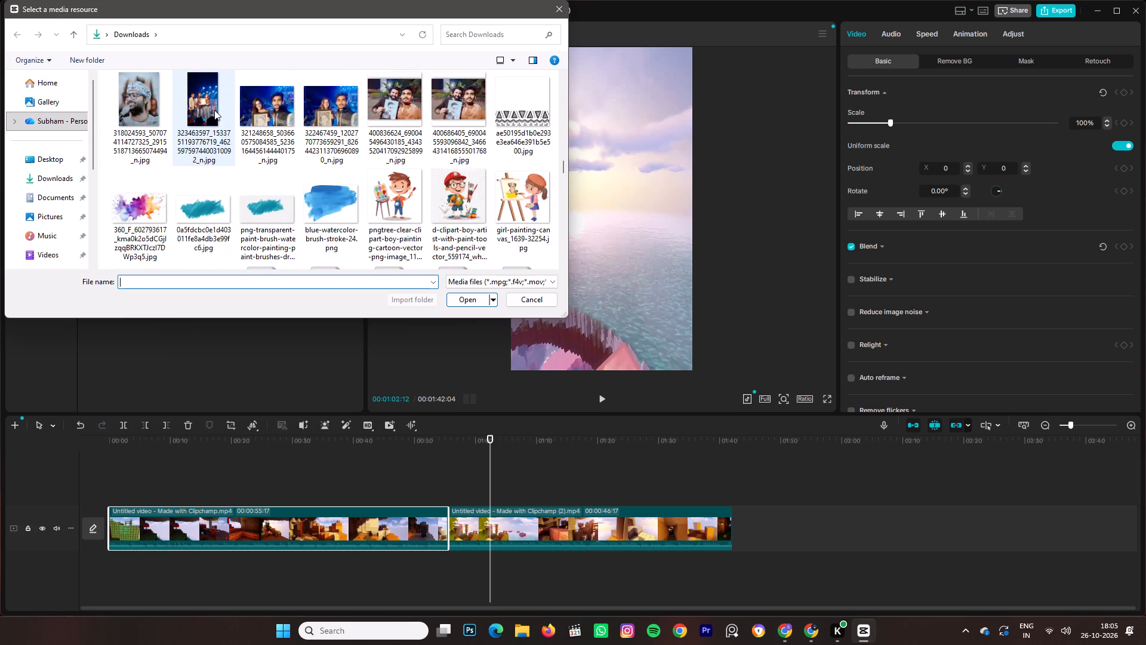
scroll(214, 110, "up", 2)
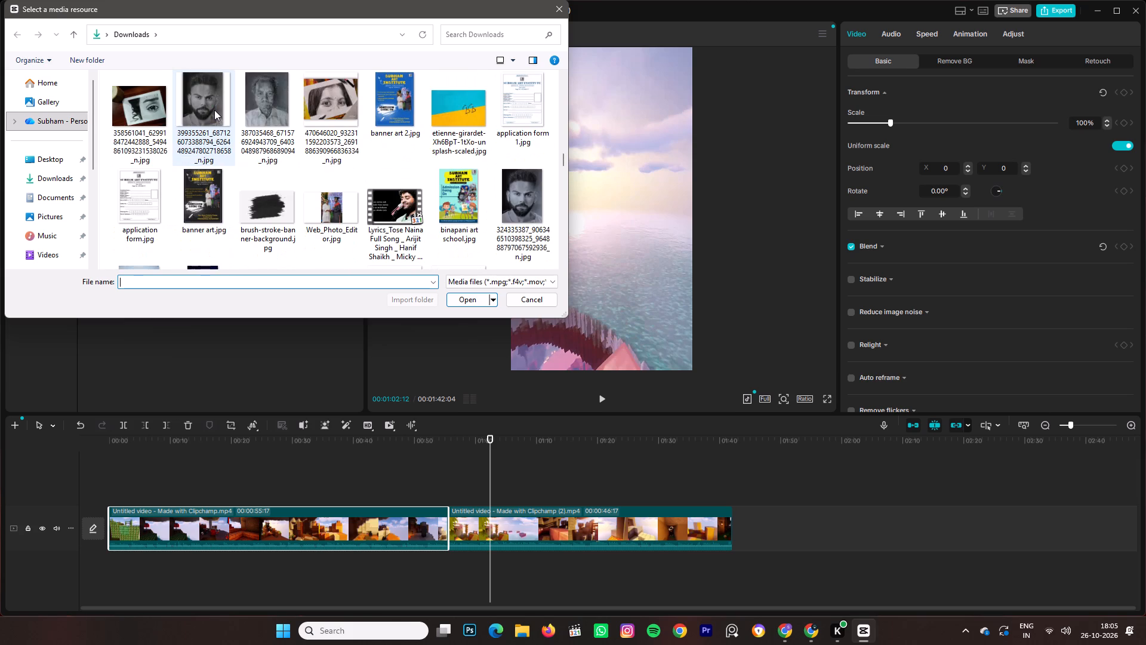
scroll(214, 110, "down", 8)
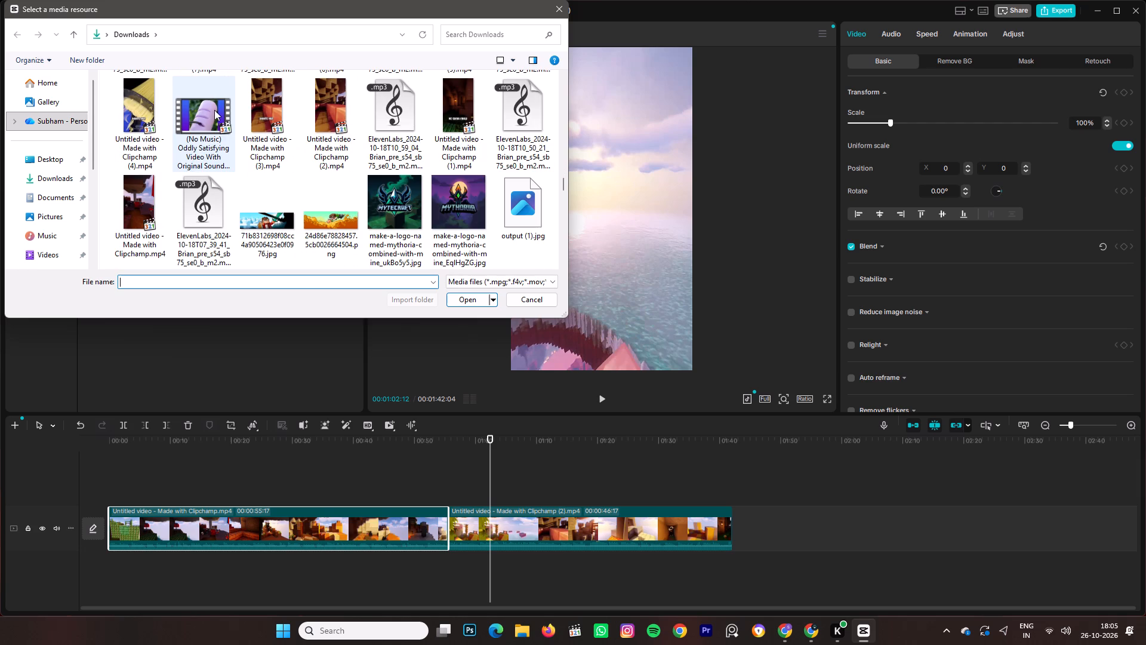
left_click(344, 109)
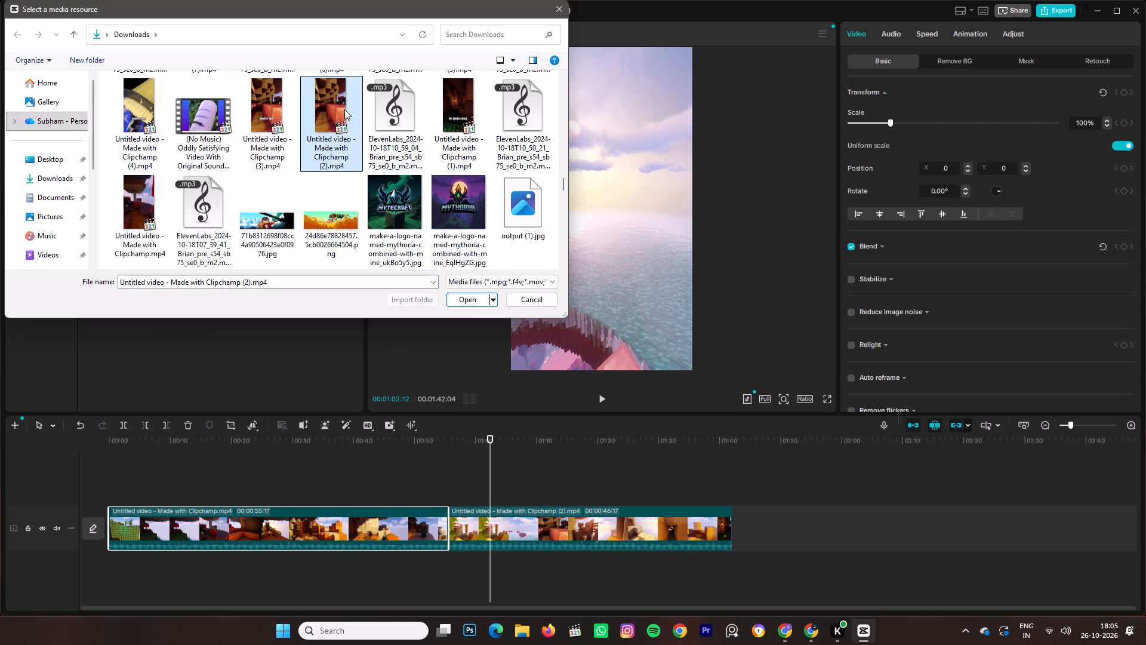
scroll(341, 127, "down", 1)
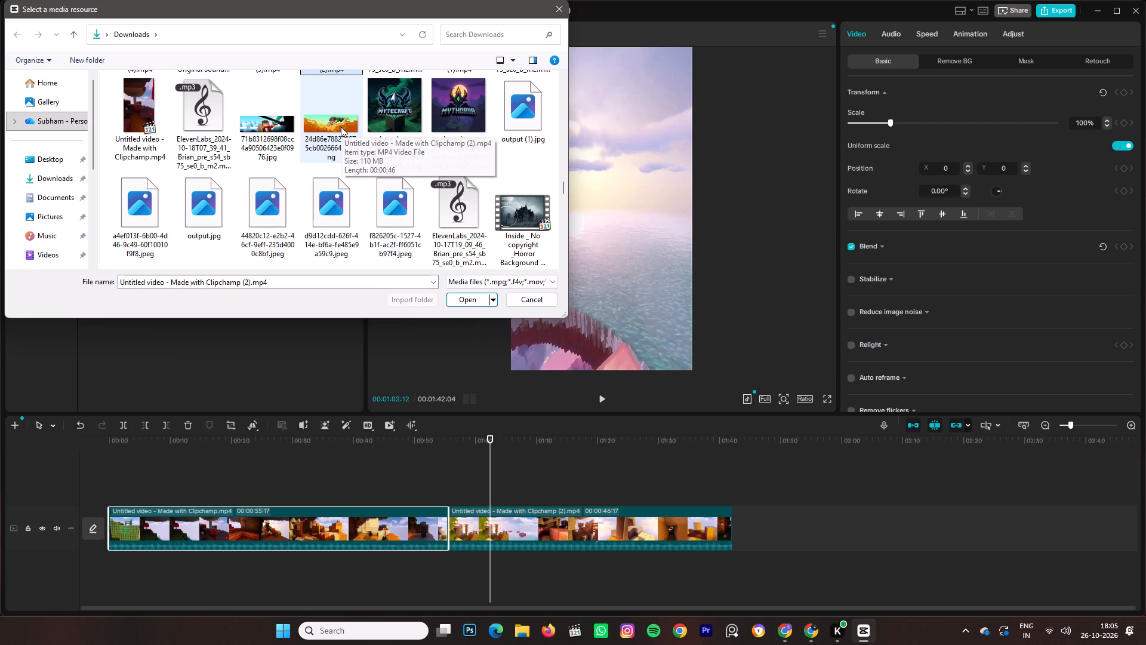
scroll(341, 127, "down", 3)
left_click(478, 297)
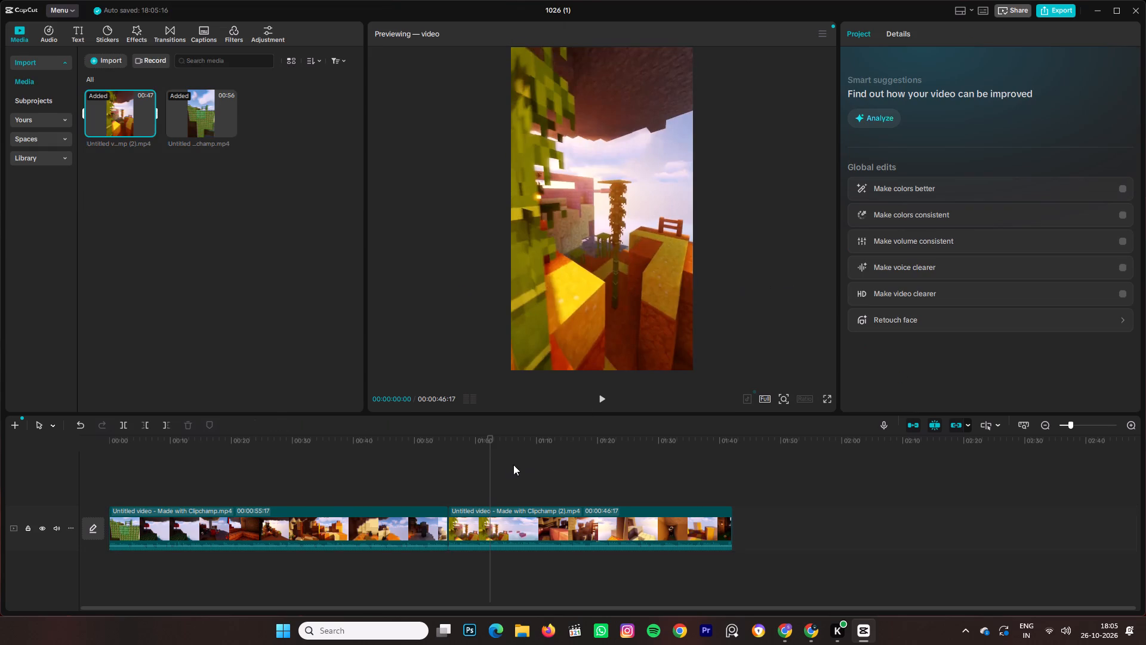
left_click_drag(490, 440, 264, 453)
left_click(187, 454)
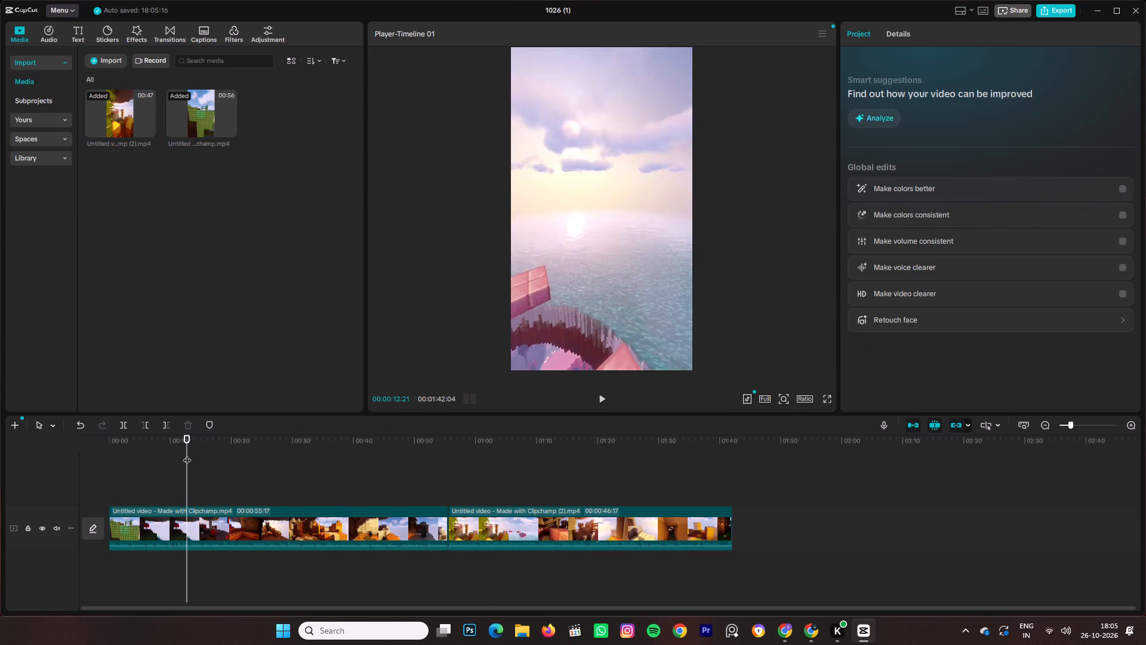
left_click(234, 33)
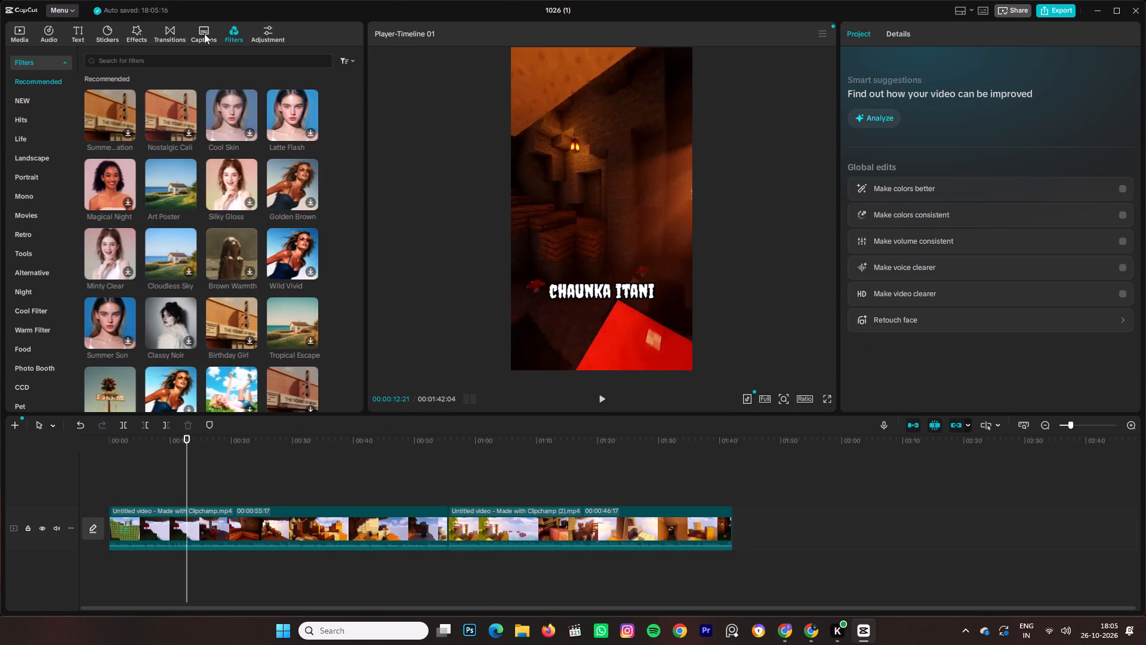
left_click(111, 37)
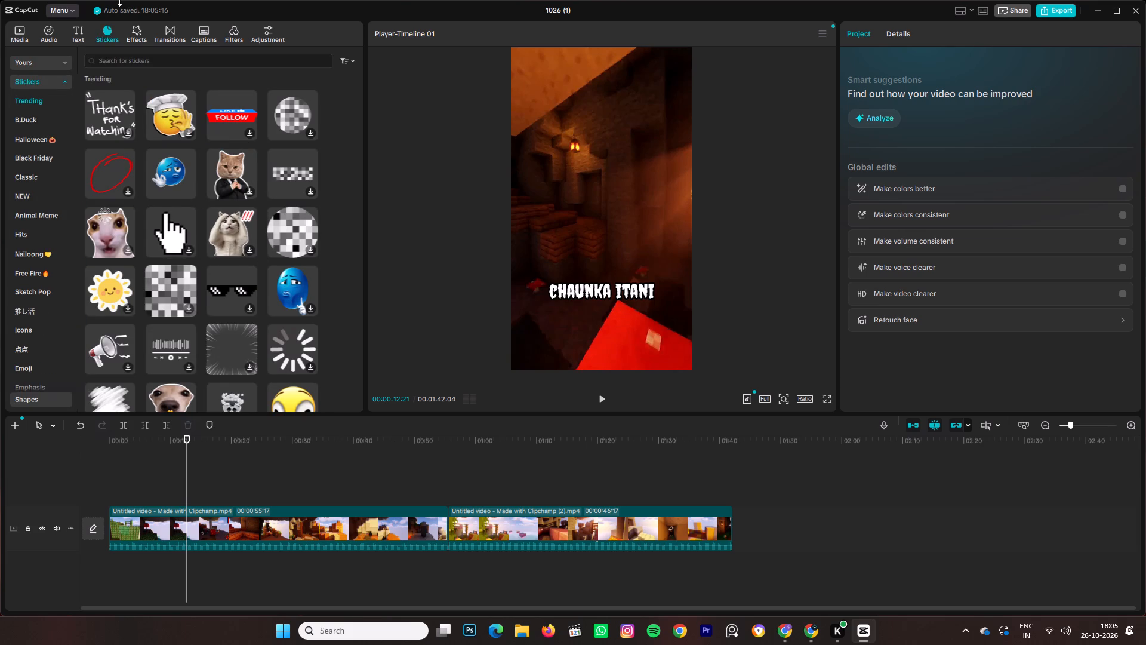
Turn on the VPN connection in the Windows network settings and return to the CapCut project.
left_click(1056, 643)
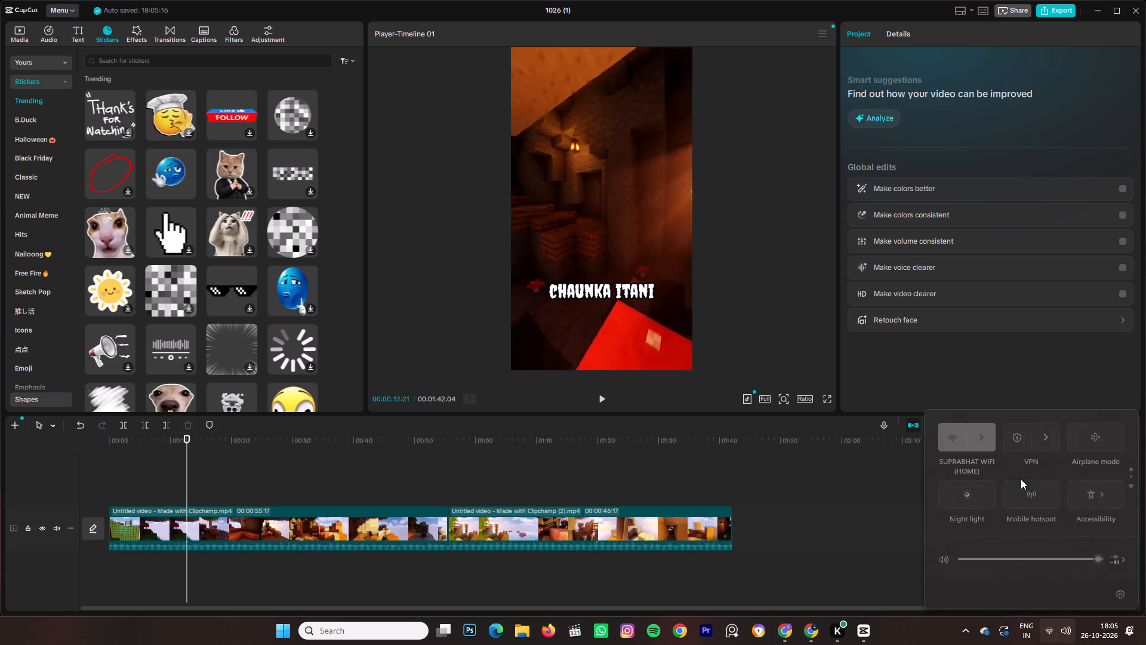
left_click(1015, 431)
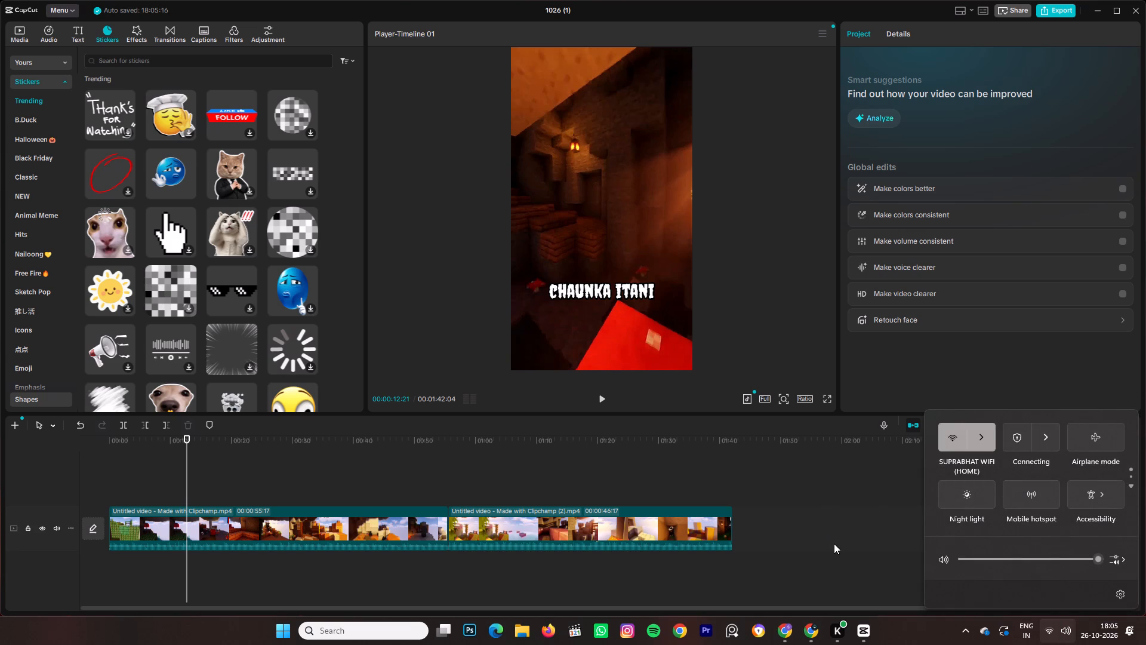
left_click(848, 574)
Return the playhead to the start of the timeline and play about the first two seconds of the first clip.
left_click_drag(731, 451, 0, 502)
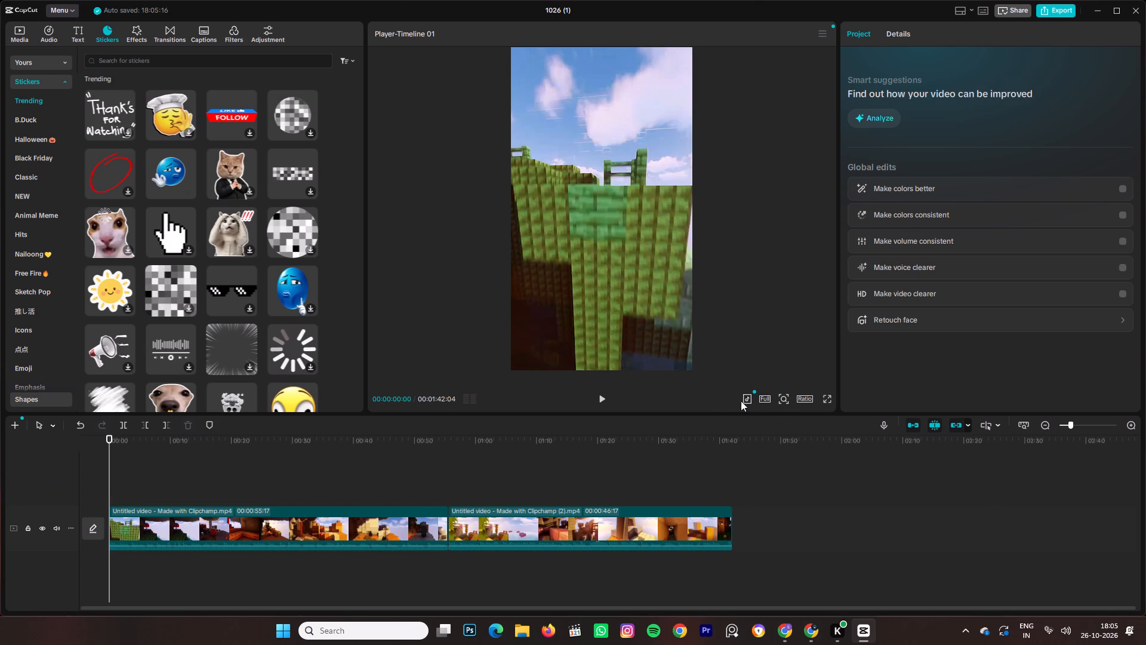
left_click(599, 397)
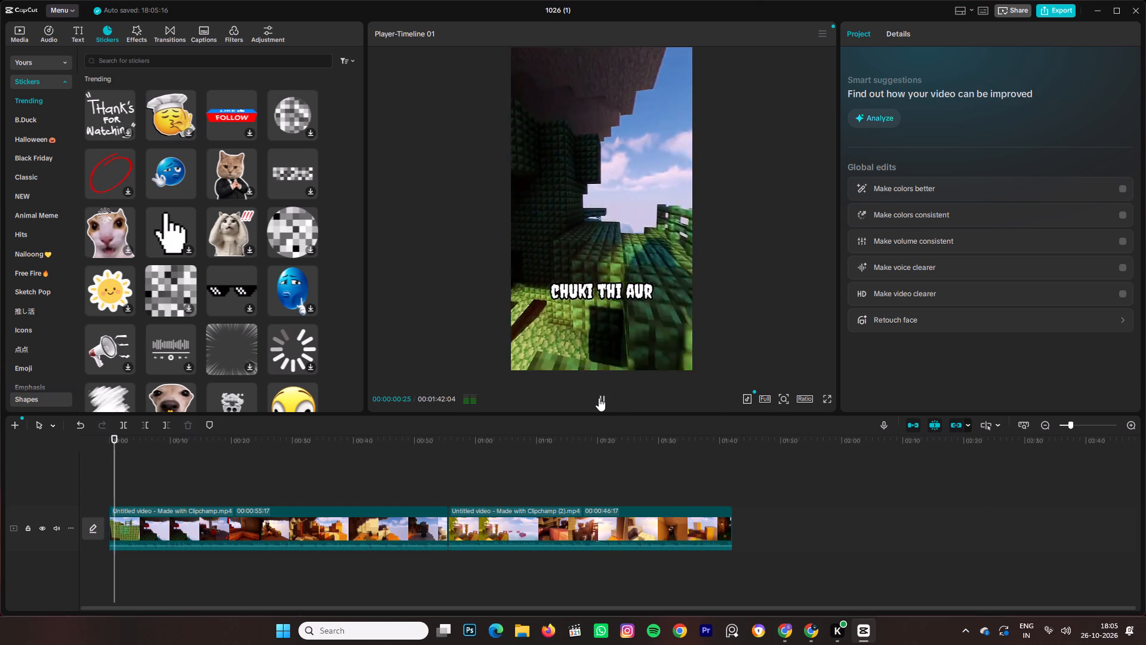
left_click(599, 398)
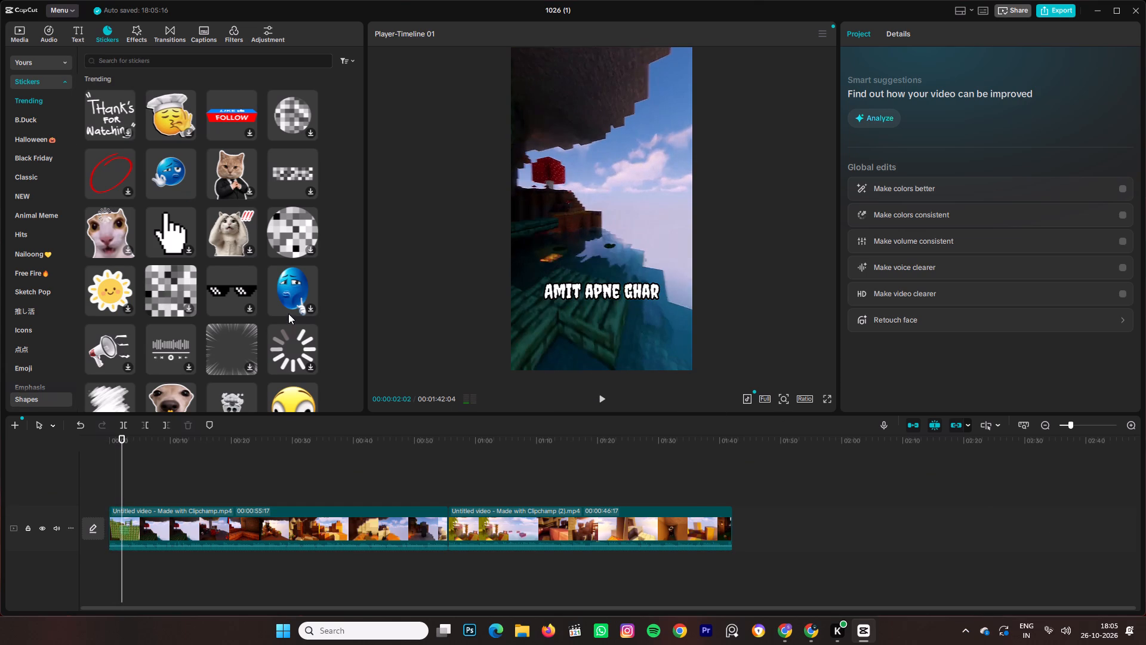
Look through the trending stickers and search the sticker library for "midnight".
scroll(288, 314, "down", 5)
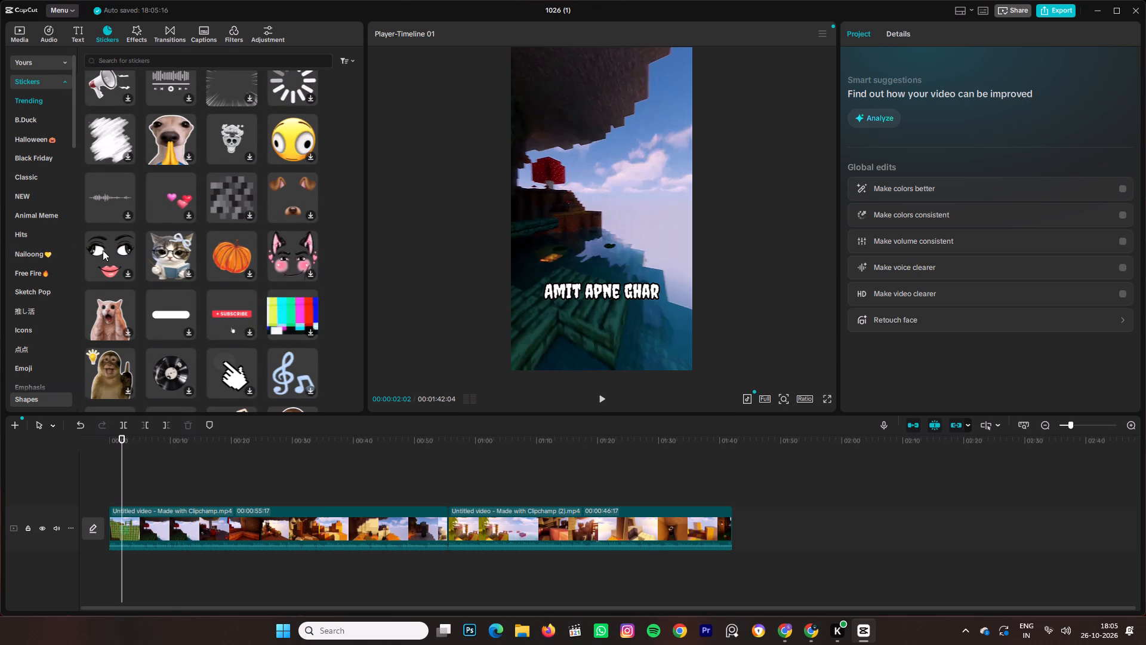
scroll(199, 289, "down", 1)
scroll(306, 356, "down", 1)
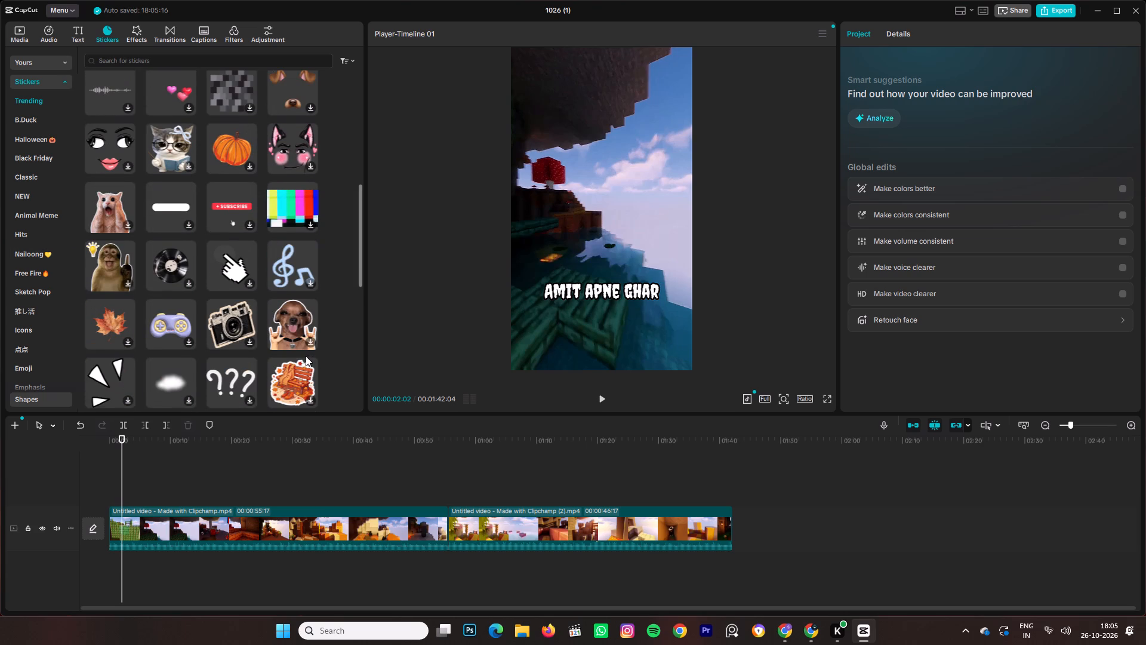
scroll(276, 352, "down", 2)
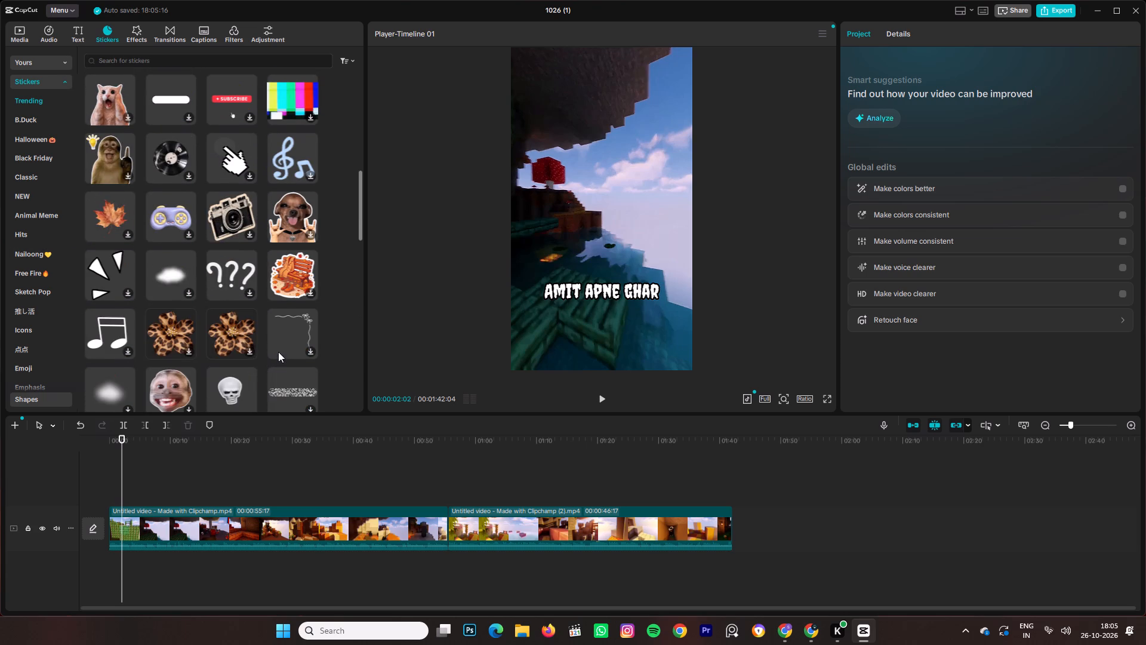
scroll(278, 352, "down", 3)
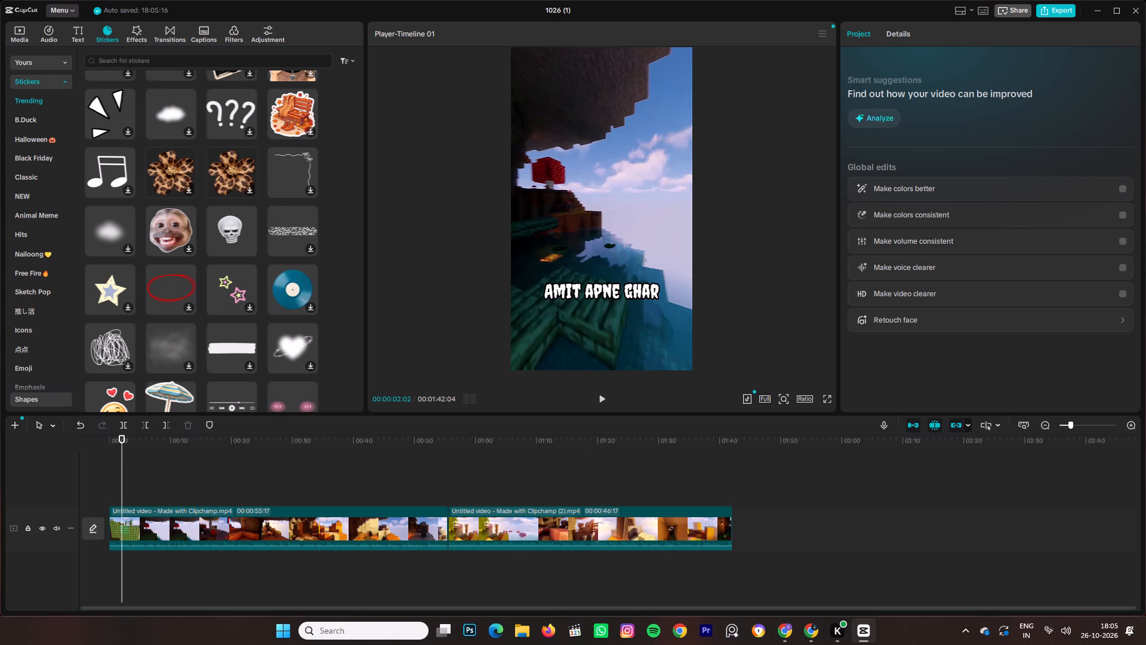
left_click(275, 67)
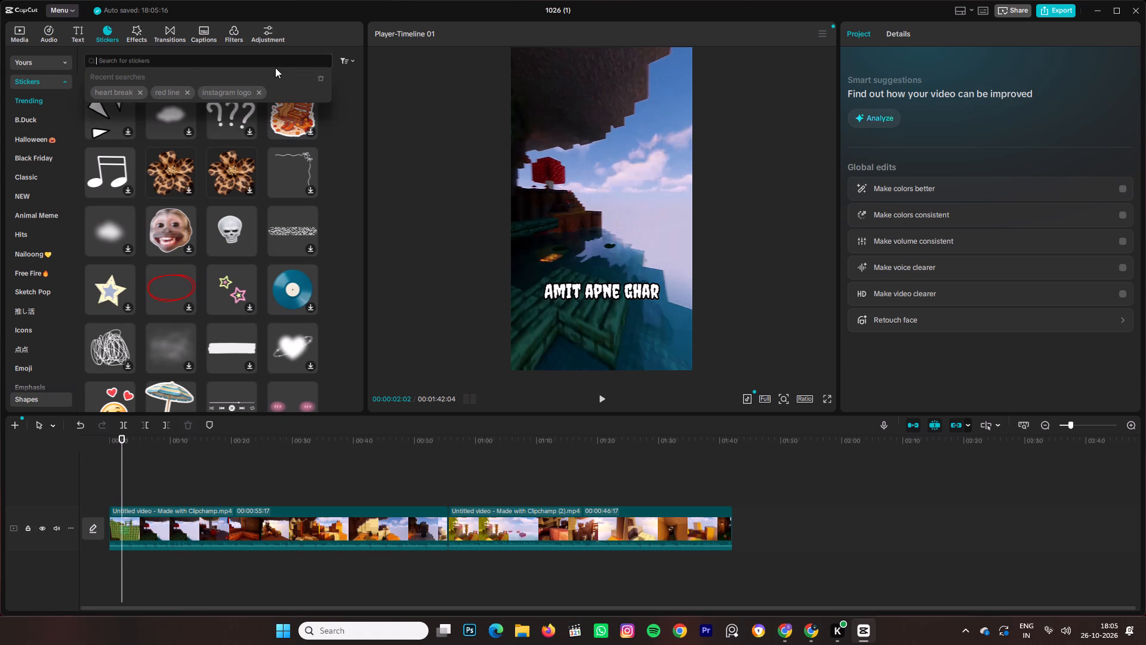
key("a")
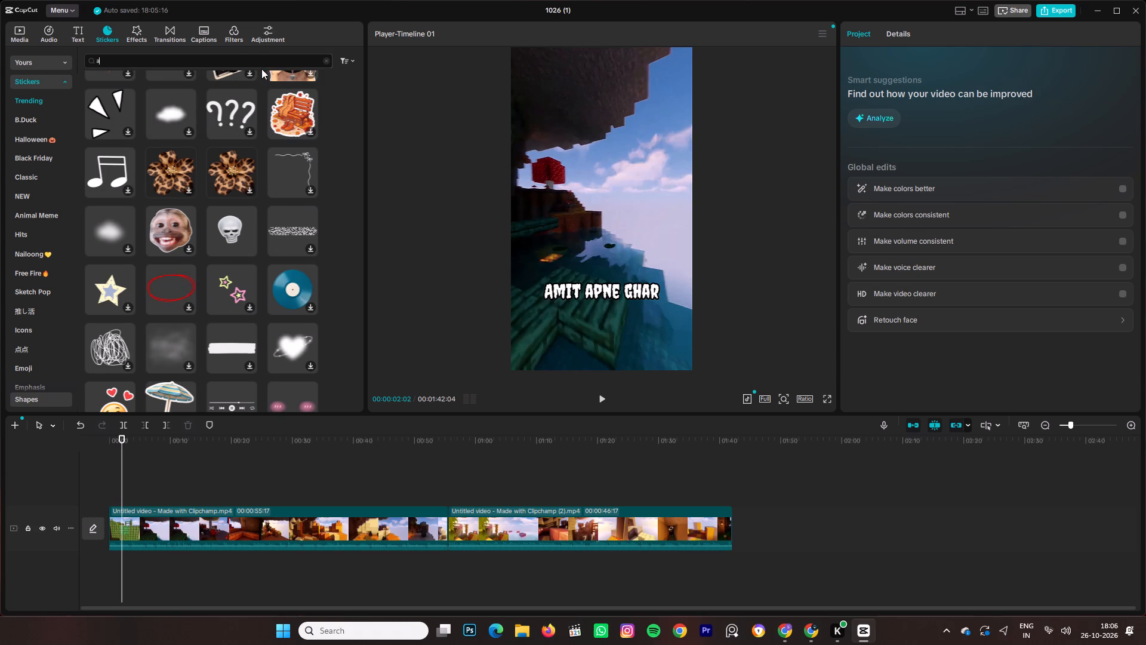
key("BackSpace")
type("mi")
key("i")
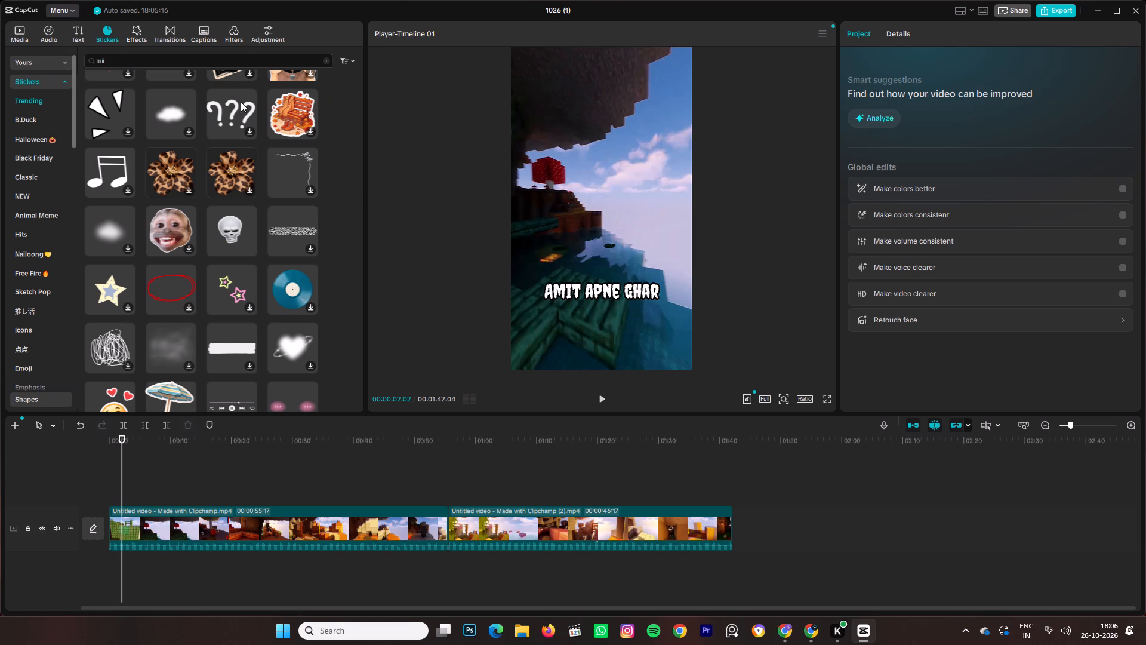
key("BackSpace")
key("d")
key("n")
key("i")
type("gh")
key("t")
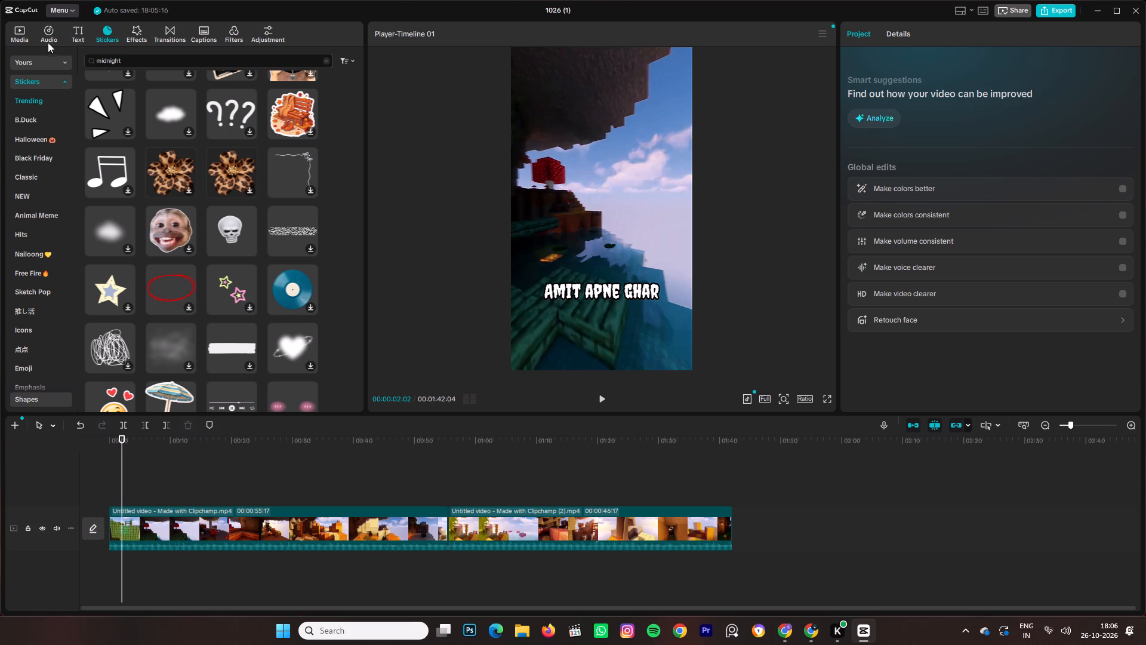
left_click(350, 150)
scroll(303, 134, "up", 4)
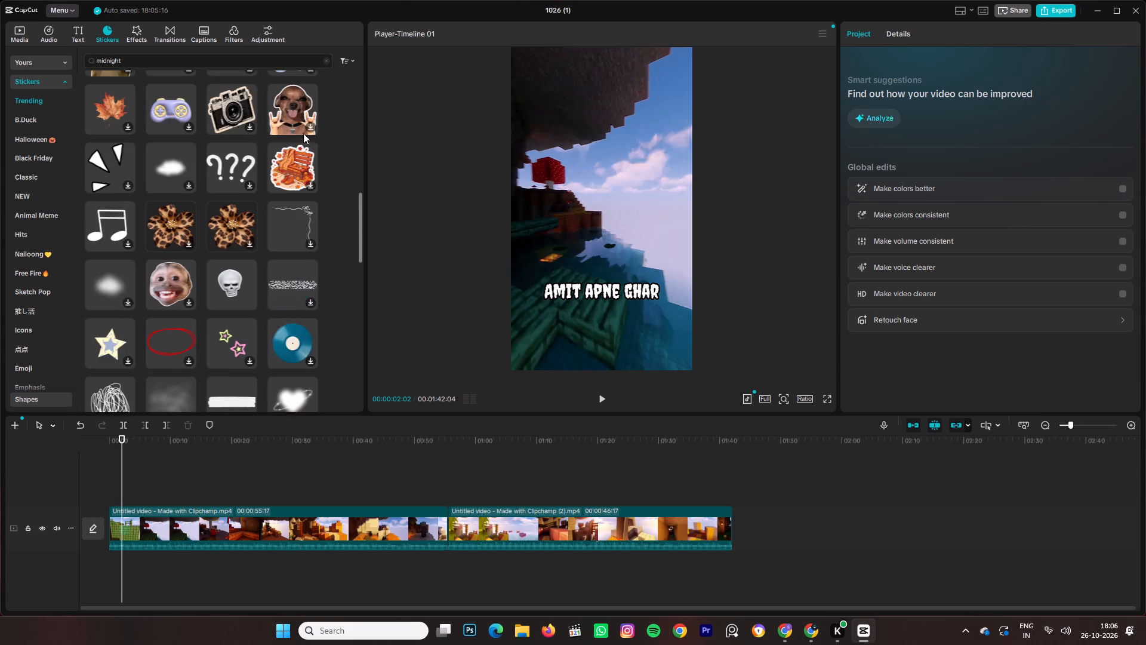
Run the sticker library search for "midnight" again.
scroll(303, 133, "up", 9)
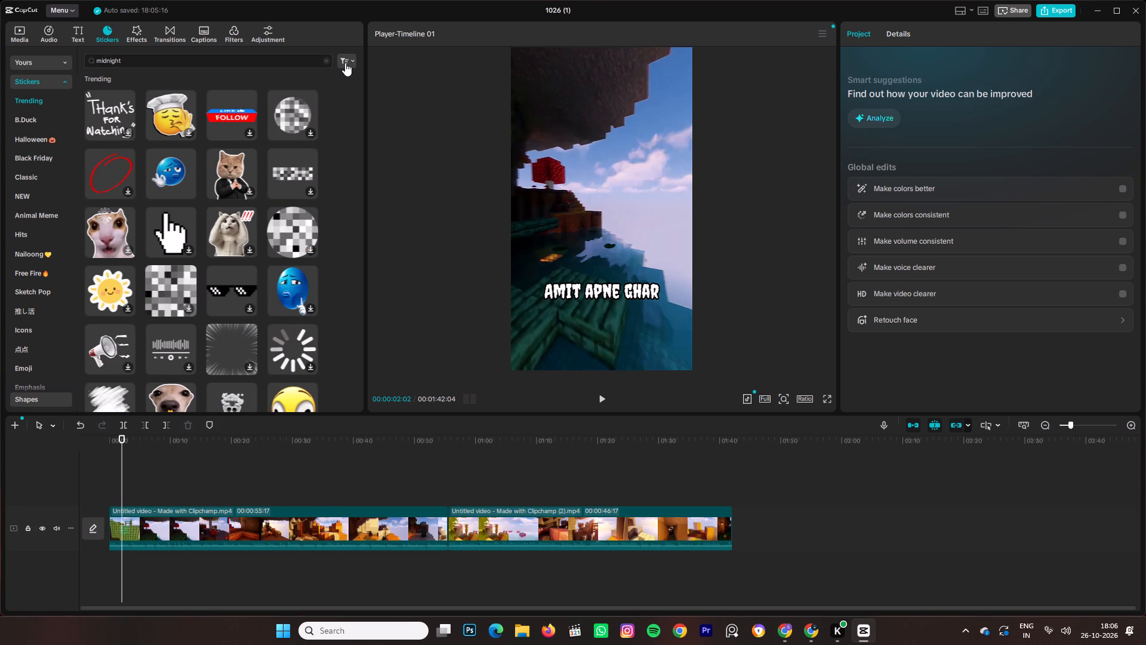
left_click(352, 63)
left_click(346, 81)
left_click(216, 80)
left_click(87, 56)
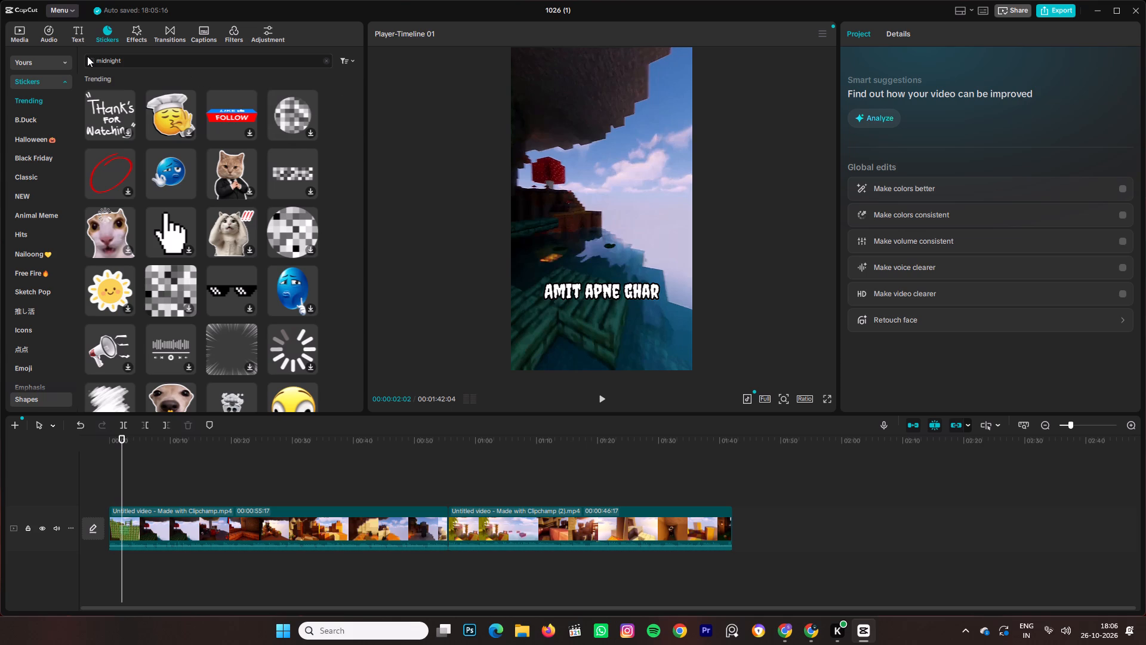
left_click(107, 60)
left_click(87, 60)
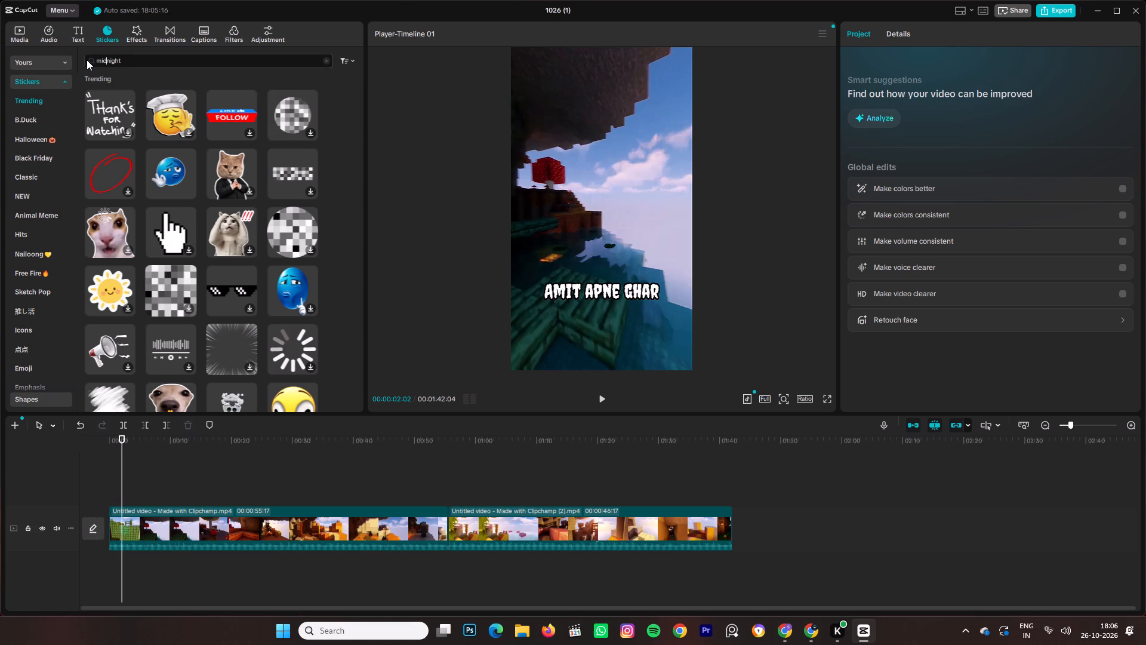
left_click(95, 59)
left_click(130, 59)
key("Return")
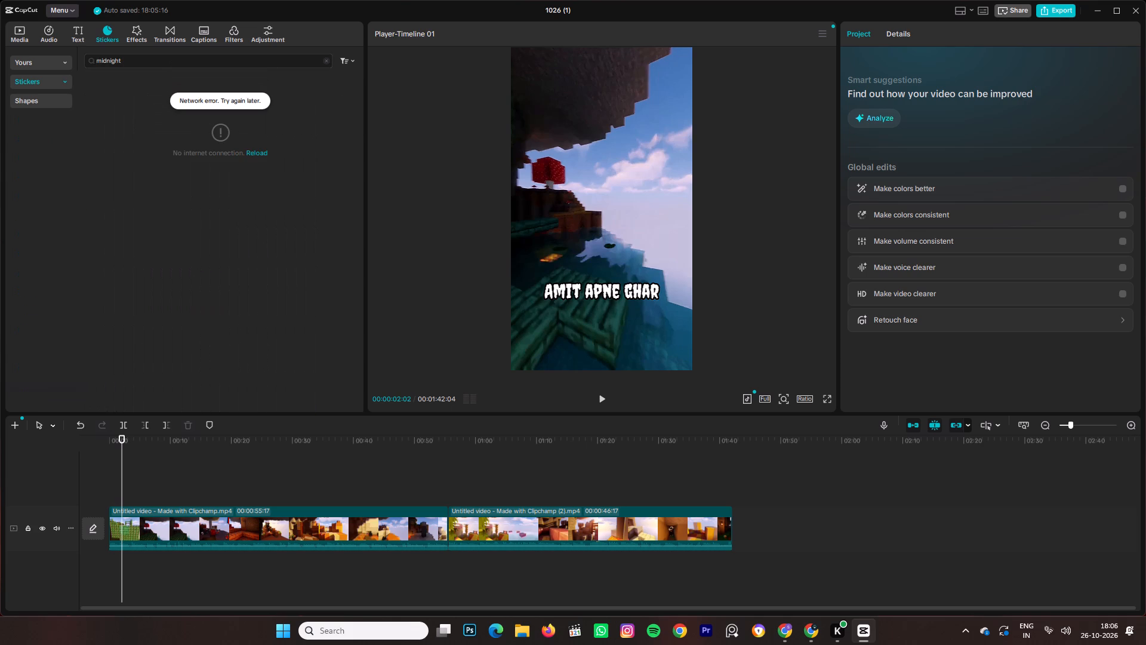
left_click(153, 66)
key("Return")
Disconnect the computer from the home Wi-Fi network and reconnect to it.
left_click(1055, 626)
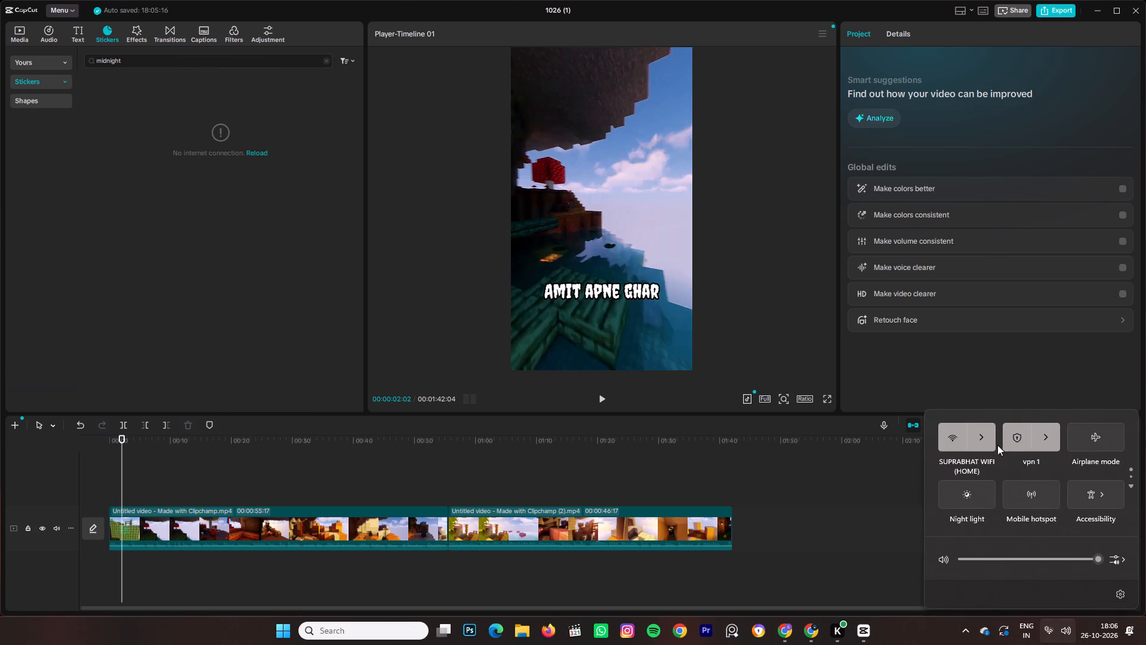
left_click(977, 449)
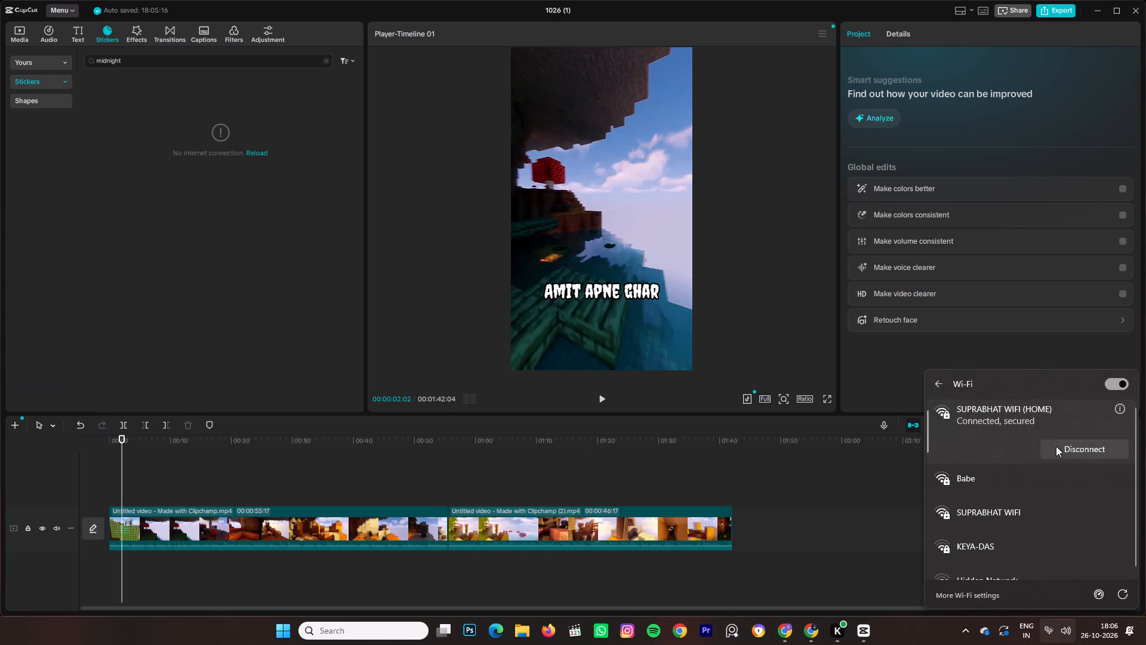
left_click(1056, 458)
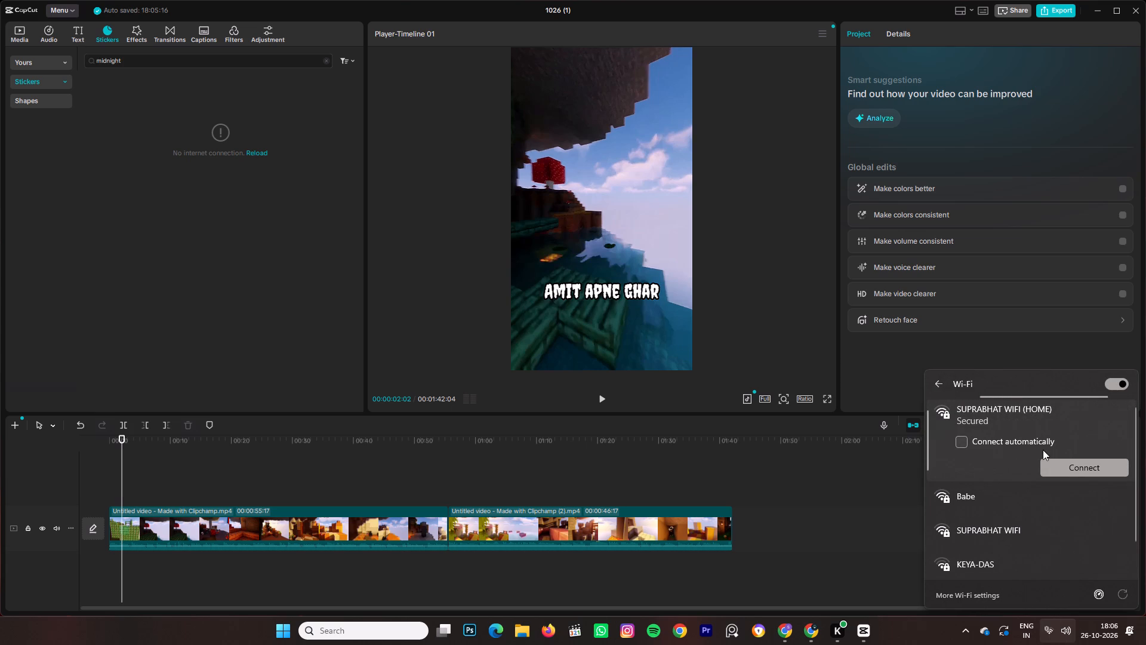
left_click(1094, 467)
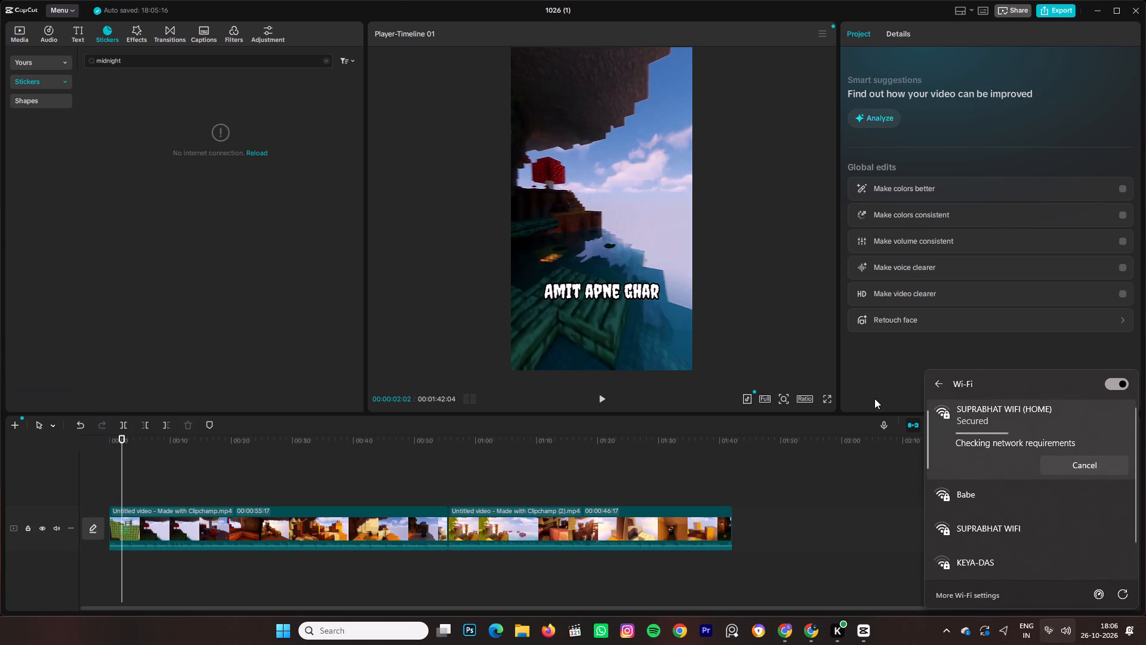
left_click(938, 388)
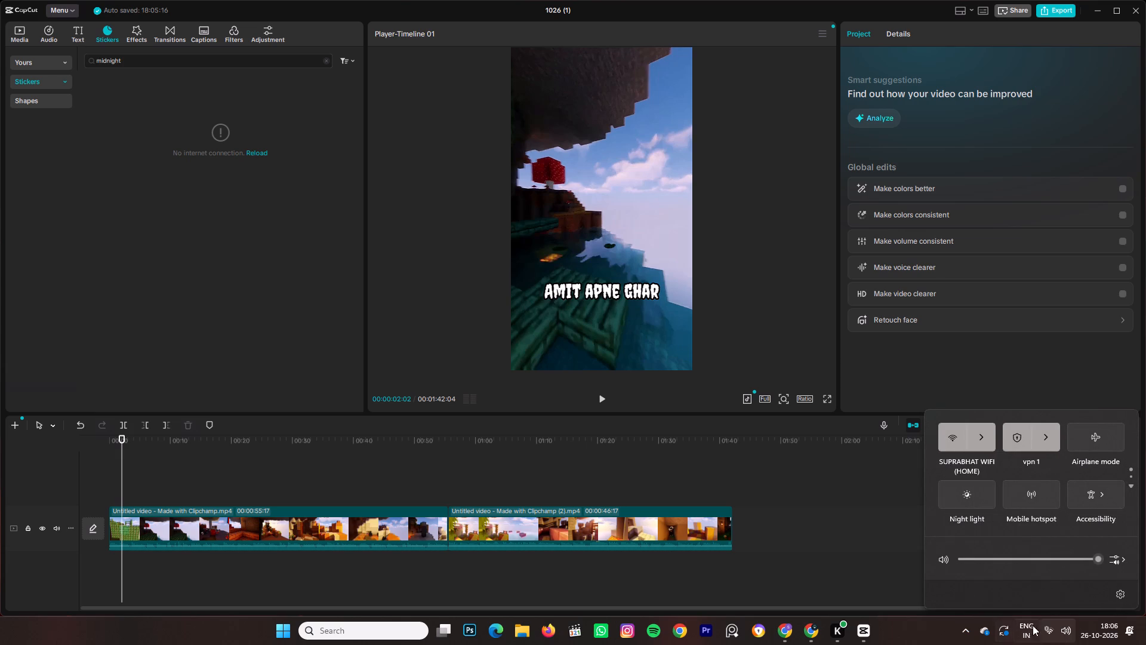
left_click(989, 446)
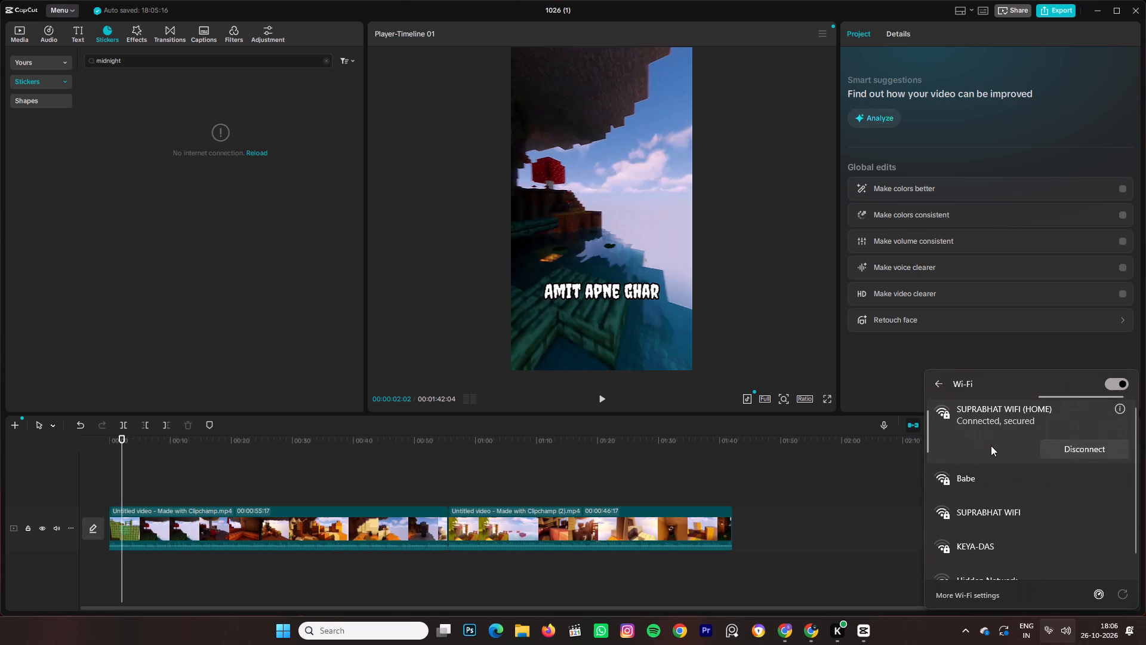
left_click(1050, 631)
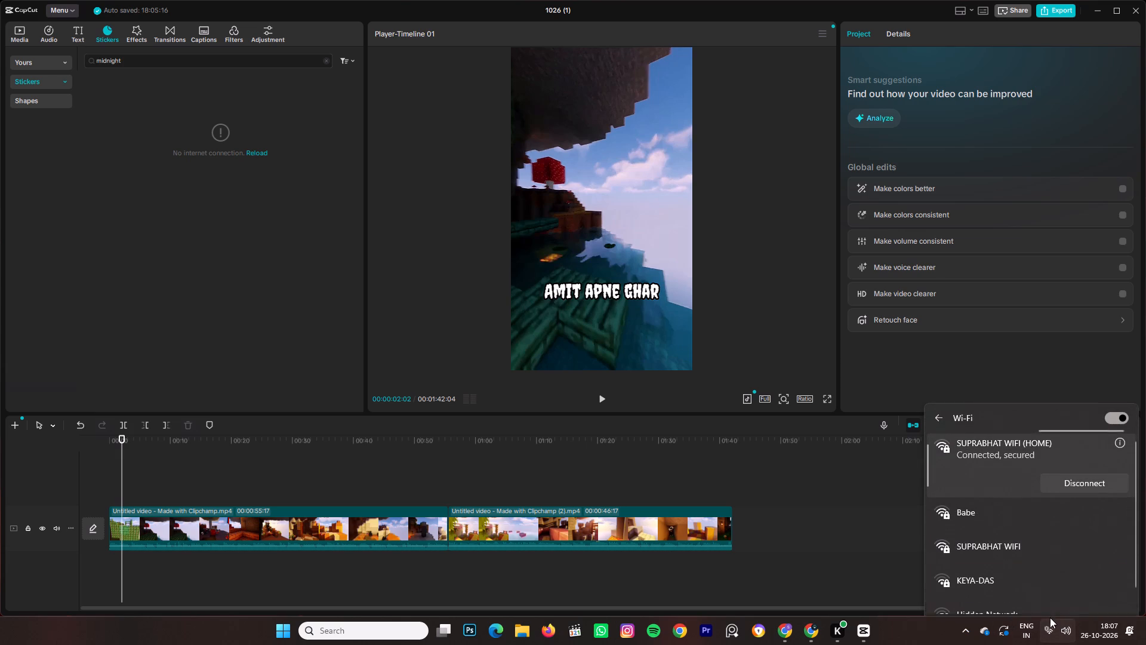
Retry the sticker library search for "midnight".
left_click(147, 68)
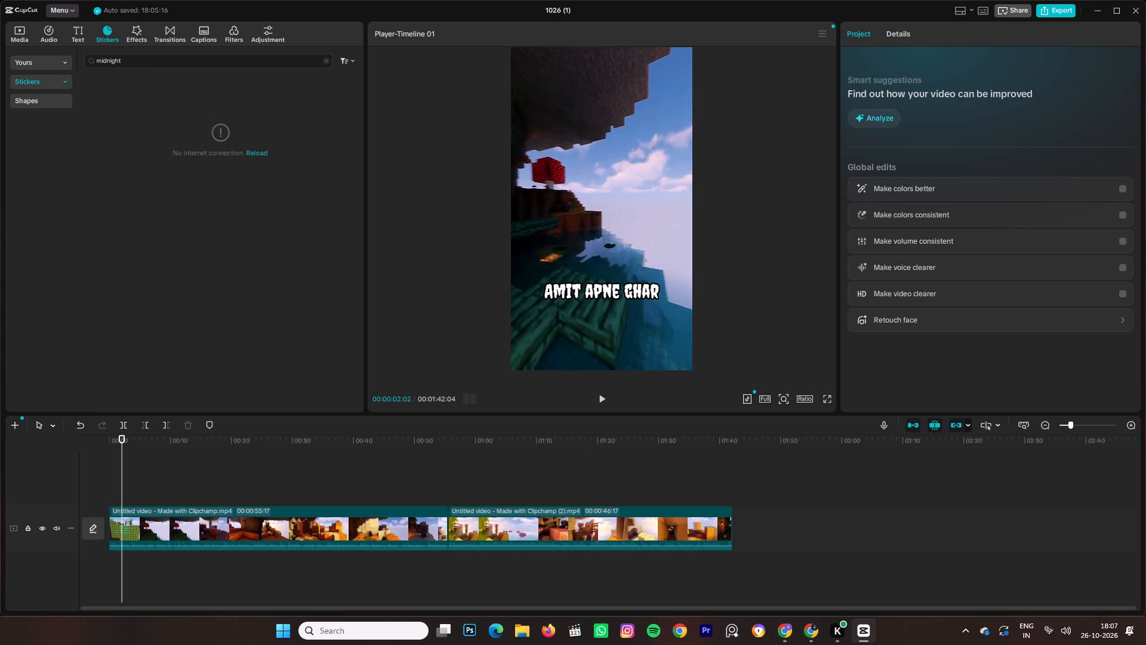
left_click(253, 63)
key("Return")
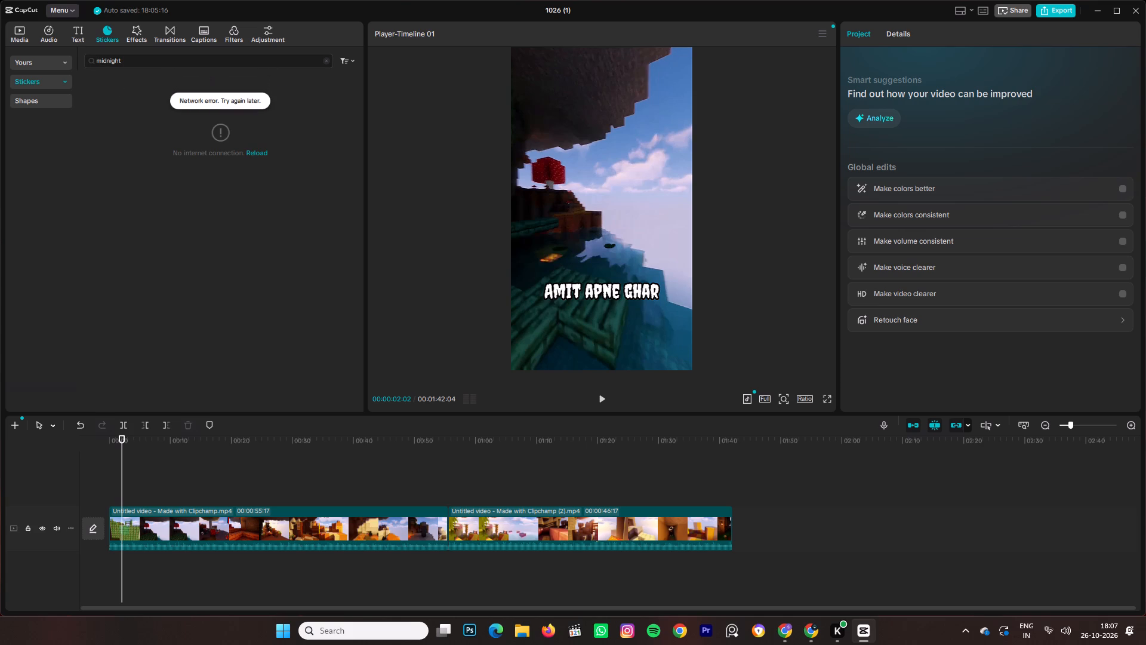
Clear the "midnight" sticker search and look through the whole list of trending stickers.
key("BackSpace")
left_click(173, 52)
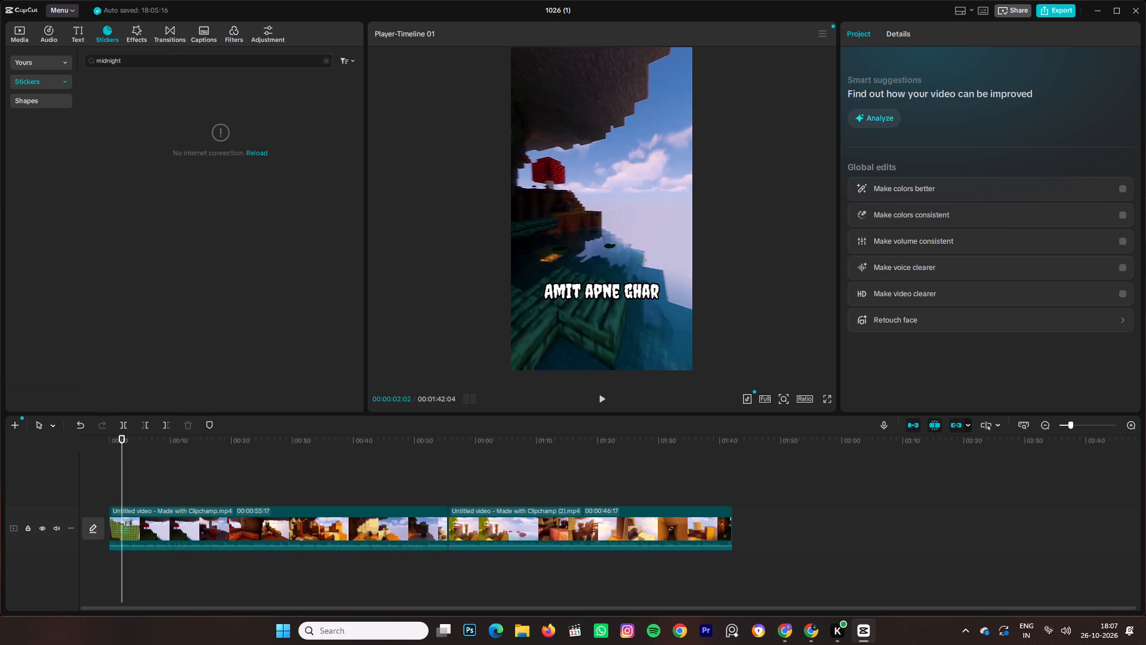
left_click(178, 61)
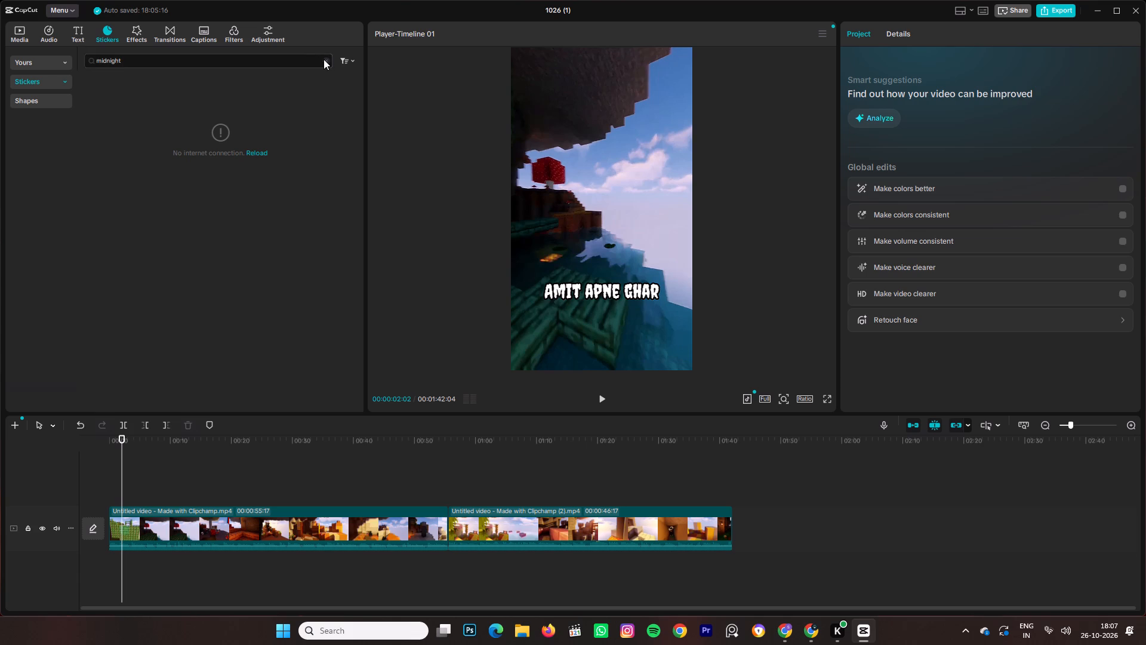
left_click(324, 59)
scroll(267, 151, "down", 2)
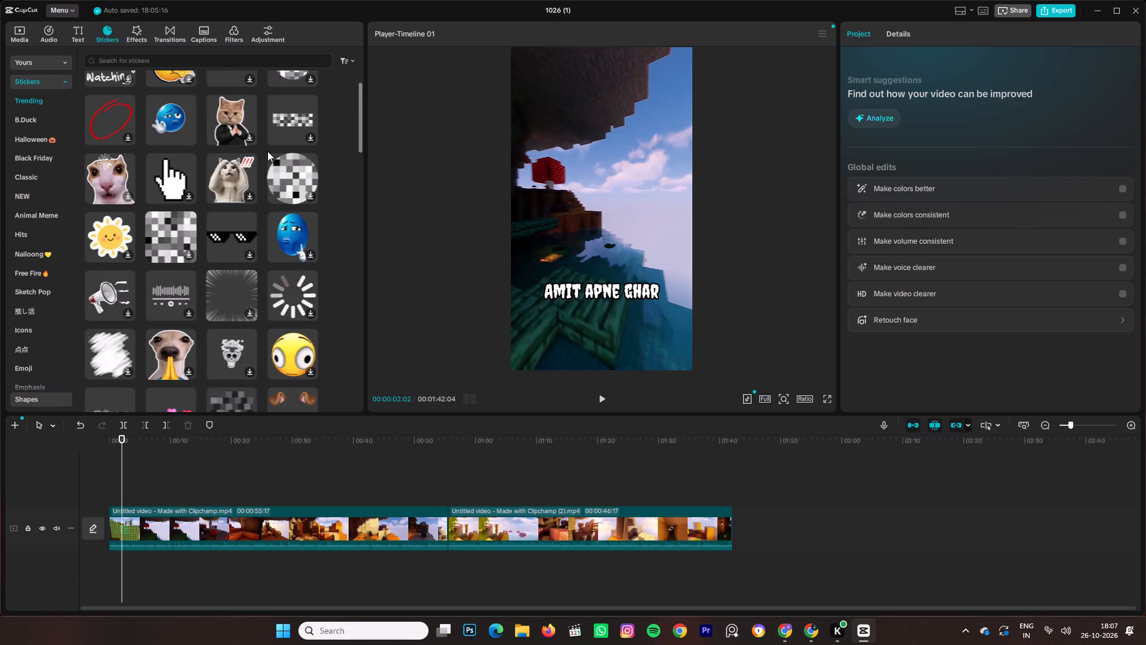
scroll(267, 151, "down", 13)
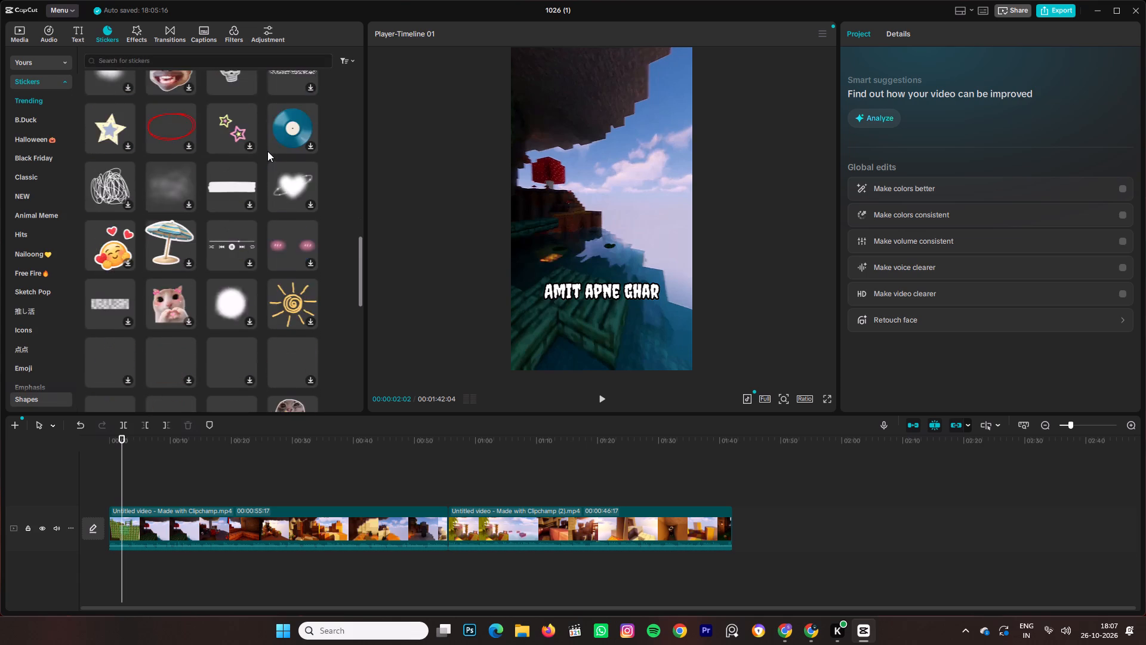
scroll(267, 151, "down", 10)
scroll(198, 185, "down", 3)
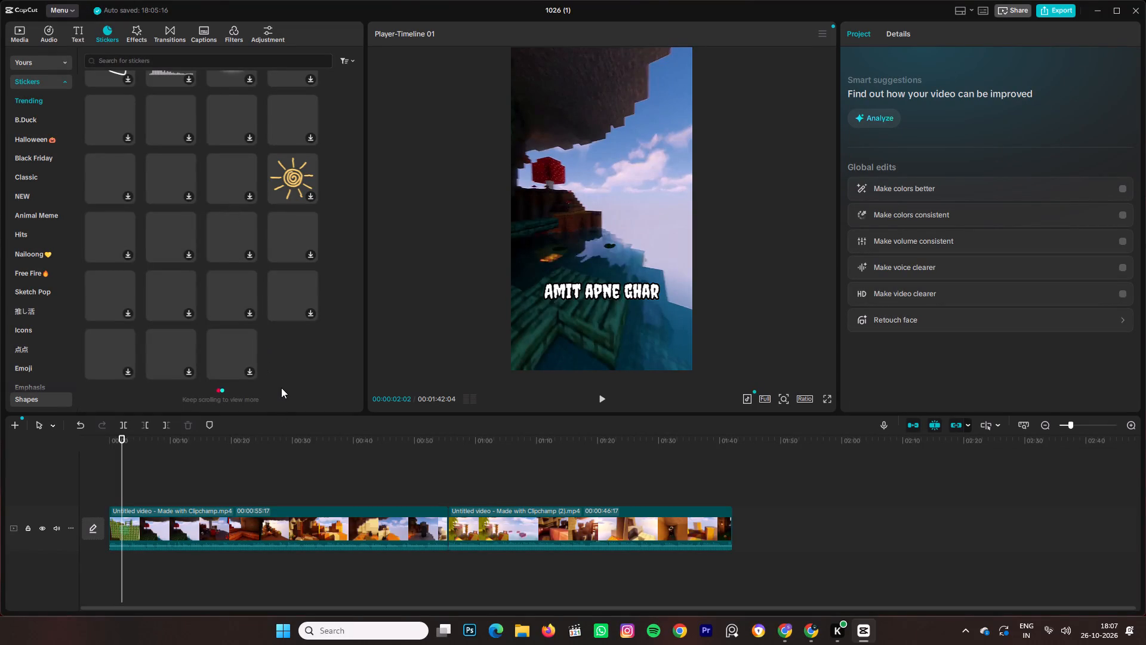
scroll(281, 388, "down", 6)
scroll(281, 388, "up", 1)
scroll(281, 388, "down", 8)
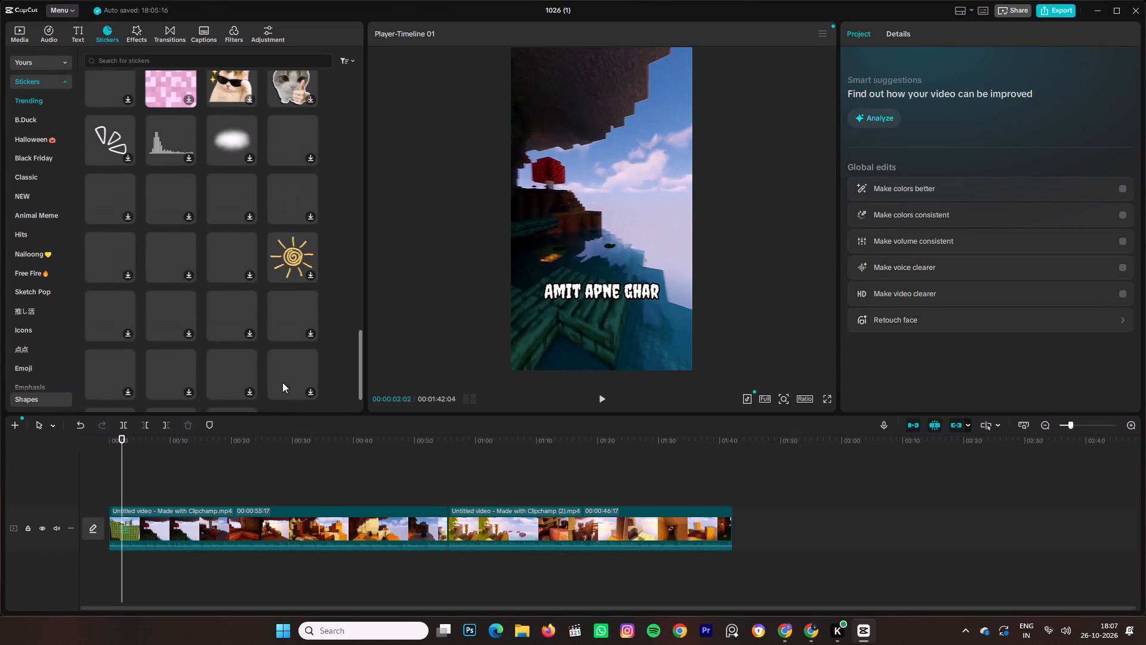
scroll(282, 382, "down", 18)
scroll(288, 377, "up", 20)
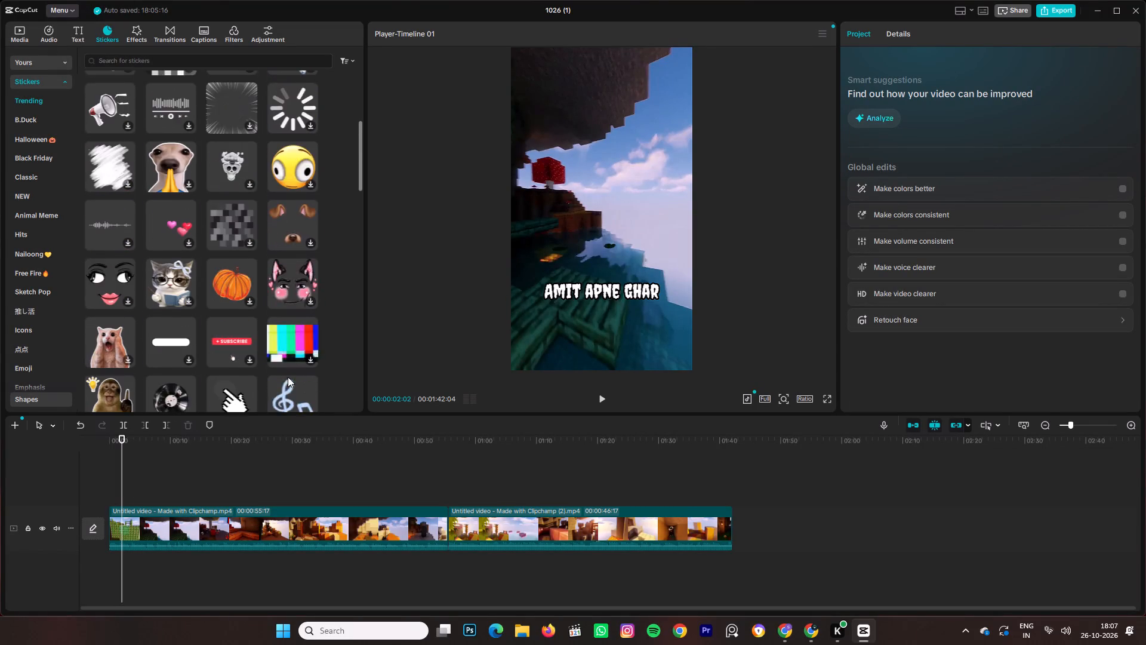
scroll(288, 377, "up", 8)
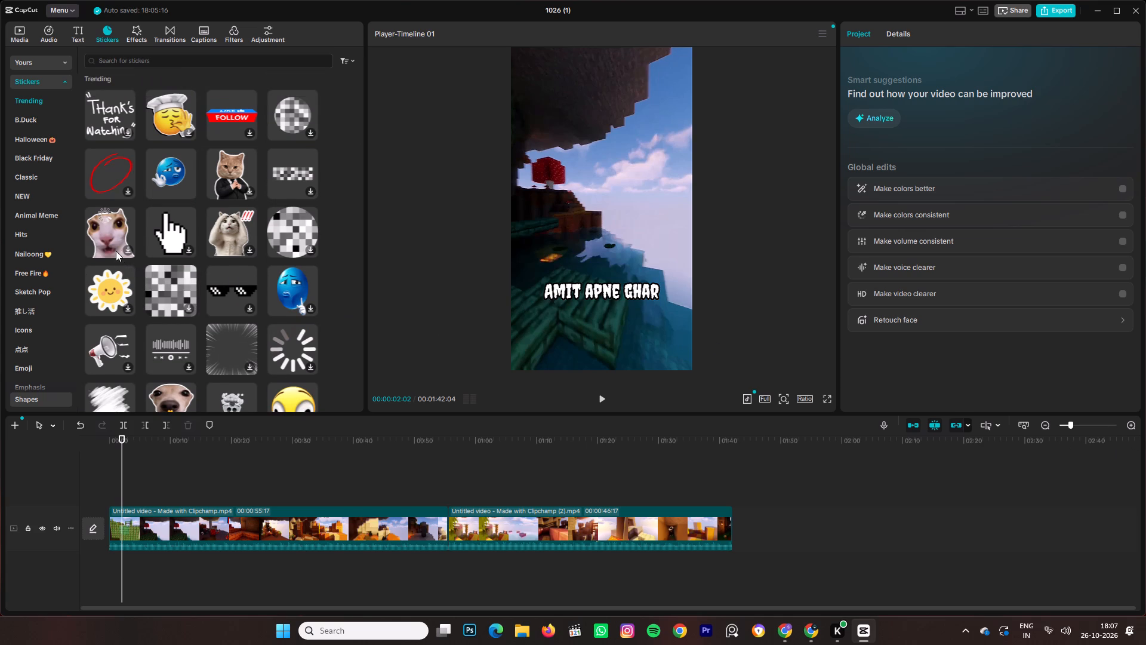
Play the timeline from about the 2-second mark to review the first clip.
left_click(603, 396)
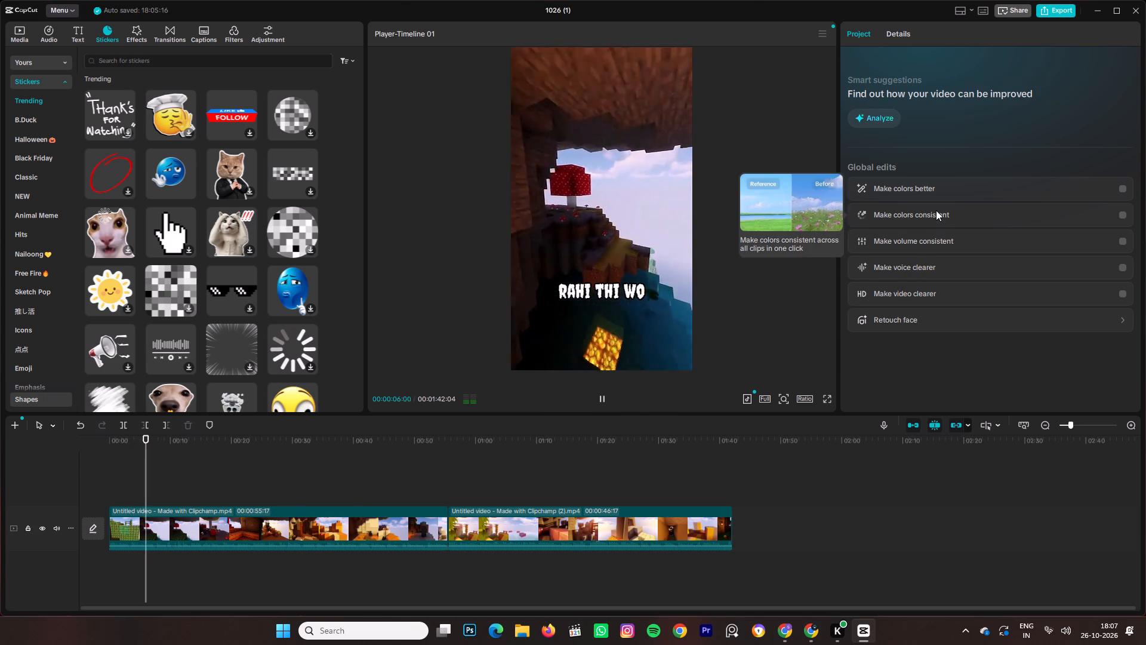
Turn on the "Make voice clearer" global edit for the project's clips.
left_click(935, 274)
left_click(930, 267)
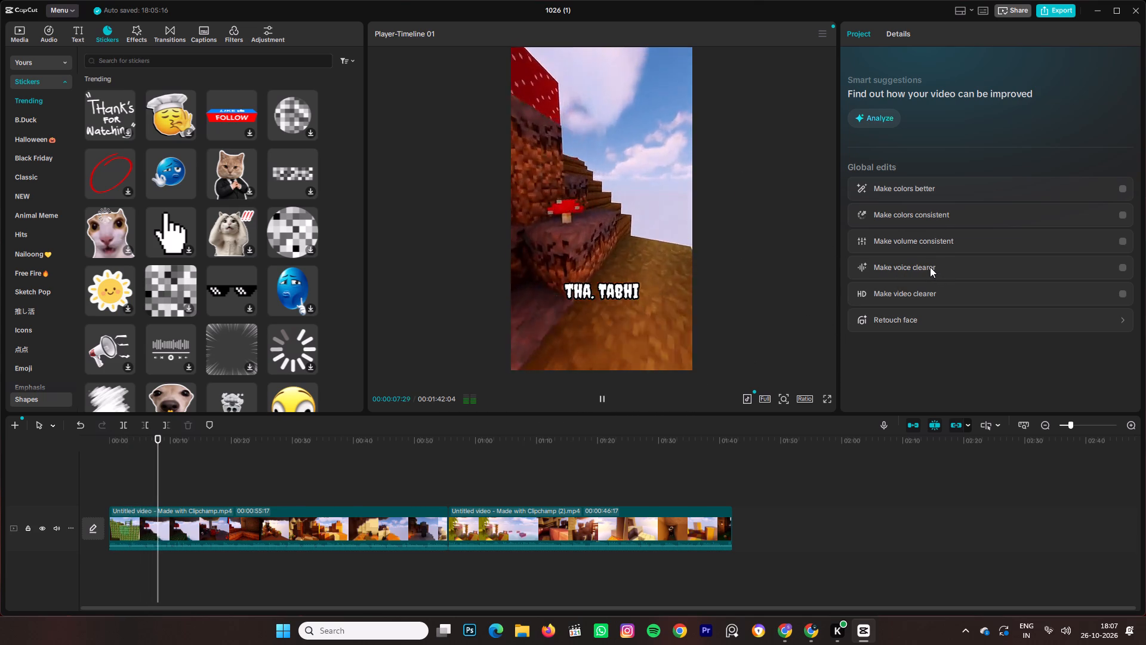
left_click_drag(1015, 268, 978, 269)
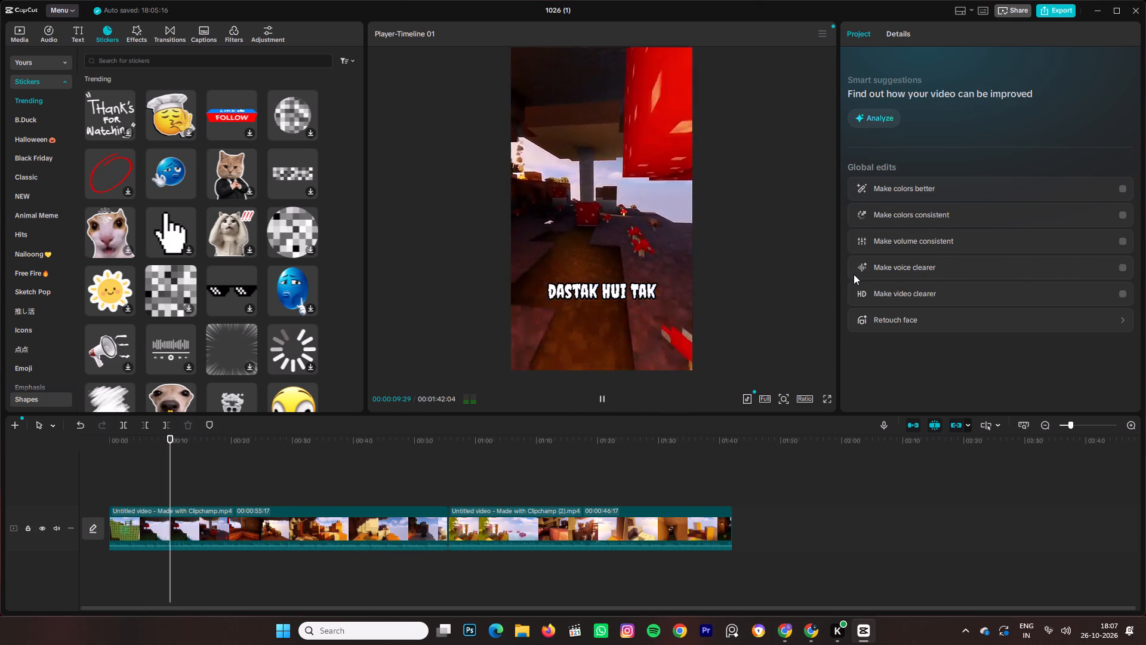
left_click(862, 269)
left_click(862, 269)
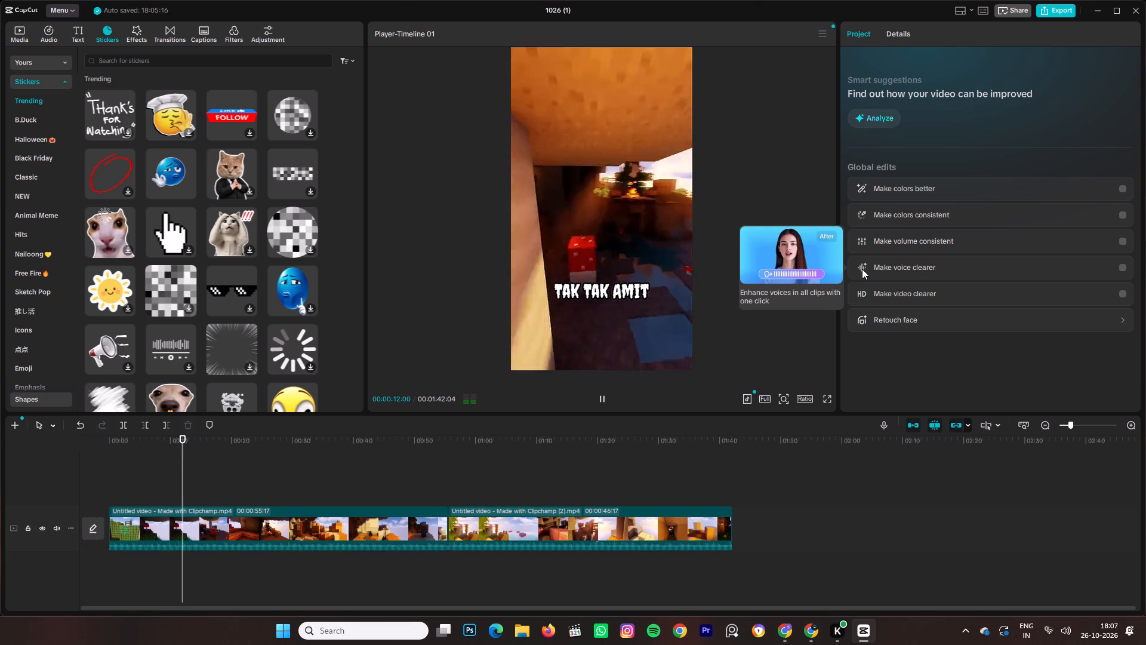
left_click(862, 269)
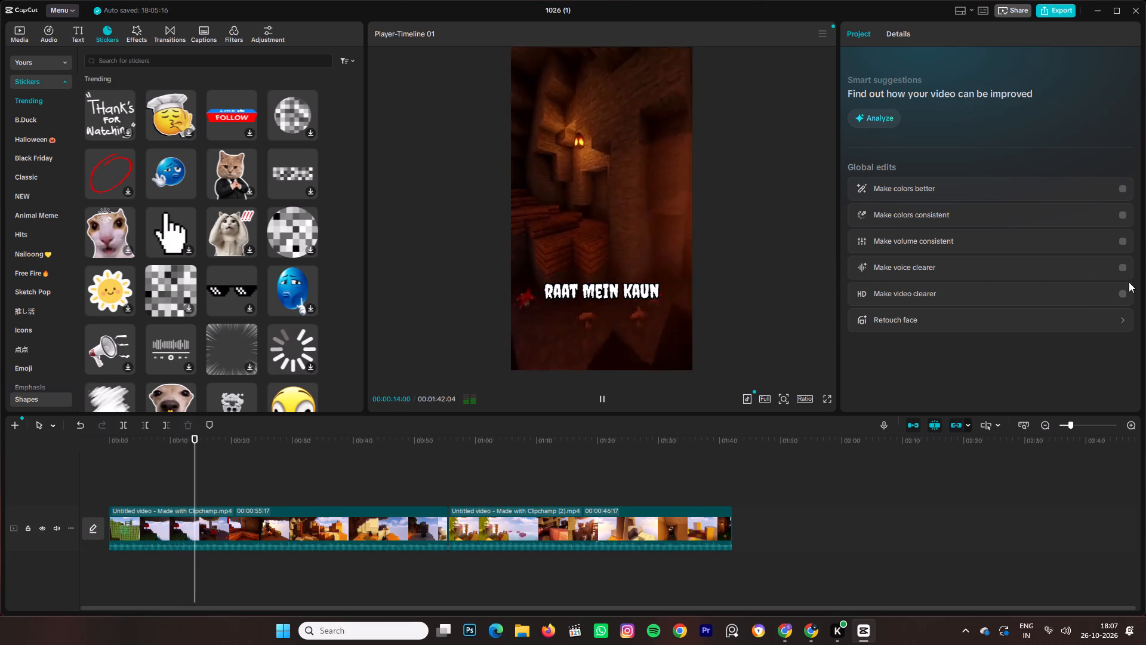
left_click(1126, 269)
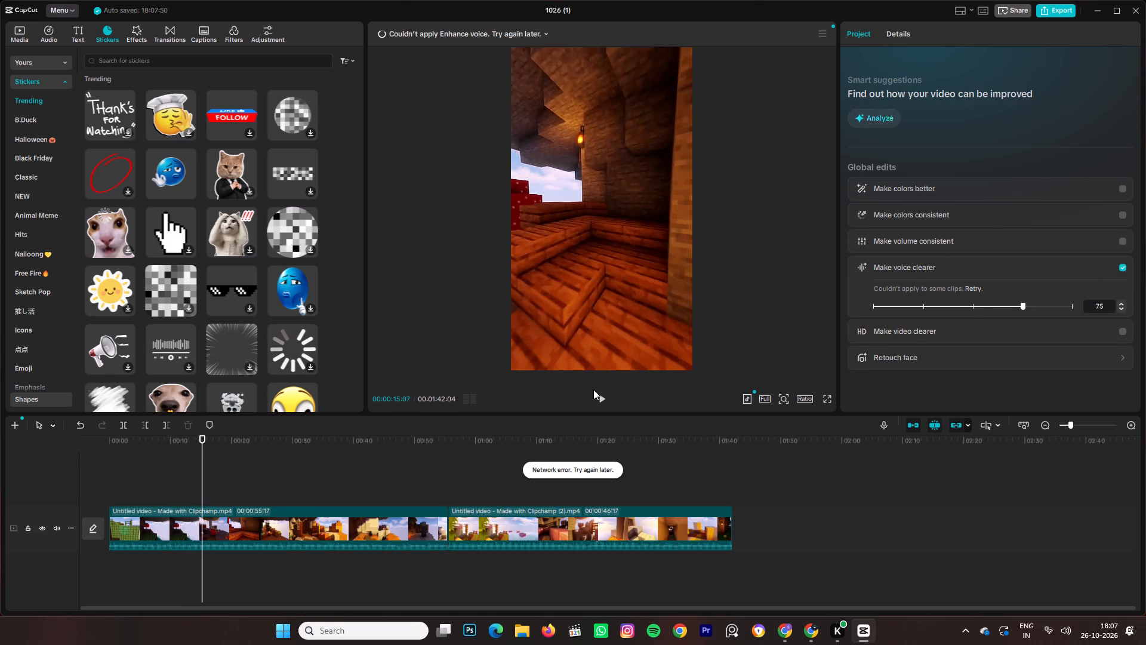
Reorder the main track so "Untitled video - Made with Clipchamp.mp4" comes after "Untitled video - Made with Clipchamp (2).mp4".
left_click_drag(255, 521, 452, 530)
left_click(291, 497)
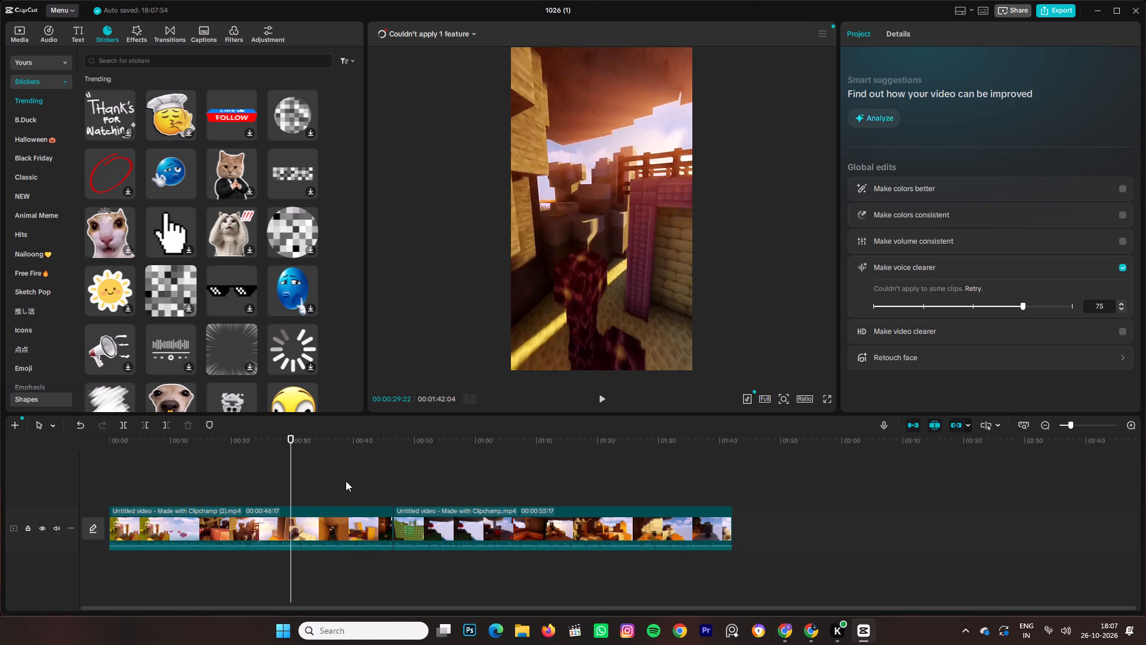
Return the playhead to the start of the timeline and play the reordered clips to review them.
left_click_drag(345, 481, 105, 505)
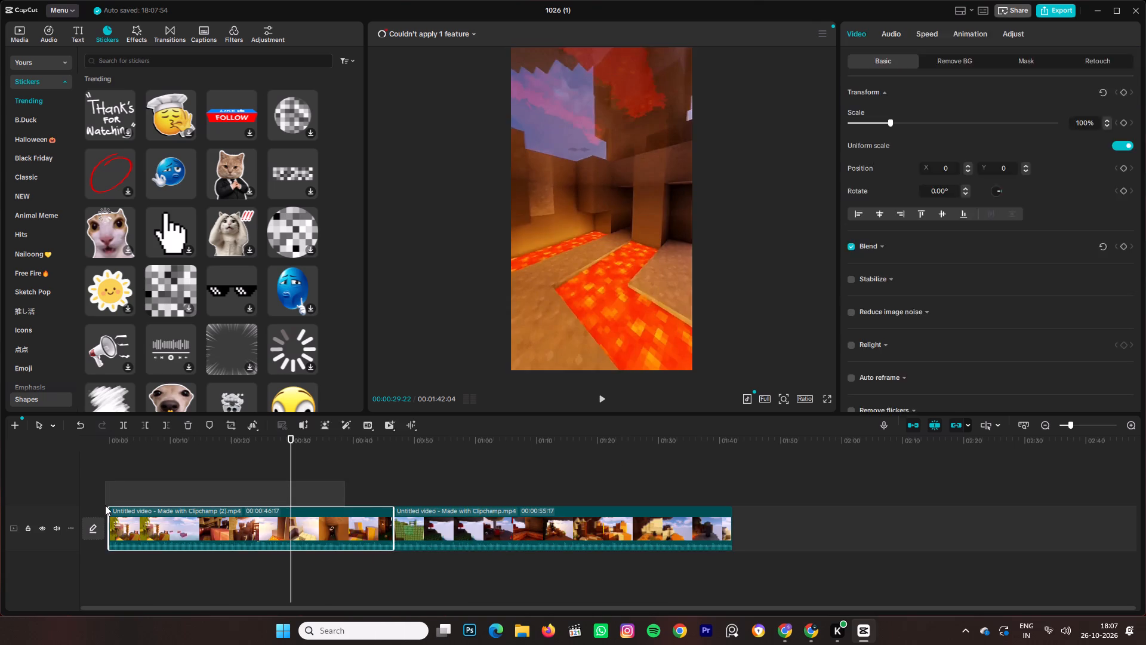
left_click_drag(105, 505, 107, 564)
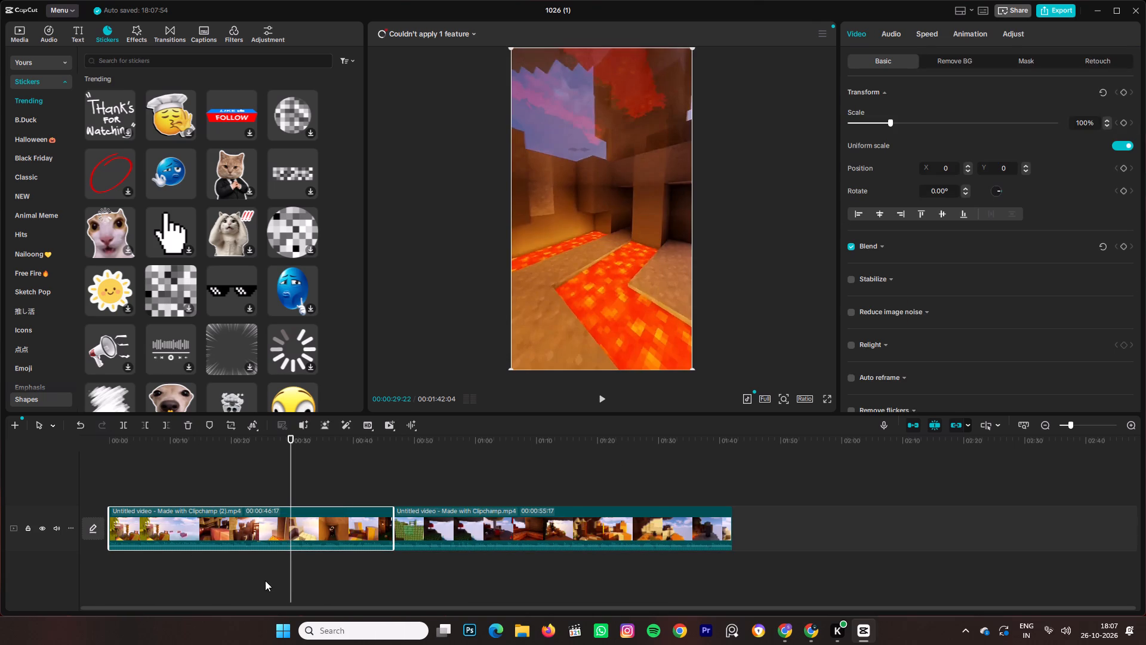
left_click_drag(292, 593, 4, 539)
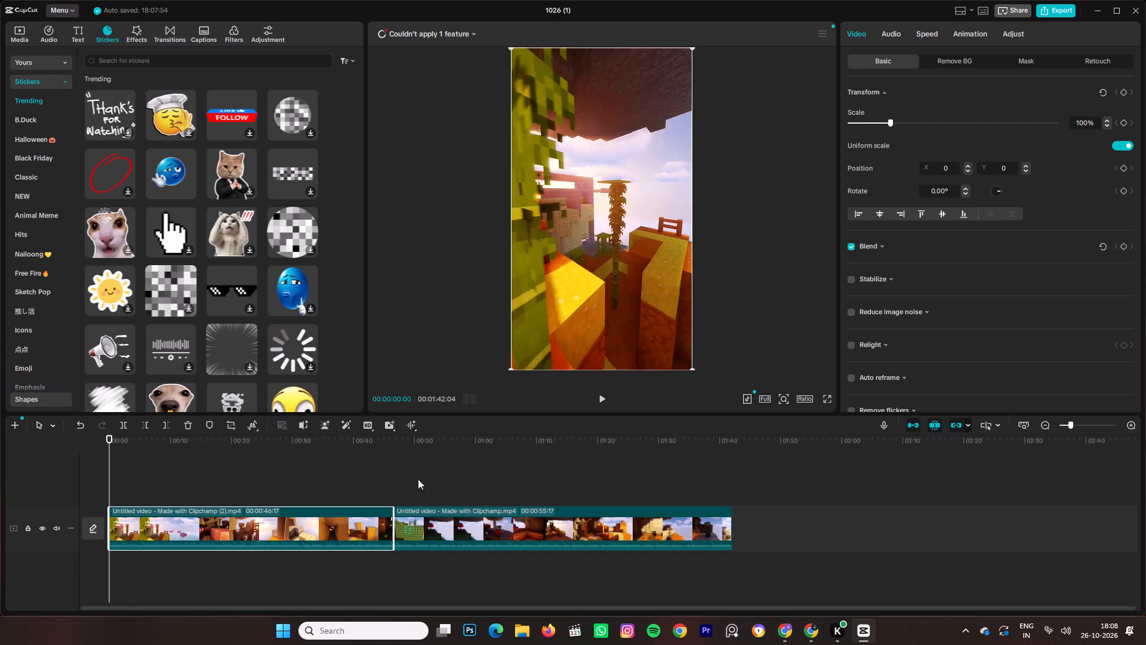
left_click(594, 400)
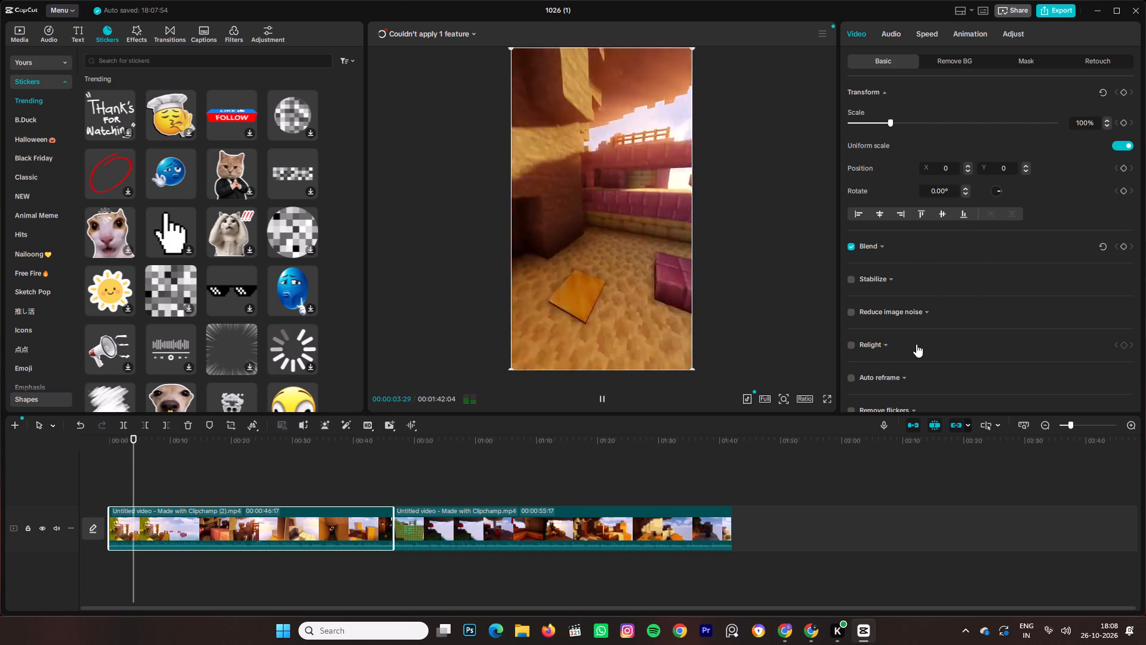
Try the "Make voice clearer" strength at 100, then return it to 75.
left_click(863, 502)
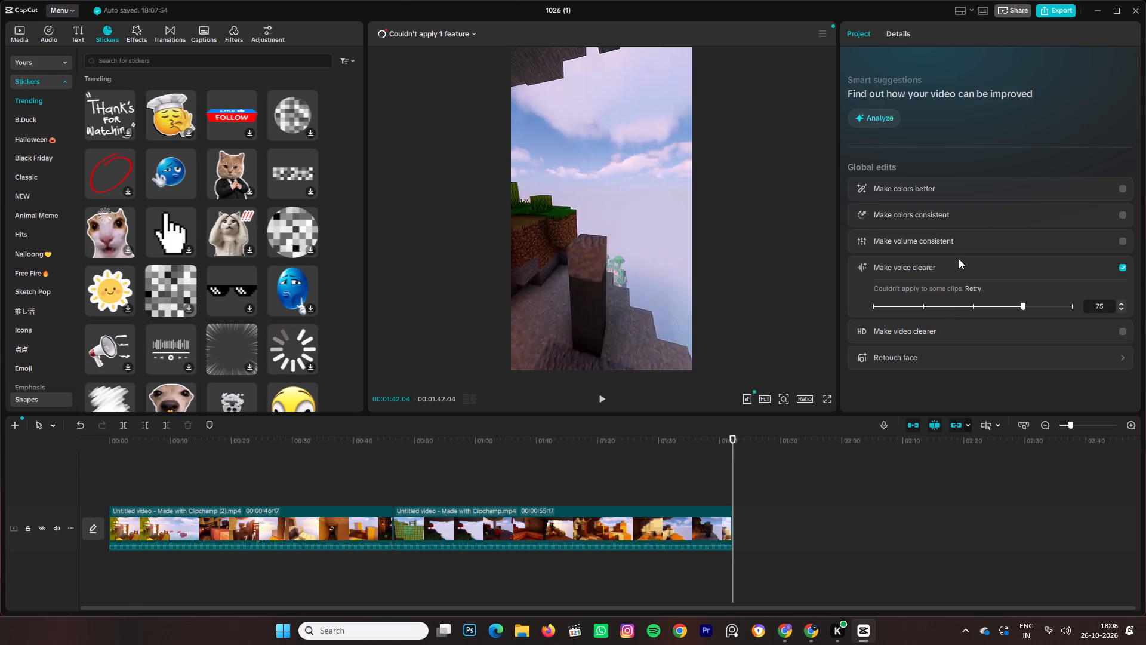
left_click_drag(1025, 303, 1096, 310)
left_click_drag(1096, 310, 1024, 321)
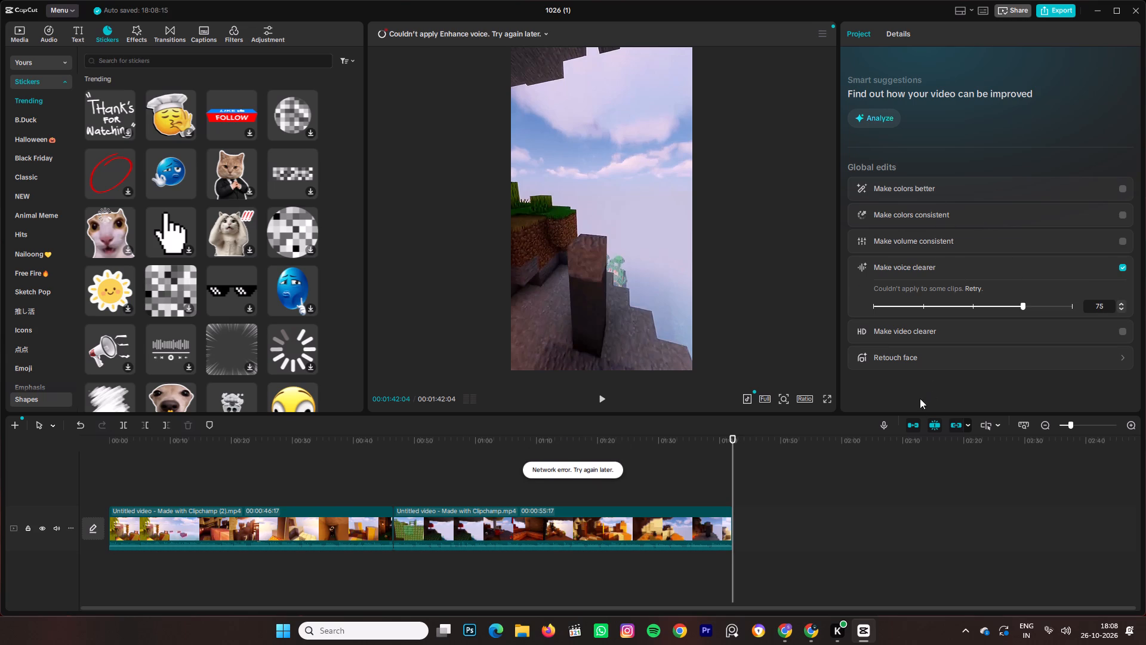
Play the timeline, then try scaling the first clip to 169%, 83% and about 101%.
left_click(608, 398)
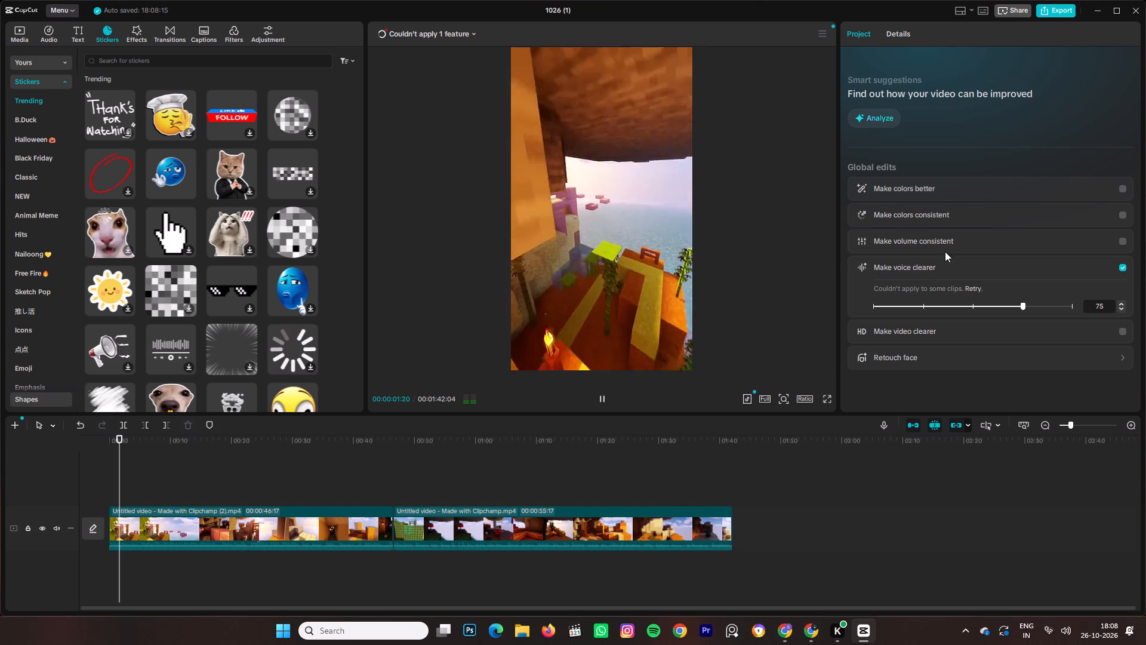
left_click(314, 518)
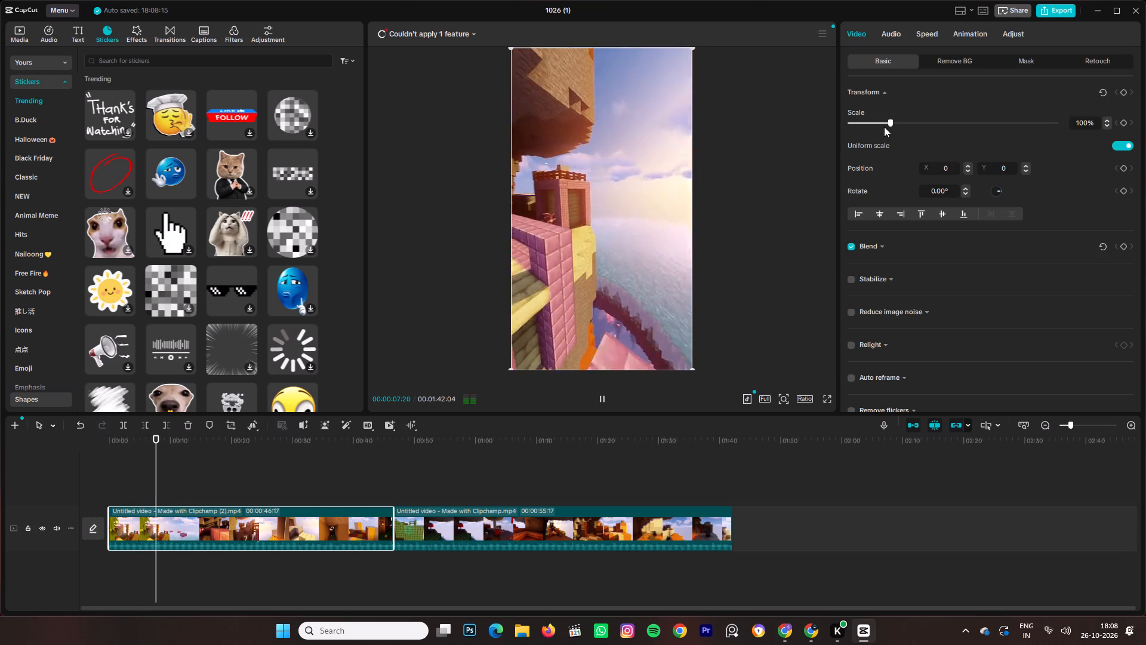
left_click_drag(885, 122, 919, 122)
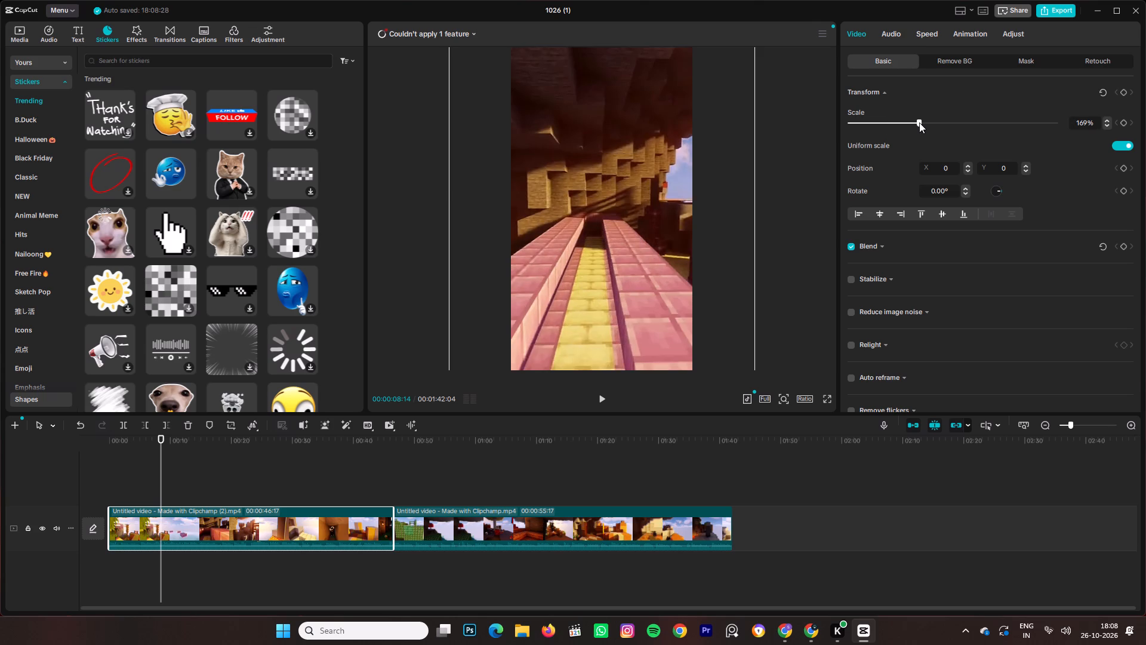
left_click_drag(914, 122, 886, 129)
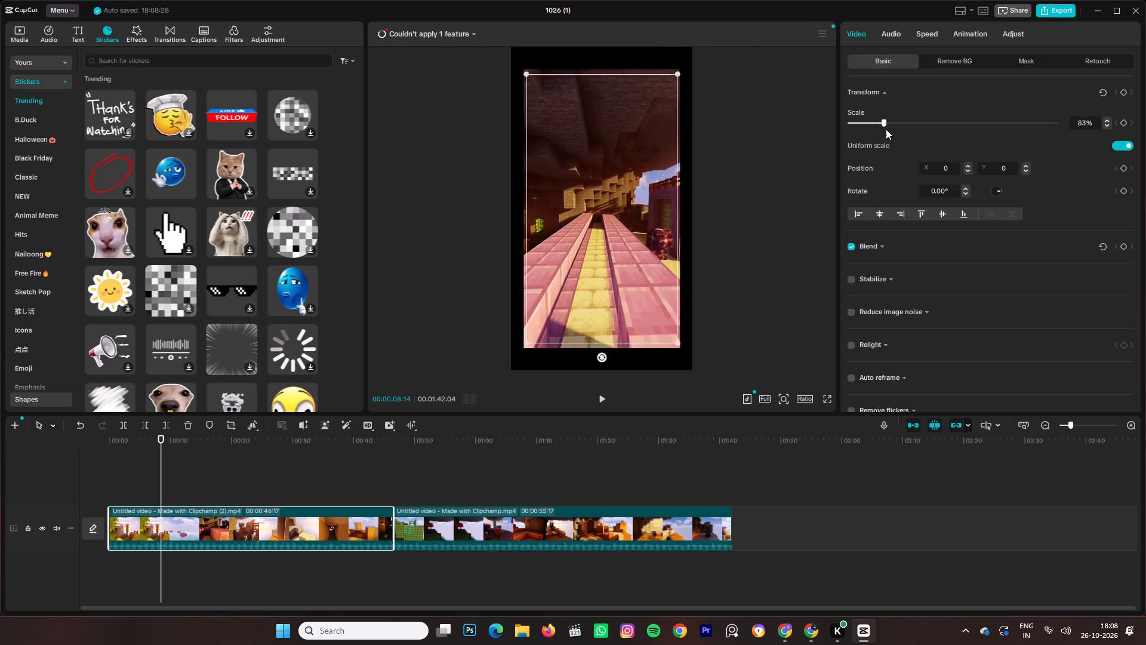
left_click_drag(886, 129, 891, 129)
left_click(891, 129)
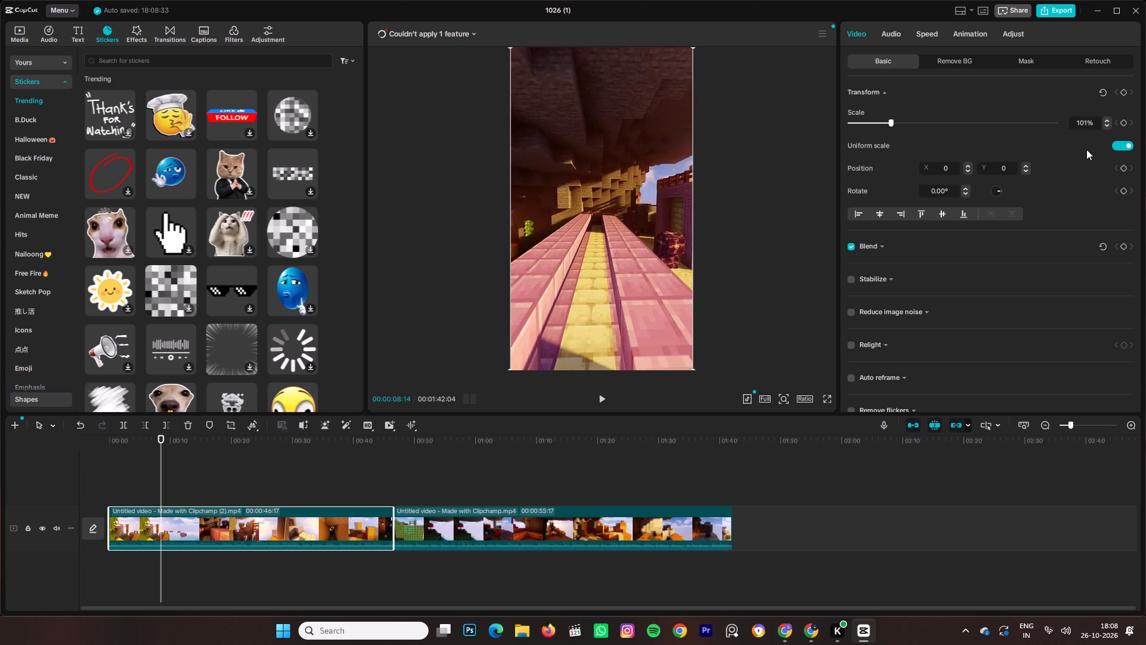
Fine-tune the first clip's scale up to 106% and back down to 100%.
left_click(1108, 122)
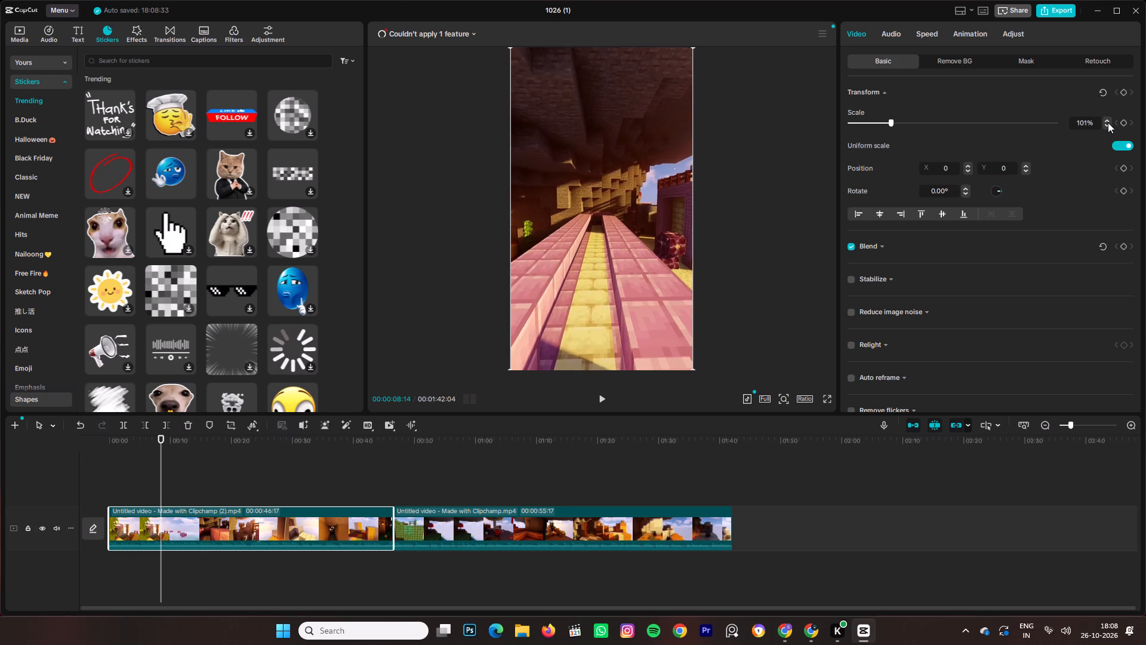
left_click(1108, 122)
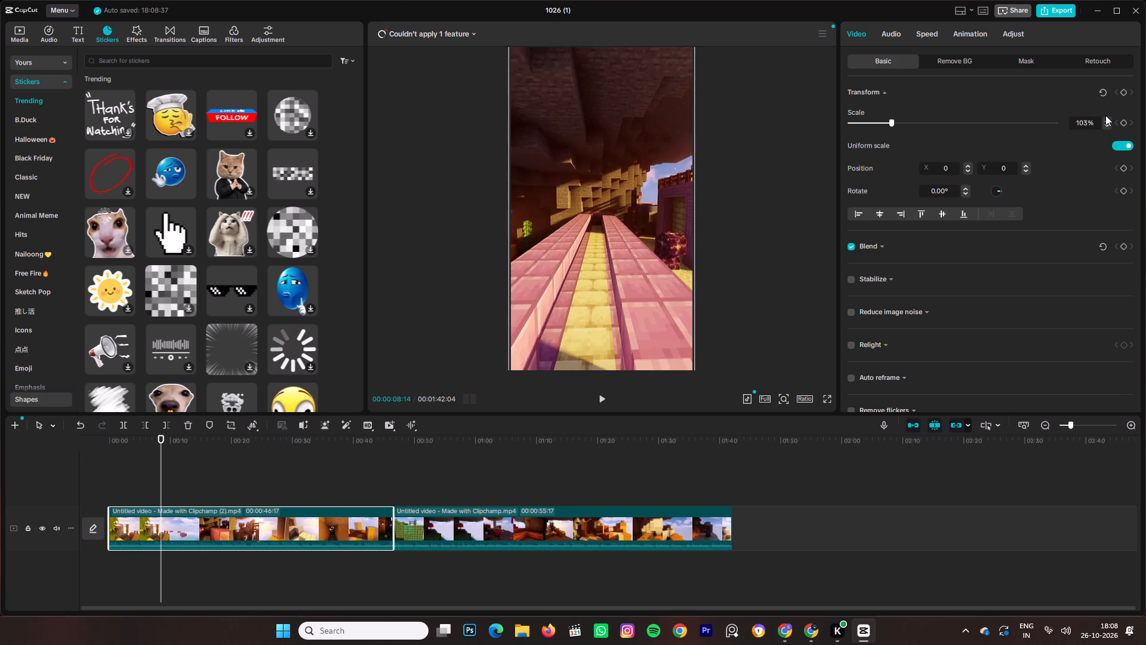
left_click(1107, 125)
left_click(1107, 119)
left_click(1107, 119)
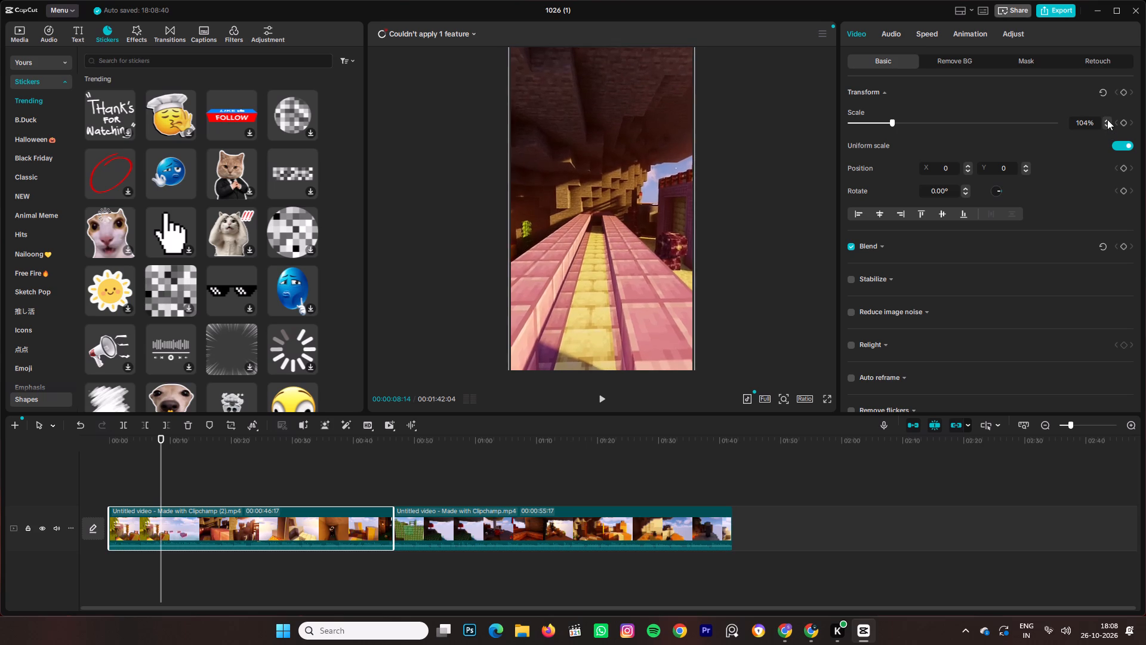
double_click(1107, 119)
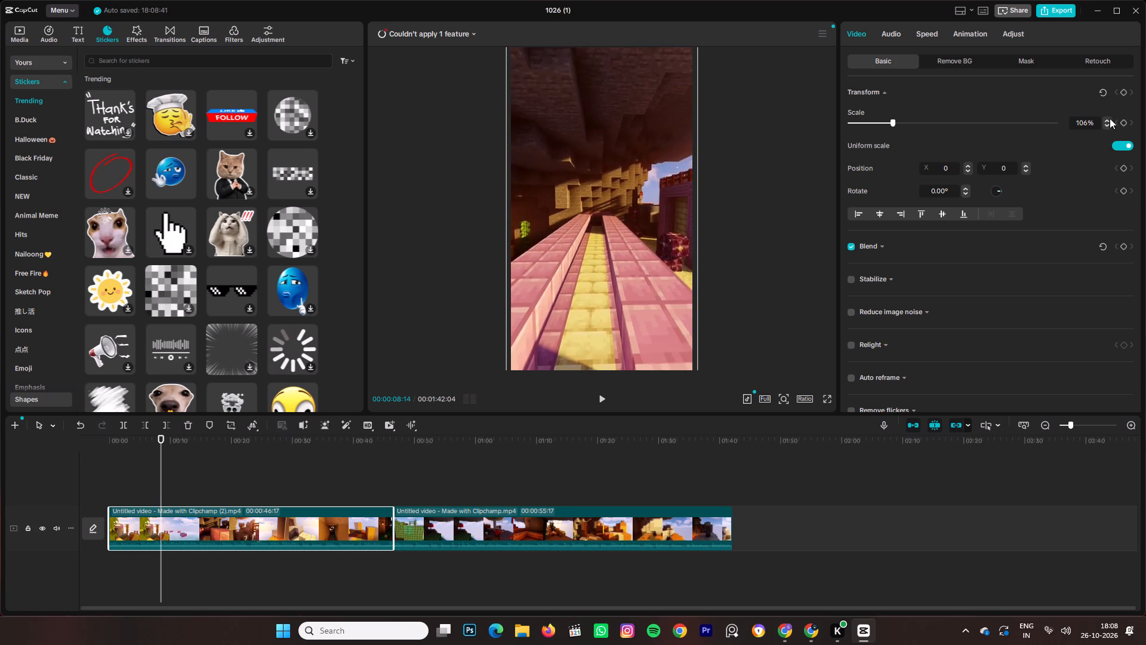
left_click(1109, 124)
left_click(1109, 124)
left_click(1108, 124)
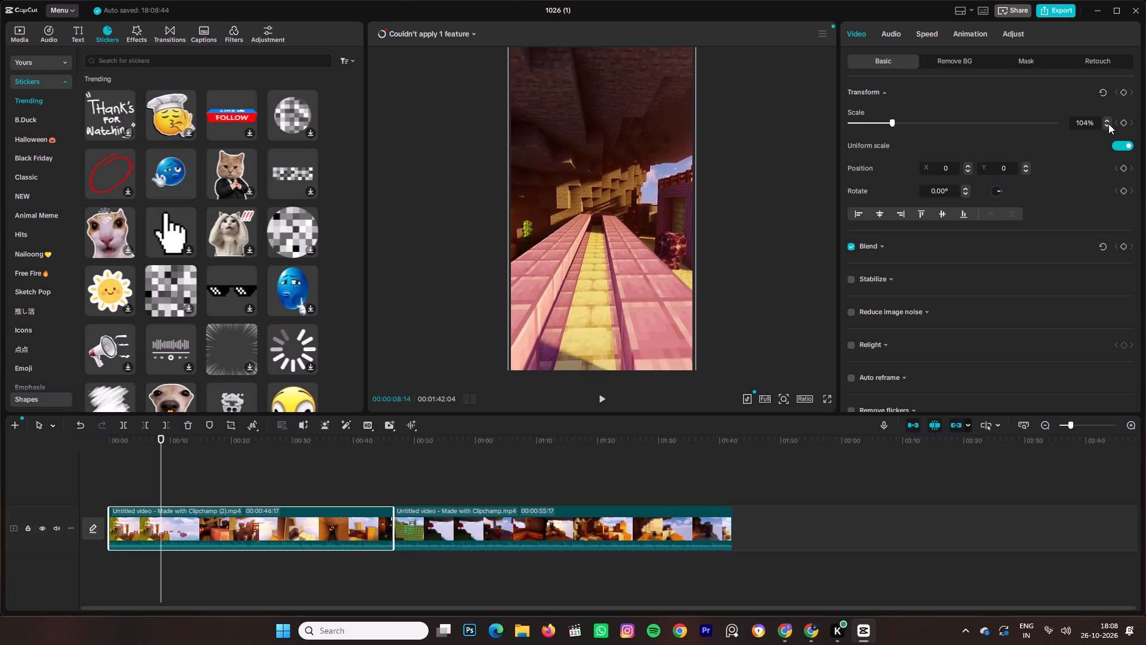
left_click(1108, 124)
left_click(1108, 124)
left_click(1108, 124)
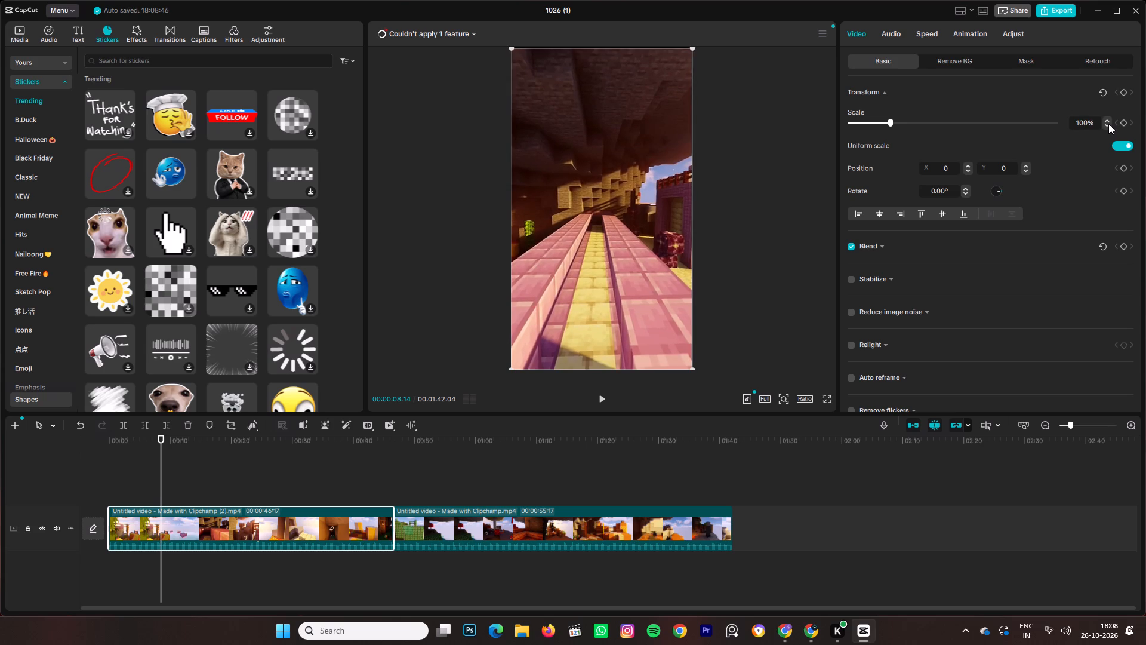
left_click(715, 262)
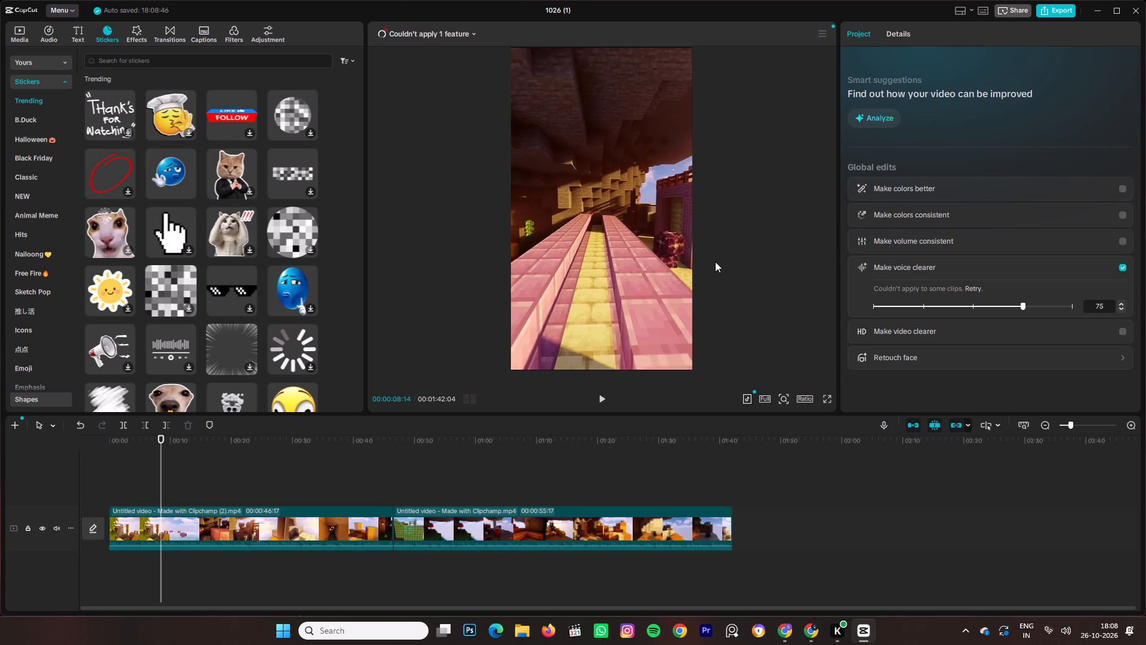
Add the trending megaphone sticker on a track above the first clip at about the 20-second mark.
left_click(282, 523)
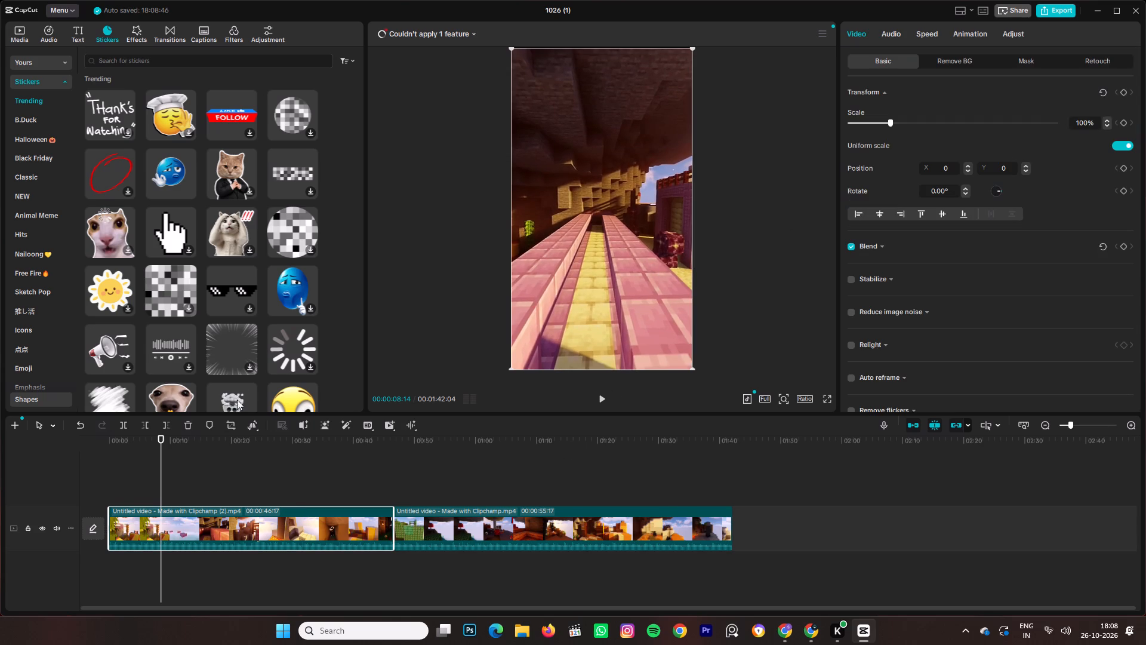
left_click(99, 354)
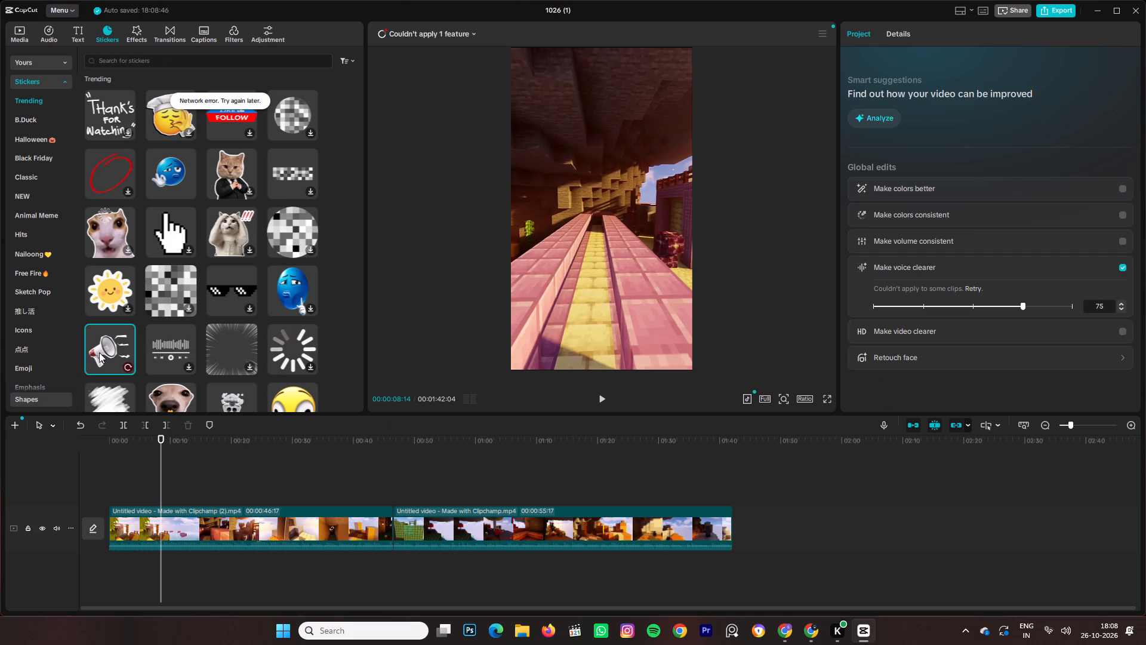
left_click(129, 370)
left_click(130, 360)
left_click_drag(130, 360, 126, 380)
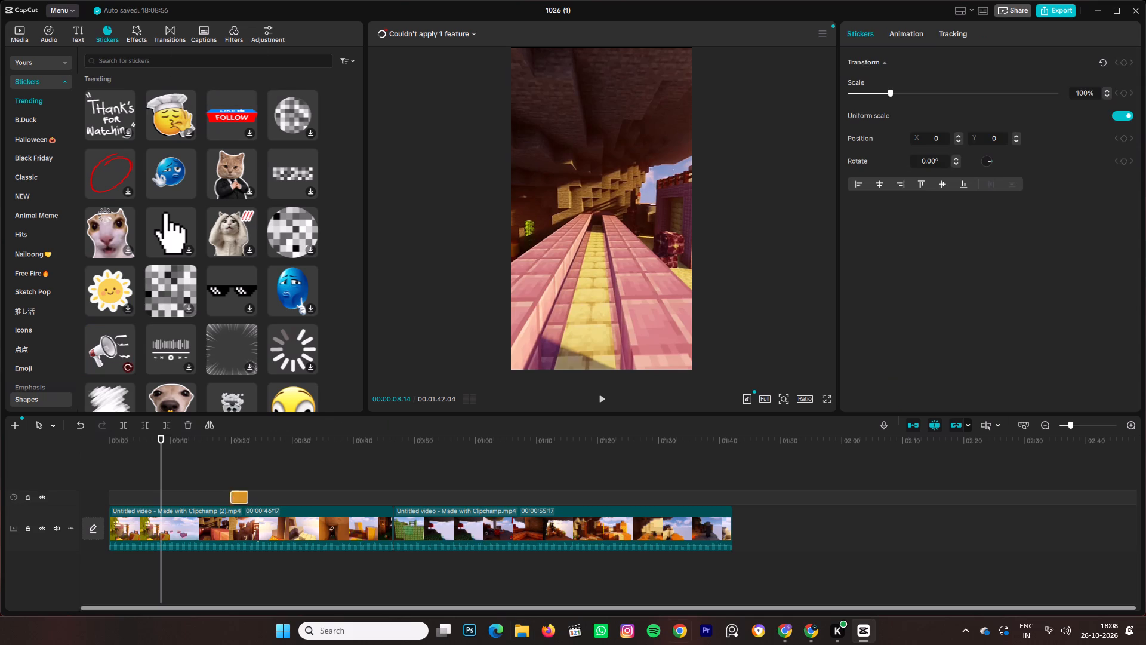
Check the status of the vpn 1 connection in the Windows quick settings and return to the project.
left_click(1042, 636)
left_click(1058, 622)
left_click(1084, 644)
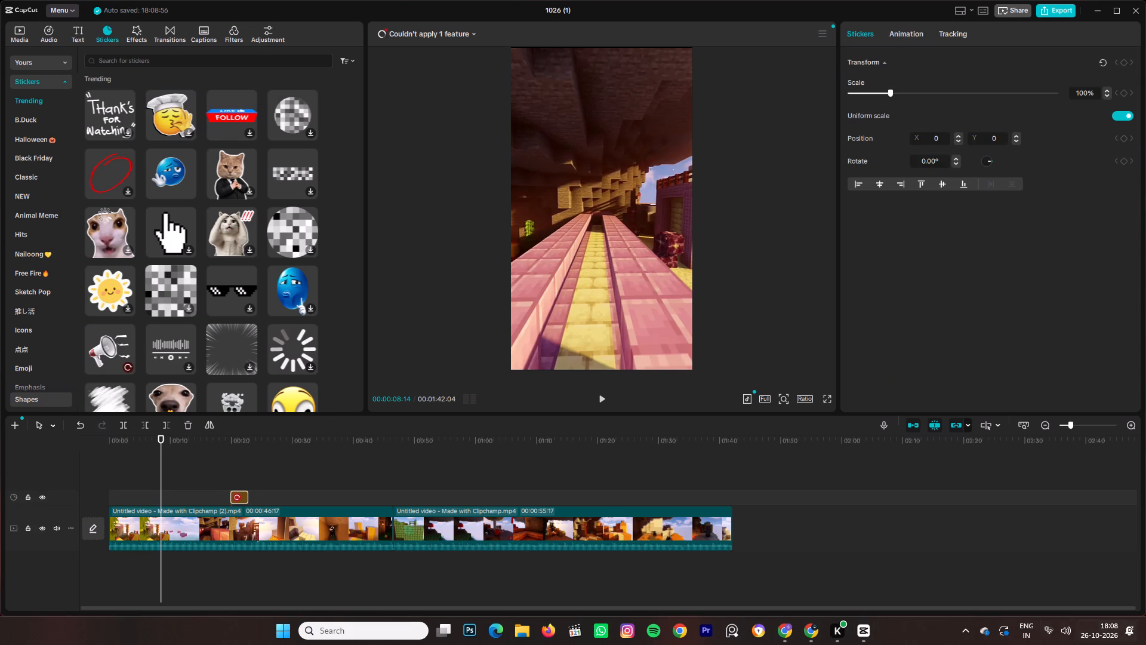
left_click(1061, 644)
left_click(1065, 629)
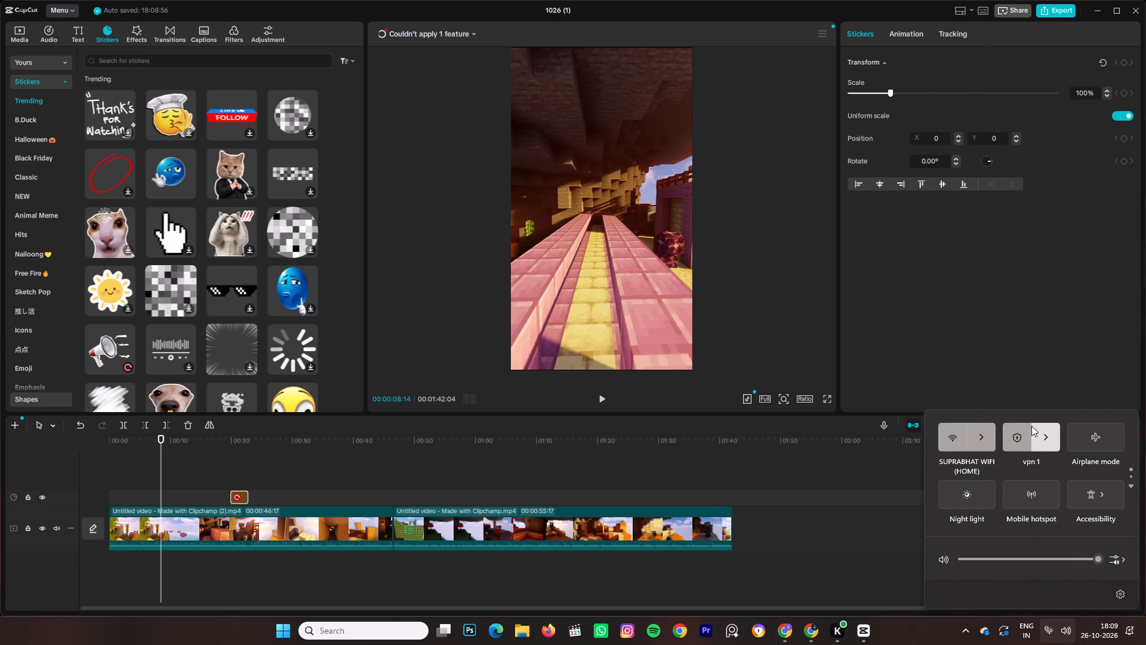
left_click(1059, 440)
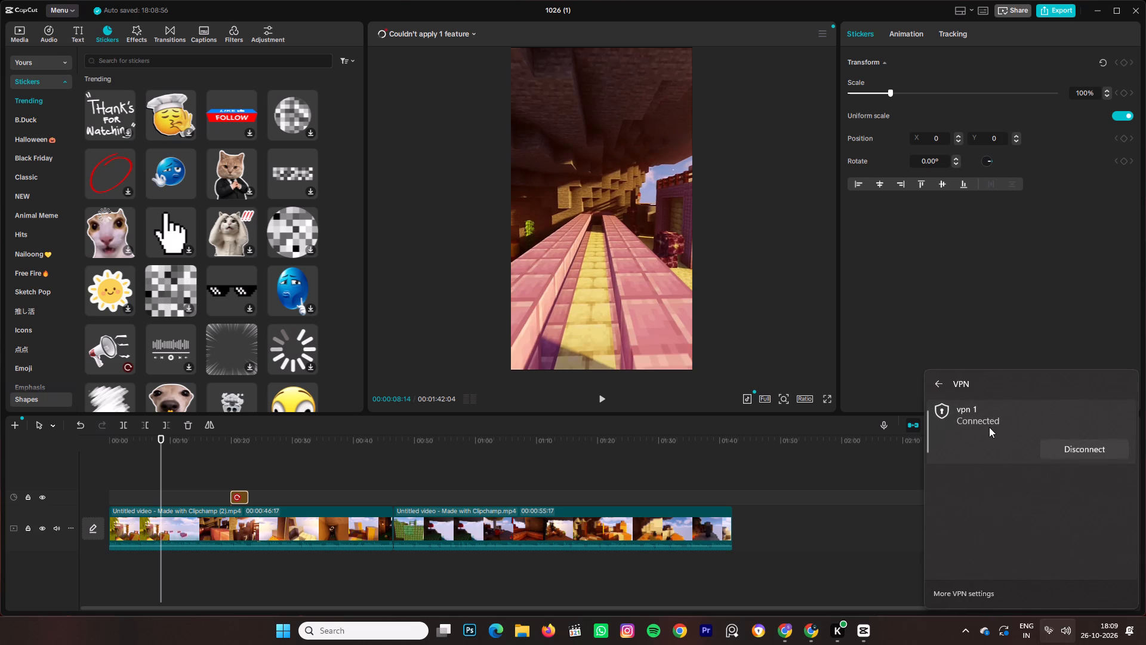
left_click(939, 377)
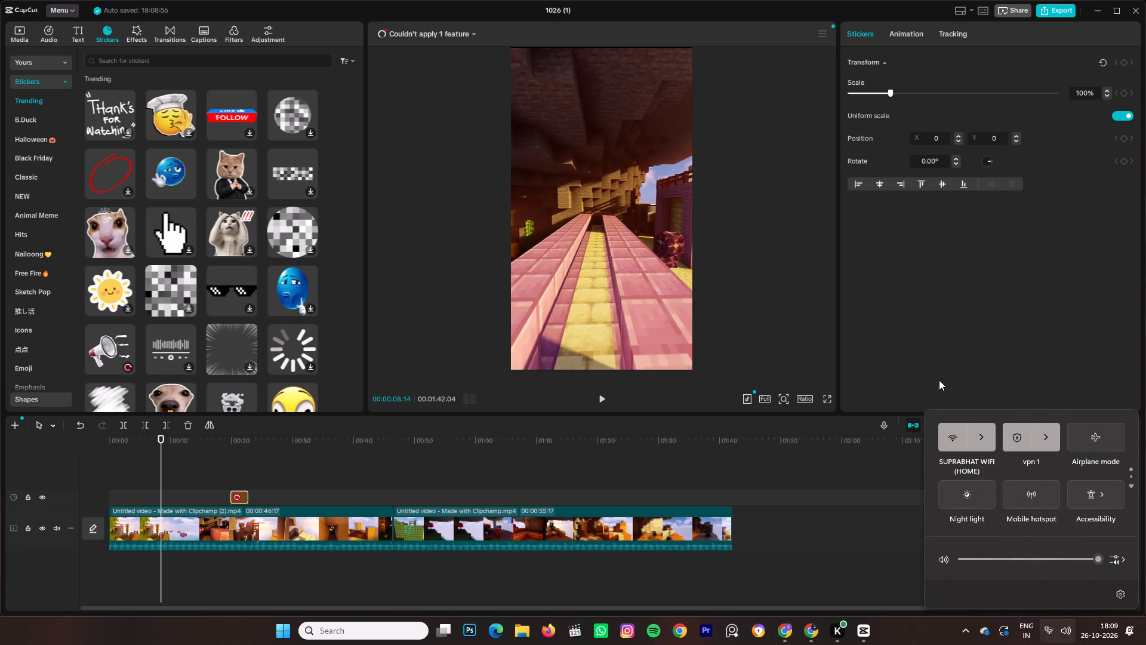
left_click(852, 567)
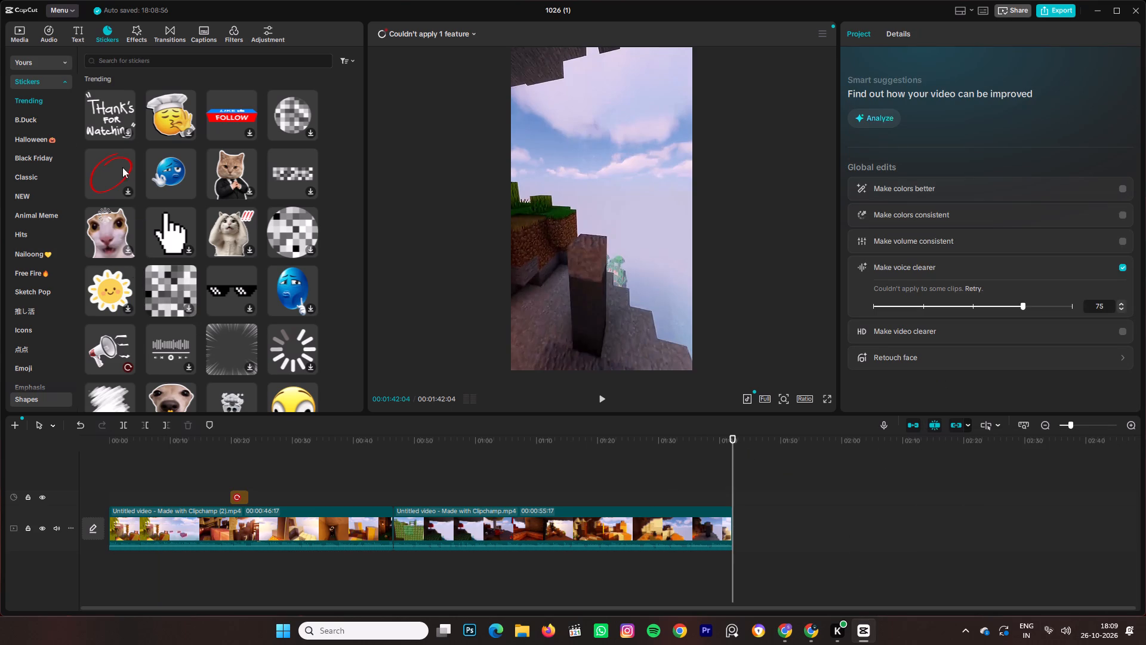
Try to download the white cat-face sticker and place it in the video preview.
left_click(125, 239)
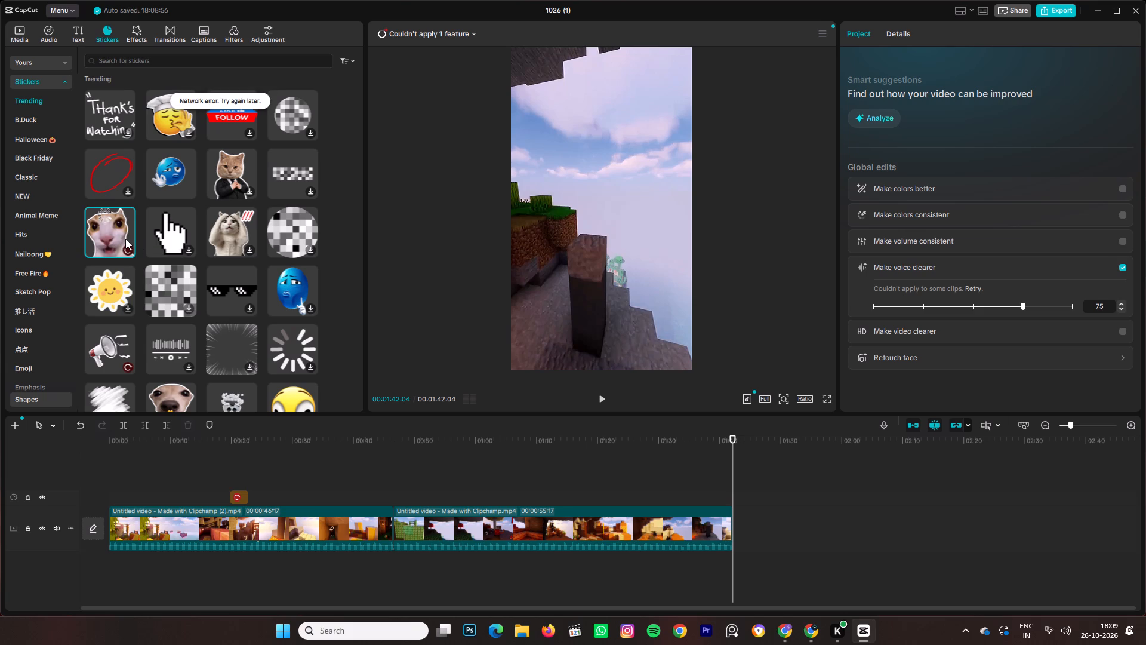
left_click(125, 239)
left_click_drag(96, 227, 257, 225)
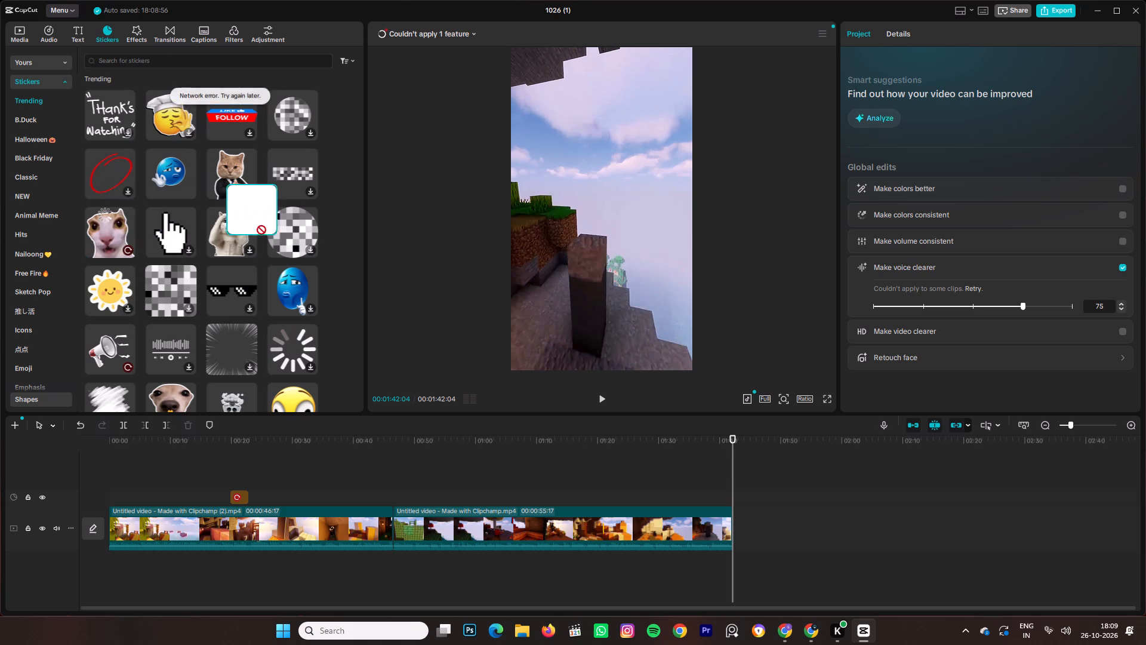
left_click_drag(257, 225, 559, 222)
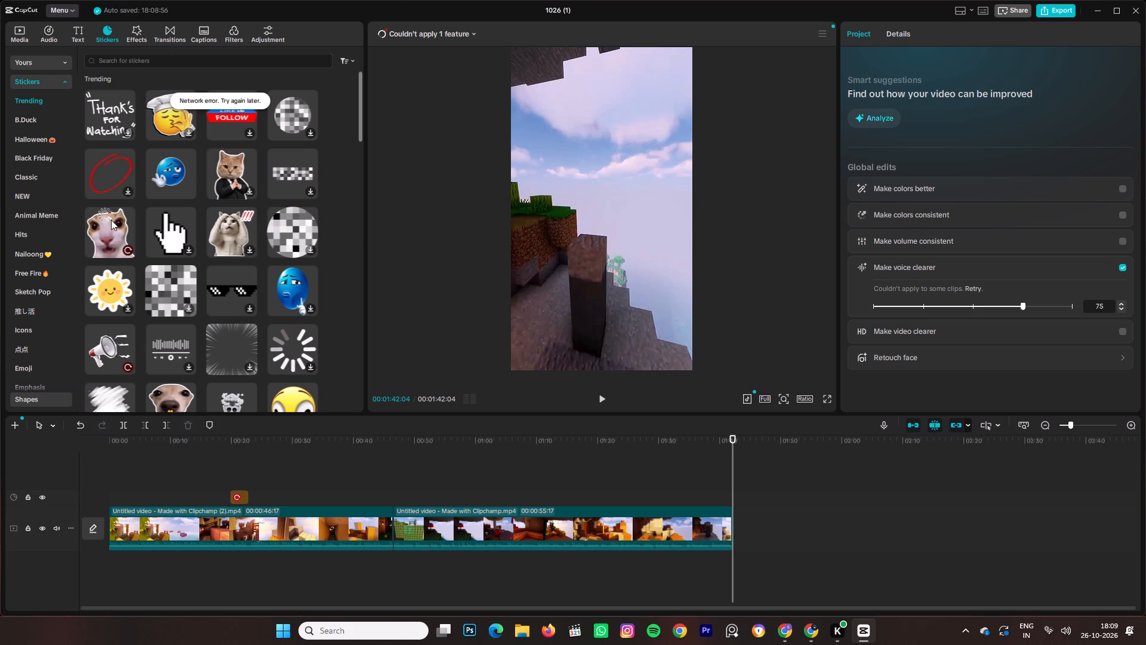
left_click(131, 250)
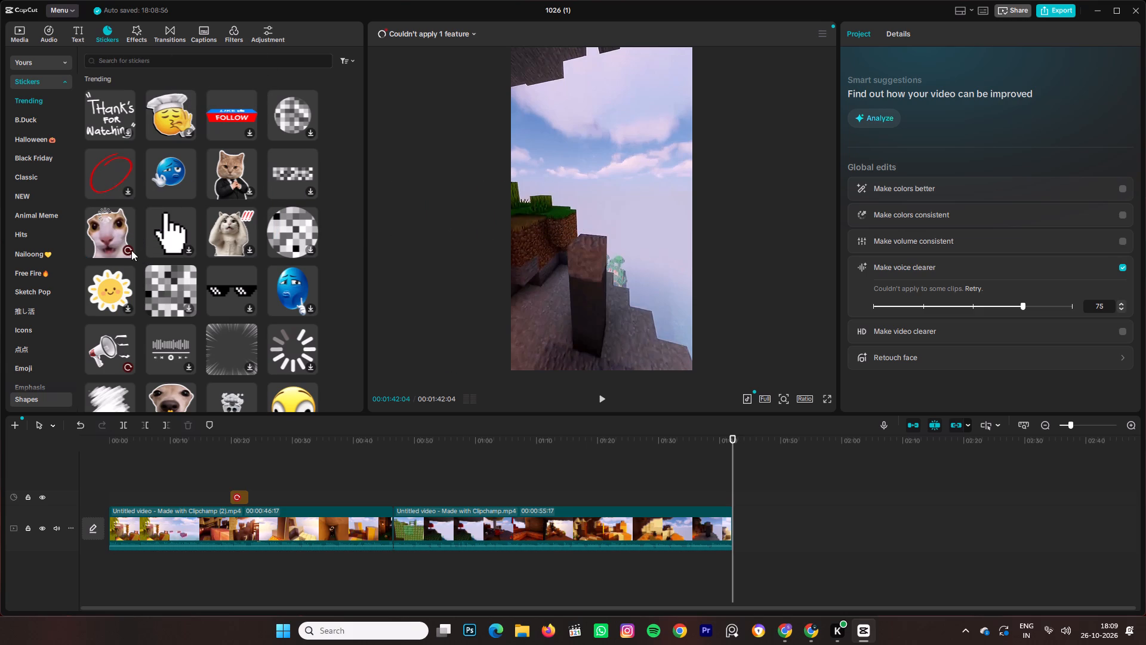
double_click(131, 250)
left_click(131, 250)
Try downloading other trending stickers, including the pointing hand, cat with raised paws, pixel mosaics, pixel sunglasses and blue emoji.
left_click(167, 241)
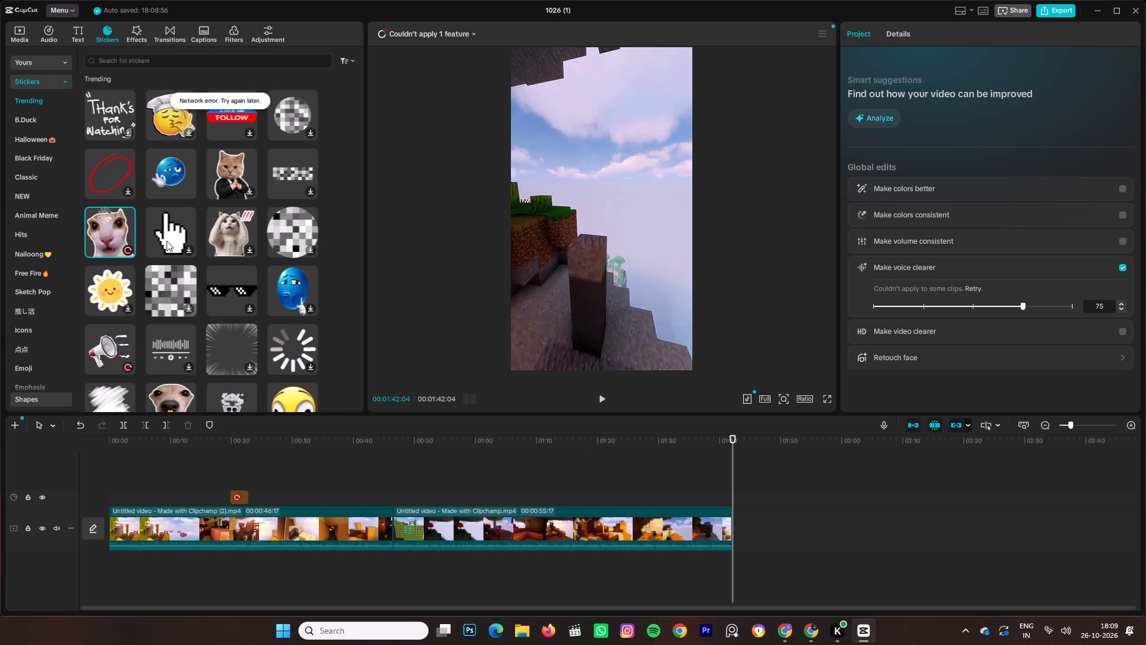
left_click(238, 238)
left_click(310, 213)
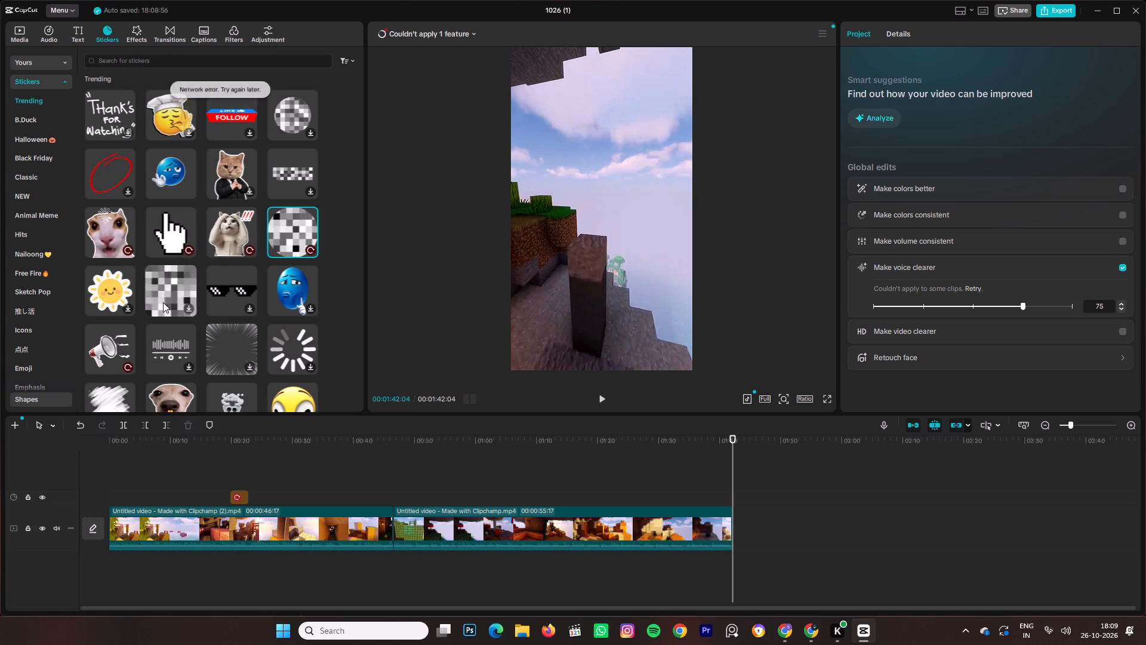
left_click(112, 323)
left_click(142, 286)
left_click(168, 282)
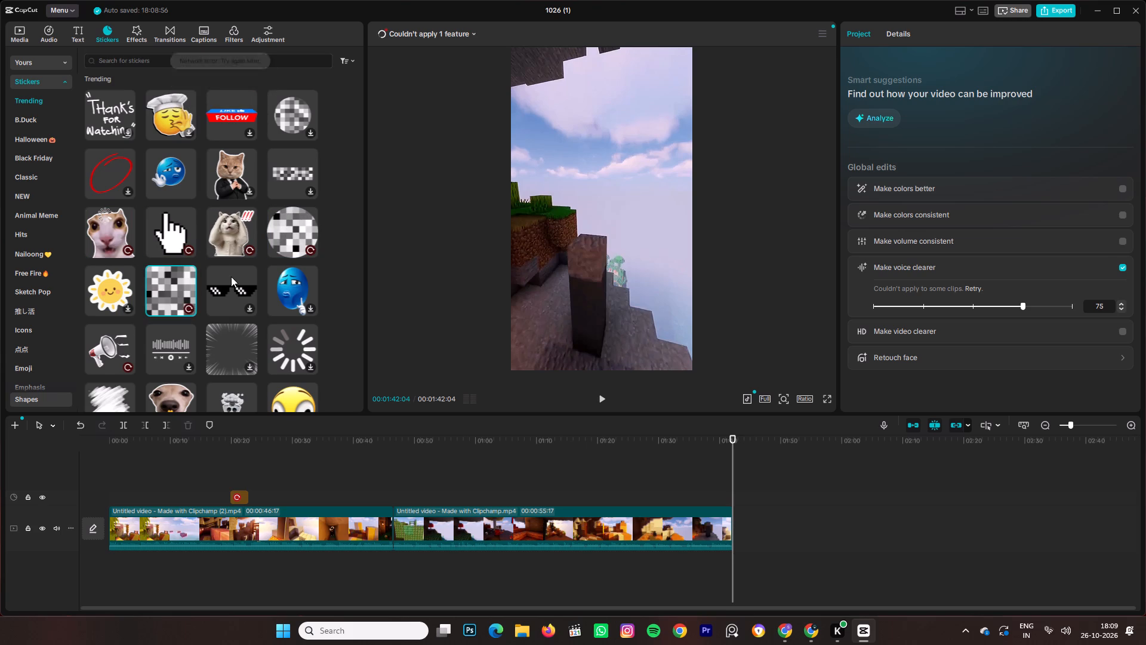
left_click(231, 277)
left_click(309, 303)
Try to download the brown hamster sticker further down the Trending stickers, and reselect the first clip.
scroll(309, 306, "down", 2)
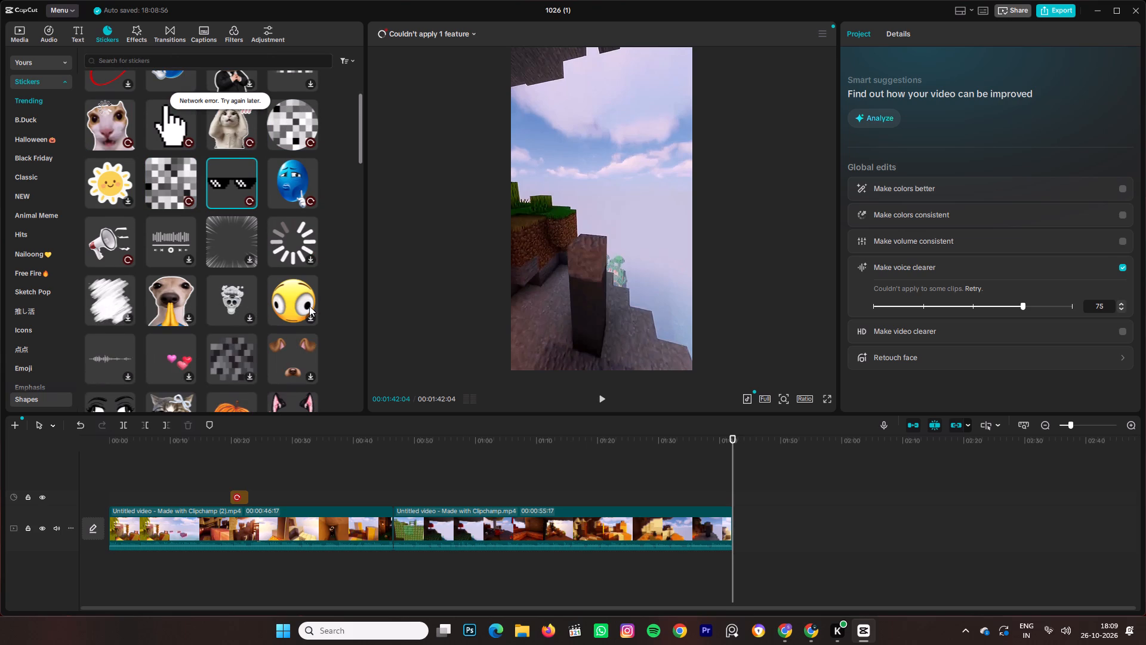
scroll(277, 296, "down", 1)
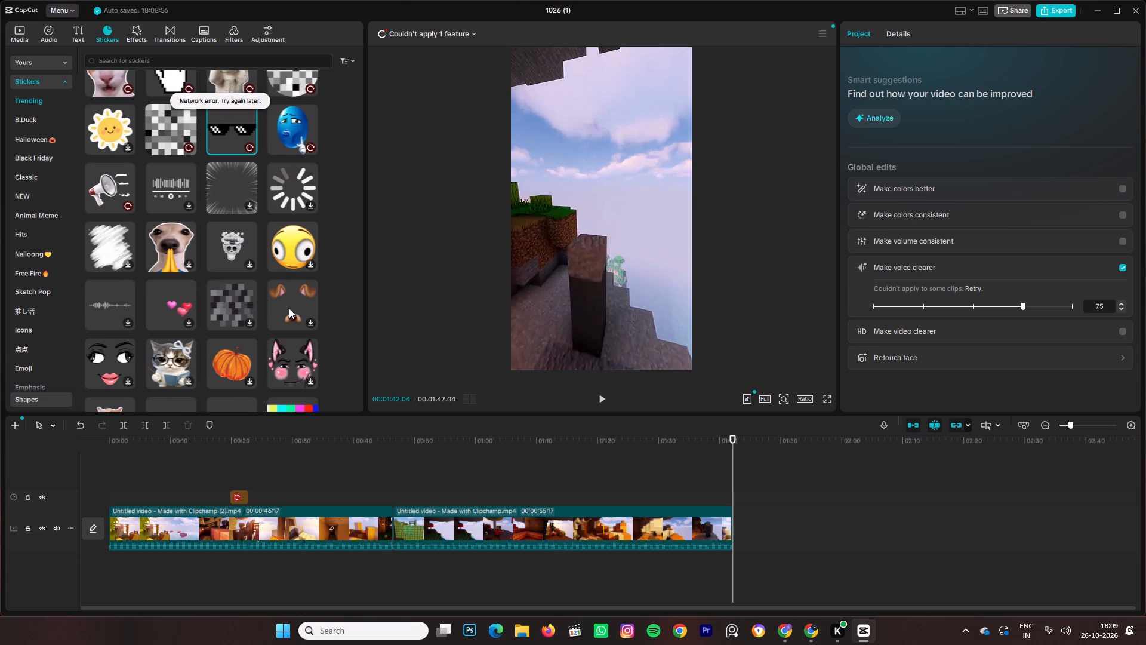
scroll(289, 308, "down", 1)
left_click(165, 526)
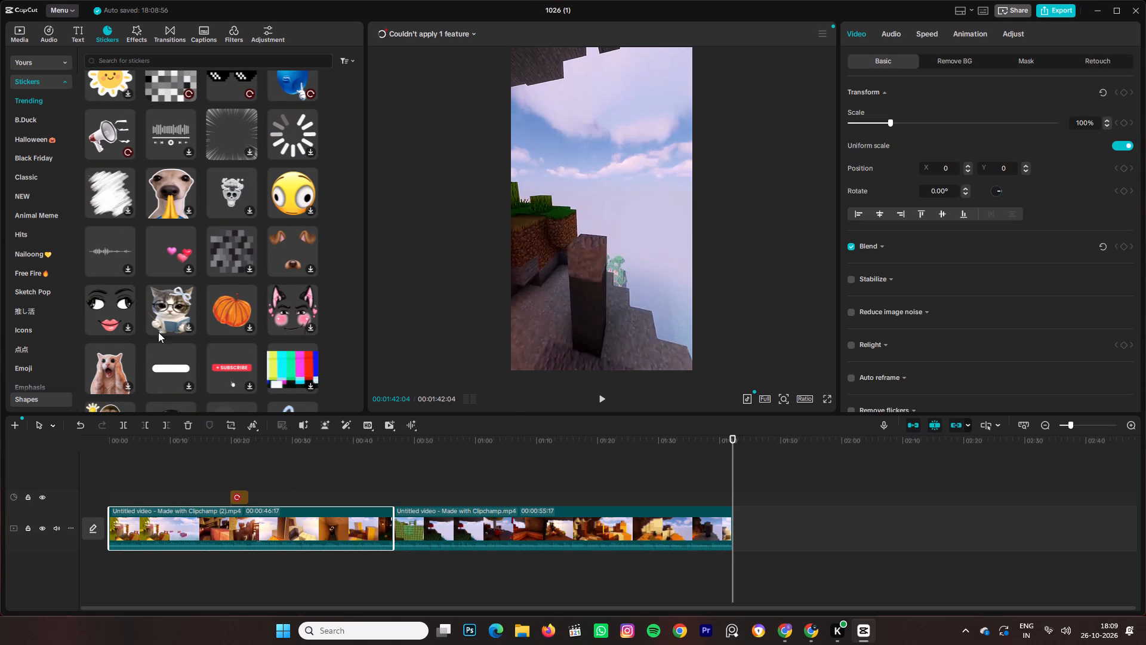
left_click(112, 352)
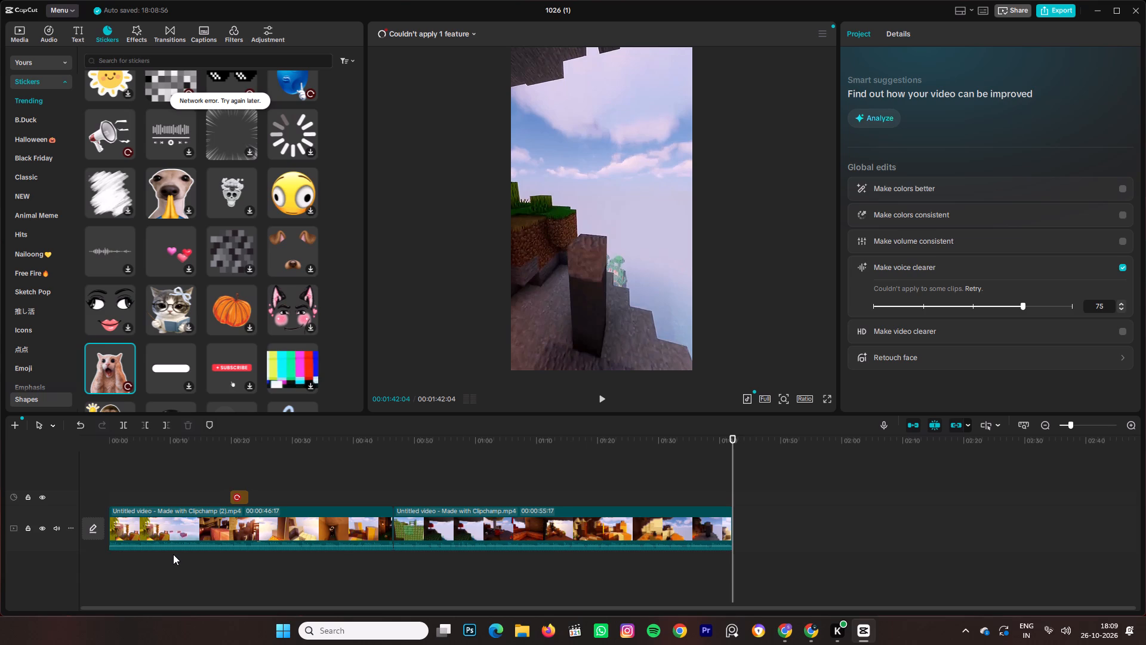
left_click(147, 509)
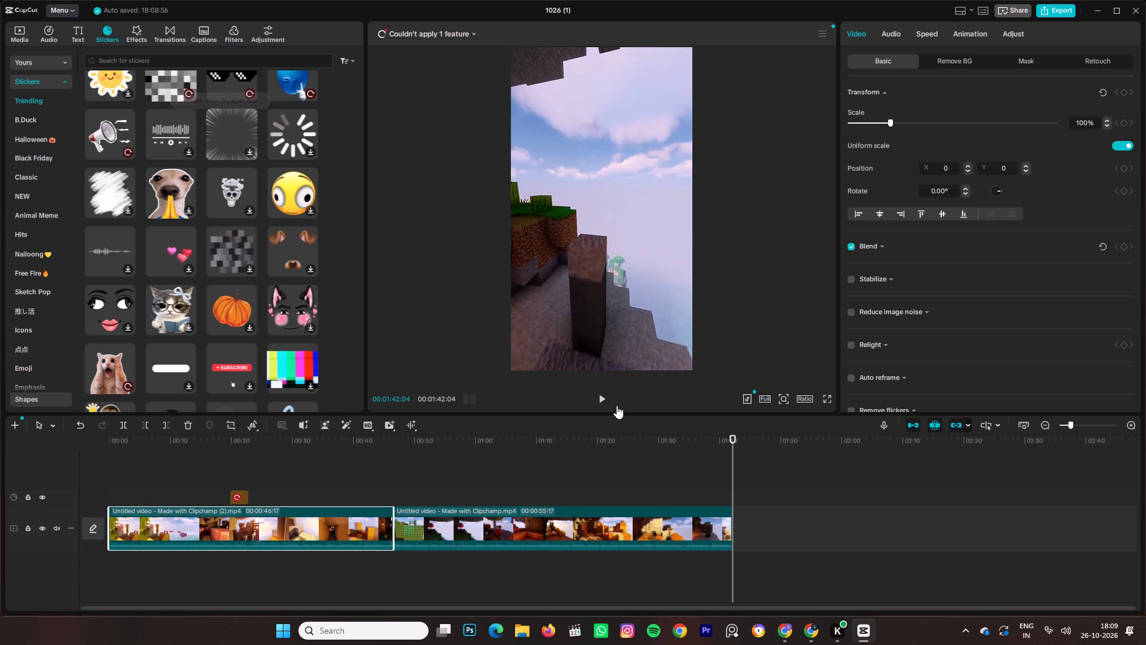
Play the video from the start while looking through the Trending stickers for one to add.
left_click(604, 395)
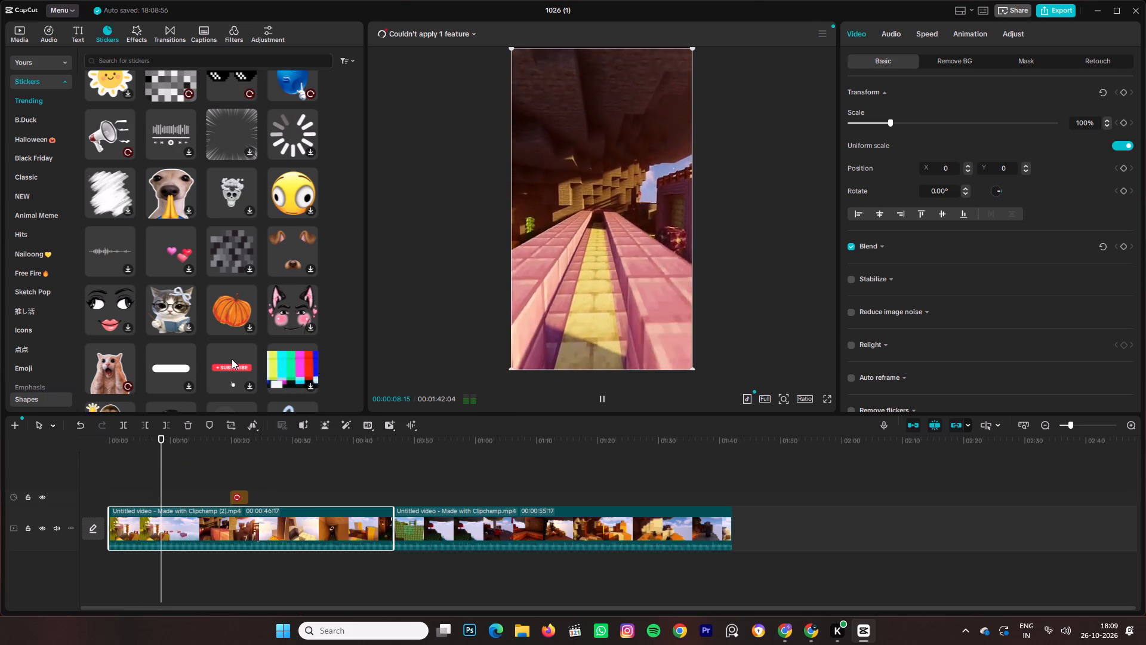
scroll(232, 359, "up", 7)
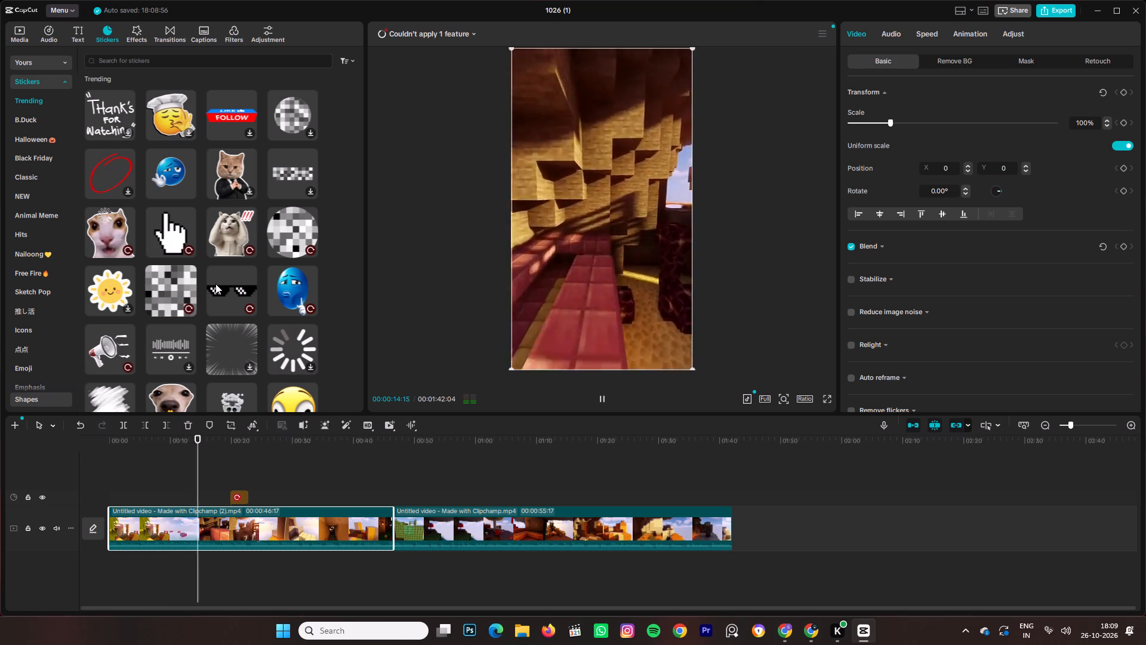
scroll(131, 288, "down", 7)
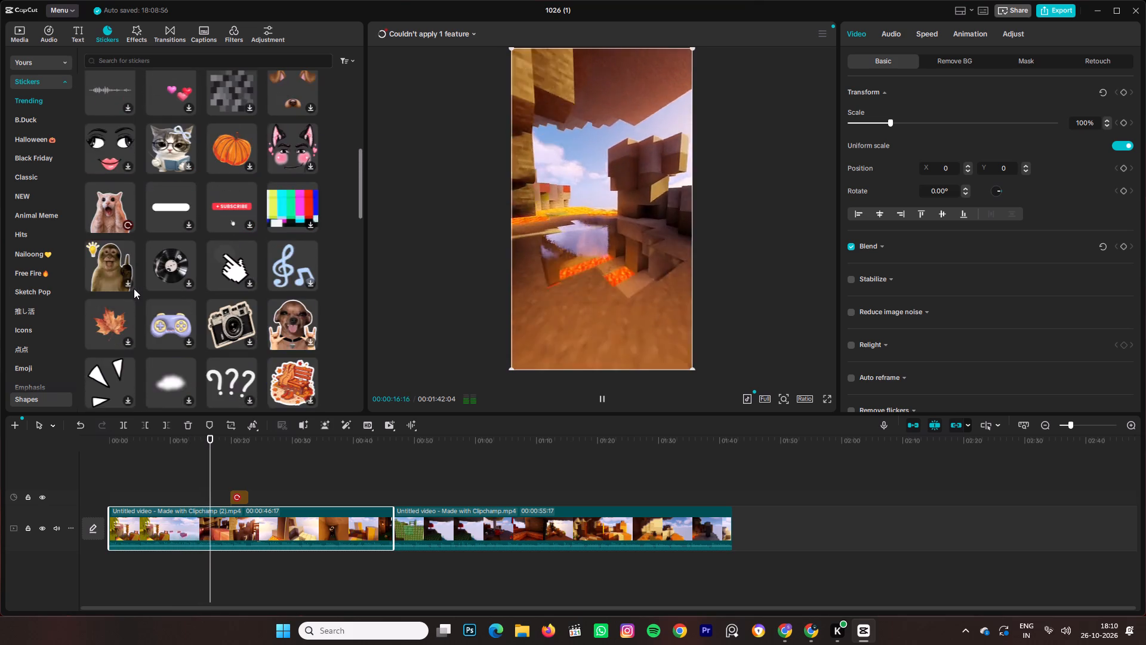
scroll(134, 288, "down", 13)
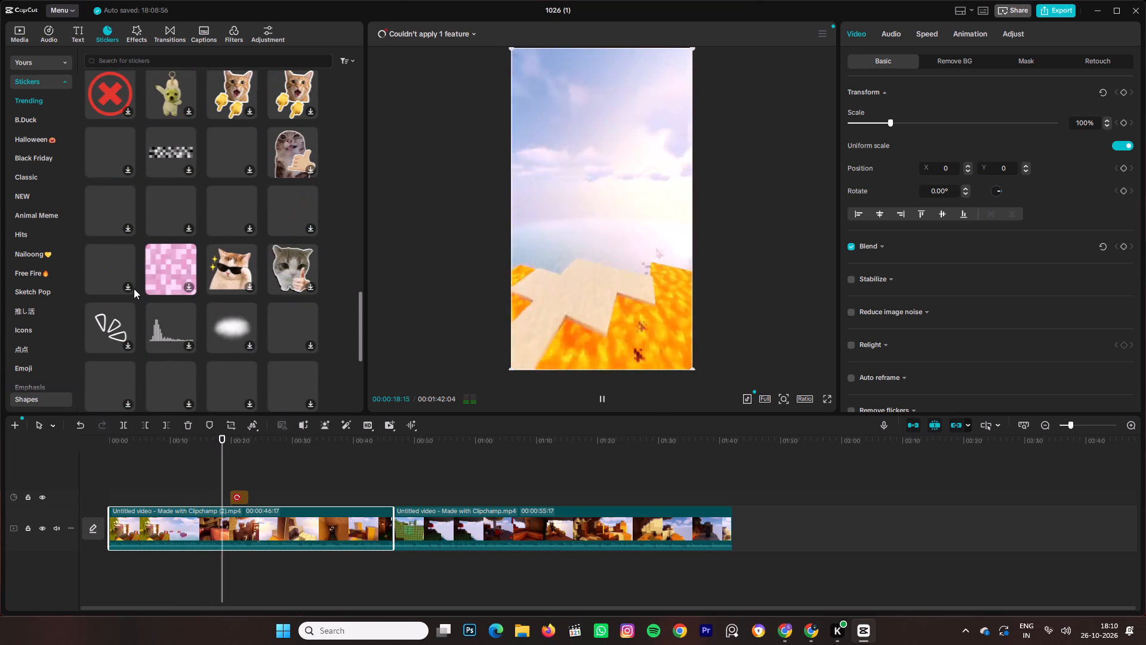
scroll(134, 288, "down", 5)
scroll(182, 278, "down", 2)
scroll(182, 278, "up", 16)
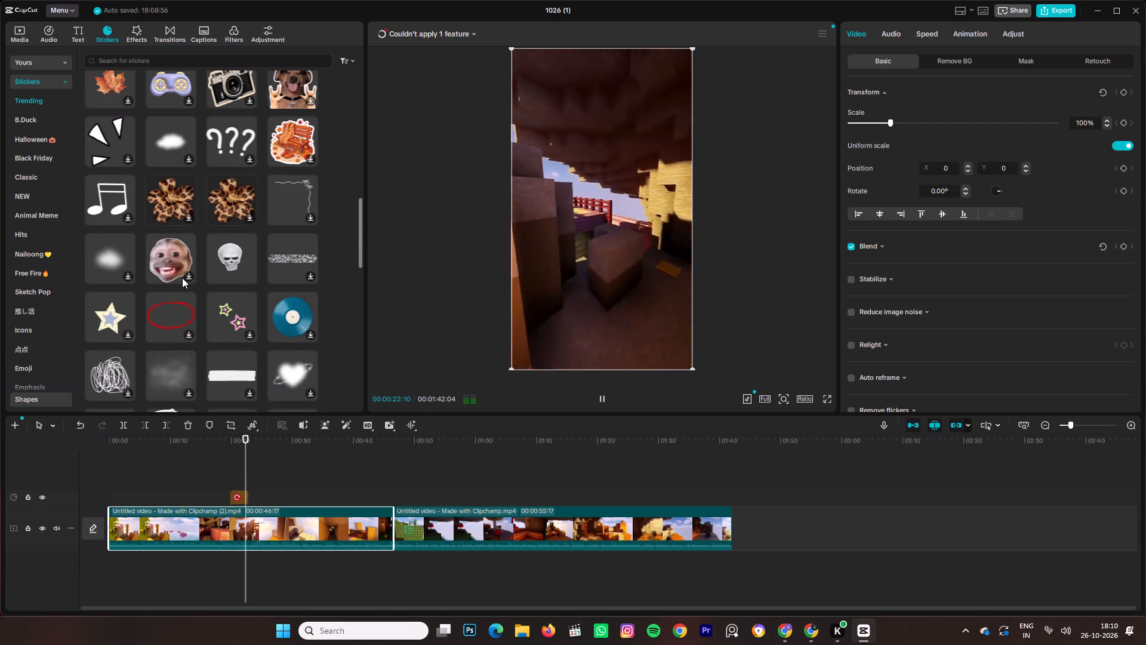
scroll(182, 278, "up", 5)
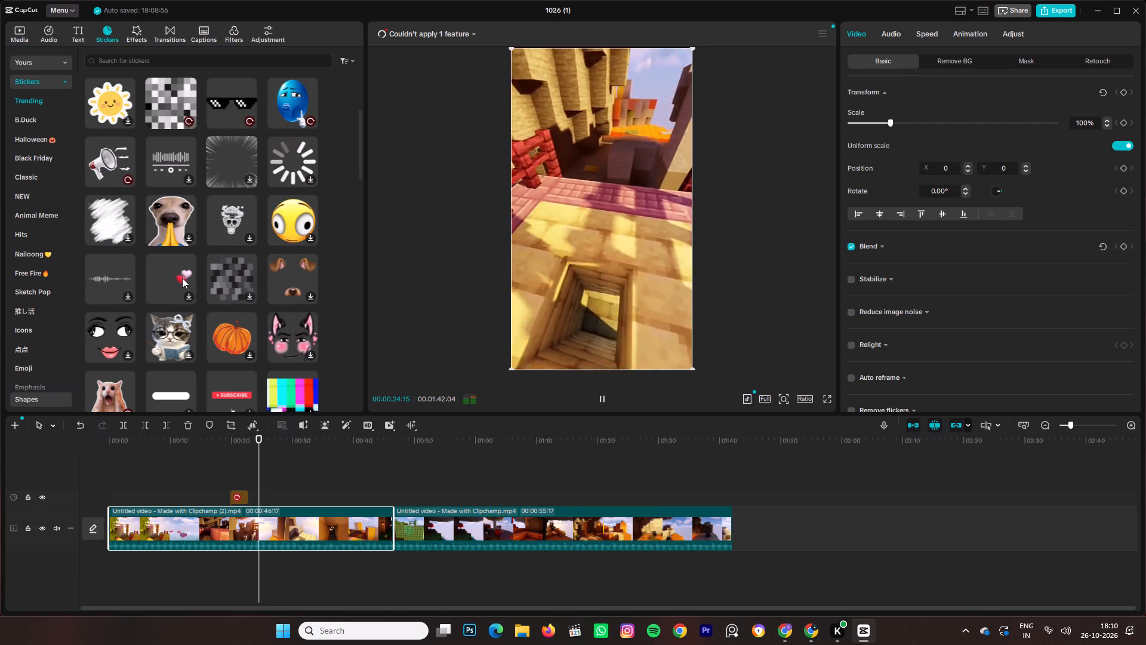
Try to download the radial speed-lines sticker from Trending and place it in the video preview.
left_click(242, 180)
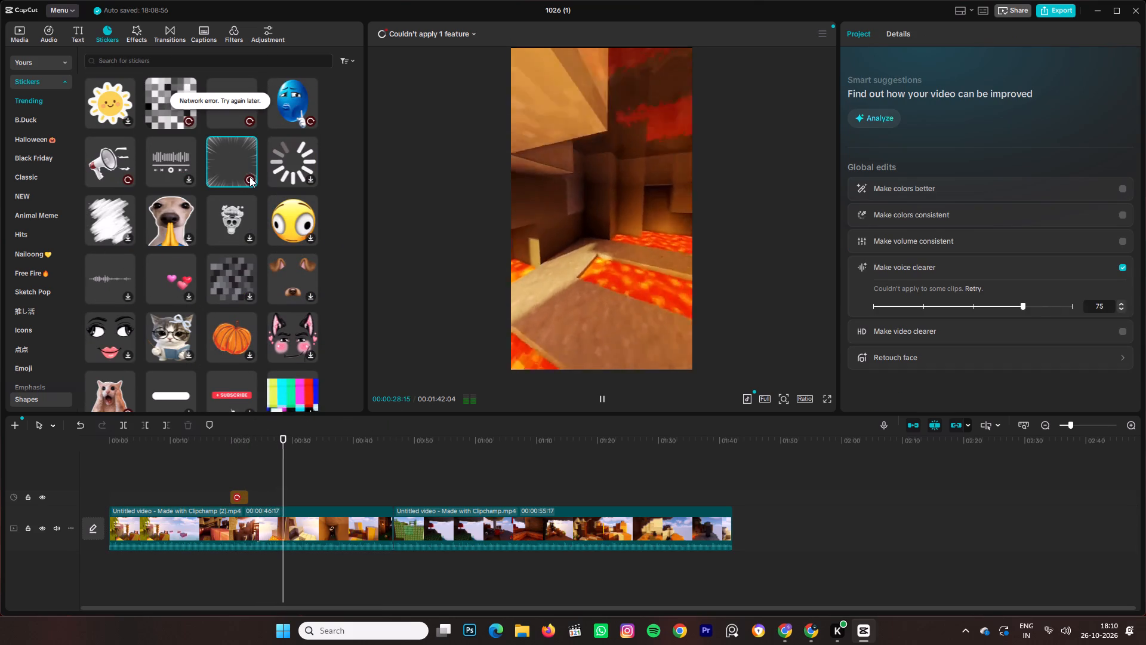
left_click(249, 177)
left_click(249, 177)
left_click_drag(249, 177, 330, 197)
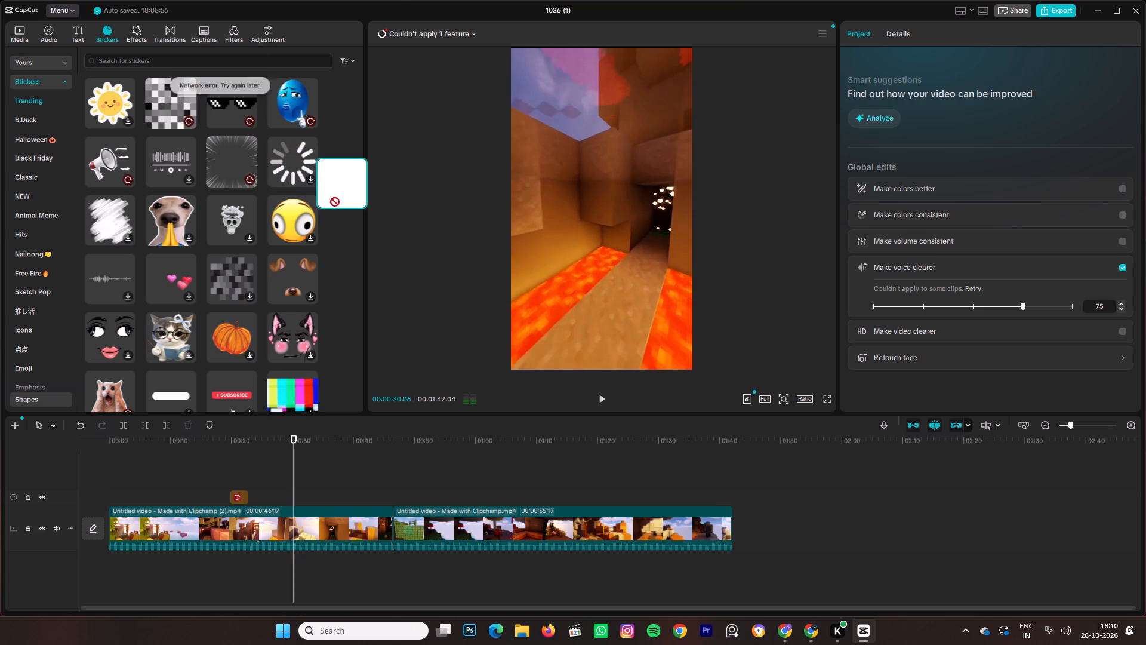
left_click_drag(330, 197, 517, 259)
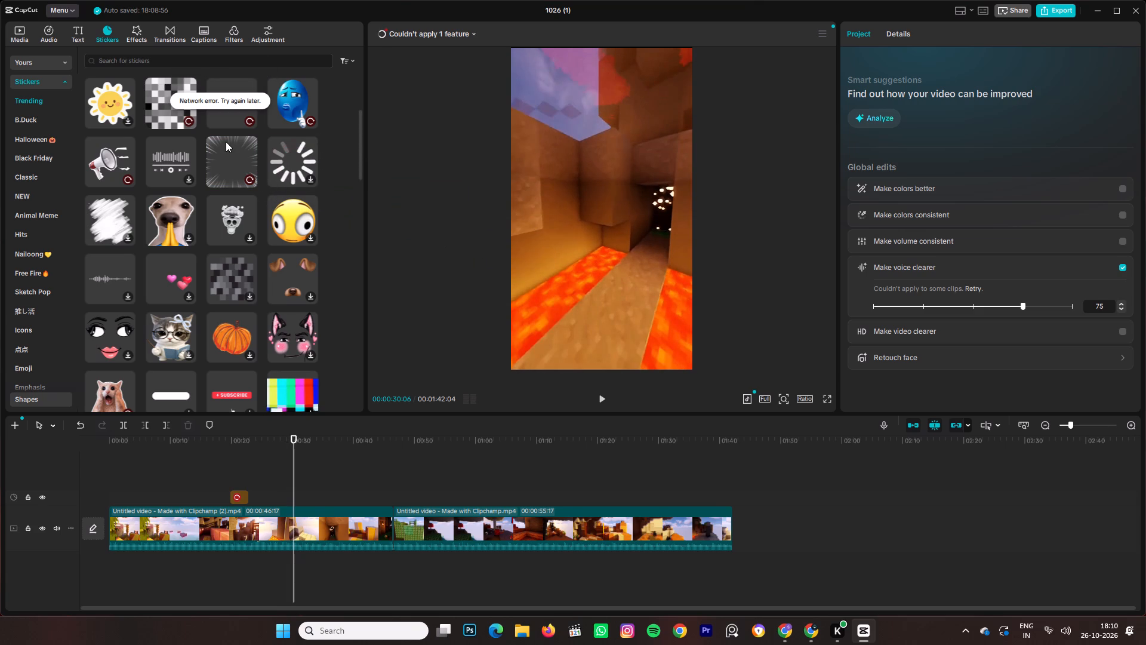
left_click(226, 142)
Check the Halloween and Black Friday sticker categories for available stickers.
scroll(224, 86, "up", 2)
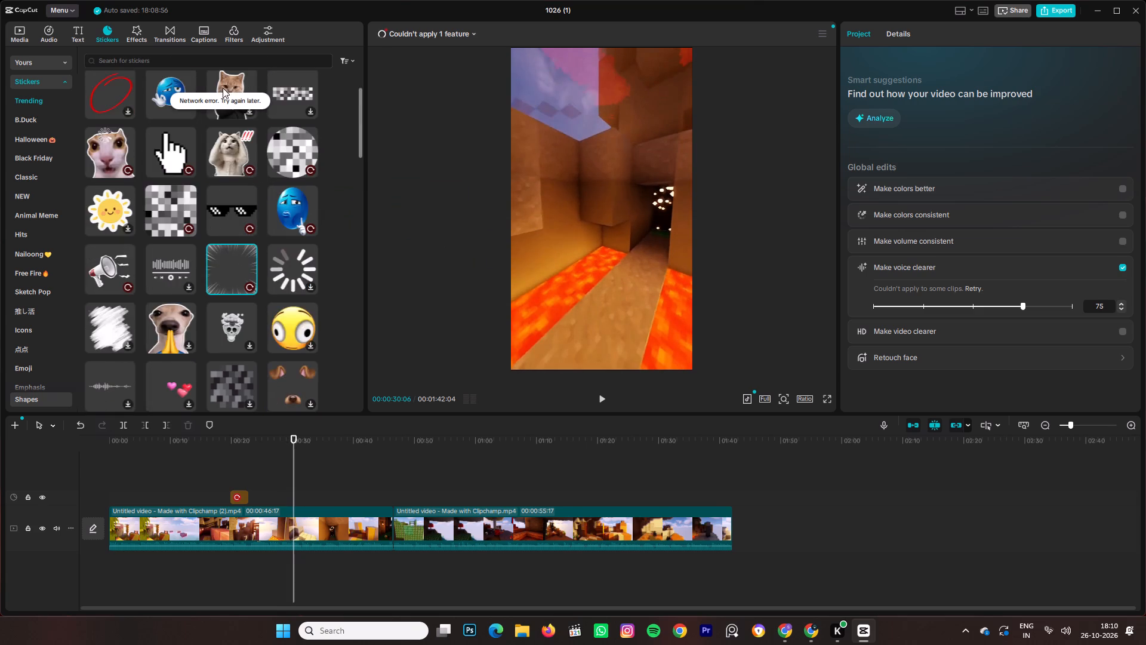
scroll(227, 85, "up", 5)
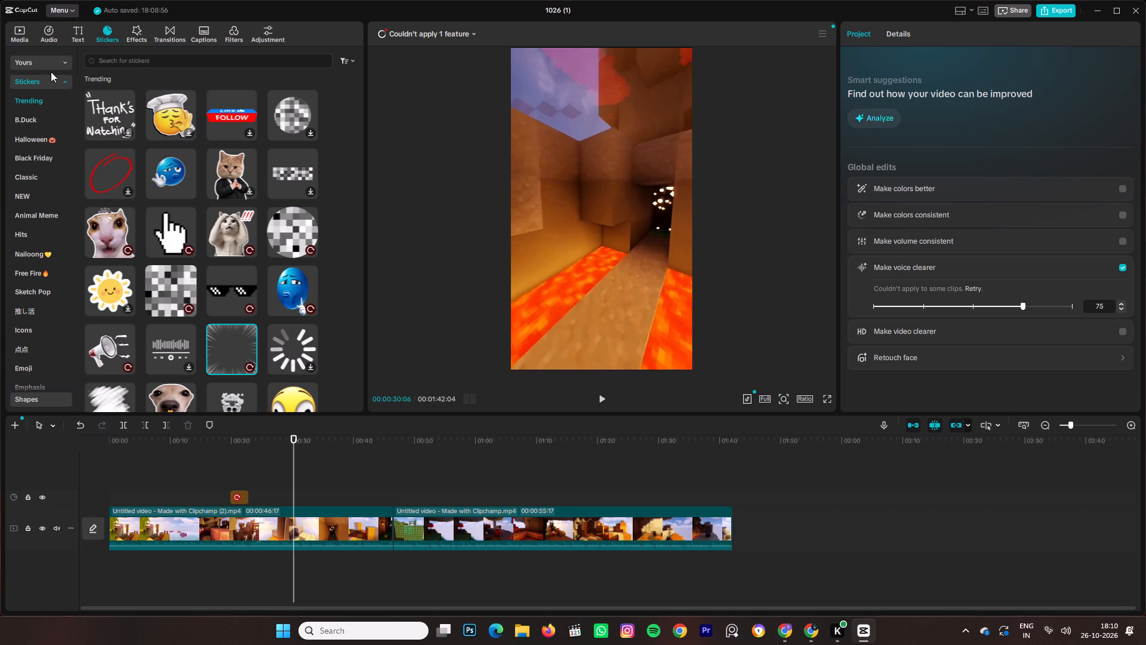
left_click(44, 158)
left_click(44, 143)
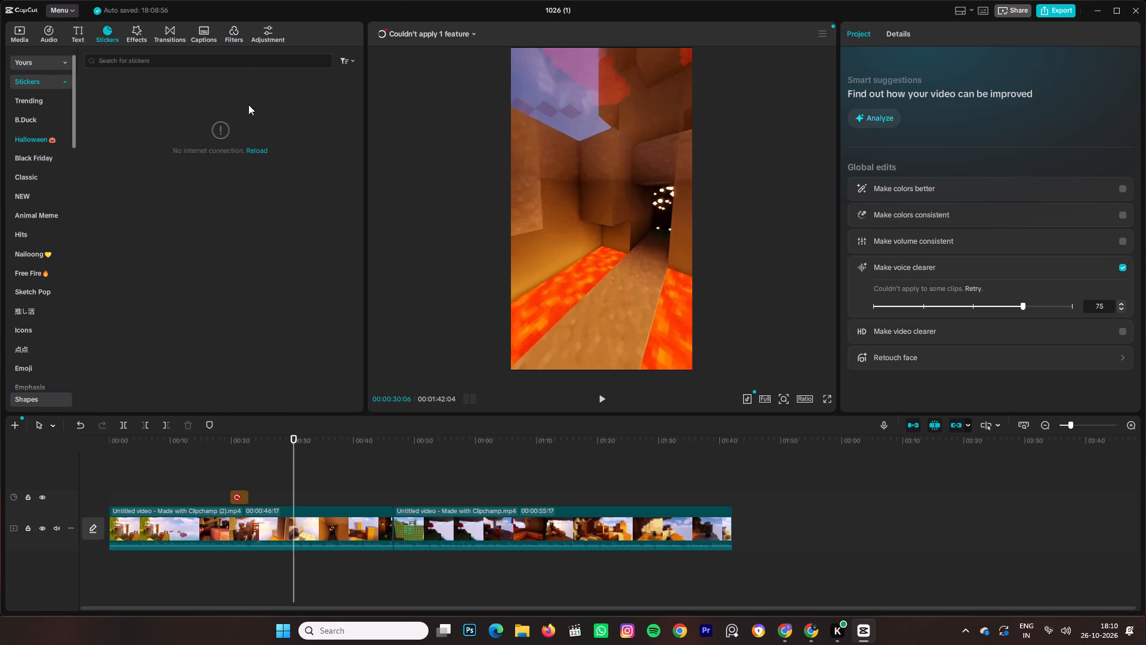
left_click(31, 138)
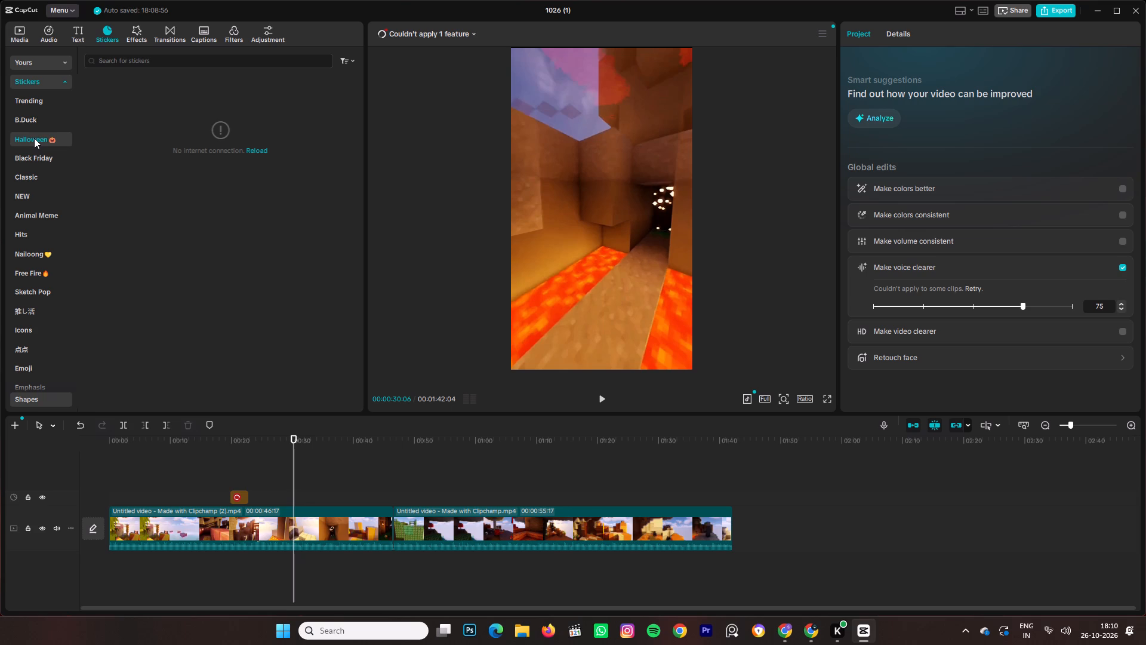
double_click(34, 138)
left_click(44, 157)
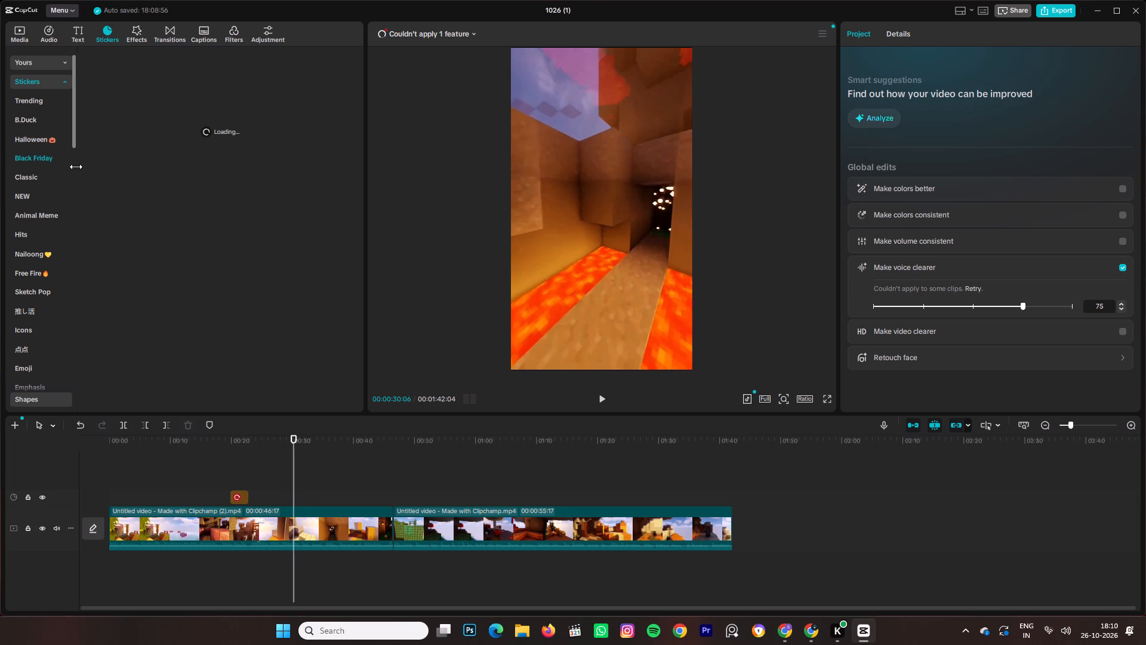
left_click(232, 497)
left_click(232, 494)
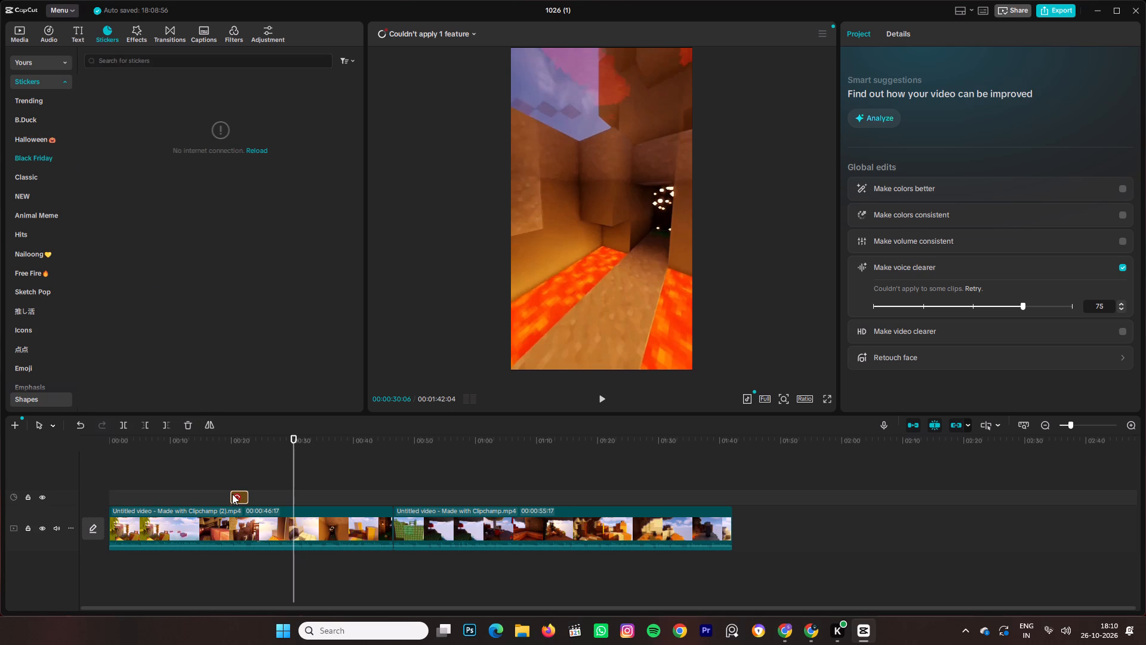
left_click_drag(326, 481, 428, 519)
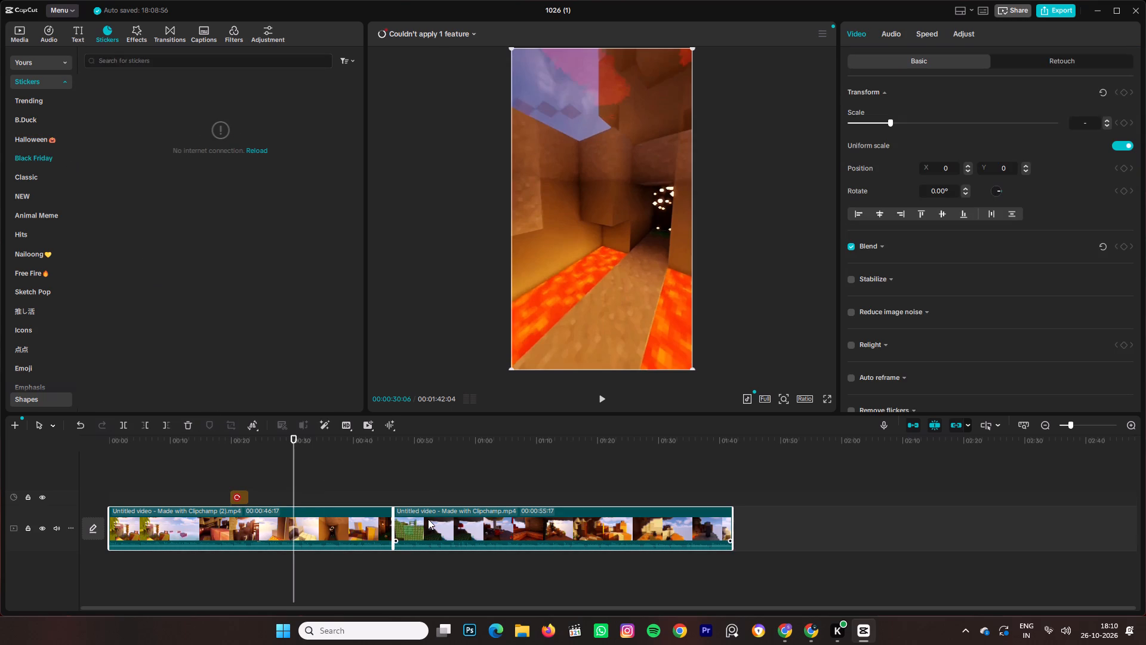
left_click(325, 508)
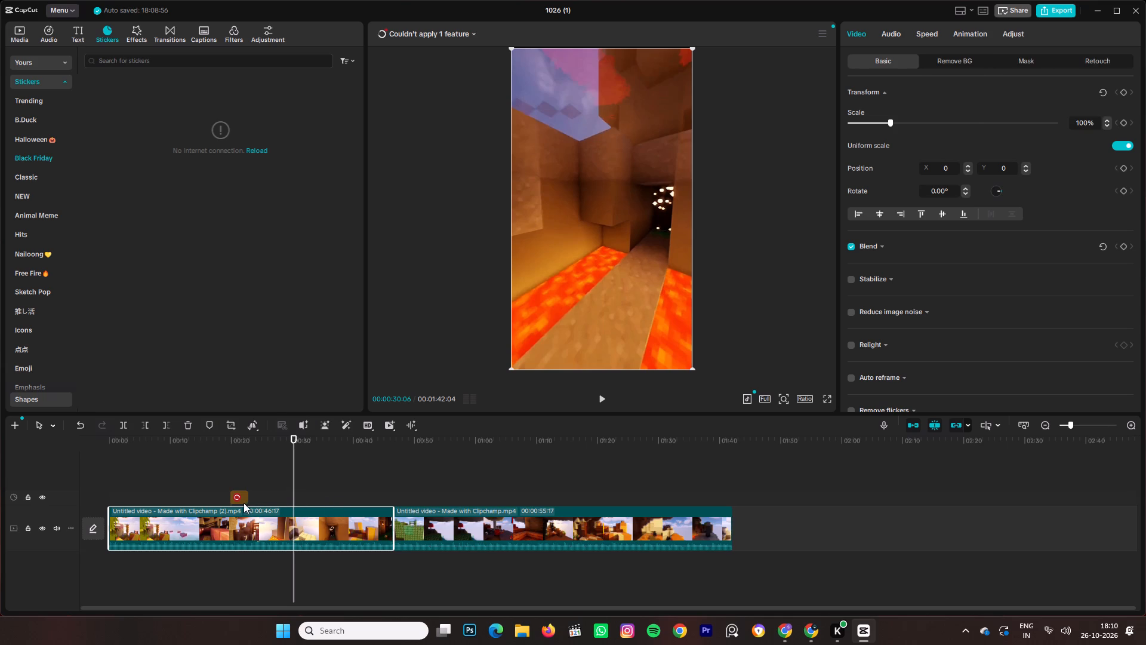
Play the video from about 18 seconds, just before the sticker on the timeline, to review it.
left_click(221, 481)
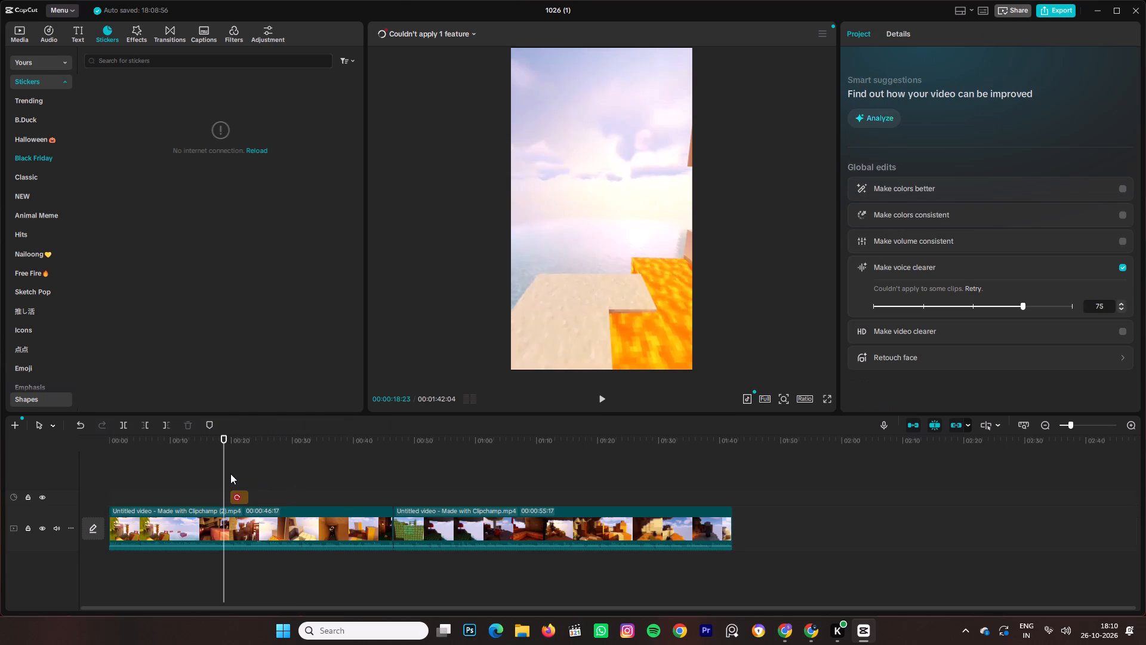
left_click(596, 396)
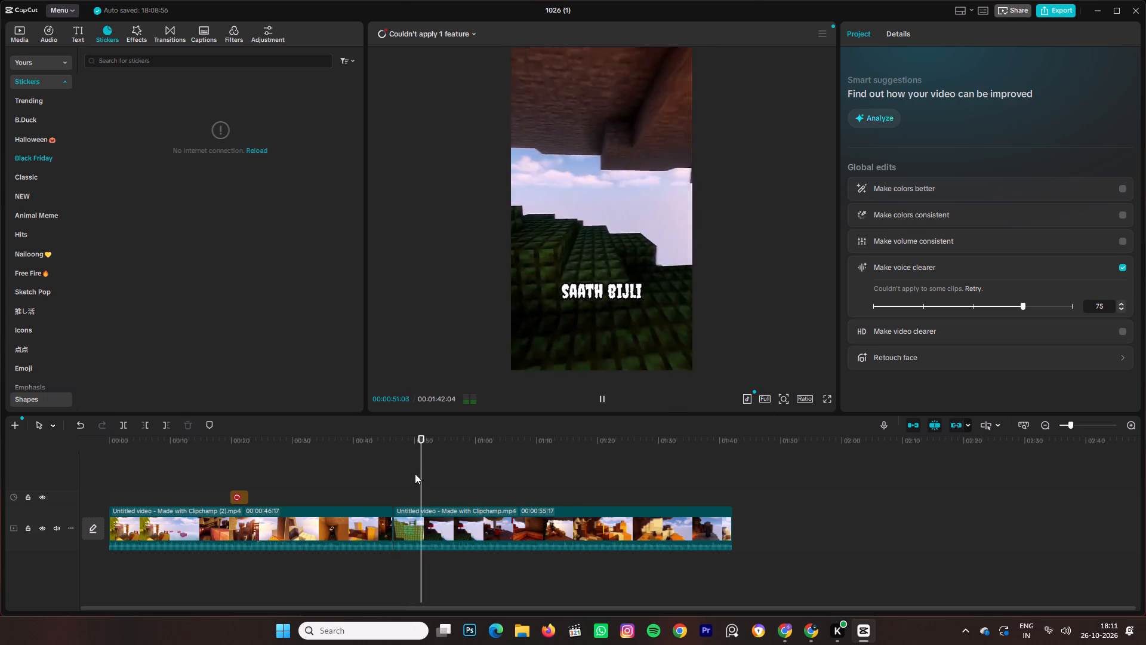
Review the closing seconds of the second clip, playing from about 1:39 to the end of the timeline.
left_click_drag(424, 477, 713, 527)
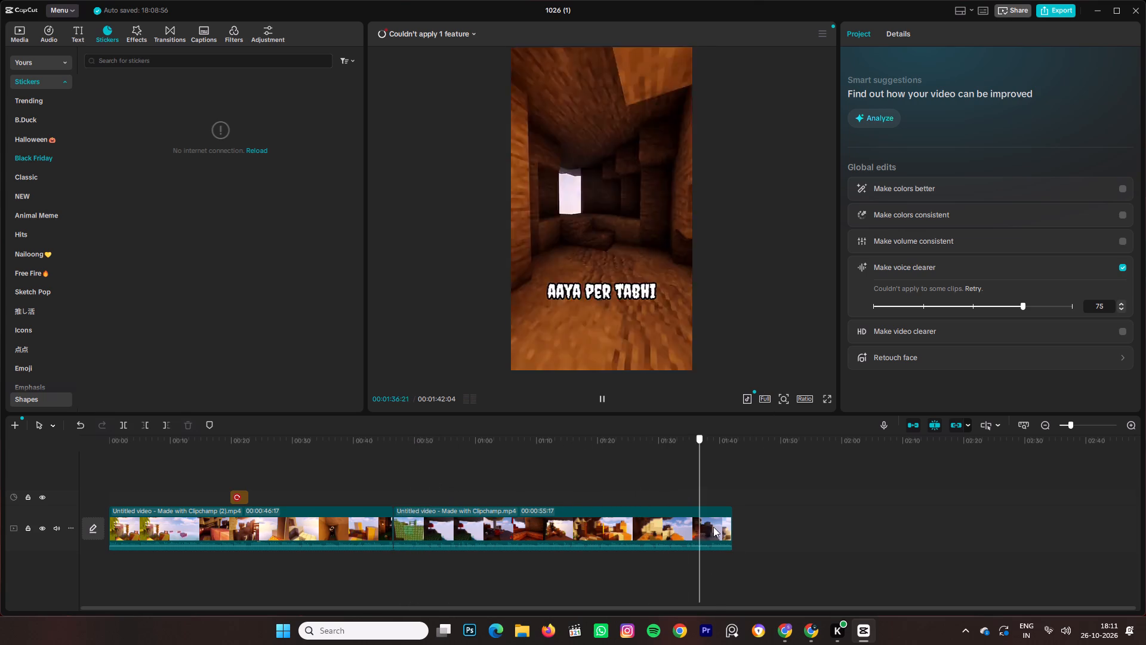
left_click_drag(713, 527, 716, 527)
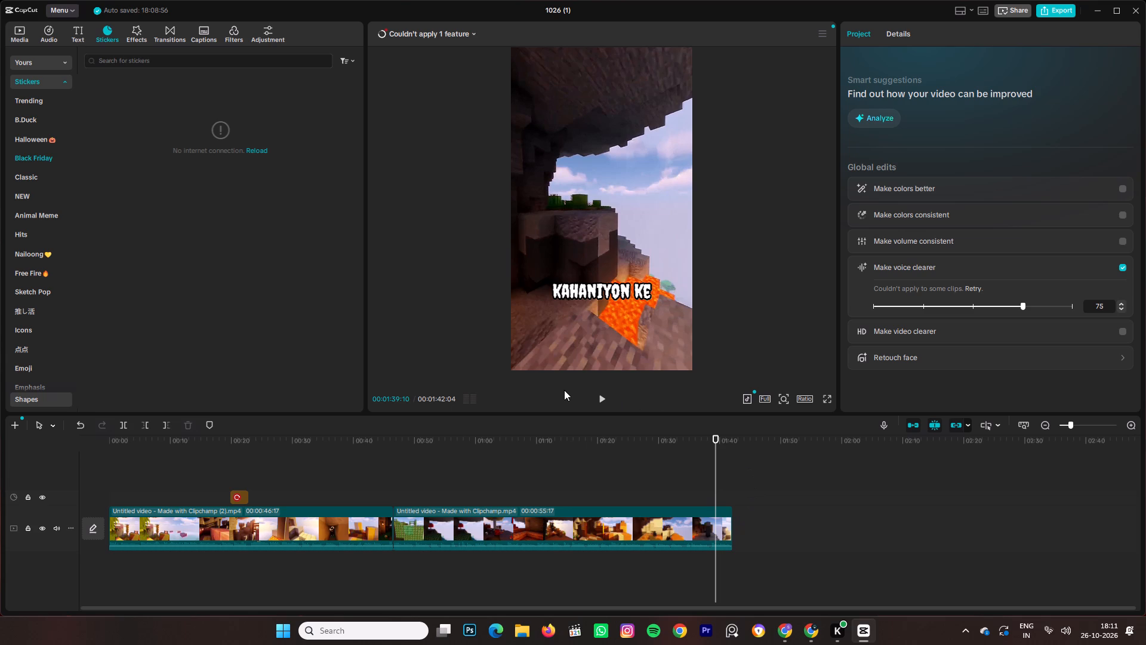
left_click(597, 390)
left_click(599, 398)
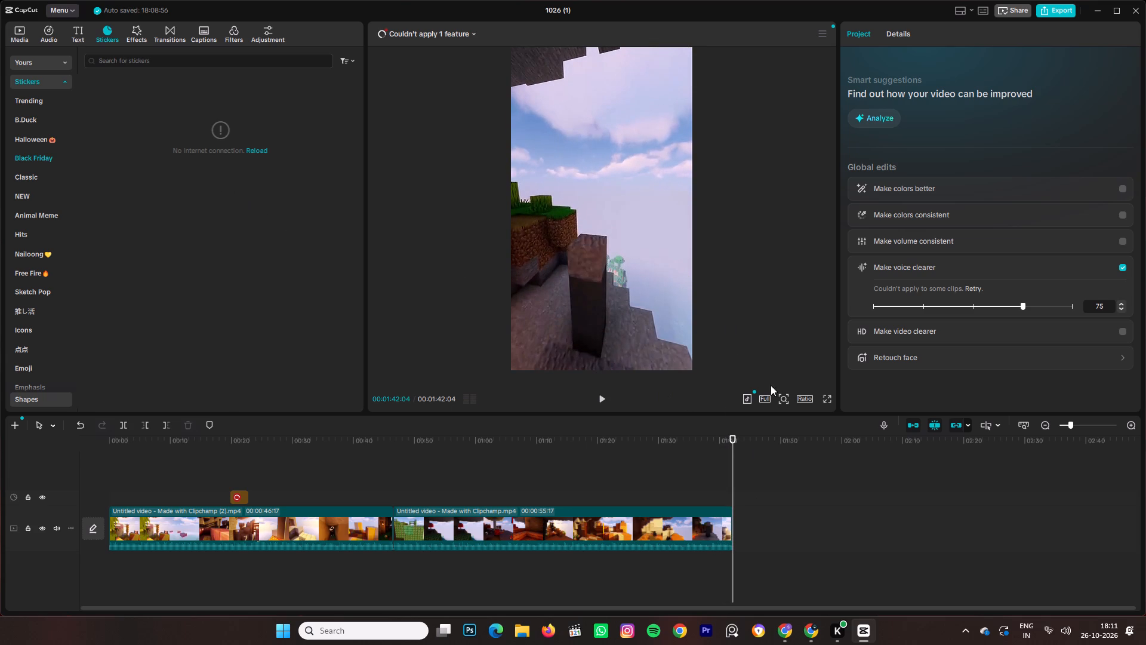
left_click(869, 265)
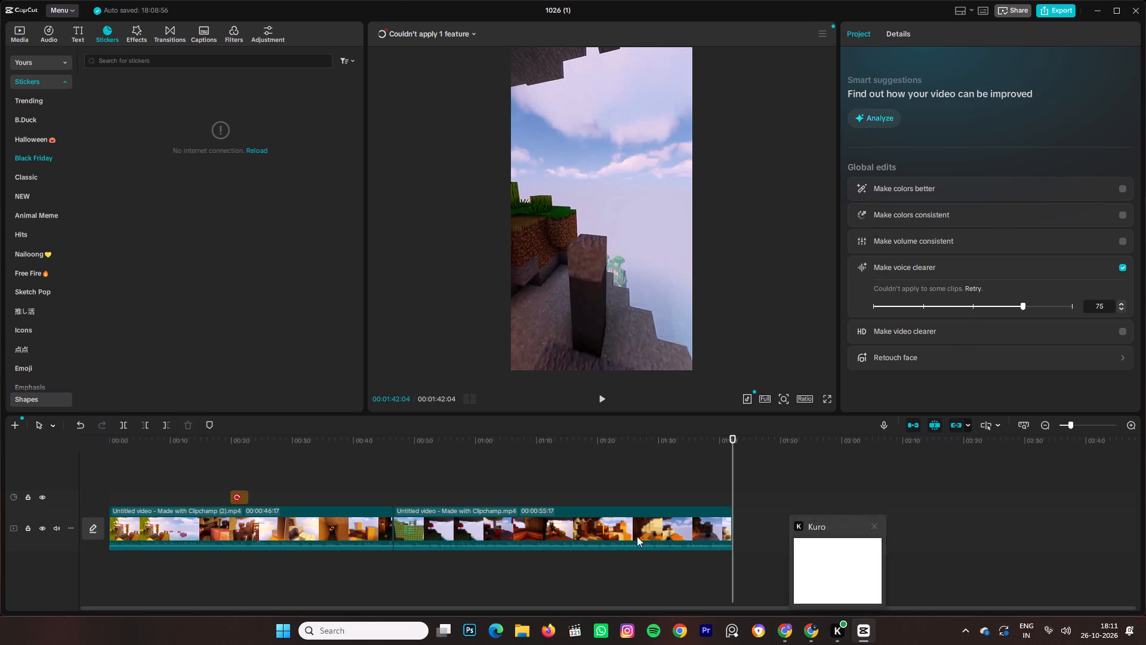
Check the computer's Wi-Fi connection status in the system's network settings.
left_click(1046, 629)
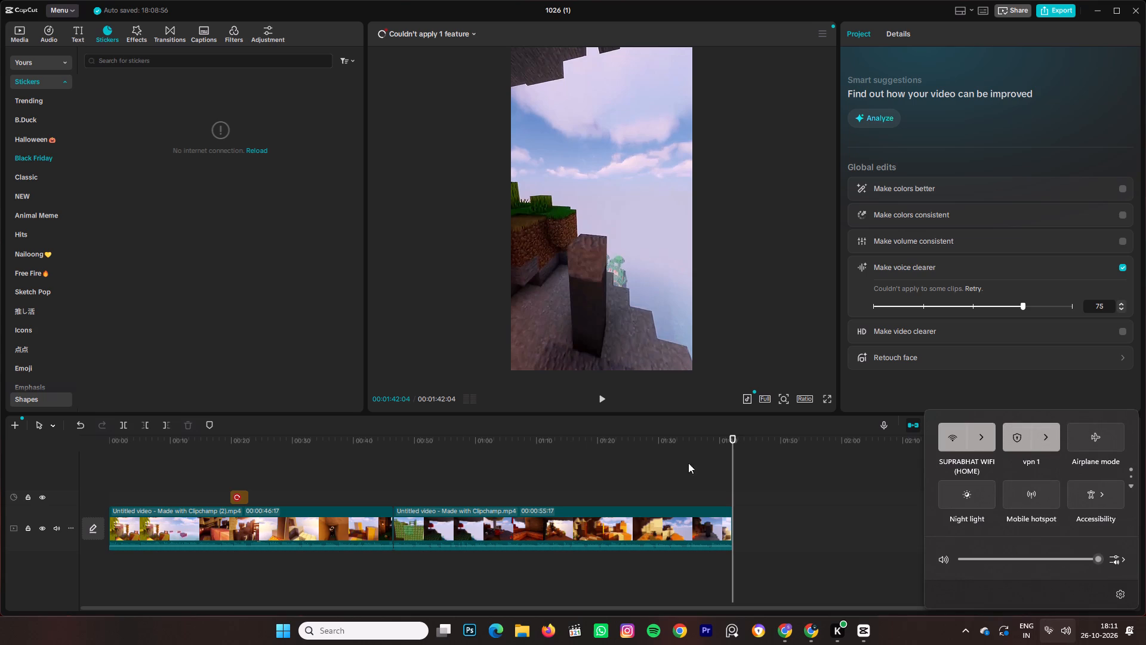
left_click(974, 434)
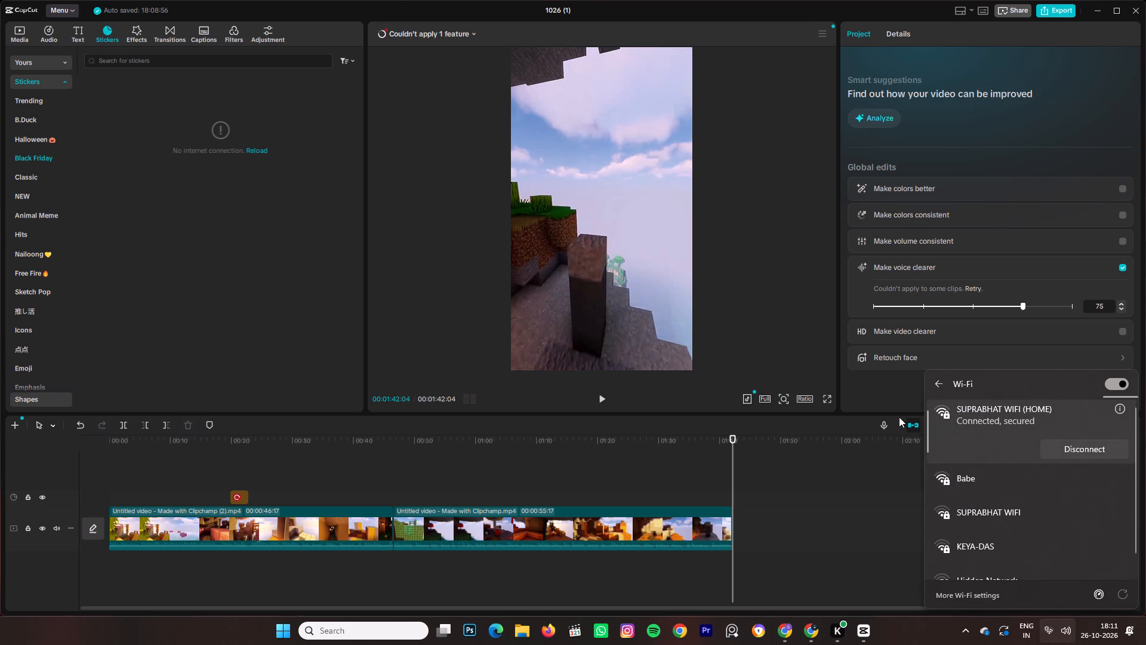
left_click(877, 517)
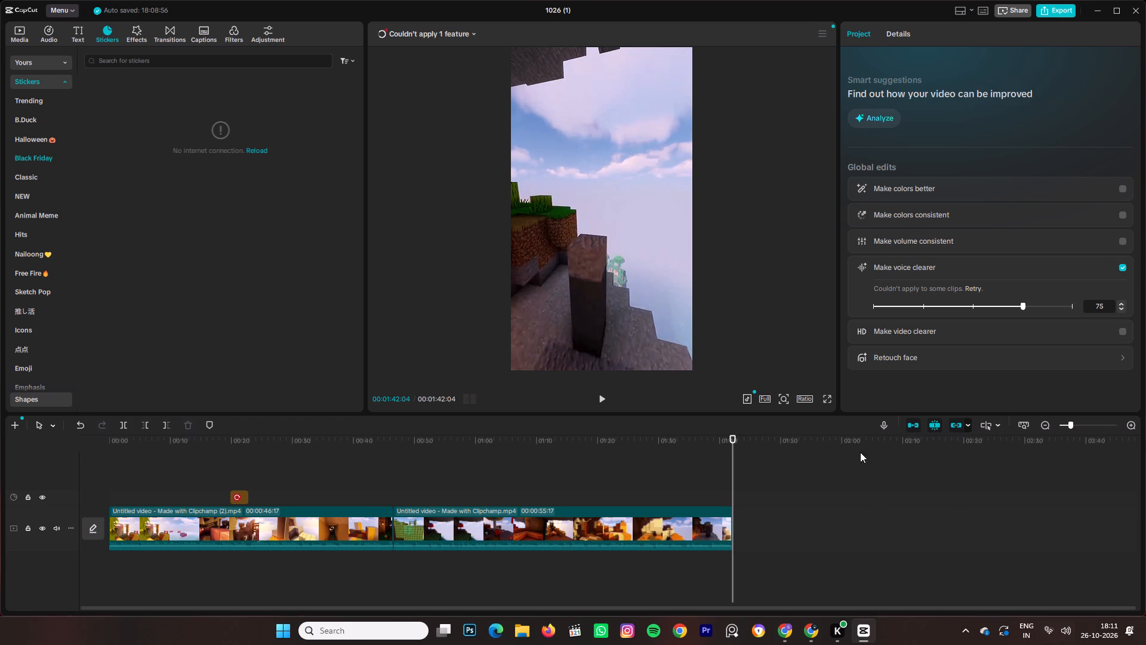
Close the 1026 (1) project window.
left_click(1145, 0)
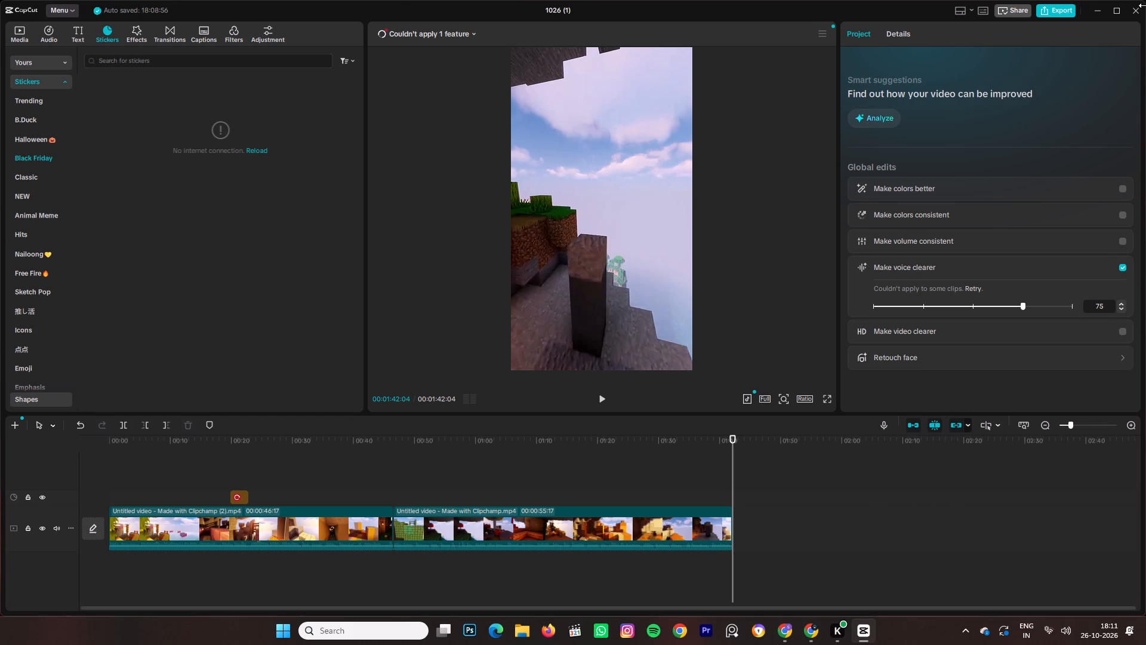
left_click(1144, 7)
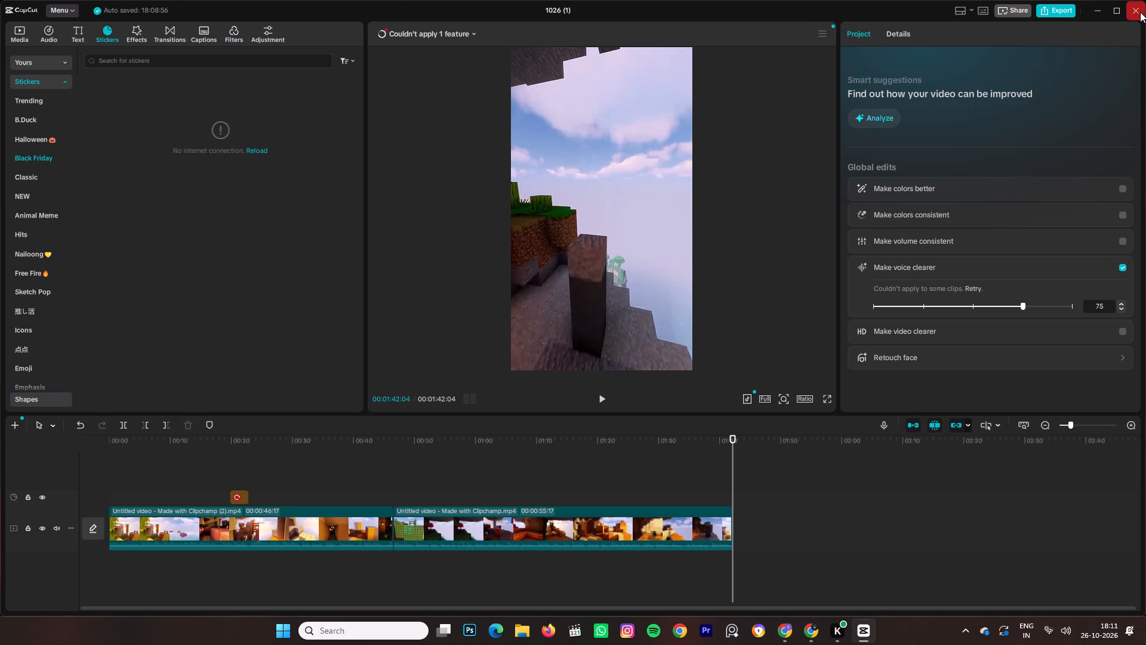
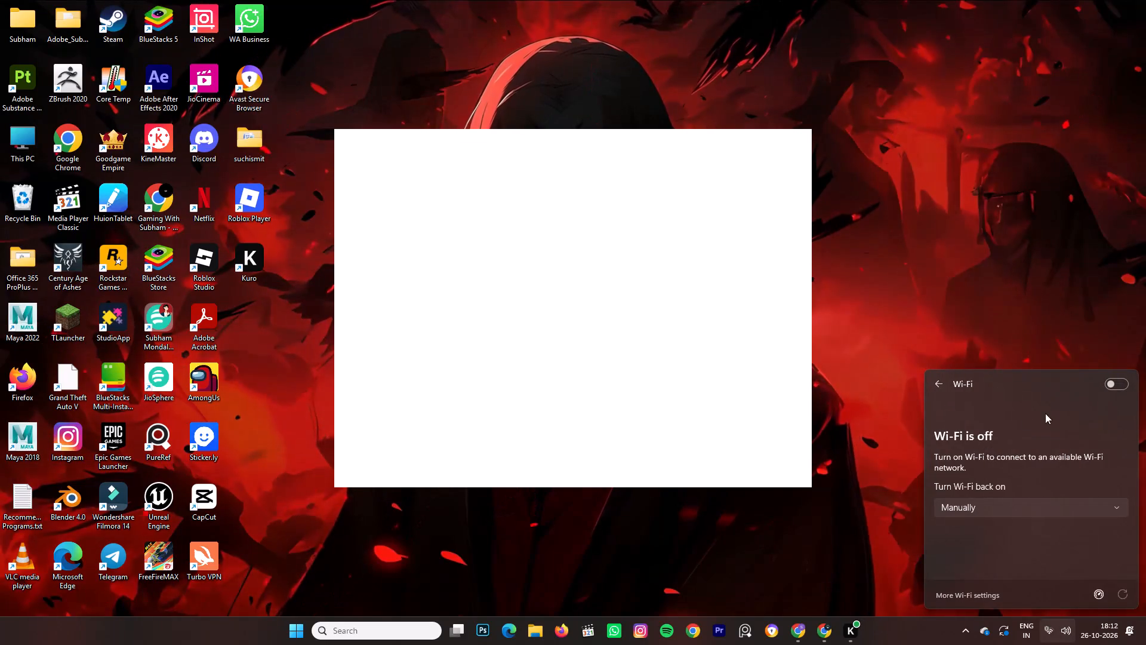
Turn Wi-Fi on and connect to the SUPRABHAT WIFI (HOME) network.
left_click(1108, 394)
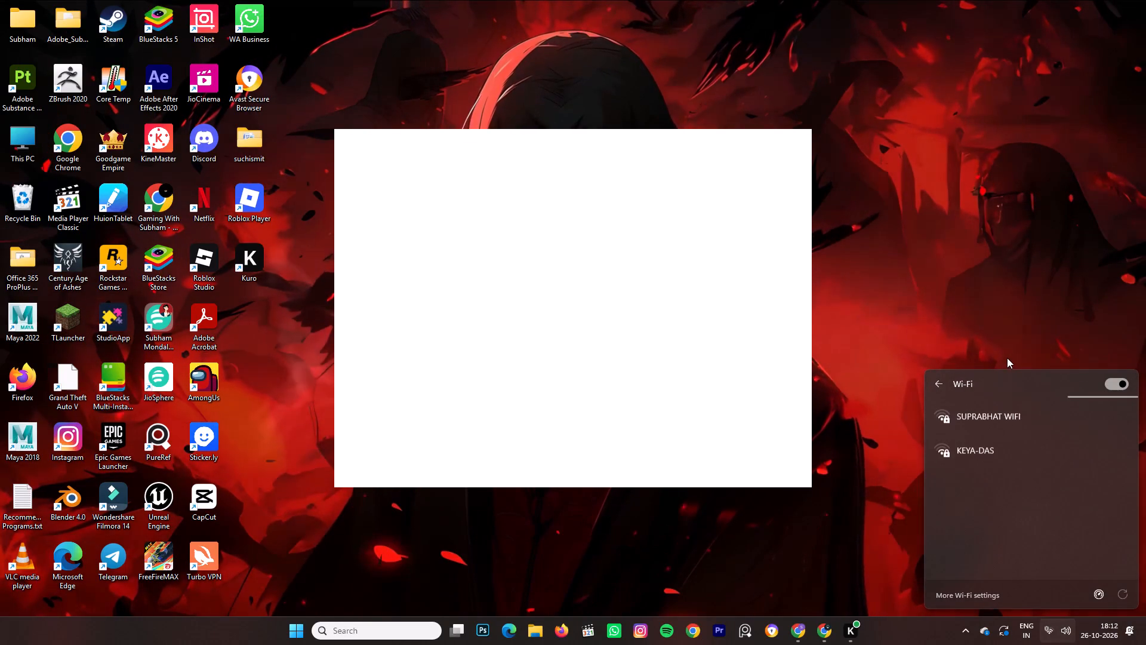
left_click(1017, 420)
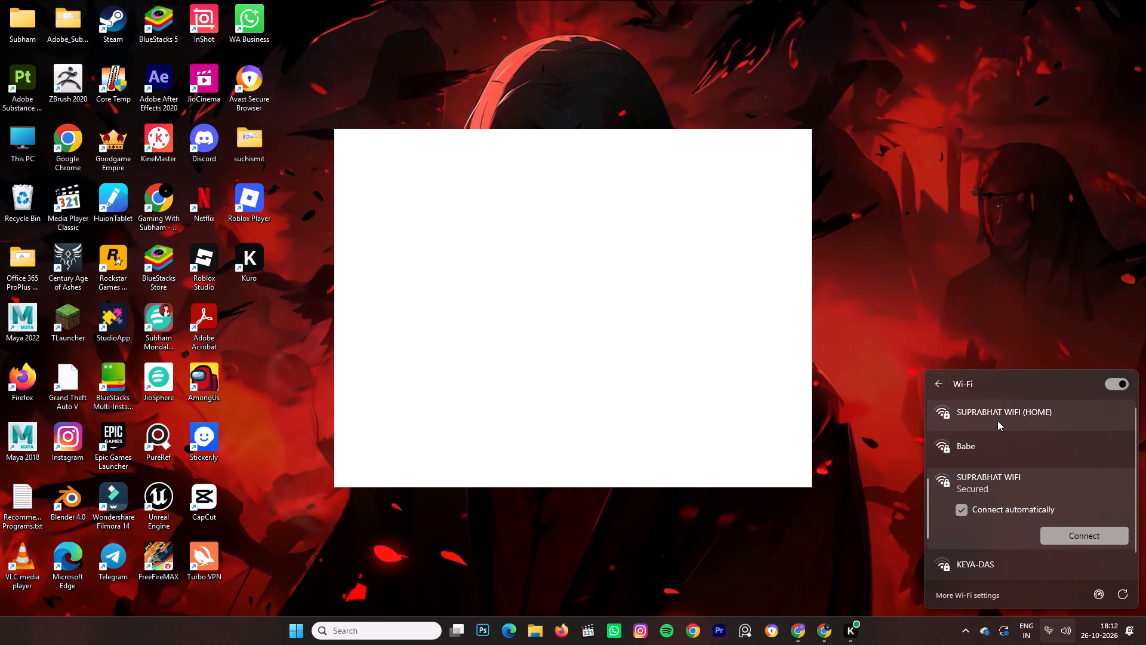
left_click(997, 420)
left_click(1051, 463)
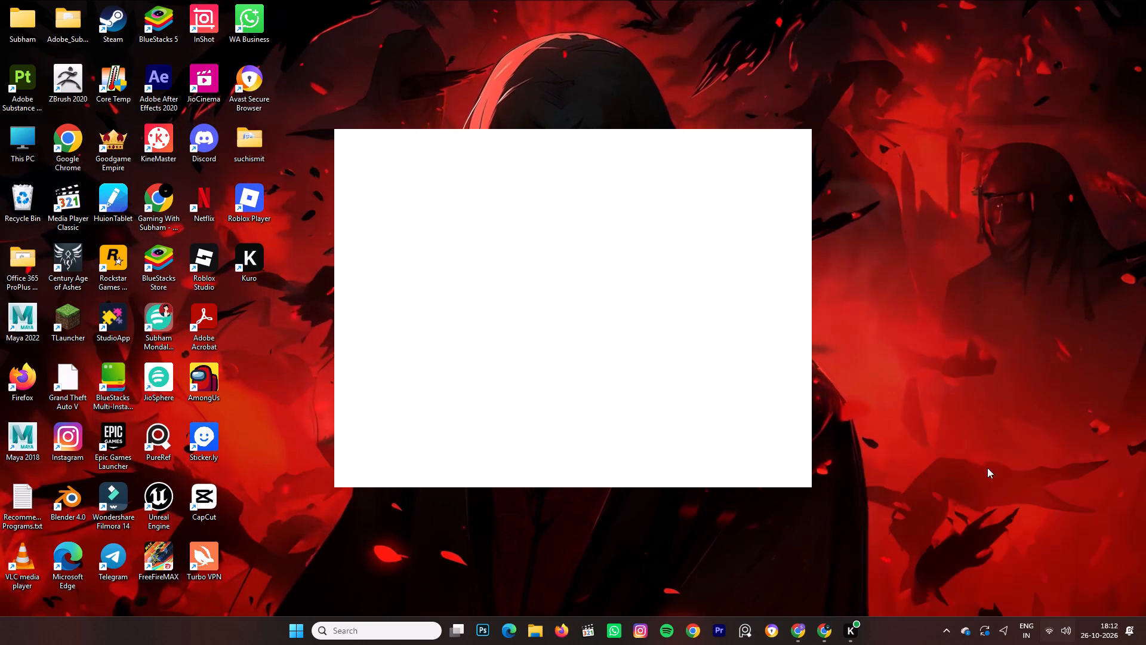
Connect to the VPN "vpn 1", checking its connection status and retrying as needed.
left_click(1070, 641)
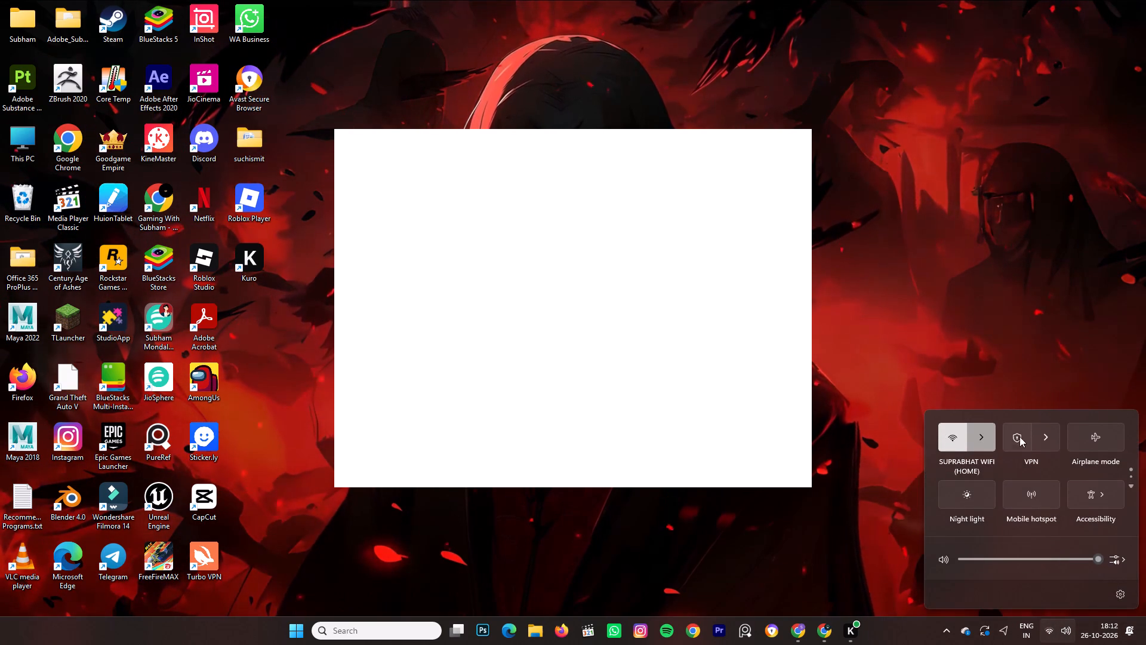
left_click(1018, 434)
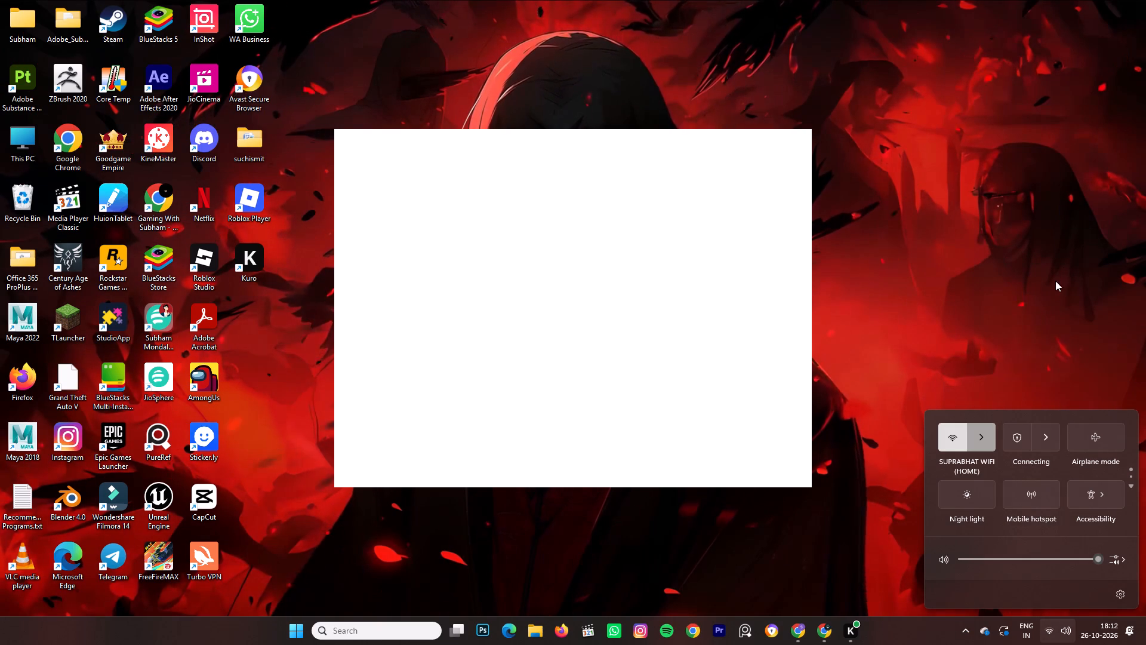
left_click(1050, 440)
left_click(1037, 256)
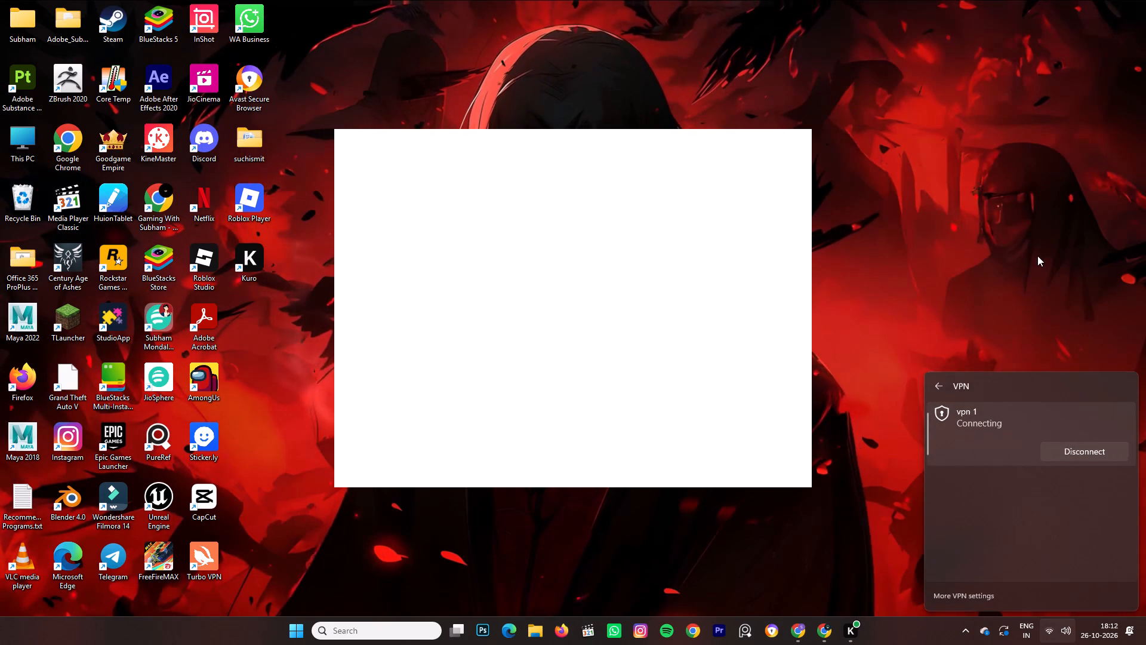
left_click(1056, 628)
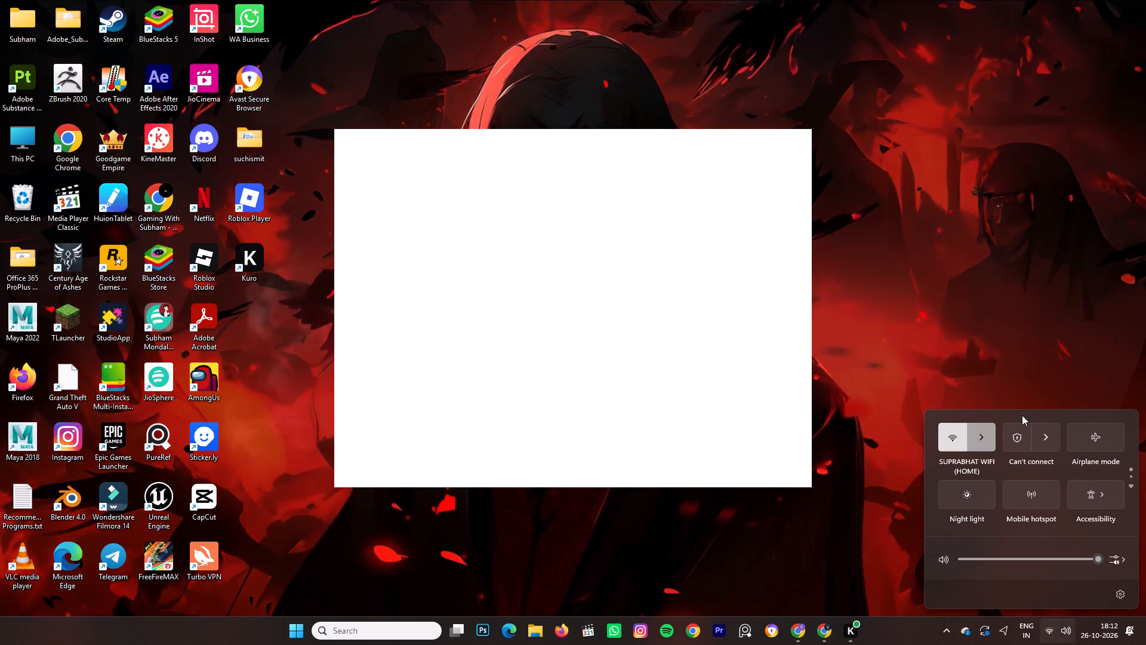
left_click(1022, 431)
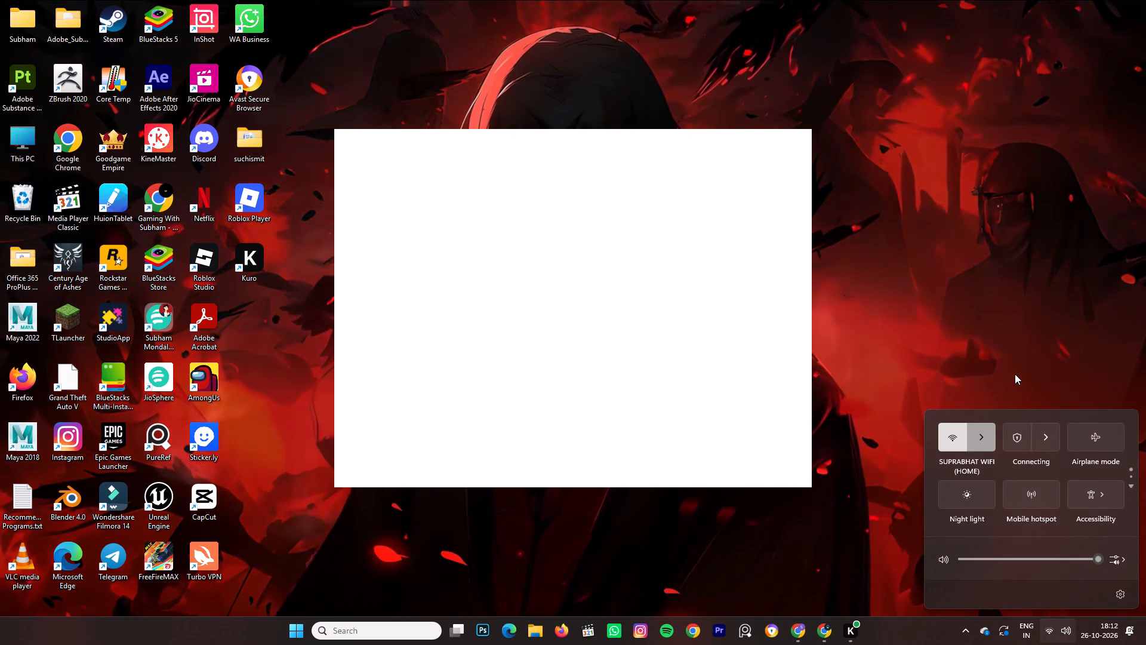
left_click(1015, 449)
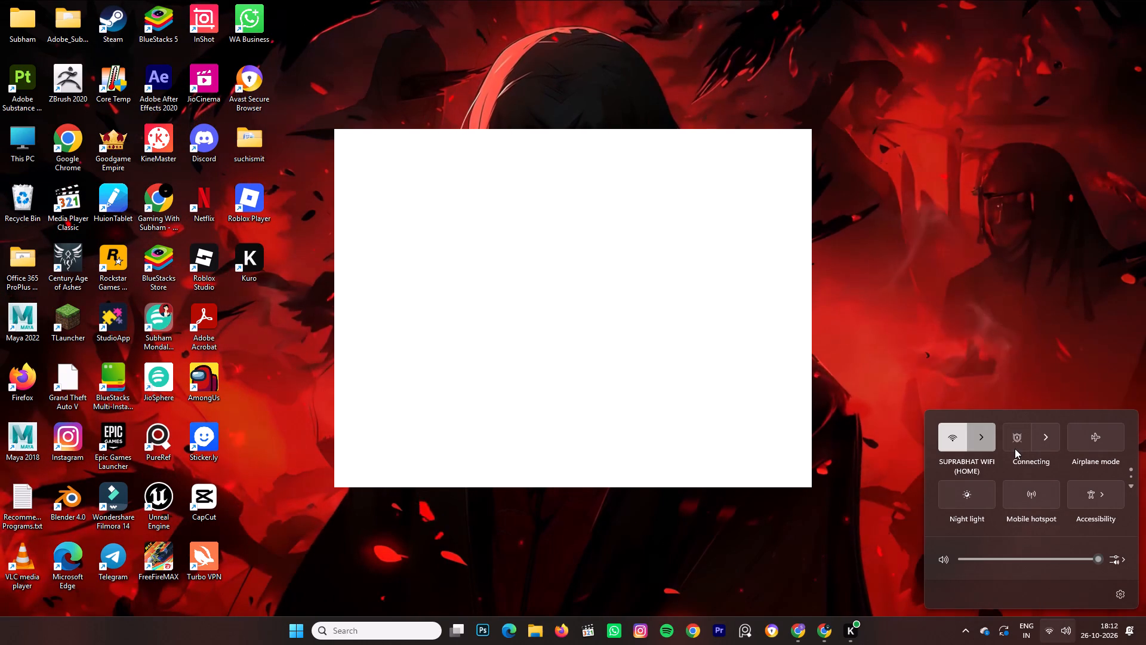
triple_click(1015, 449)
left_click(1047, 446)
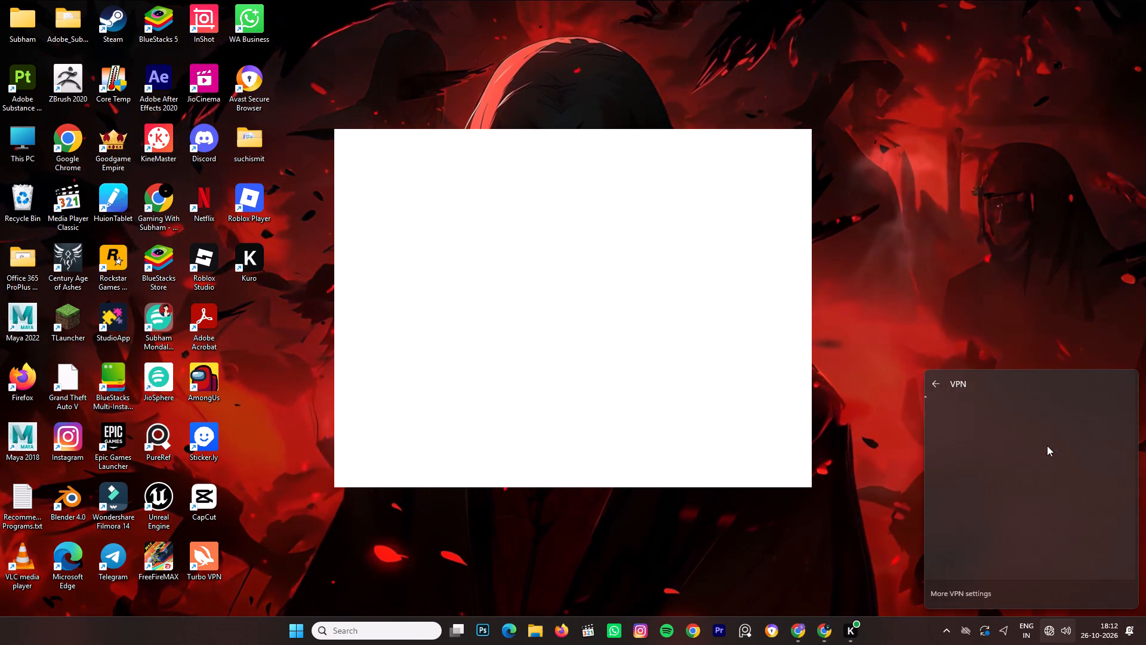
left_click(1025, 348)
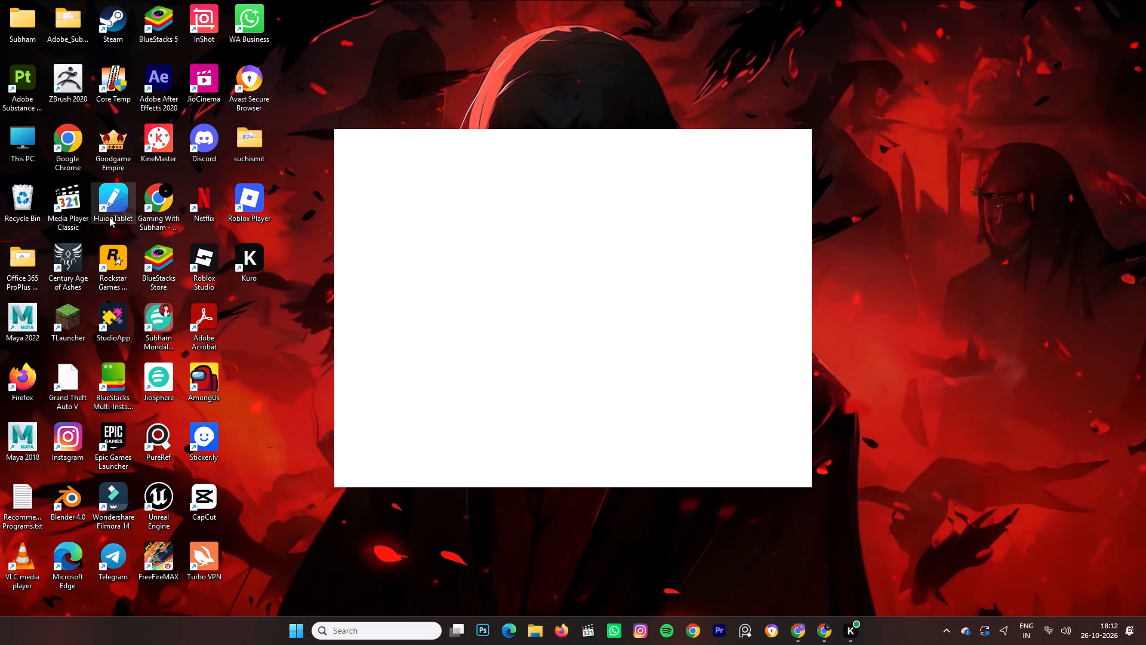
Launch CapCut from the desktop.
double_click(199, 500)
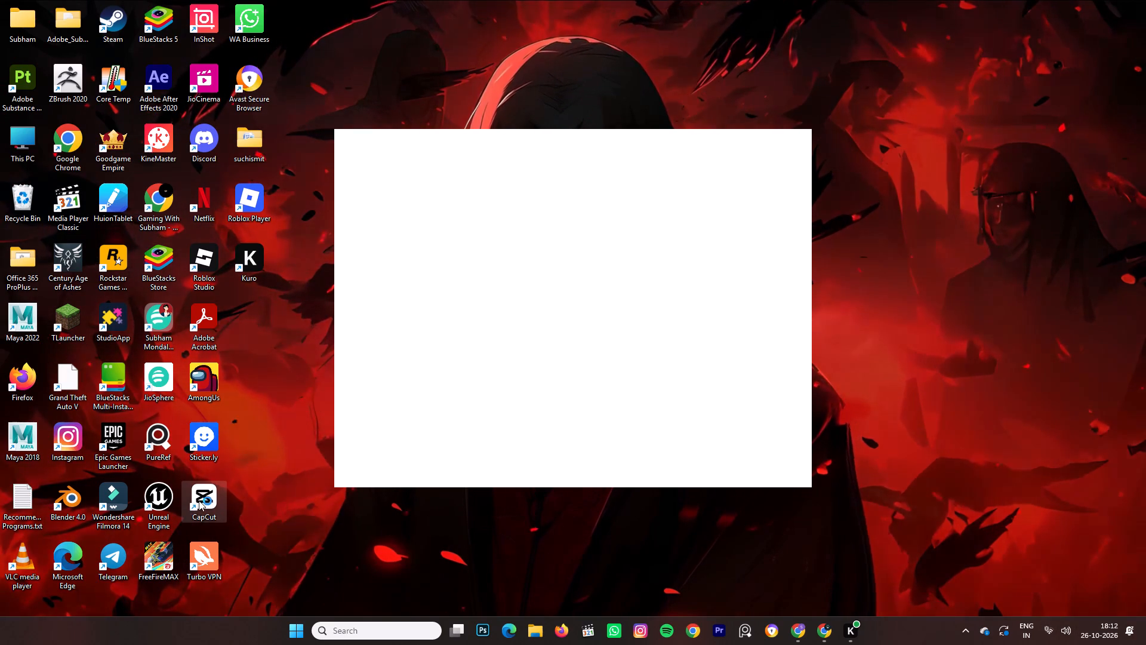
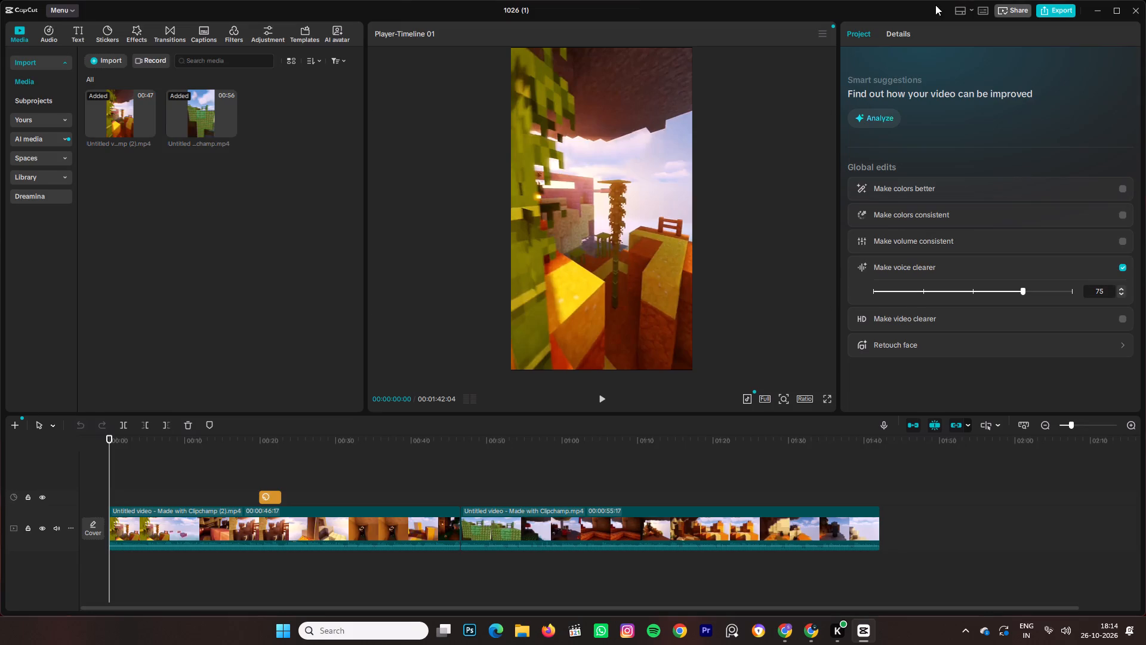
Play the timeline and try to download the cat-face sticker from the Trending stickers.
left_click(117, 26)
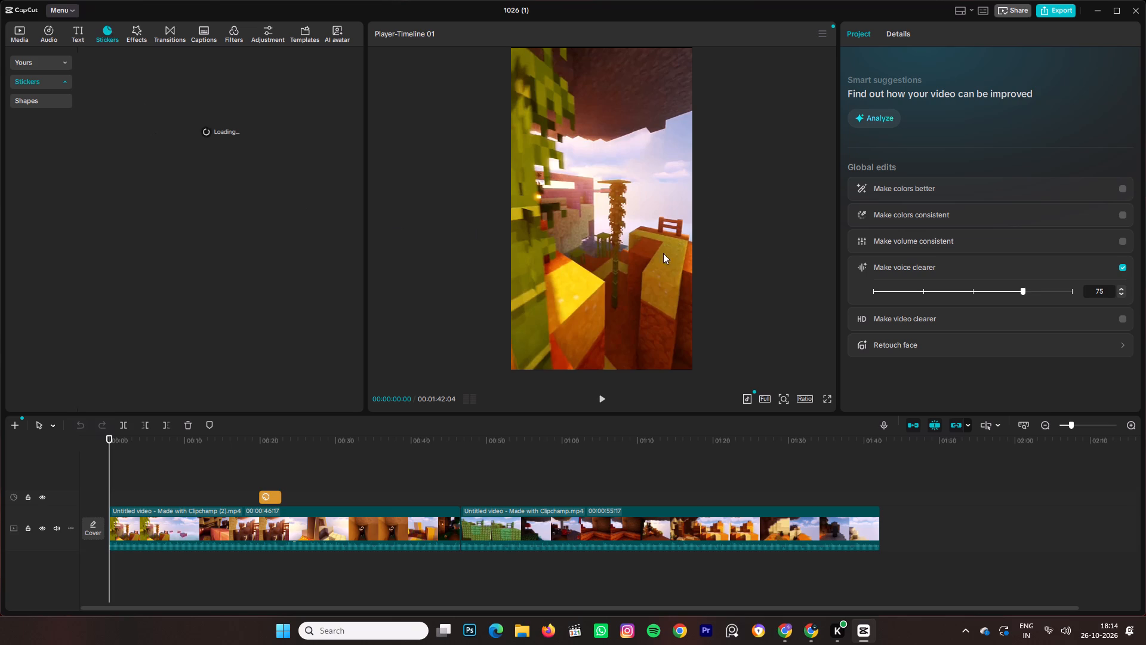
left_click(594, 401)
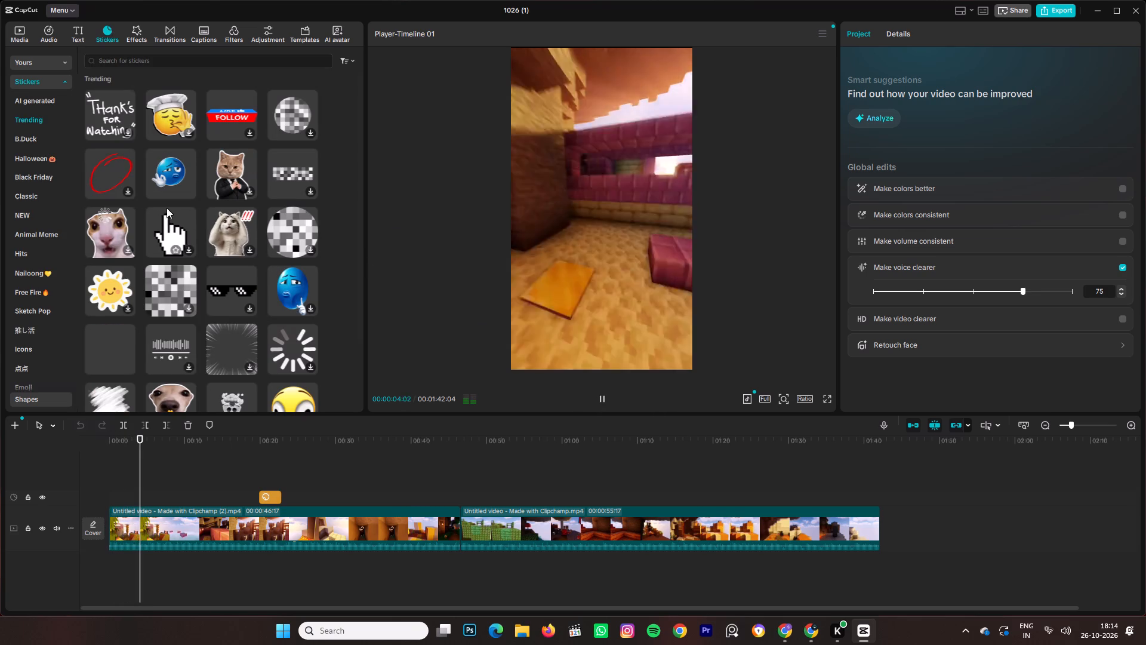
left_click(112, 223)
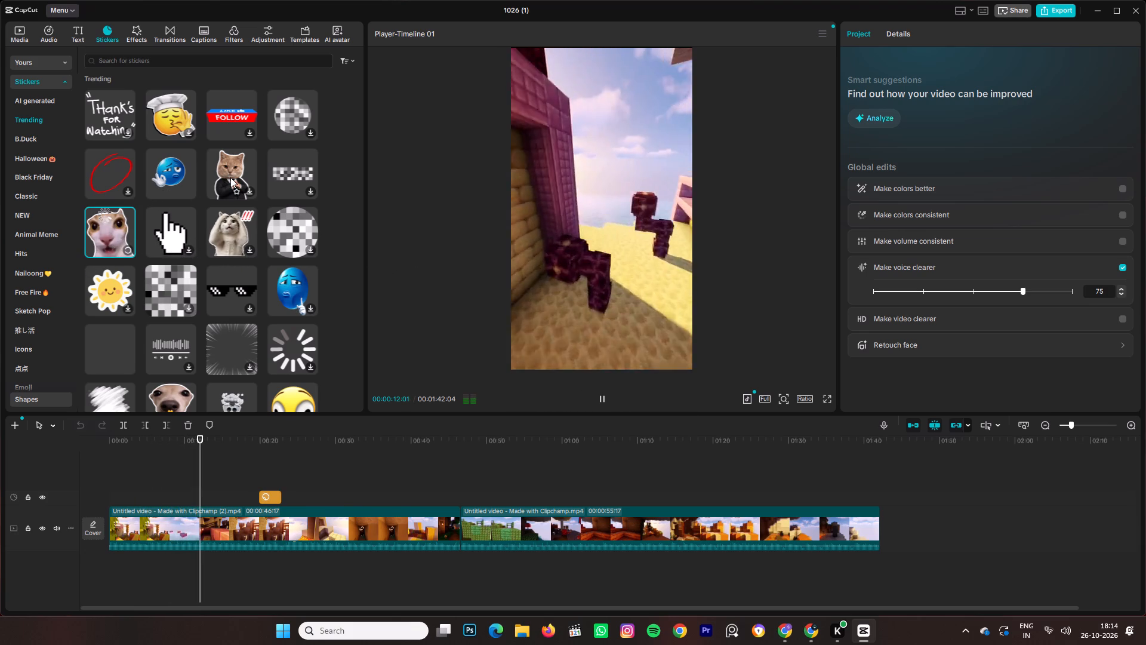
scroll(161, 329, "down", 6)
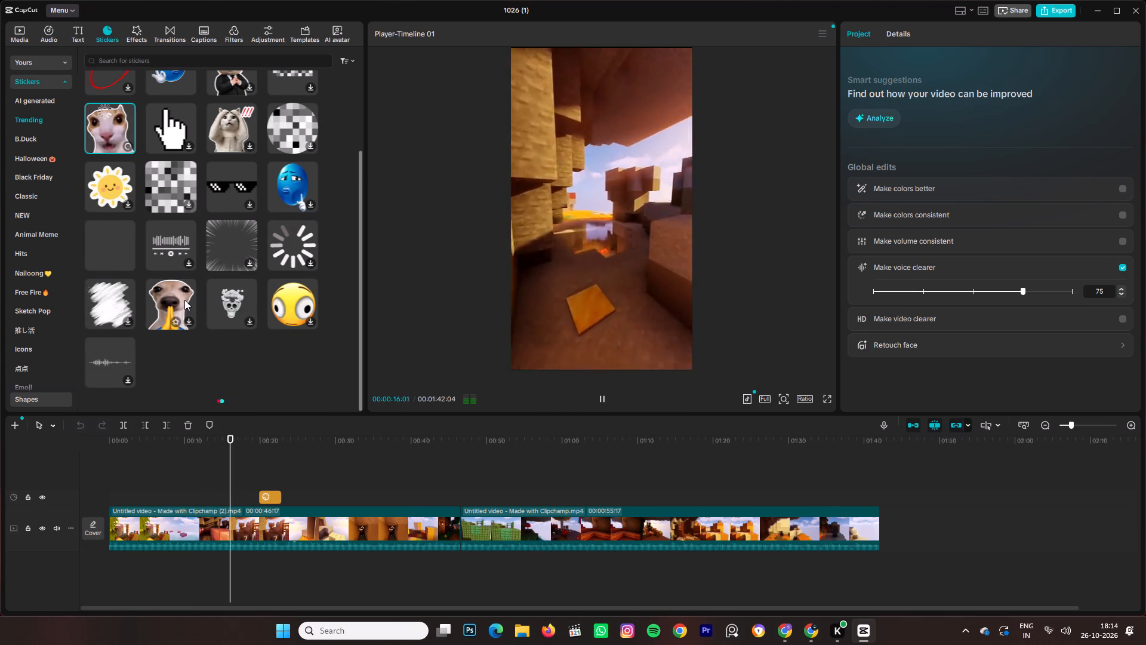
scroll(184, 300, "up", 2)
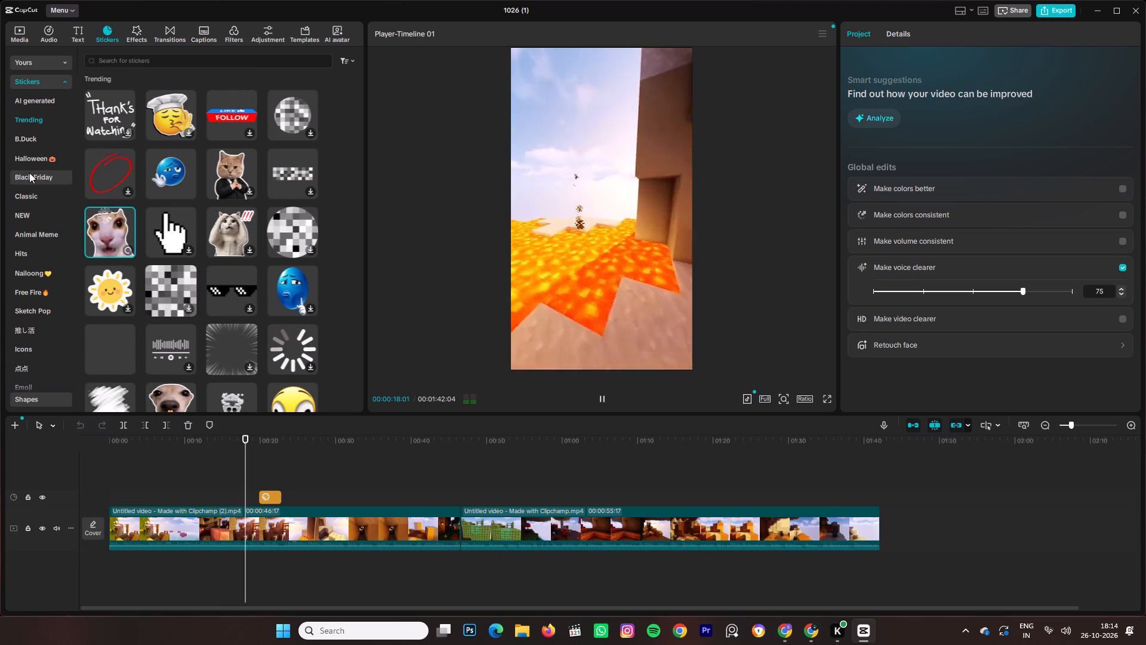
Look through the Halloween stickers and the Halloween video effects.
left_click(33, 159)
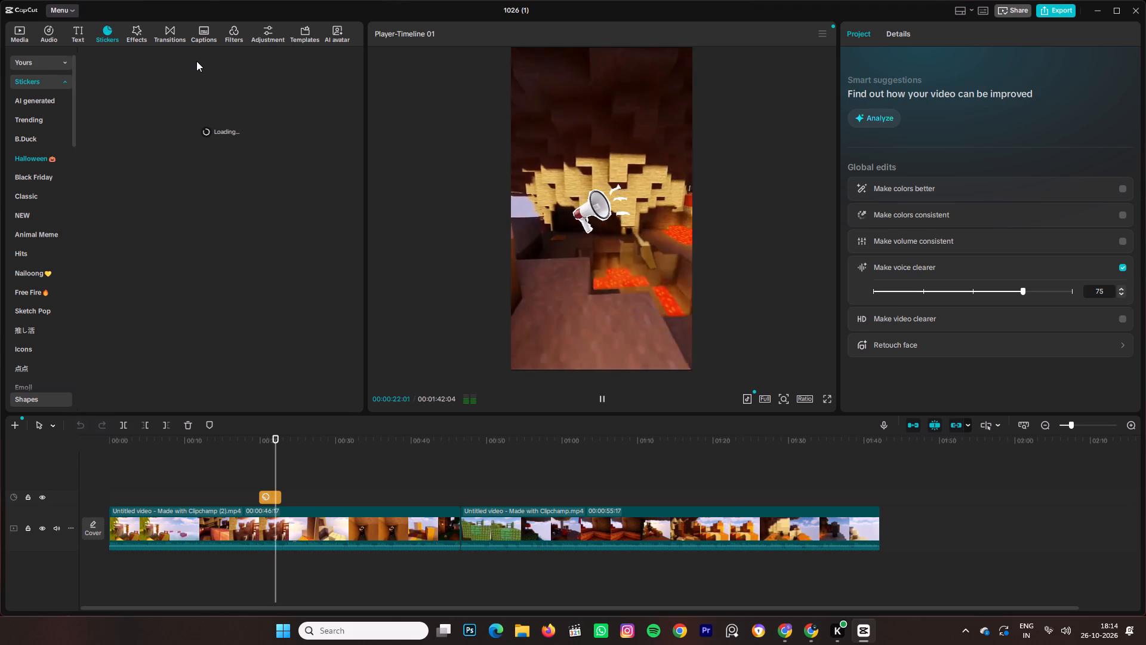
left_click(134, 37)
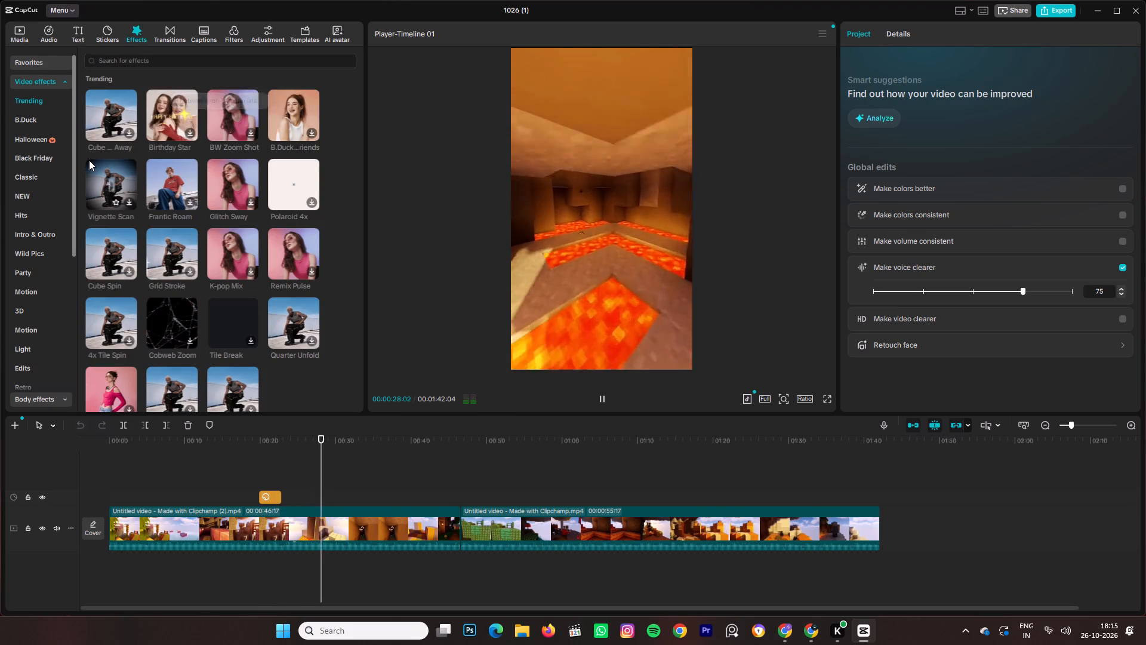
left_click(49, 145)
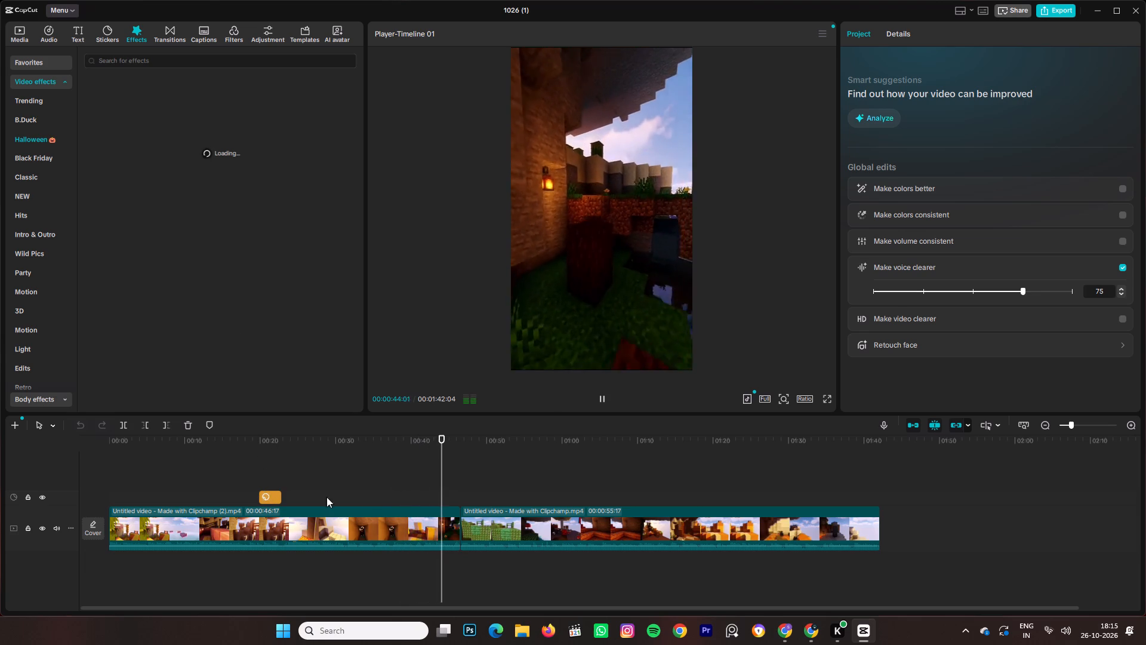
Return the playhead to the start of the timeline.
left_click_drag(454, 478, 396, 486)
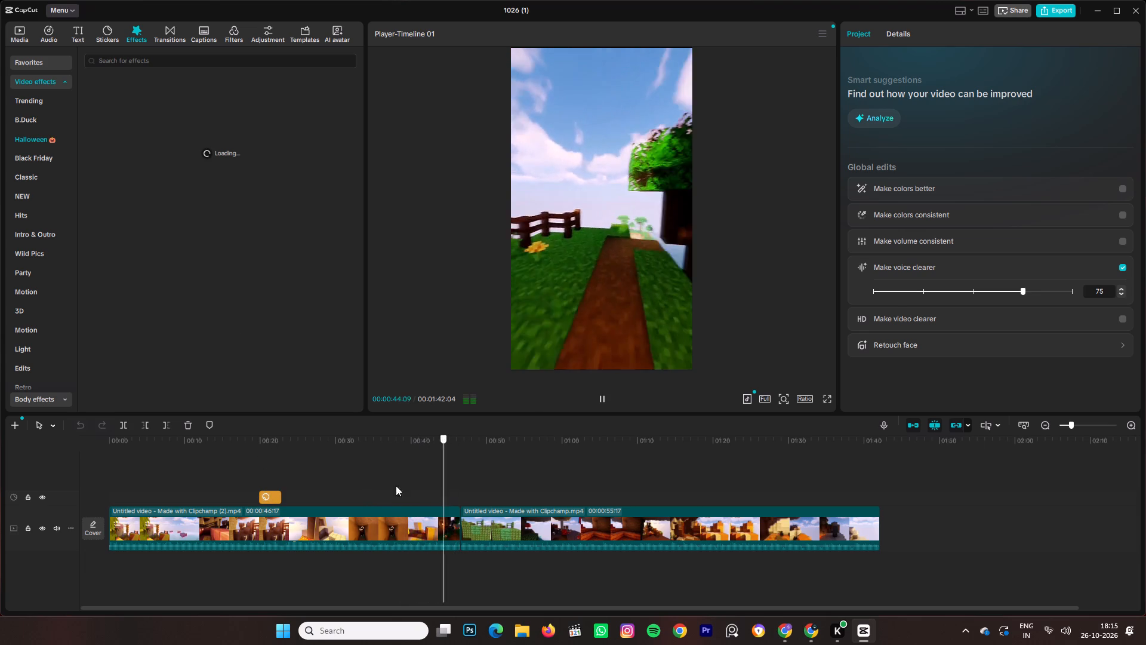
left_click_drag(396, 486, 27, 441)
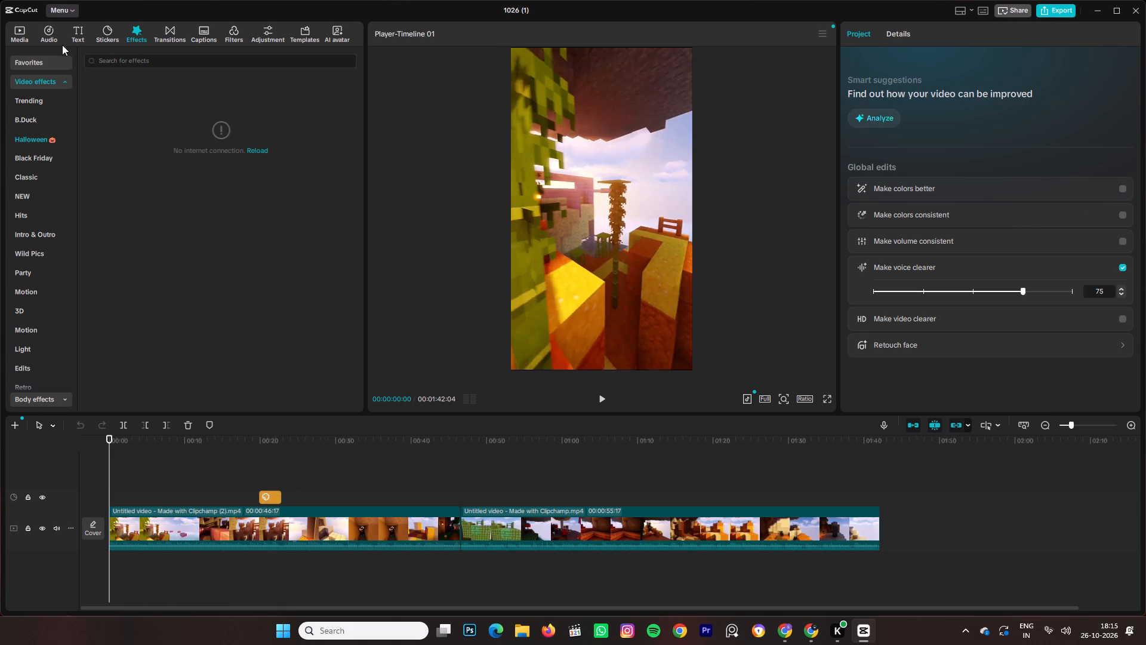
left_click(168, 148)
Examine the Halloween stickers and the other sticker categories for one that suits the video.
left_click(104, 45)
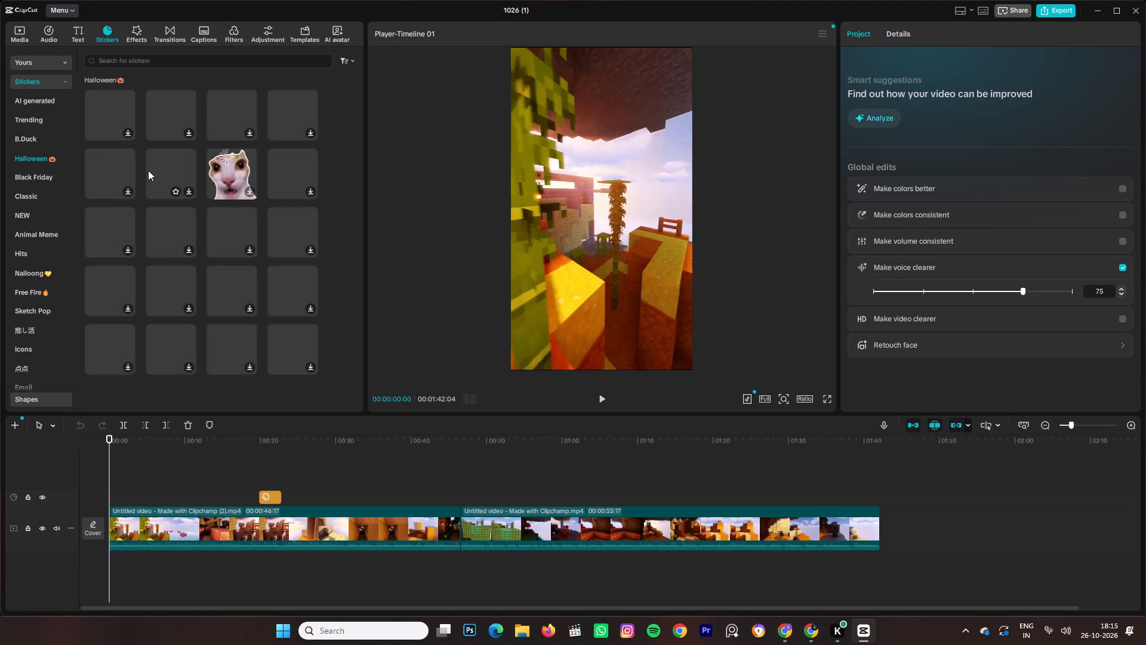
scroll(209, 205, "down", 3)
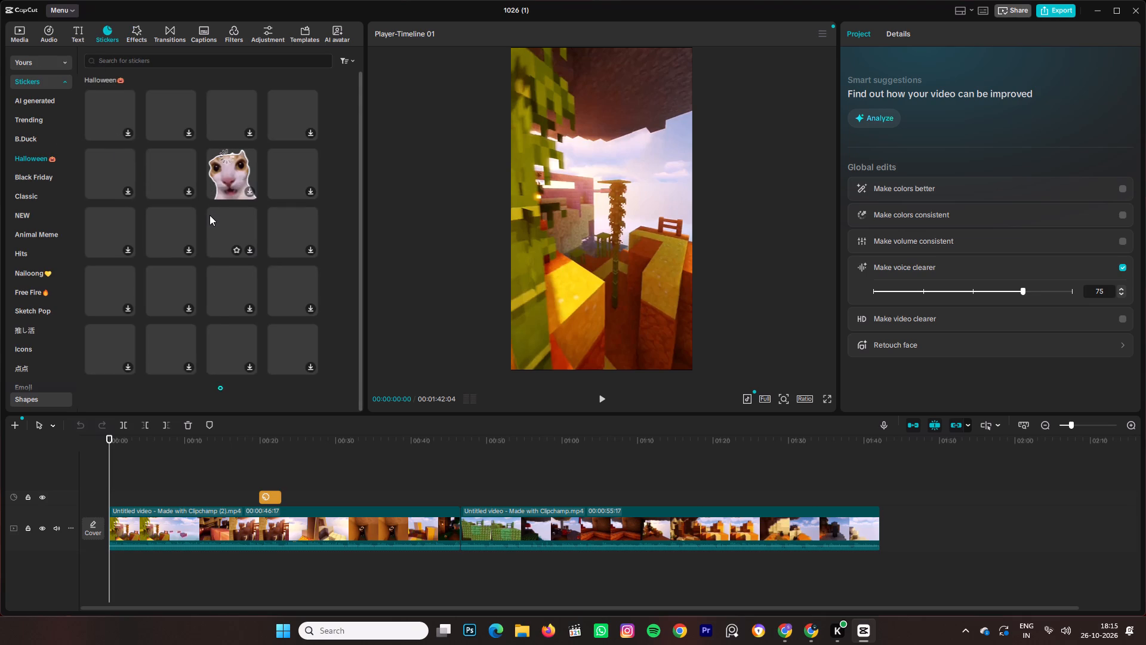
scroll(242, 172, "down", 1)
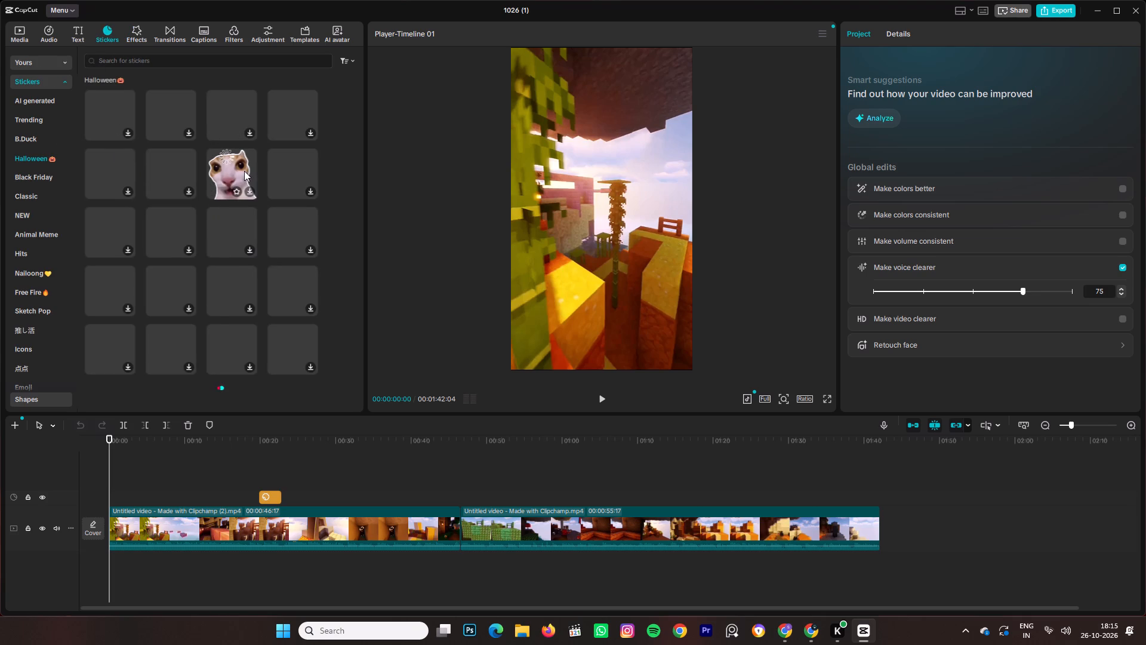
scroll(244, 171, "down", 1)
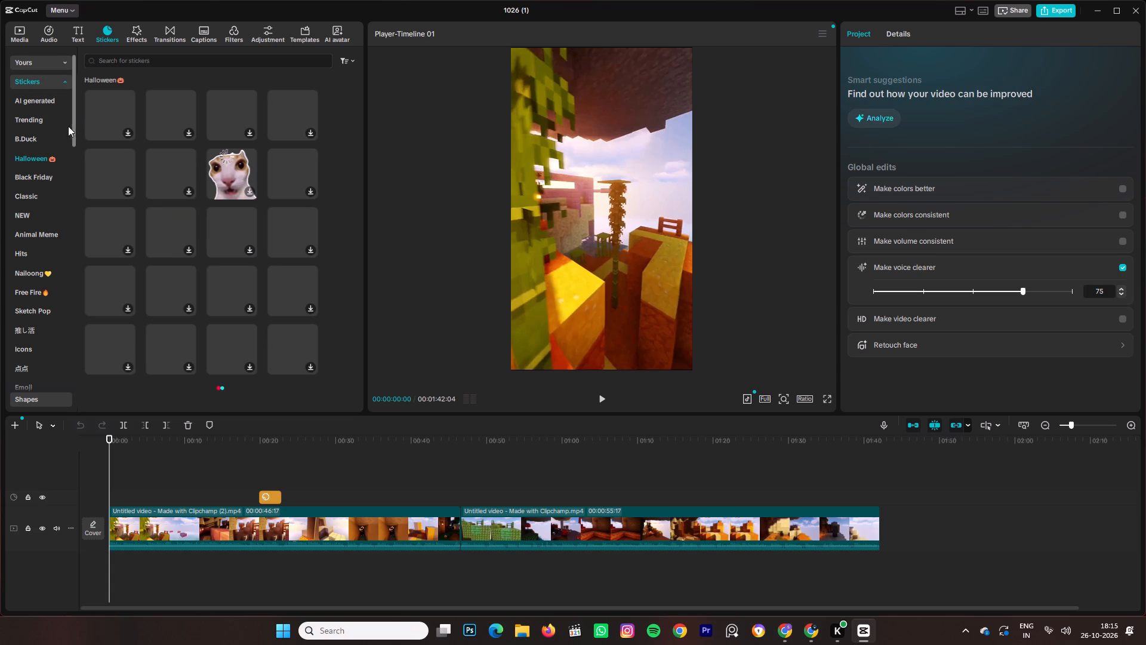
scroll(69, 204, "down", 1)
scroll(119, 192, "up", 1)
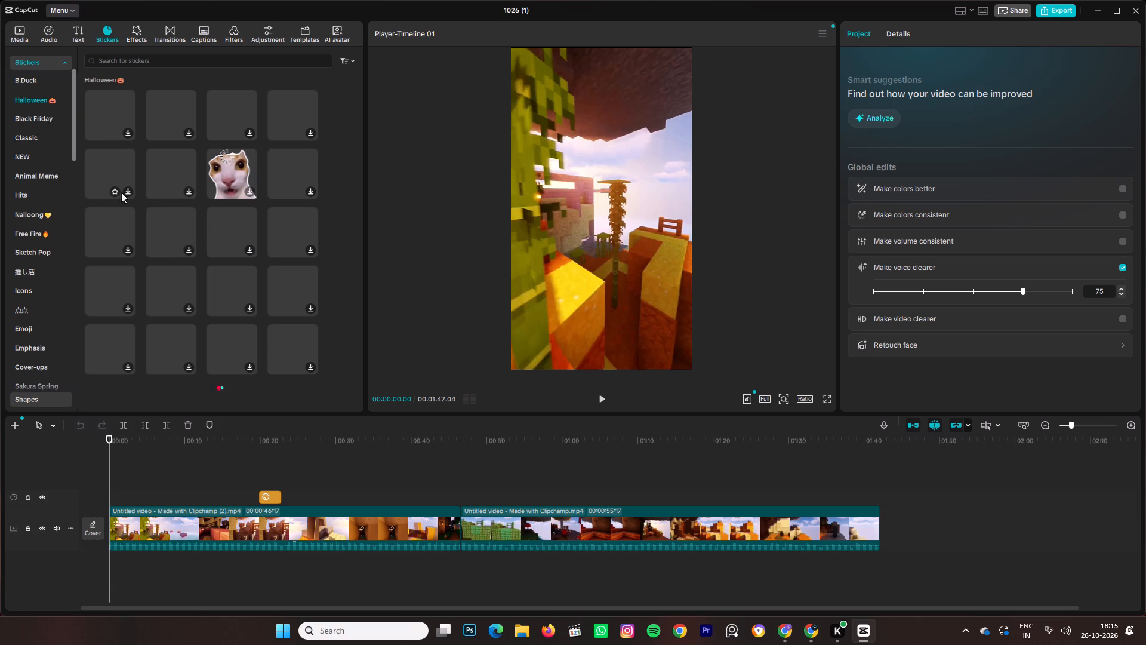
scroll(121, 192, "up", 1)
scroll(0, 213, "up", 4)
scroll(43, 110, "up", 2)
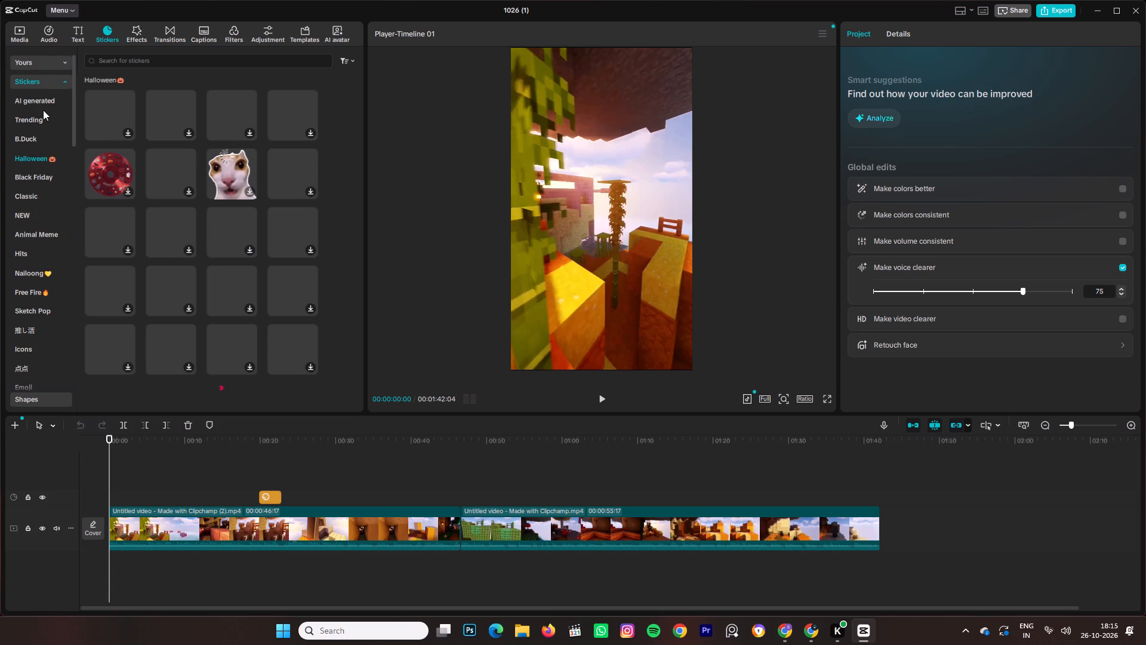
scroll(44, 97, "up", 1)
Check the favourite stickers and the brand stickers among the user's own collections.
left_click(37, 56)
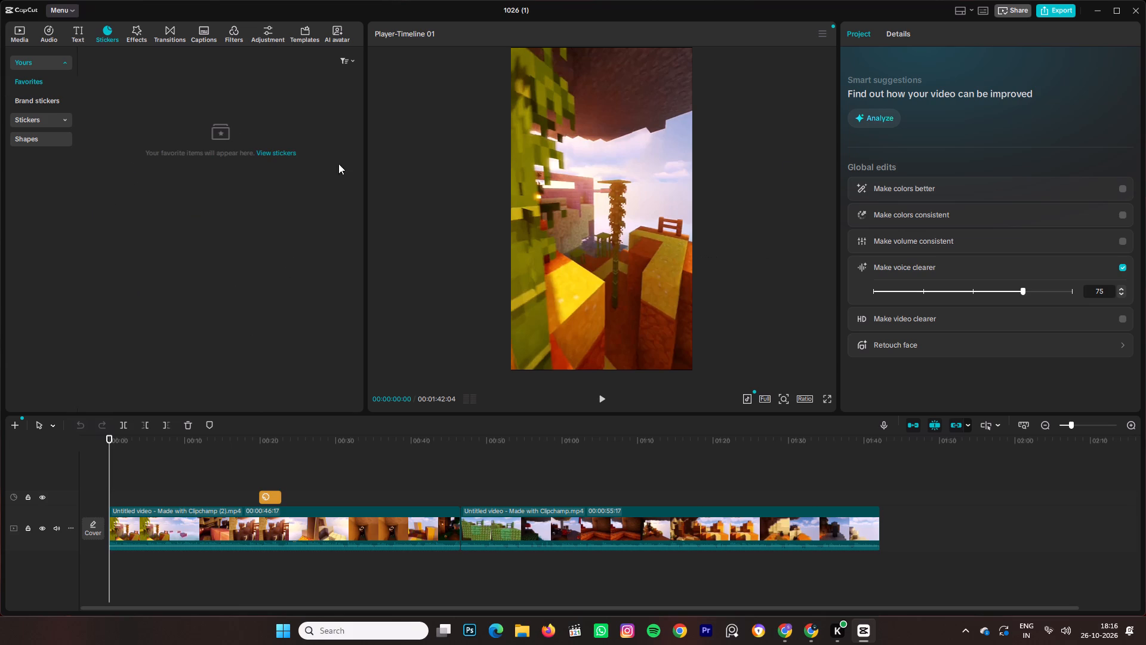
left_click(58, 97)
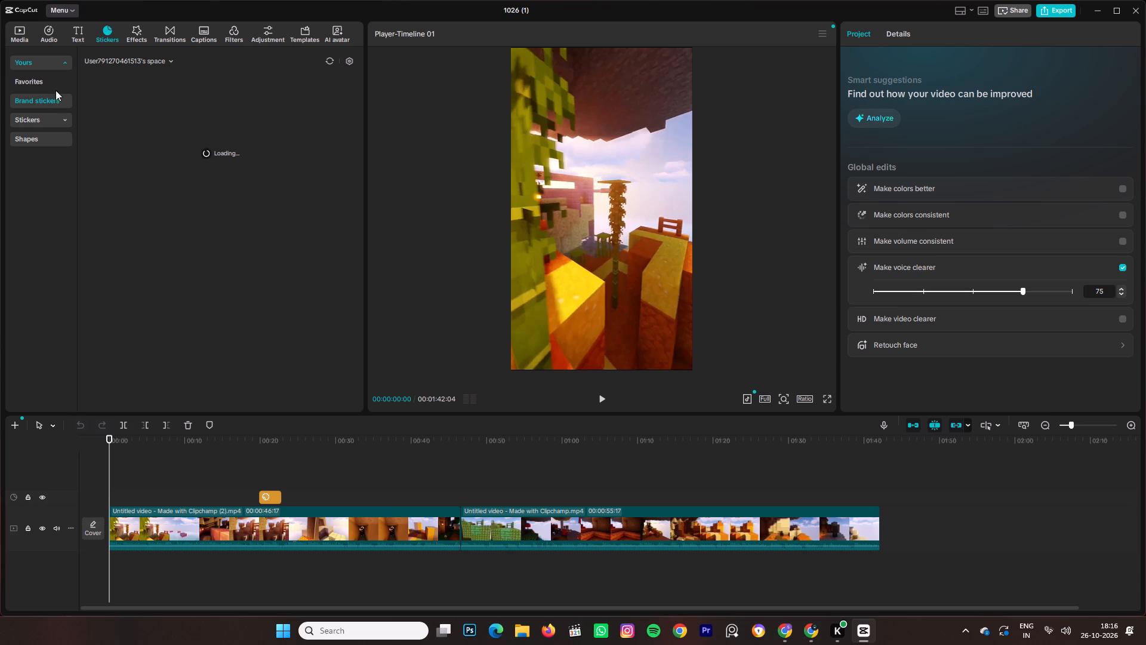
Select the first gameplay clip in the preview and play the timeline from the start.
left_click(642, 303)
left_click(612, 375)
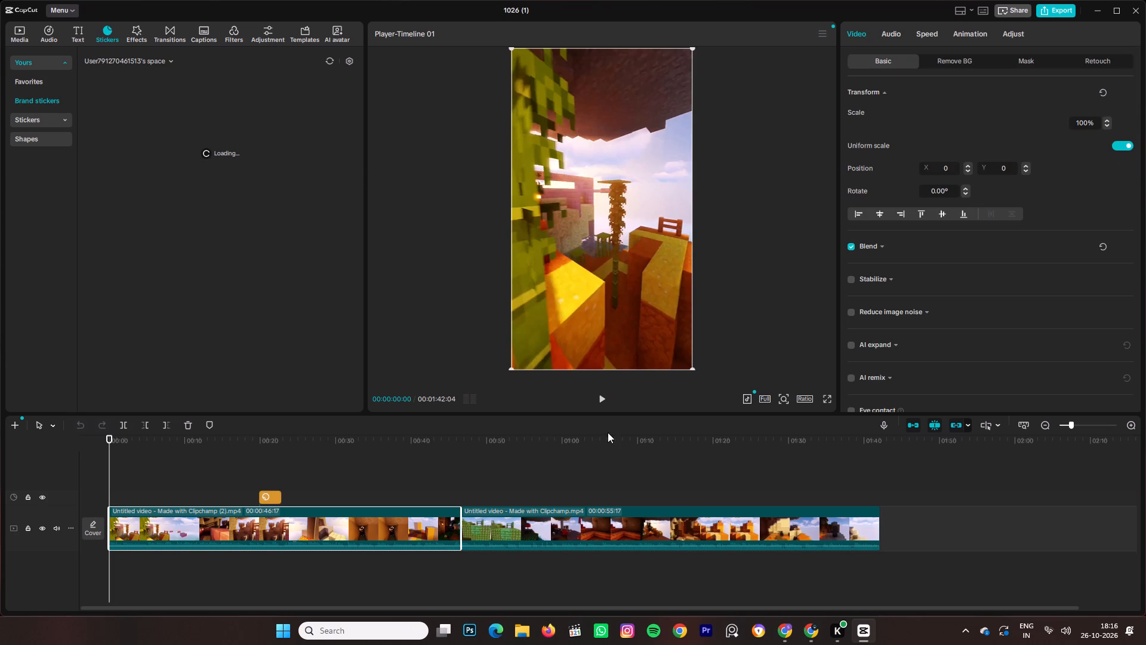
left_click(606, 400)
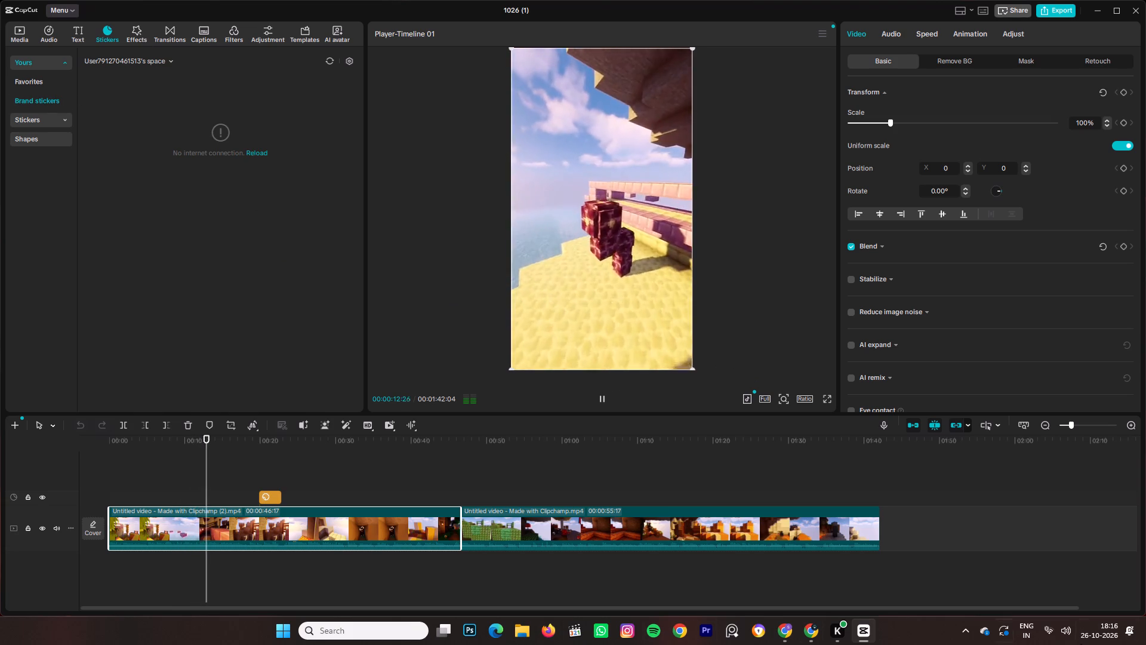
Check the system's Wi-Fi and VPN connection status, and reload the brand stickers.
left_click(1066, 636)
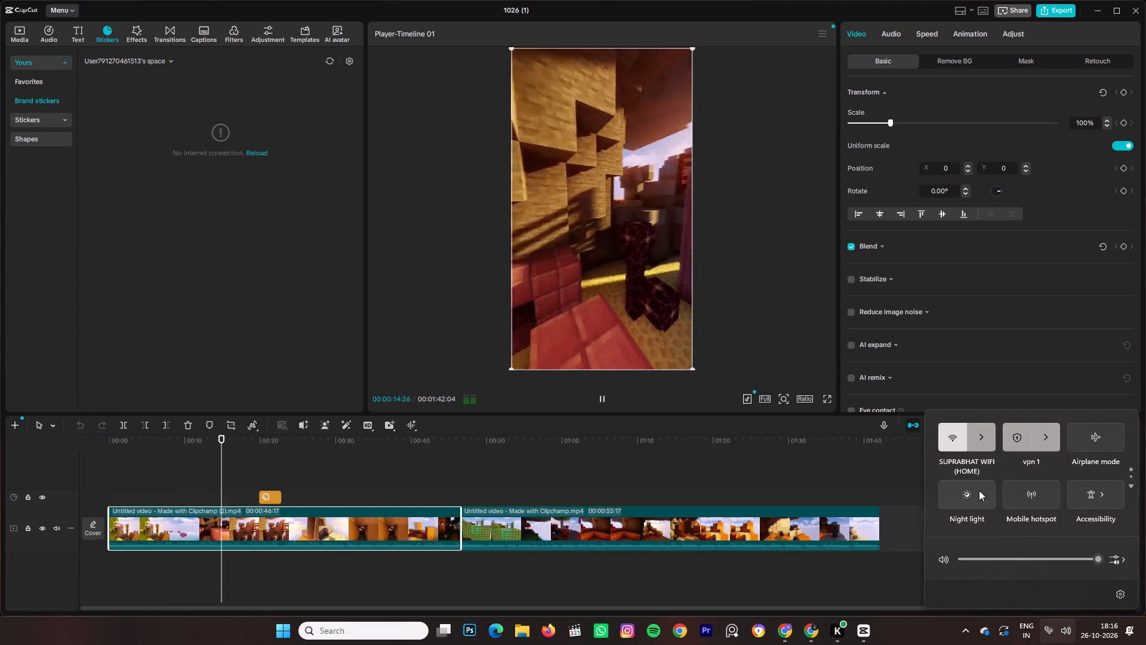
left_click(421, 334)
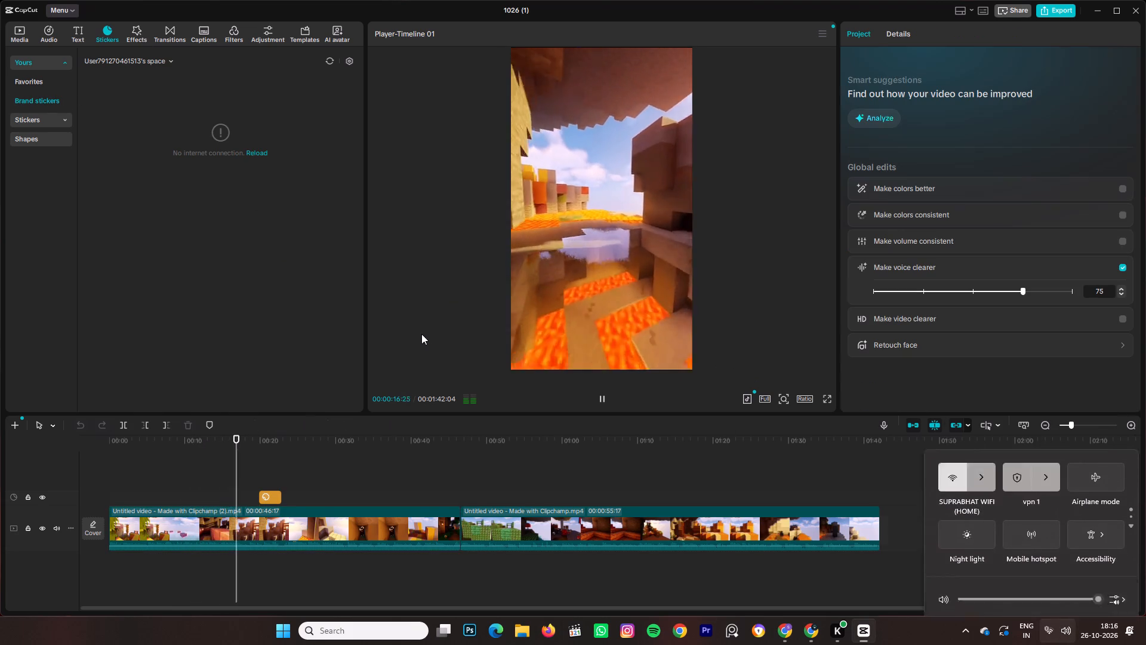
left_click(253, 153)
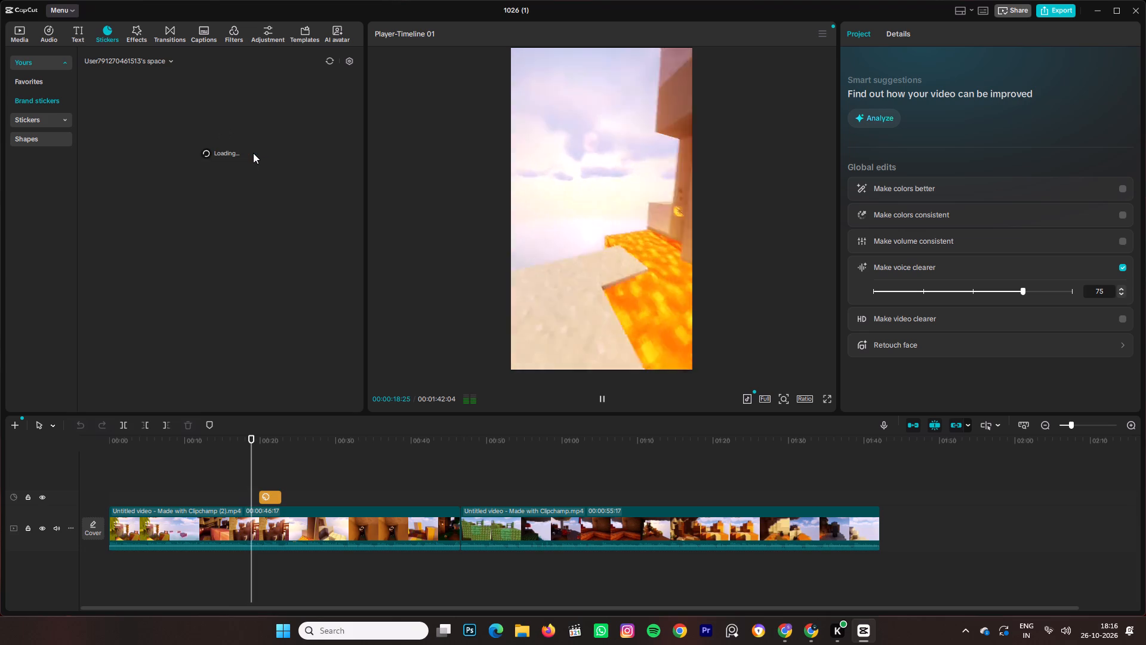
Go back to the Halloween stickers and examine the available designs.
left_click(139, 27)
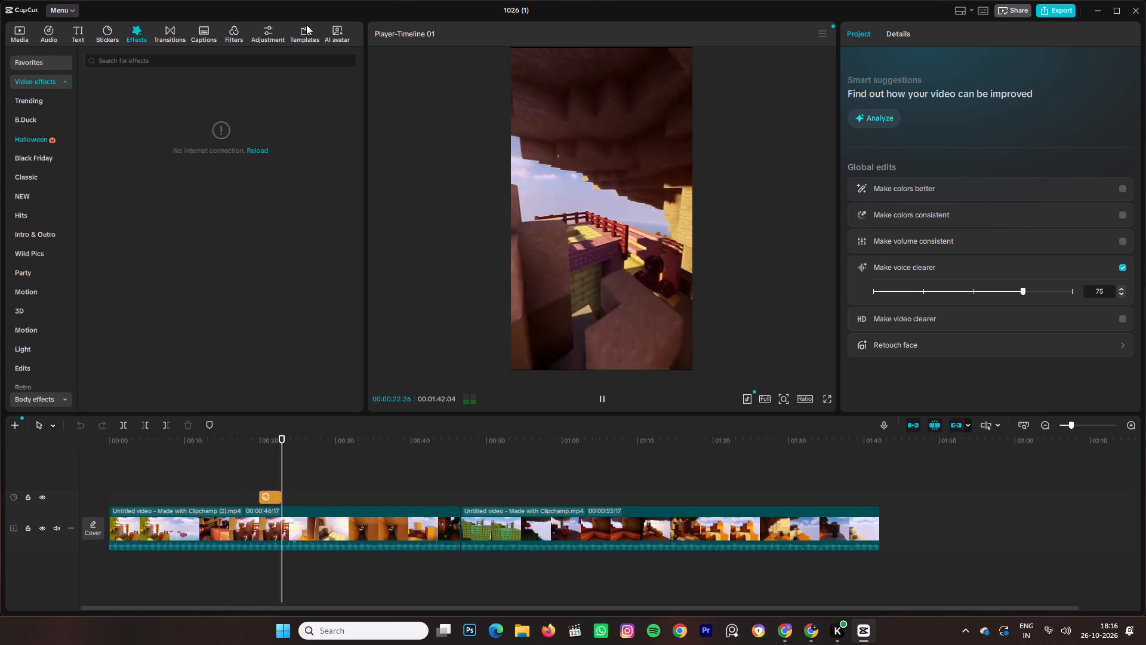
left_click(98, 26)
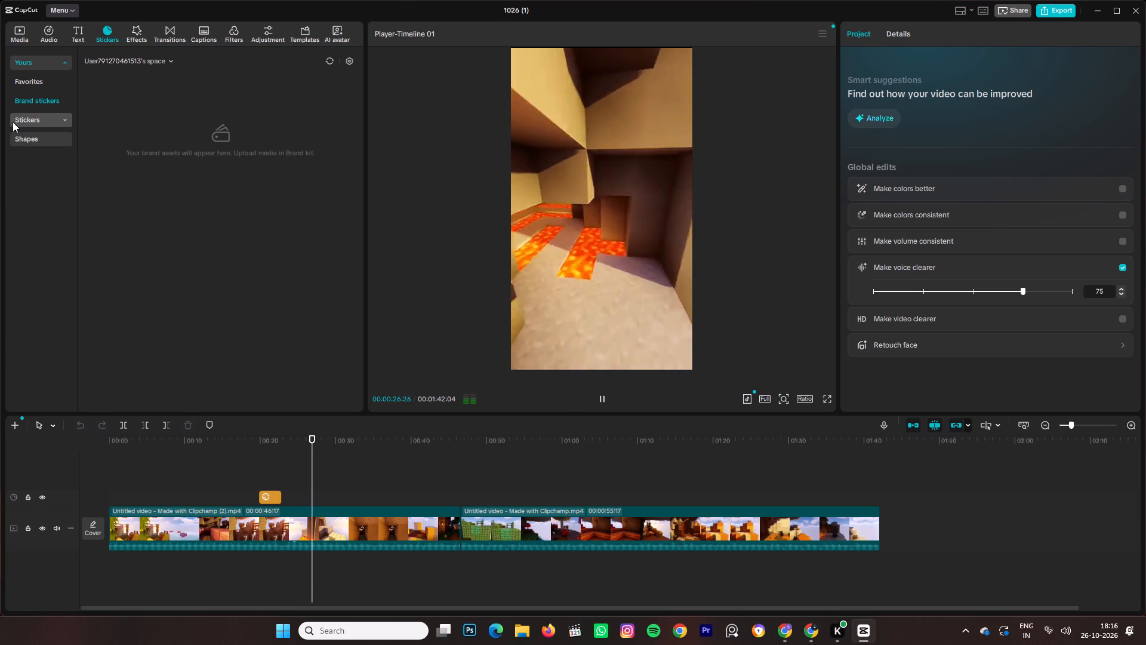
left_click(24, 116)
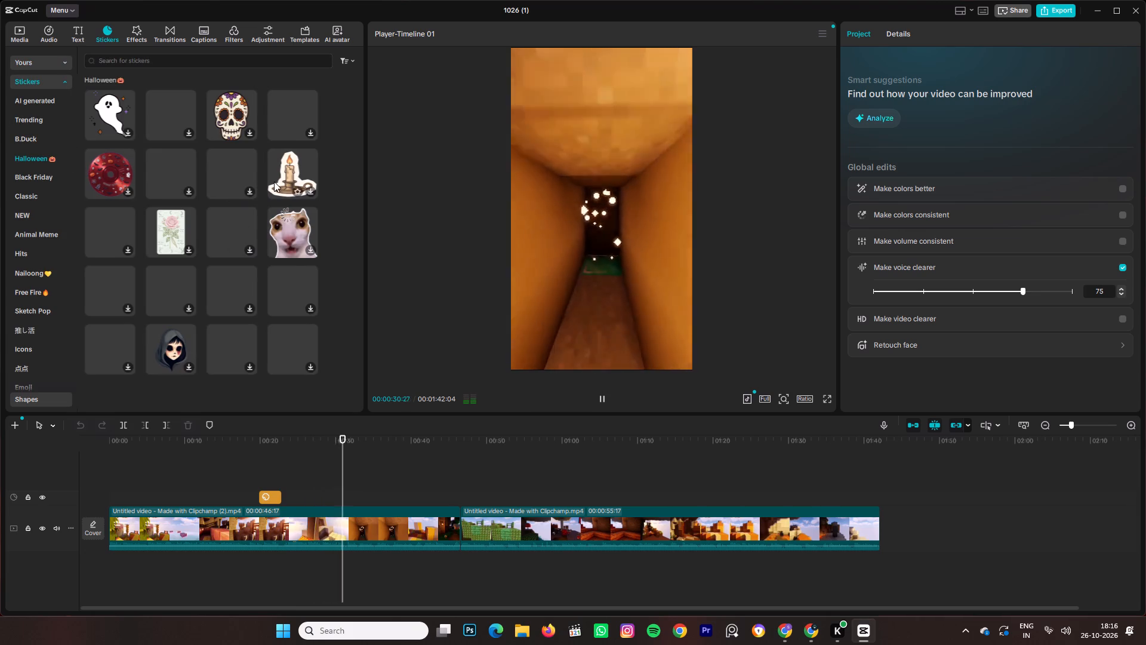
scroll(272, 199, "down", 4)
scroll(282, 258, "down", 3)
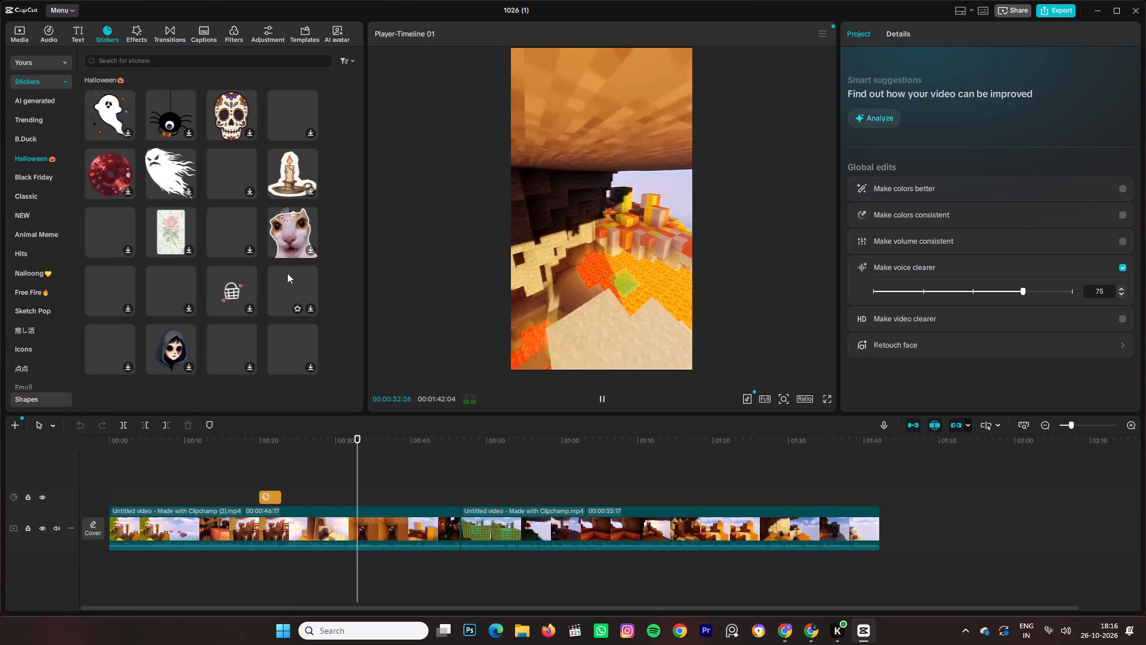
scroll(290, 284, "down", 2)
scroll(341, 331, "down", 4)
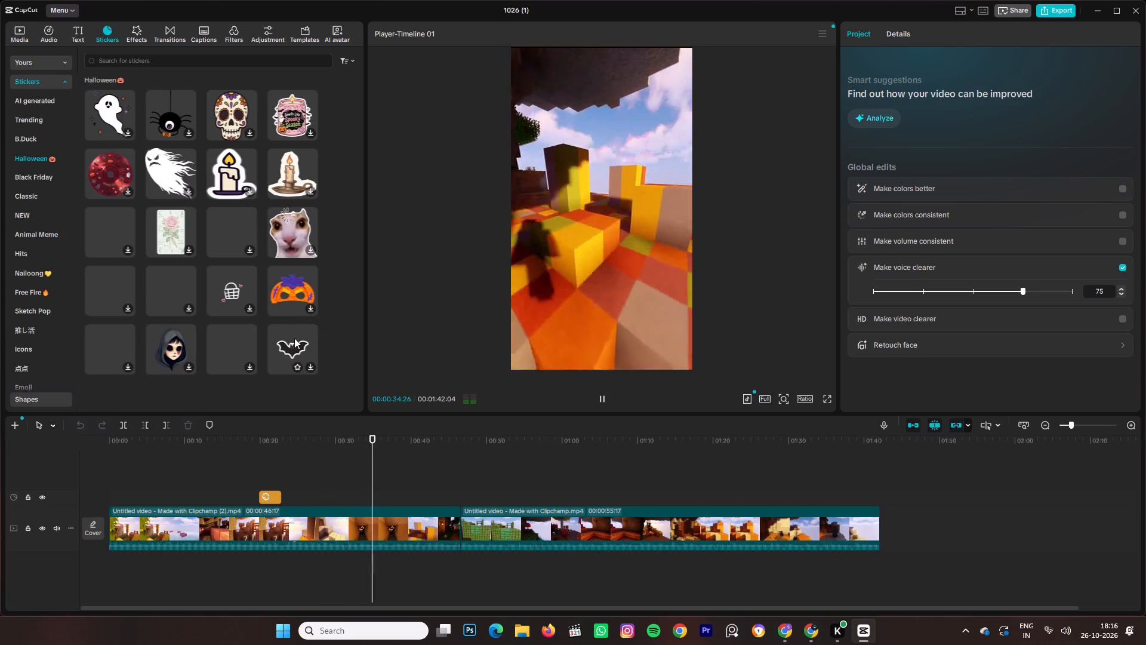
scroll(263, 340, "down", 3)
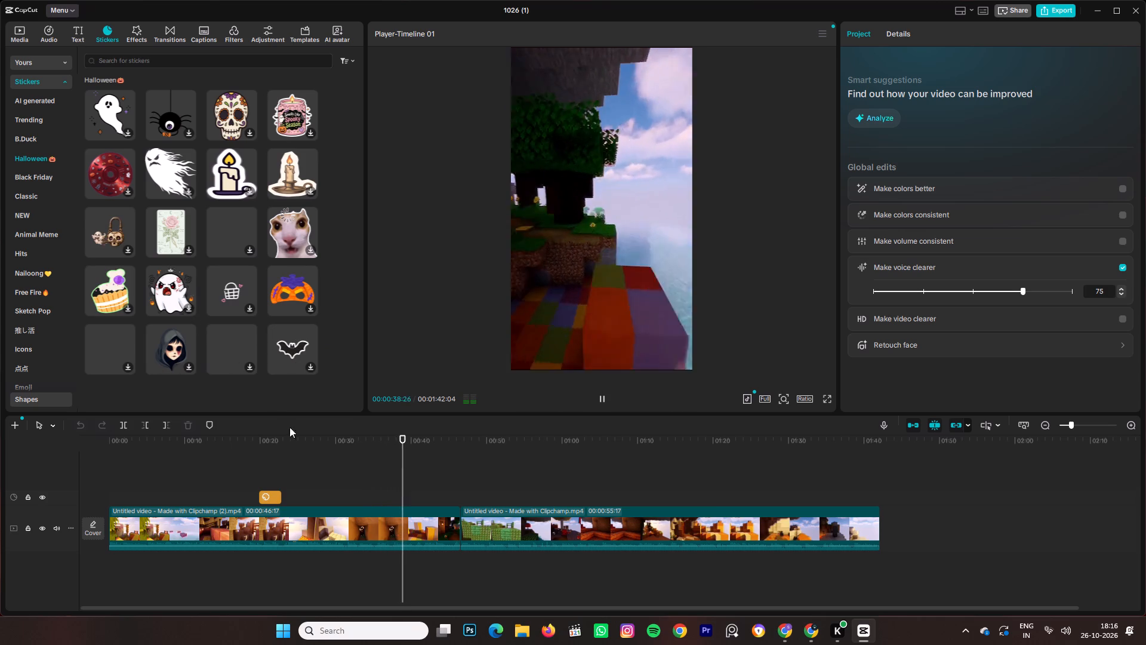
Download the grey ghost Halloween sticker and try placing it on the video at about 19 seconds.
left_click_drag(411, 487, 352, 487)
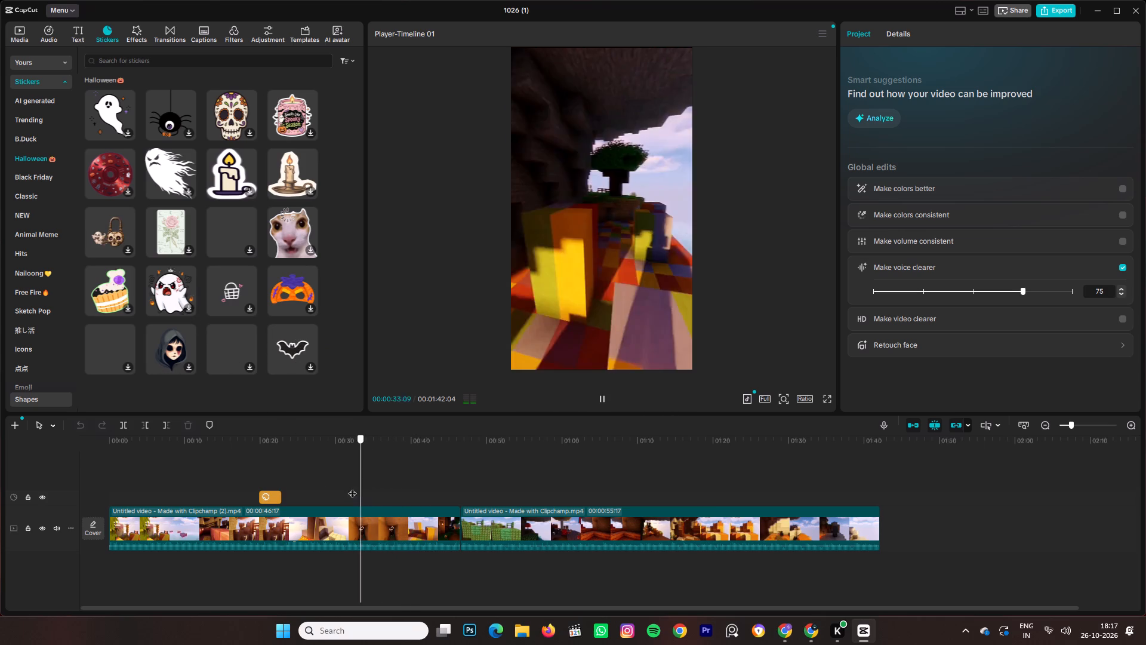
left_click_drag(352, 487, 314, 486)
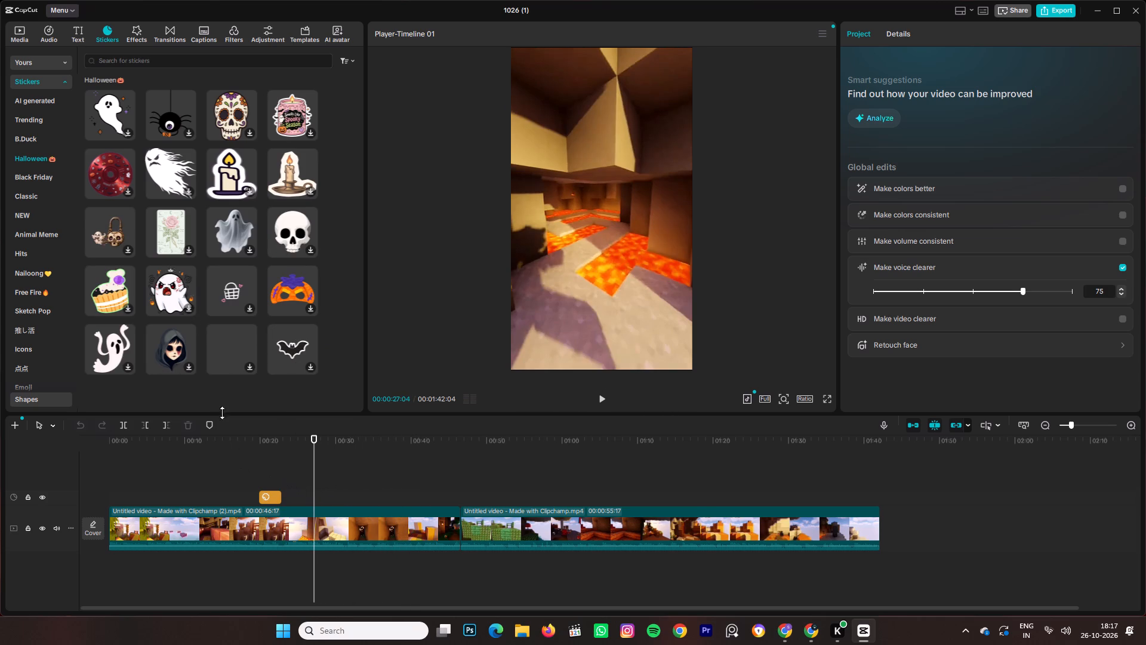
scroll(209, 364, "down", 1)
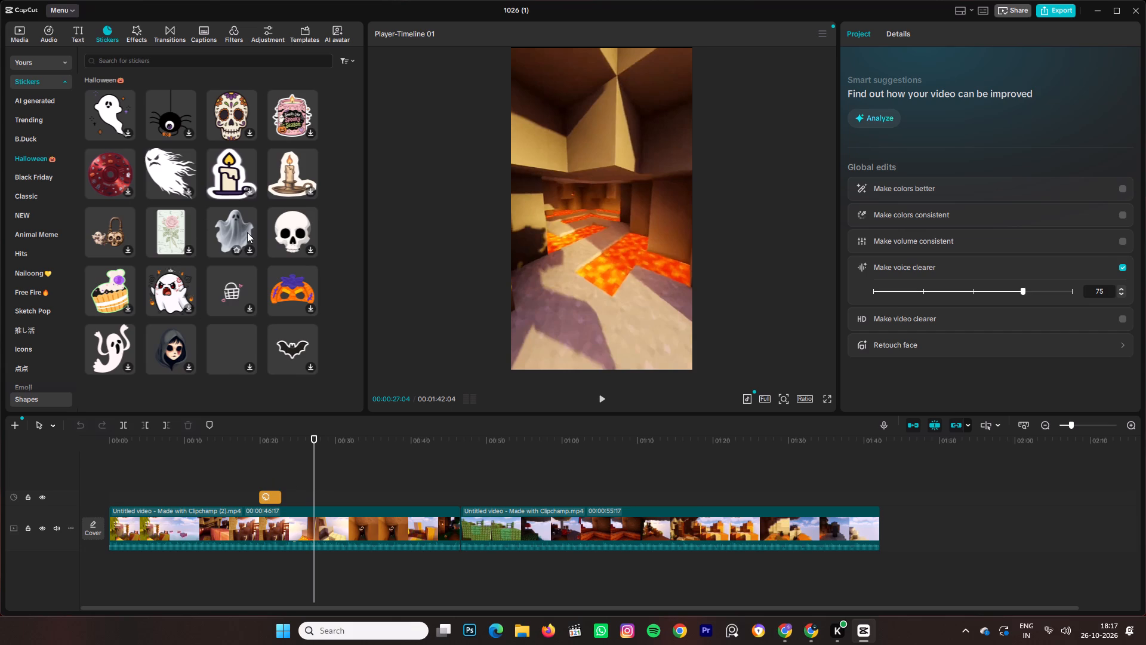
left_click(247, 233)
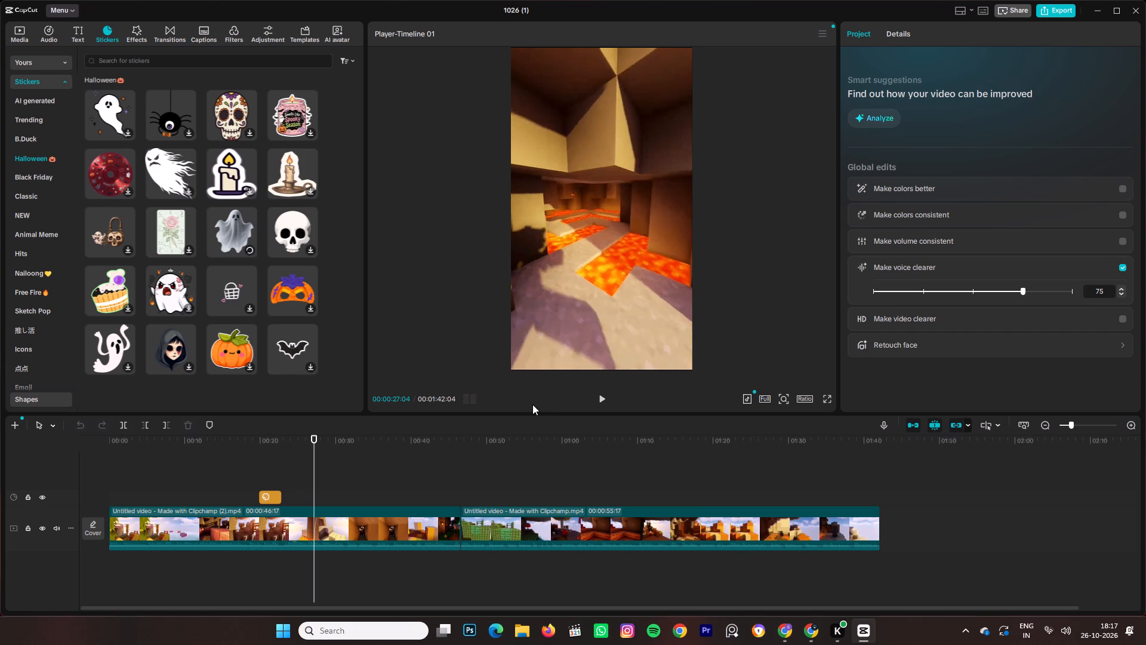
key("space")
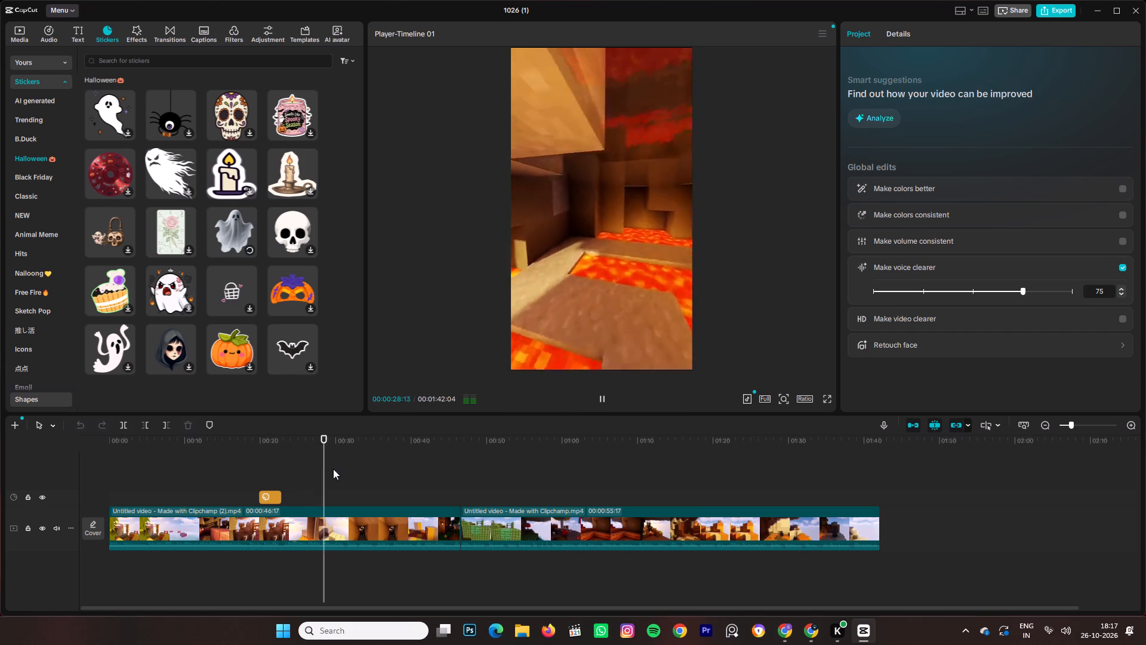
left_click_drag(332, 490, 255, 490)
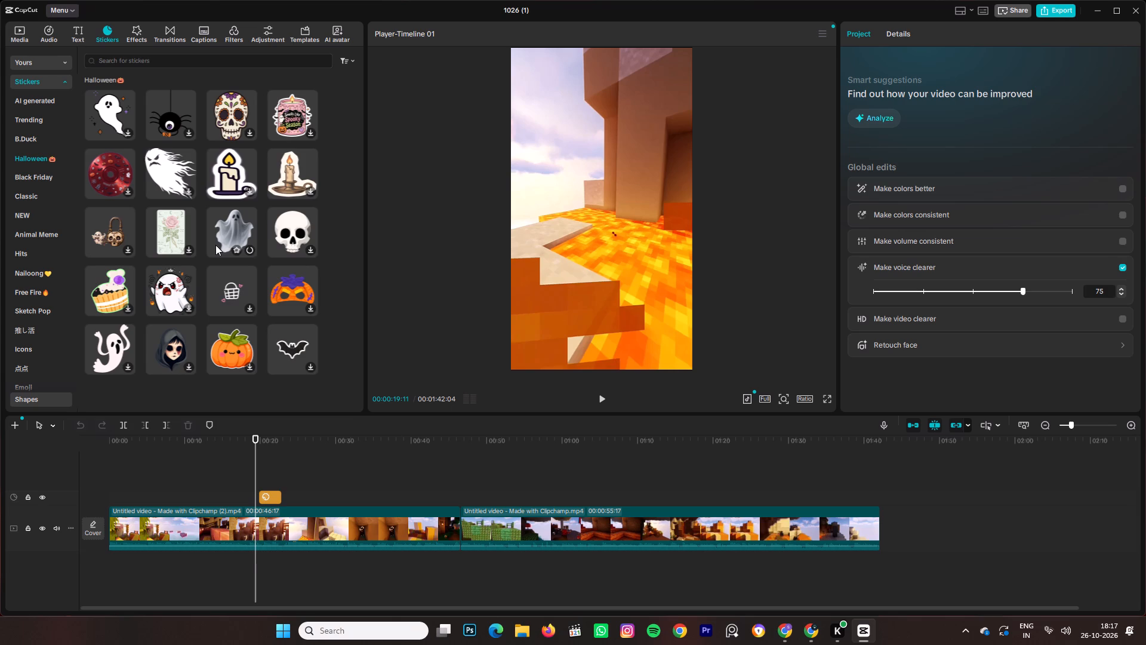
left_click(238, 231)
left_click_drag(238, 231, 555, 247)
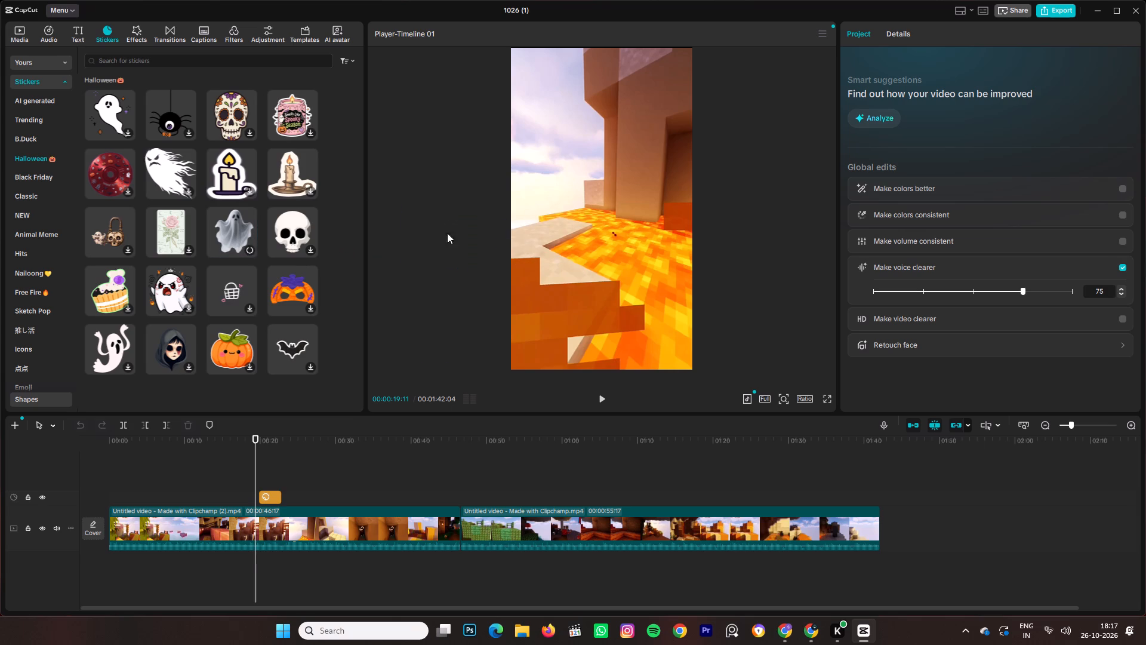
left_click(247, 248)
left_click(253, 251)
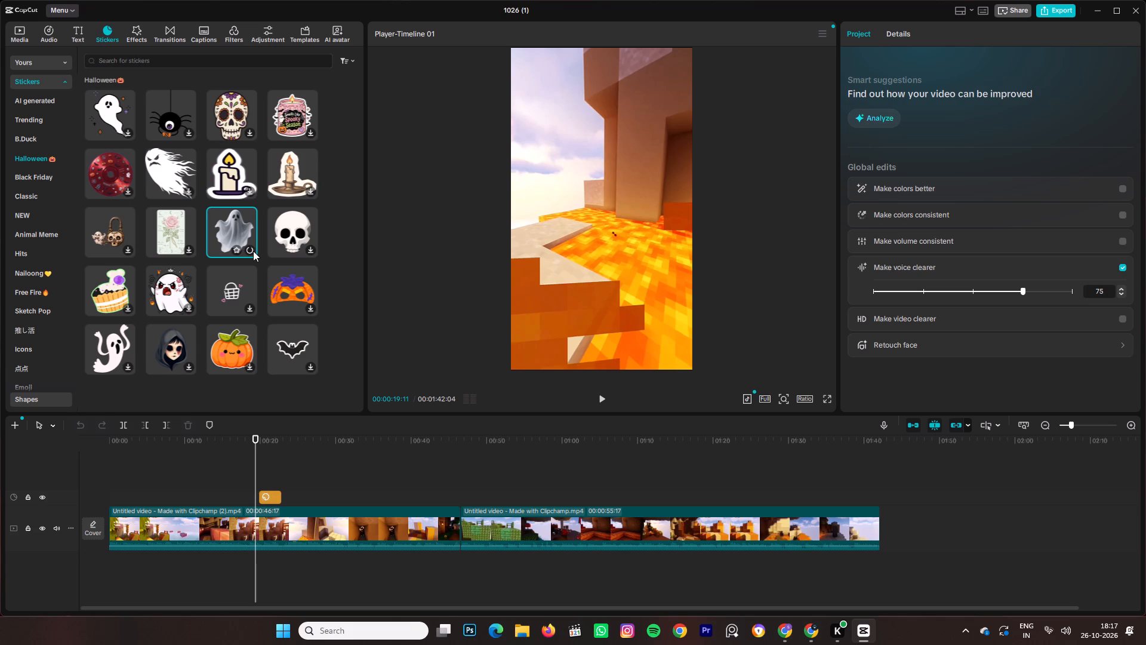
Browse the AI generated, Black Friday and B.Duck stickers, check the ghost sticker preview, and return to the Halloween stickers.
left_click(55, 103)
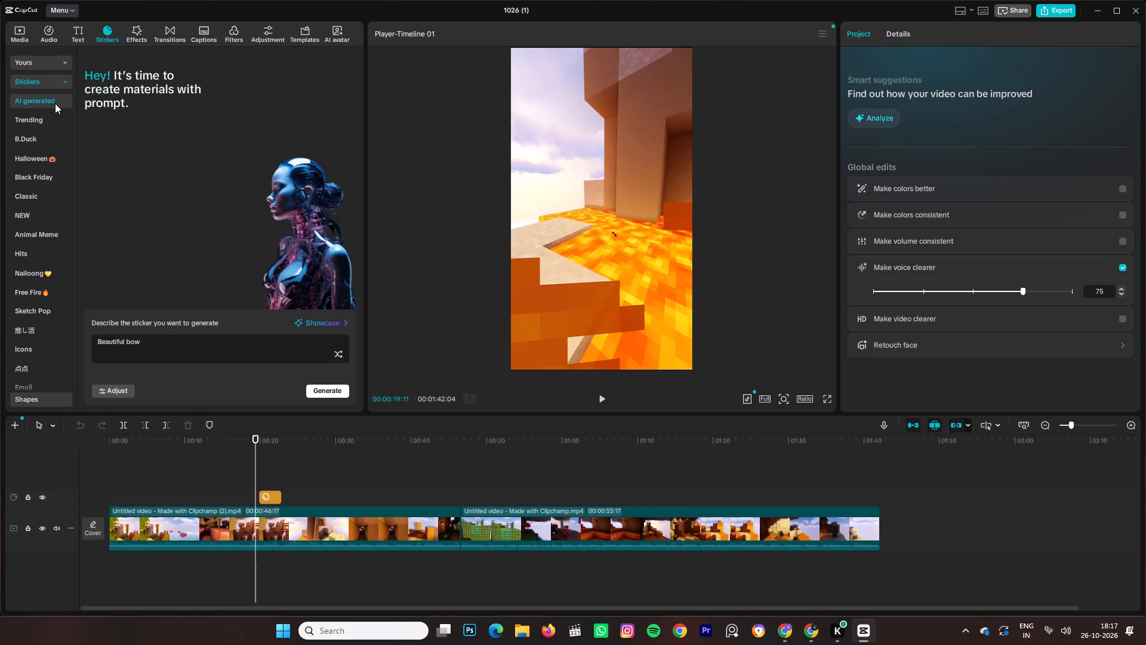
left_click(34, 184)
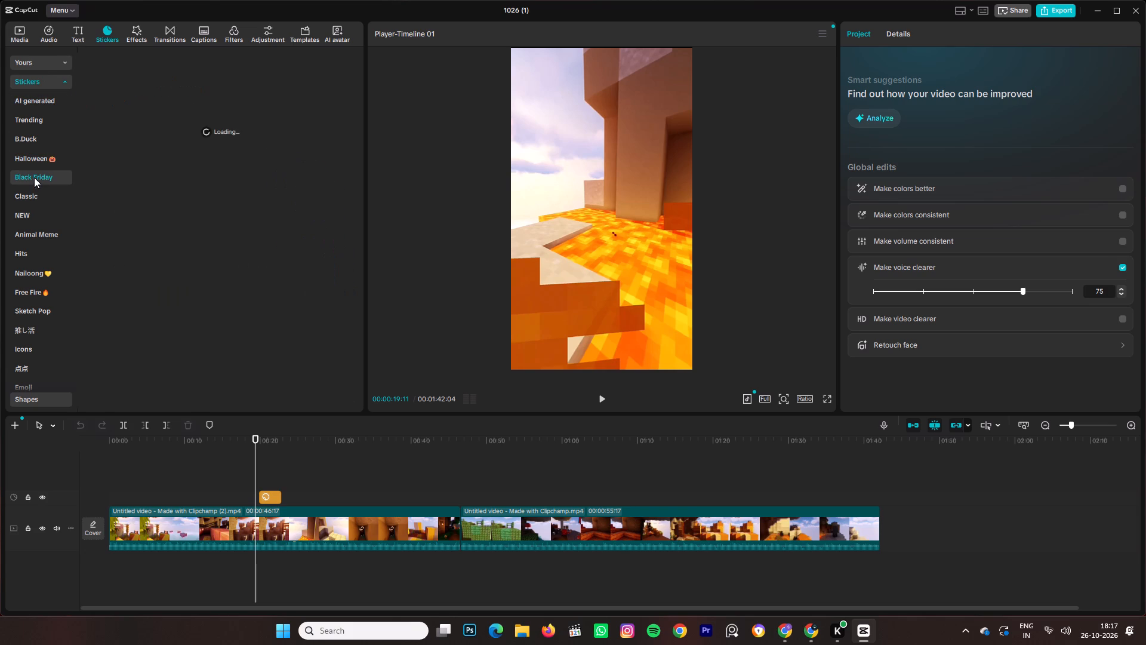
left_click(36, 133)
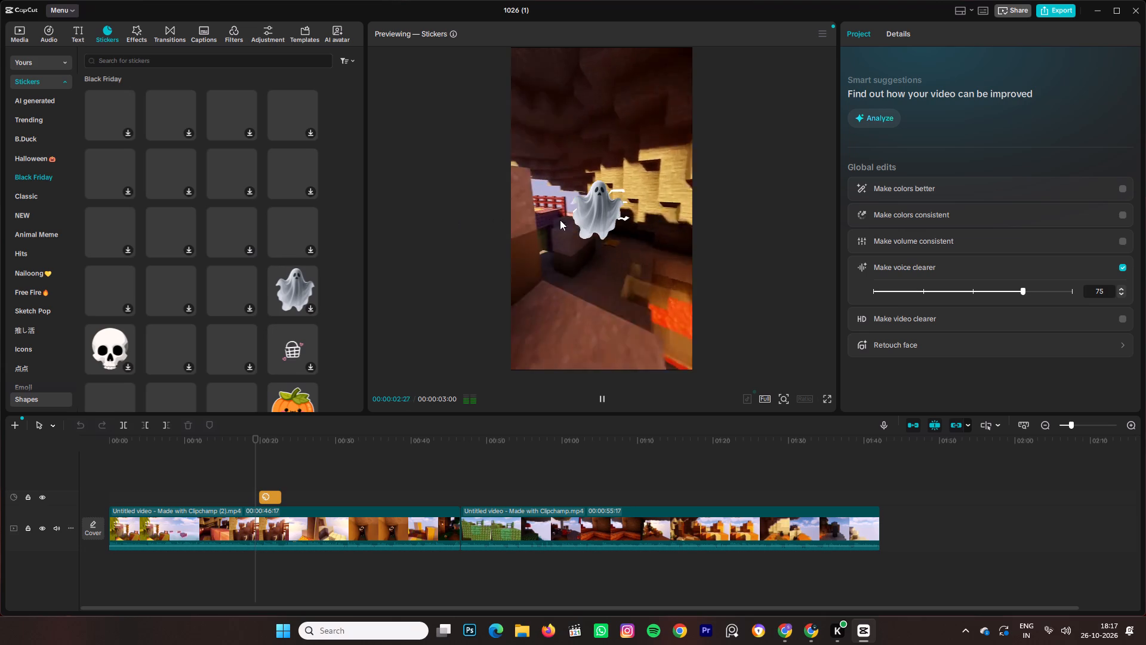
left_click_drag(587, 214, 569, 191)
left_click(598, 205)
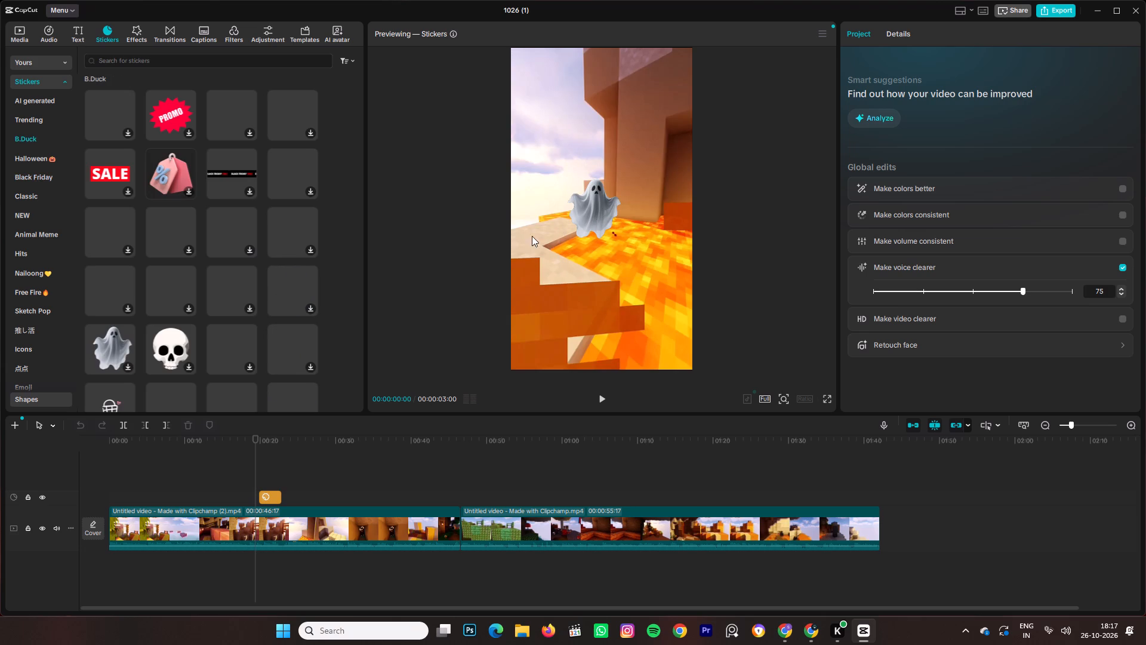
left_click(276, 493)
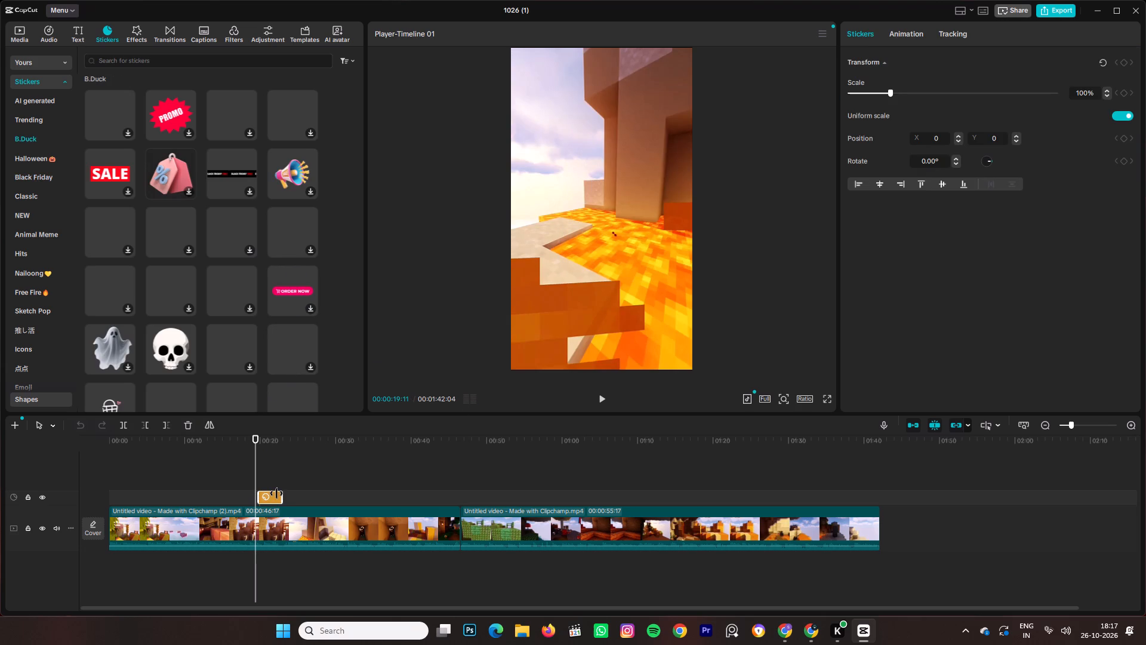
left_click(54, 136)
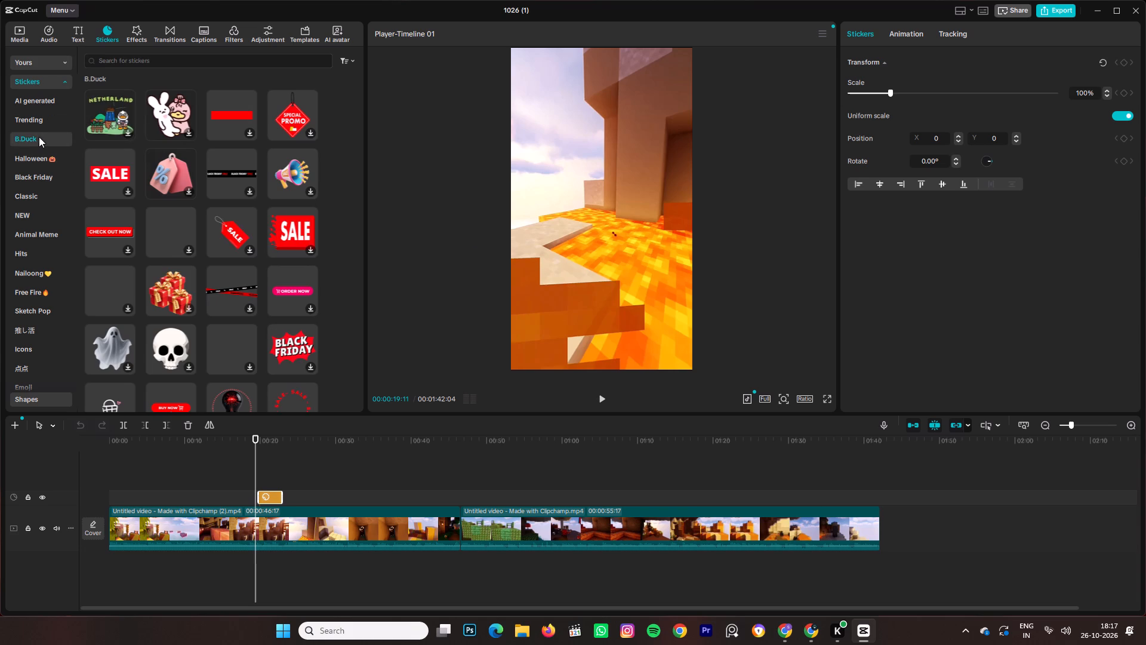
left_click(39, 155)
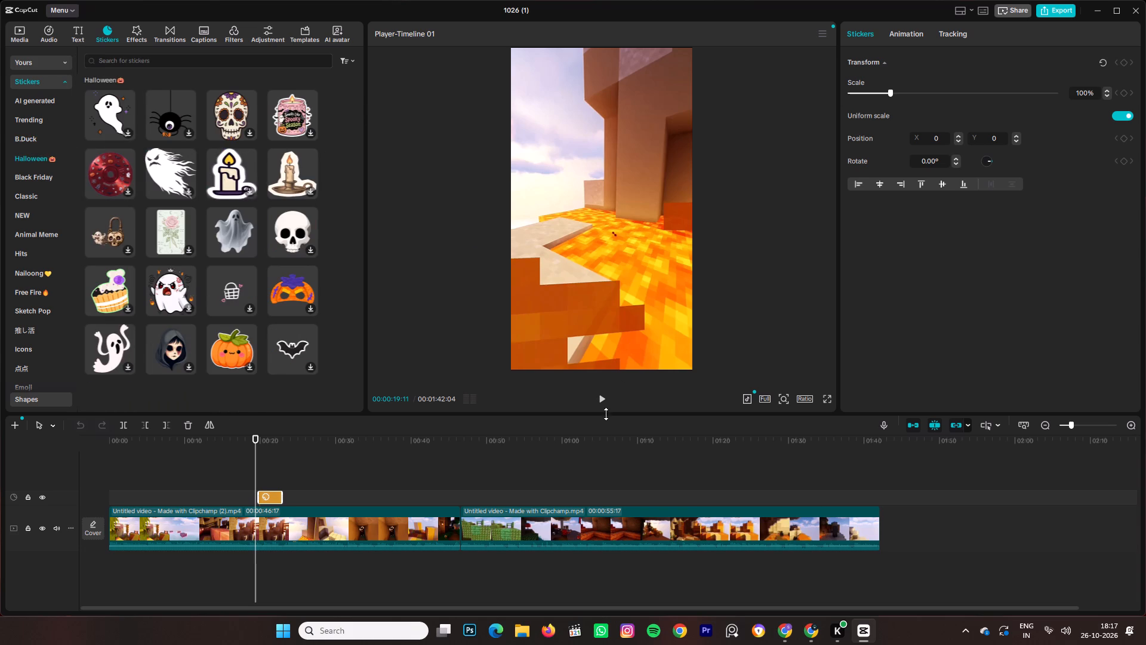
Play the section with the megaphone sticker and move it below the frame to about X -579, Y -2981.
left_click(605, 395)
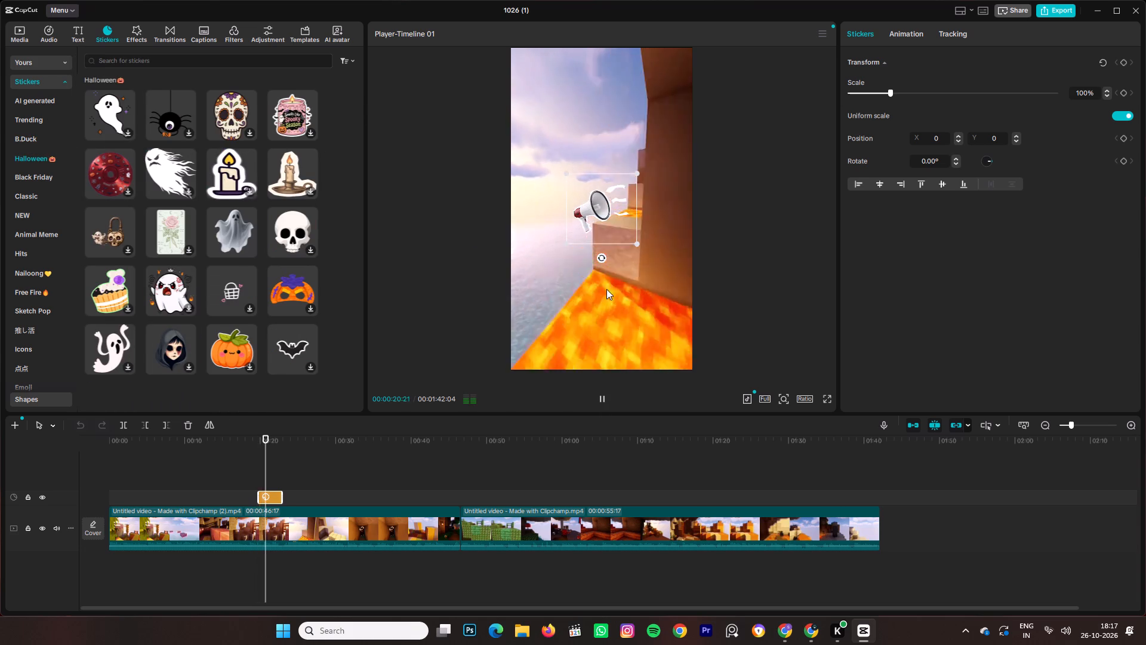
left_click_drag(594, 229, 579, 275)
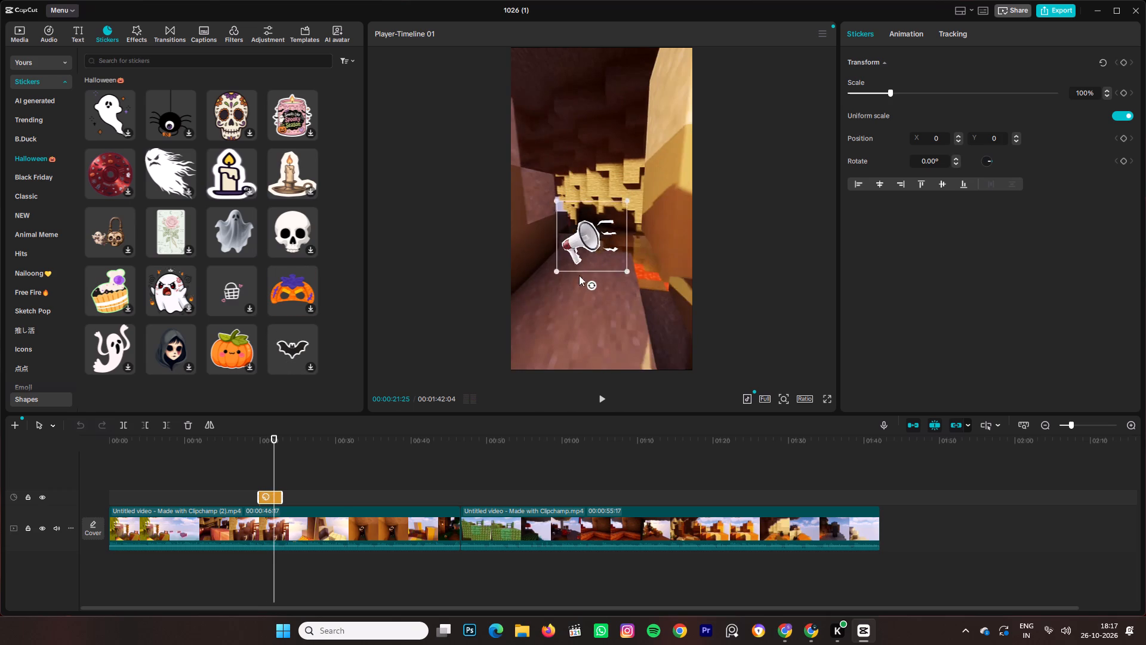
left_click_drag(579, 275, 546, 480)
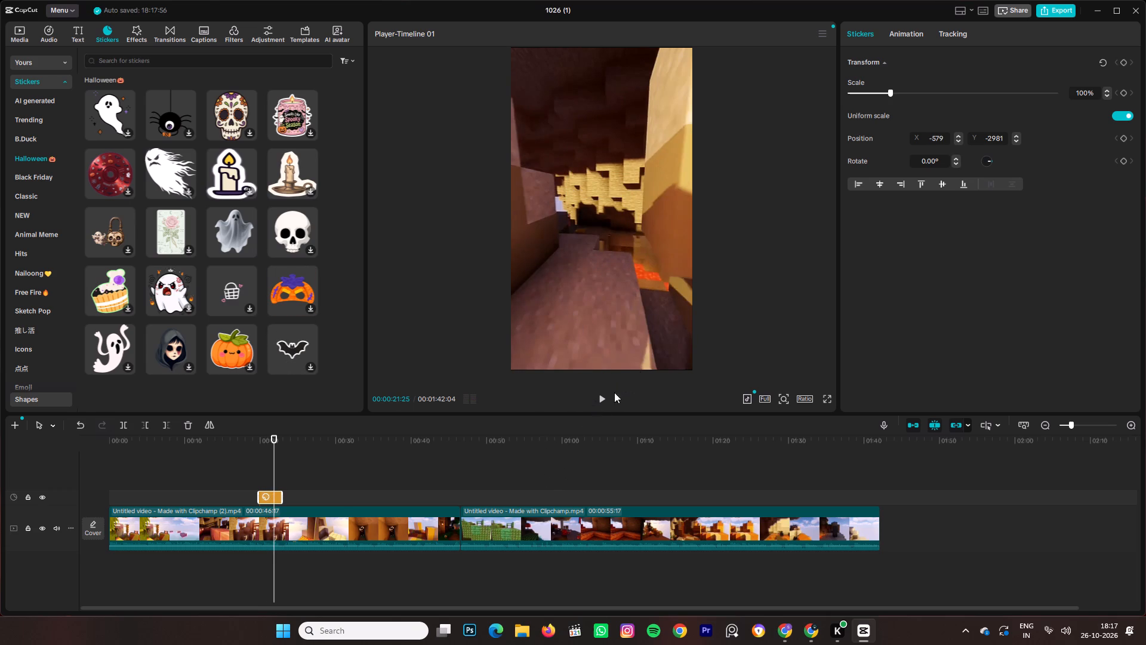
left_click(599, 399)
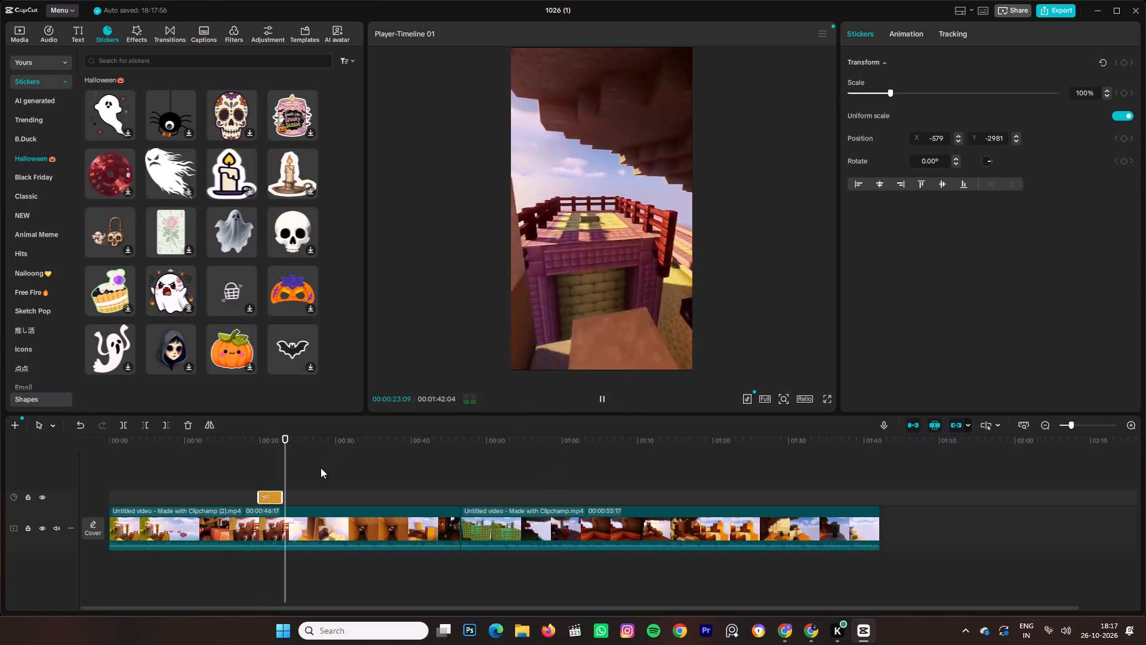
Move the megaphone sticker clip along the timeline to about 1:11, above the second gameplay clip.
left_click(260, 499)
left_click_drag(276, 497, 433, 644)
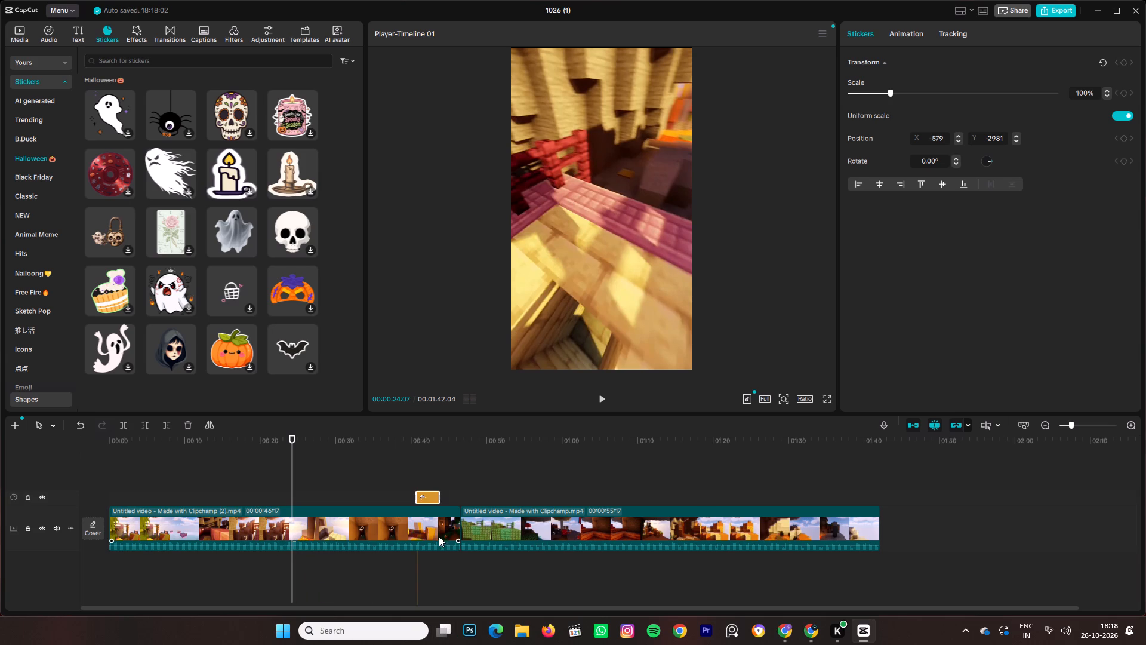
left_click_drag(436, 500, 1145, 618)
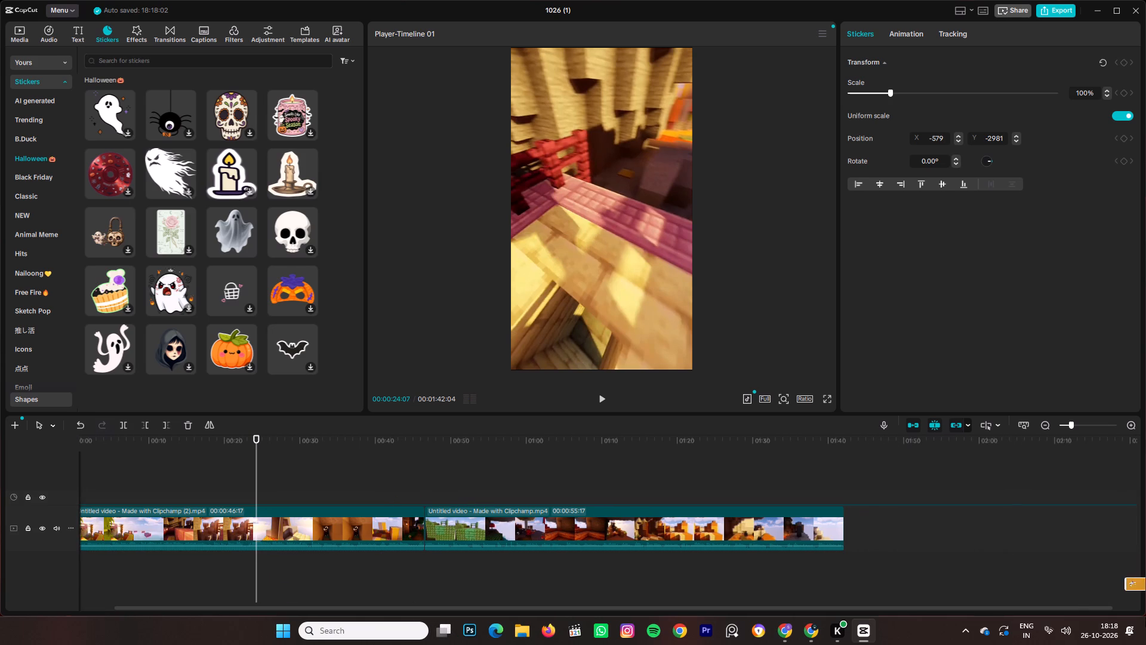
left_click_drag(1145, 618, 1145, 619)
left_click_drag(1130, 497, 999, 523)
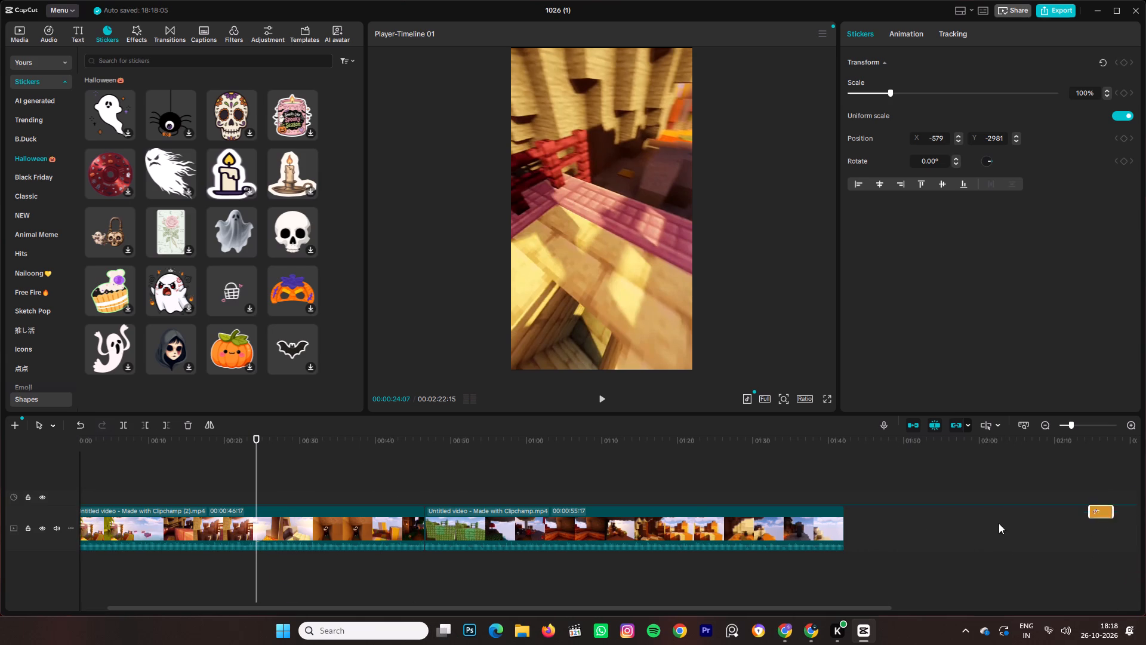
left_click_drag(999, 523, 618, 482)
Cut the megaphone sticker clip from the timeline.
left_click(617, 494)
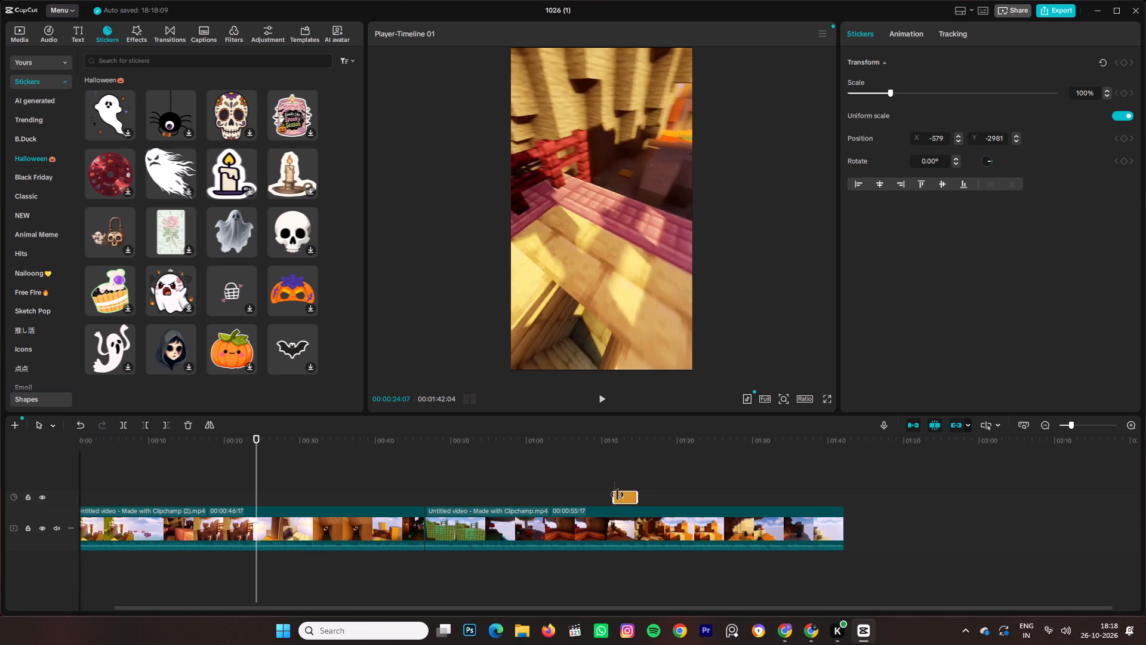
right_click(617, 496)
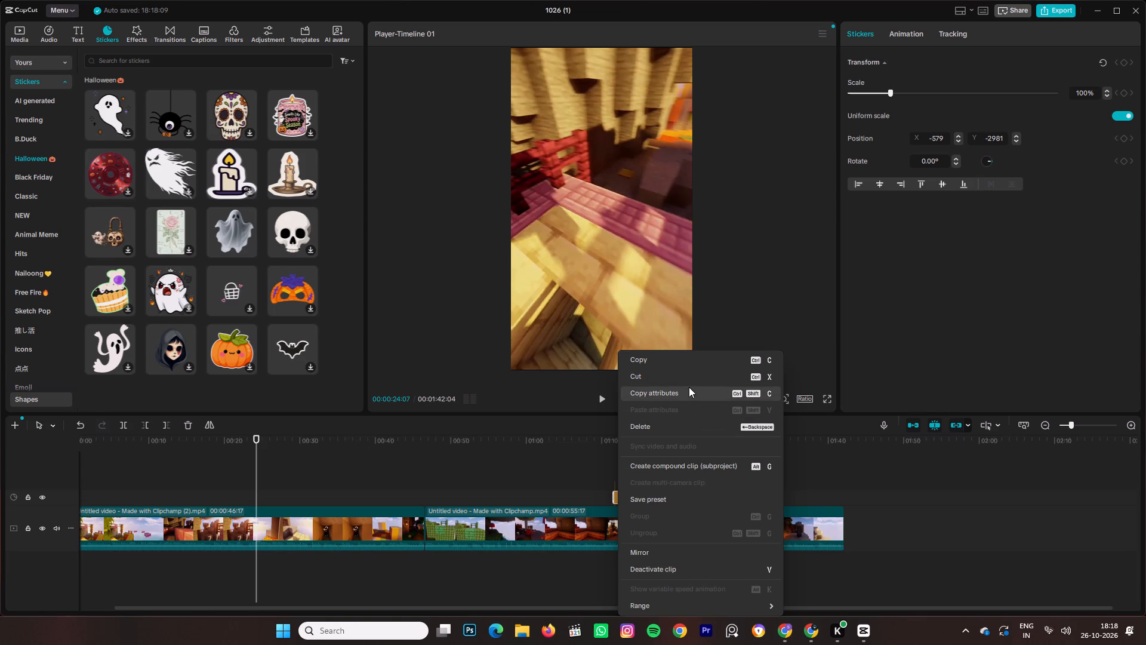
left_click(676, 381)
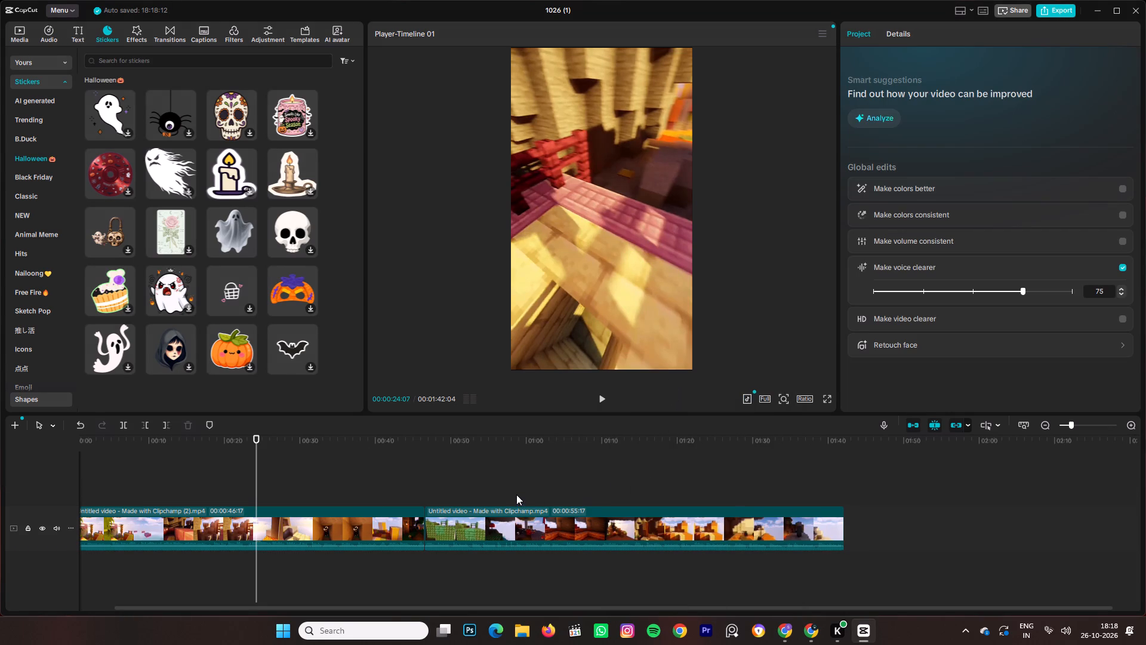
Step the playhead back to about 19 seconds and play the first gameplay clip to review it without the sticker.
scroll(531, 480, "up", 1)
scroll(531, 476, "down", 5)
key("Left")
key("Left")
key("Left")
key("Left")
key("Left")
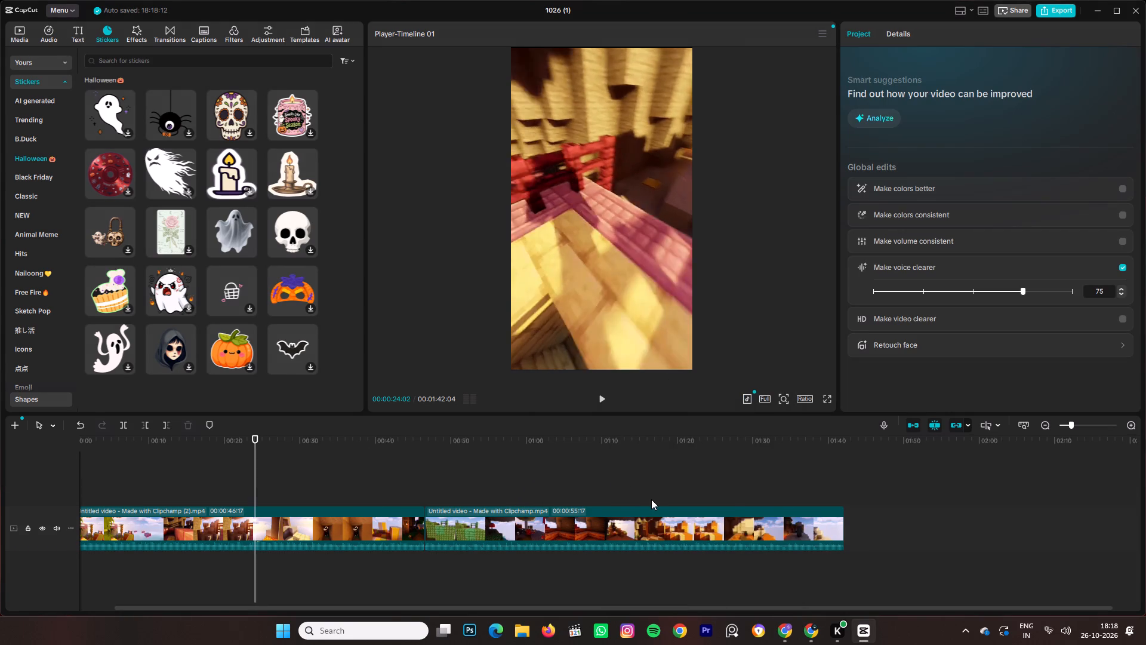
key("Left")
key("Left")
key("Left")
key("Left")
key("Left")
key("Left")
key("Left")
key("Left")
key("Left")
key("Left")
key("Left")
key("Left")
key("Left")
key("Left")
key("Left")
key("Left")
key("Left")
key("Left")
key("Left")
key("Left")
key("Left")
key("Left")
key("Left")
key("Left")
key("Left")
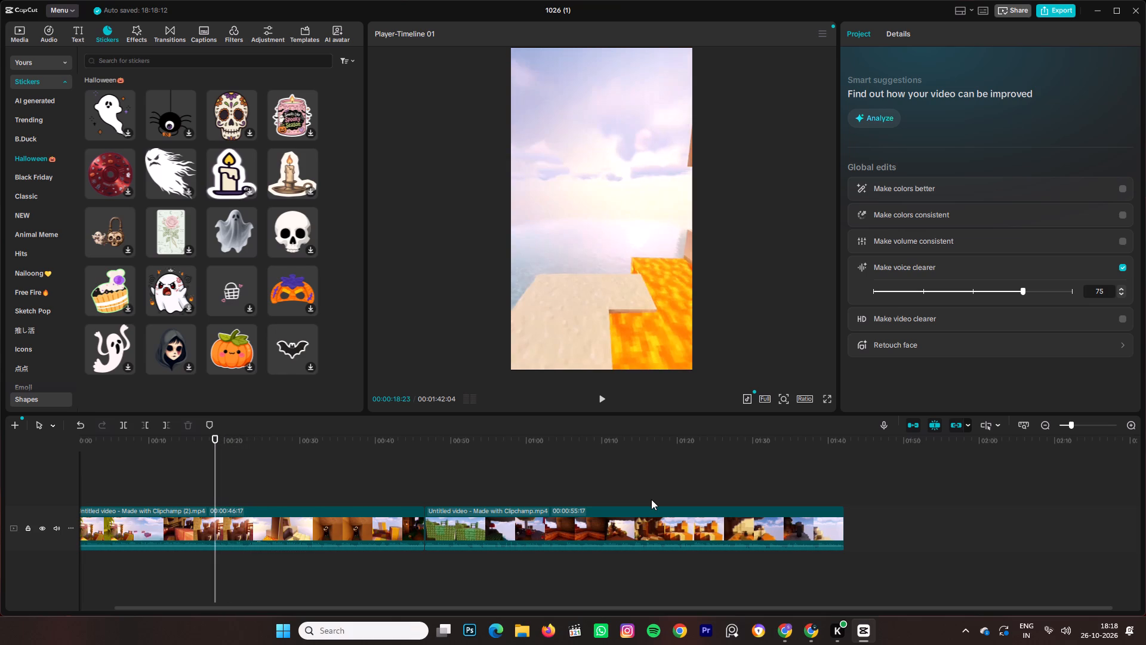
key("space")
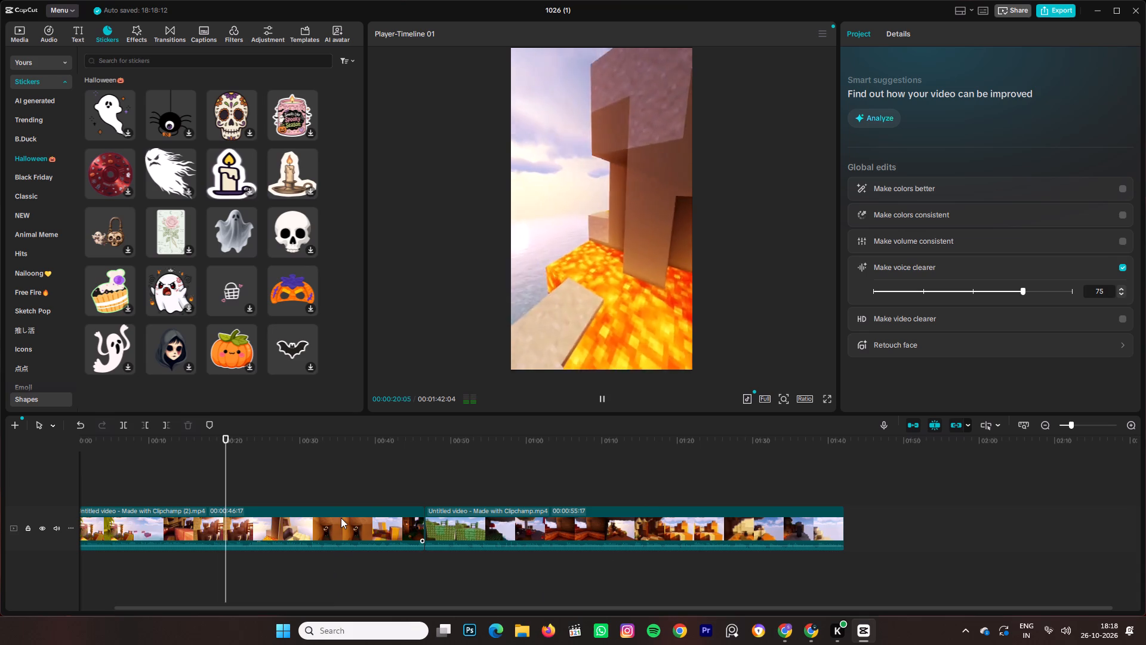
scroll(383, 500, "up", 2)
scroll(383, 500, "down", 6)
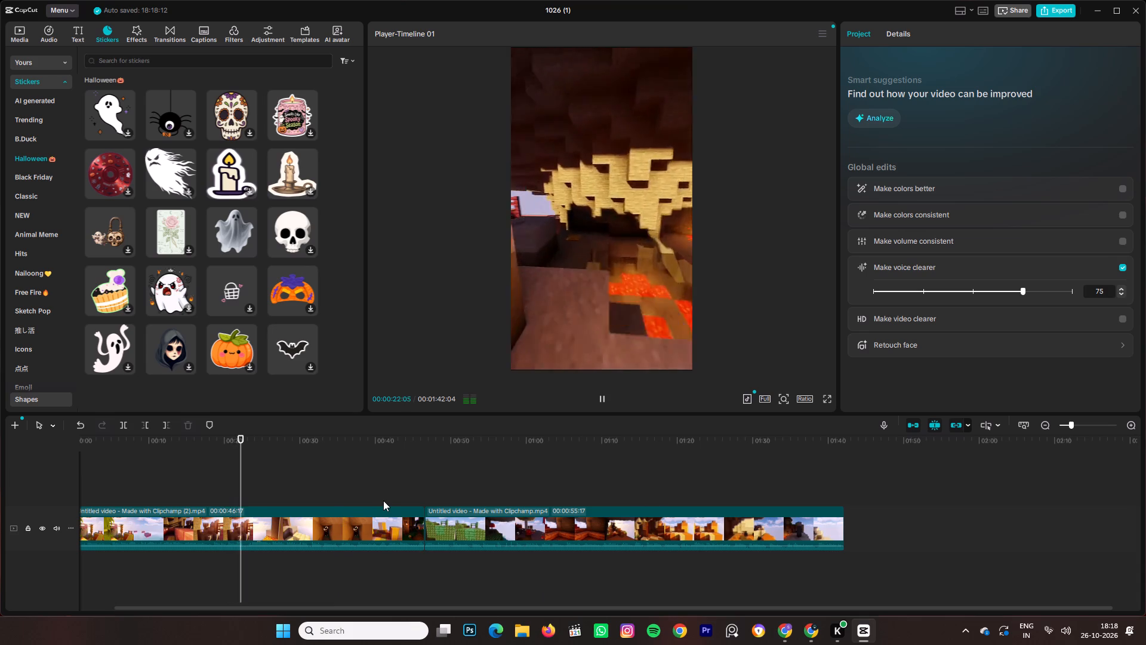
Select the first gameplay clip on the timeline during playback and step back to review the footage around 26 seconds.
left_click(388, 522)
scroll(388, 522, "down", 5)
scroll(388, 522, "up", 6)
scroll(388, 522, "down", 4)
right_click_drag(388, 522, 580, 522)
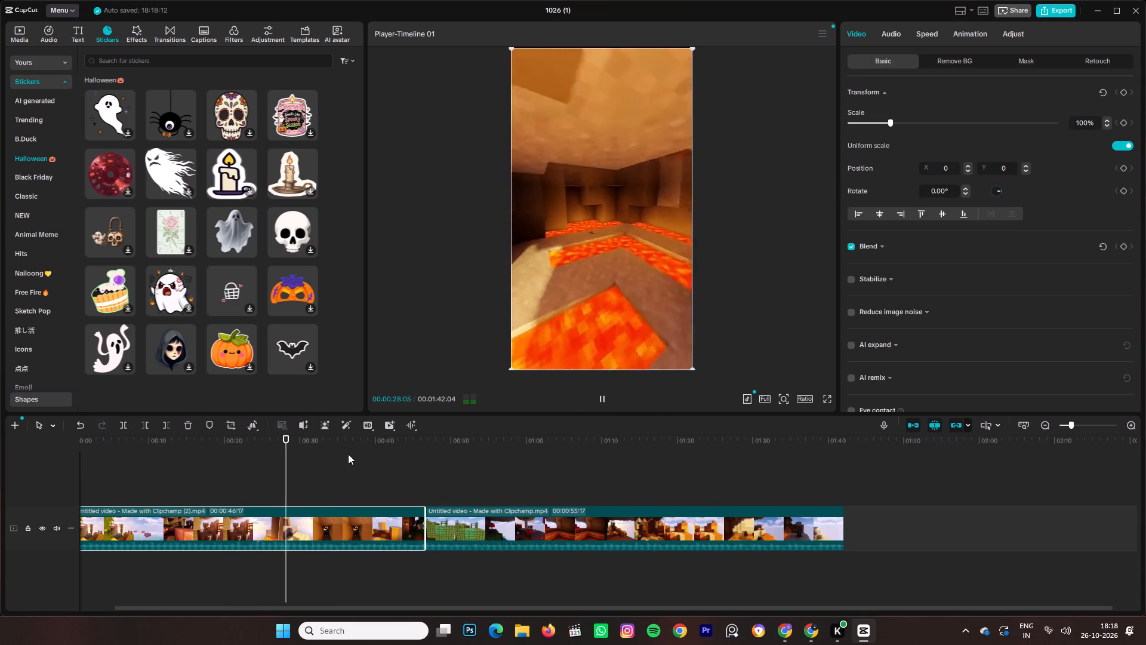
key("Left")
key("Left")
key("Left")
key("Left")
key("Left")
key("Left")
key("Left")
key("Left")
key("Left")
key("Left")
key("Left")
key("Left")
key("Left")
key("Left")
key("Left")
key("Left")
key("Left")
key("Left")
key("Left")
key("Left")
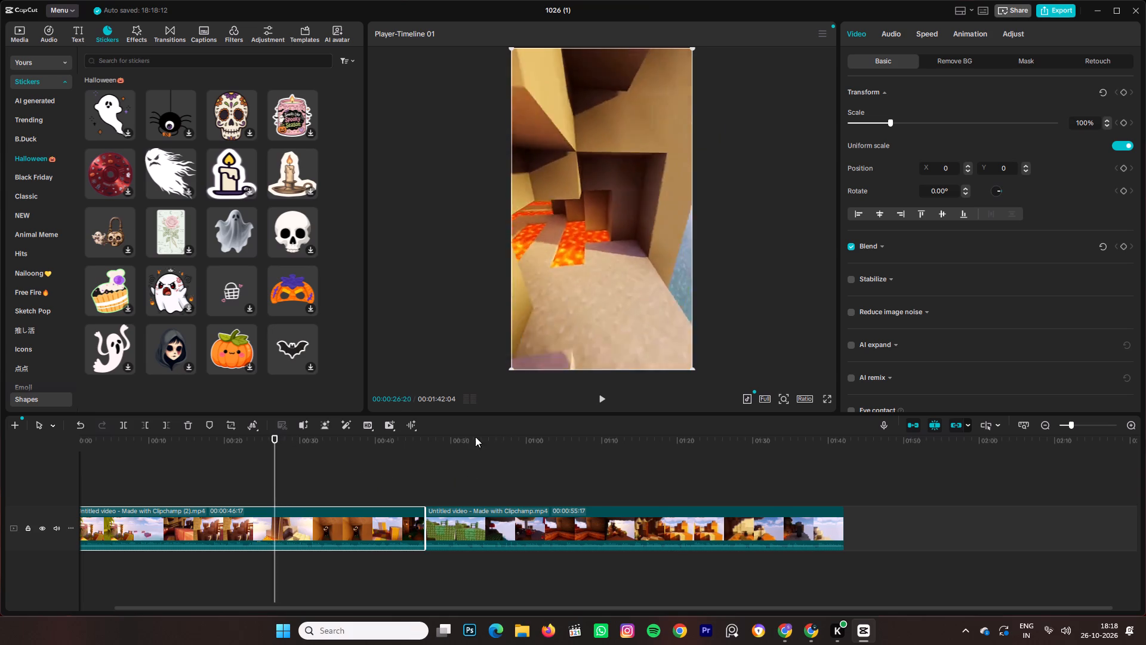
right_click_drag(421, 473, 623, 490)
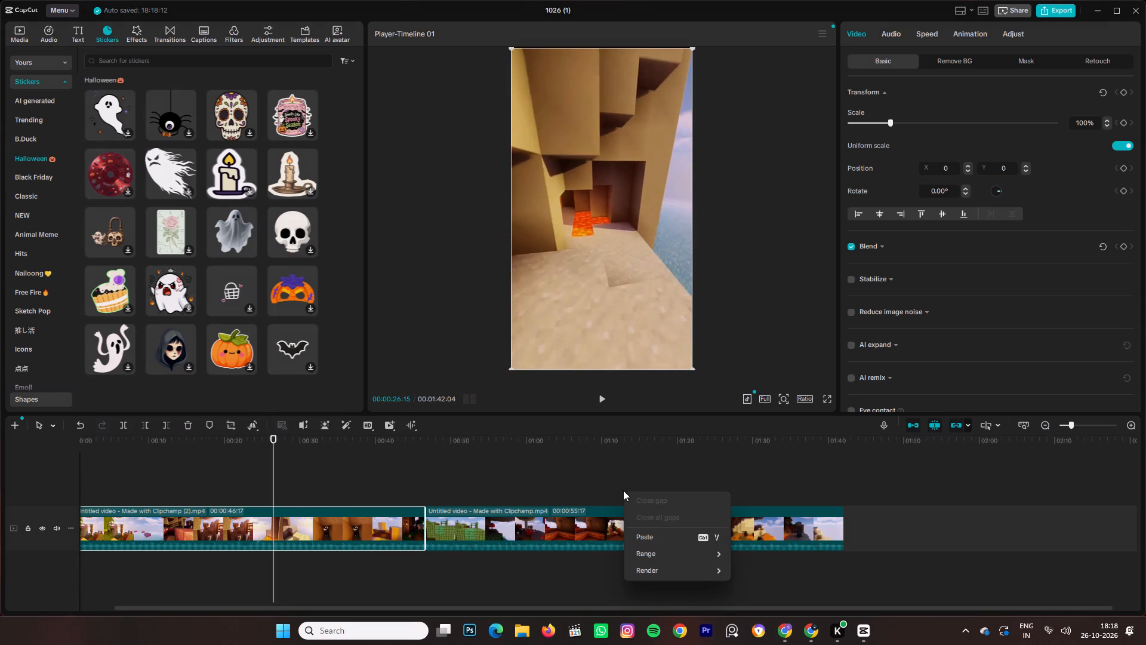
left_click(230, 468)
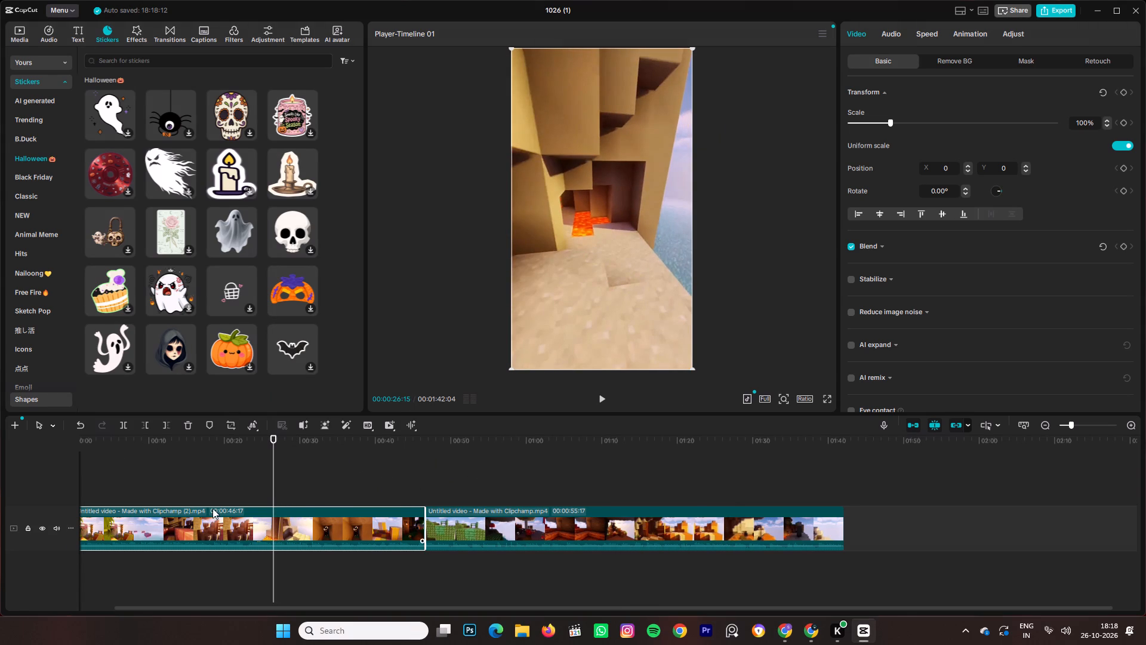
Play the first gameplay clip from the start to about 21 seconds and add the grey sheet-ghost Halloween sticker there.
left_click_drag(208, 482, 259, 484)
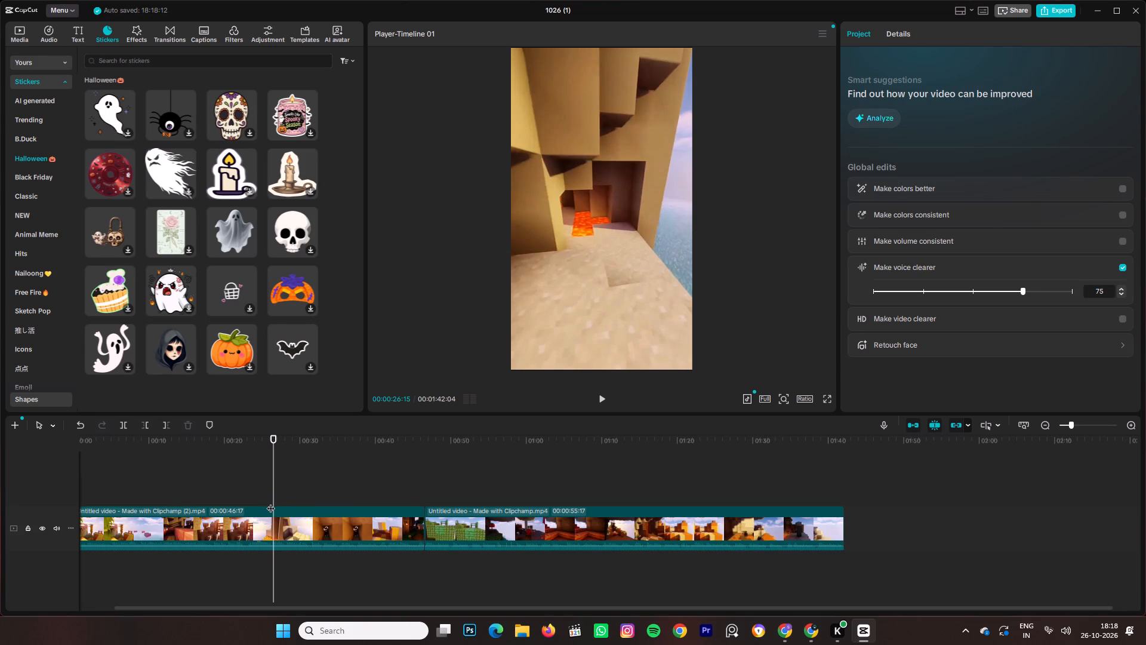
left_click_drag(275, 493, 0, 447)
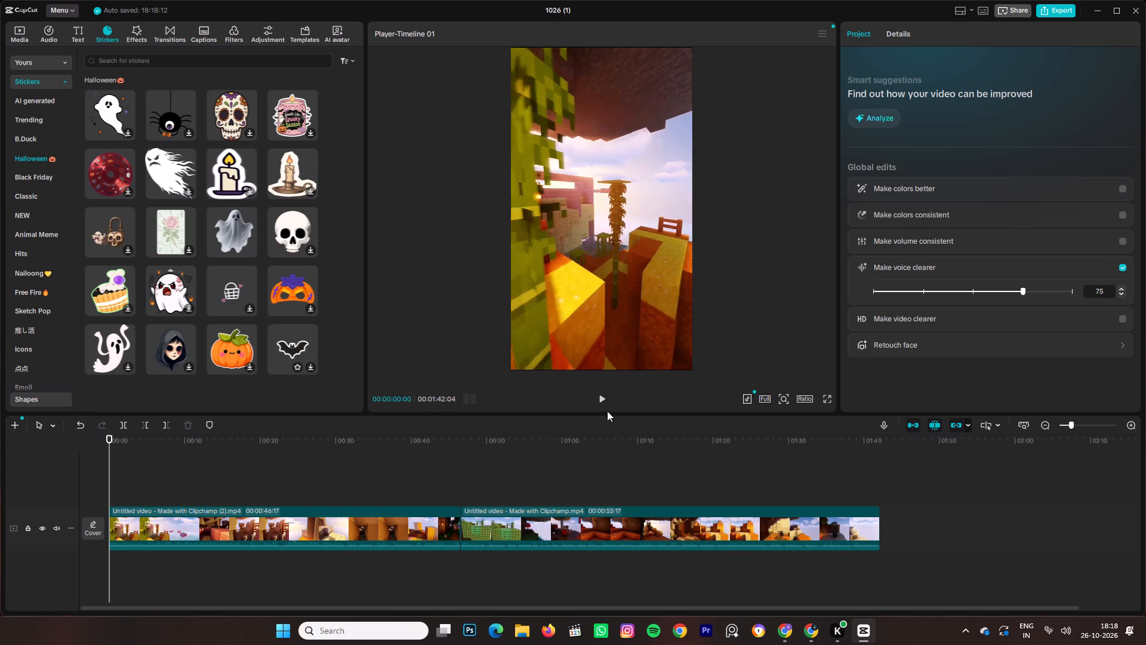
left_click(594, 398)
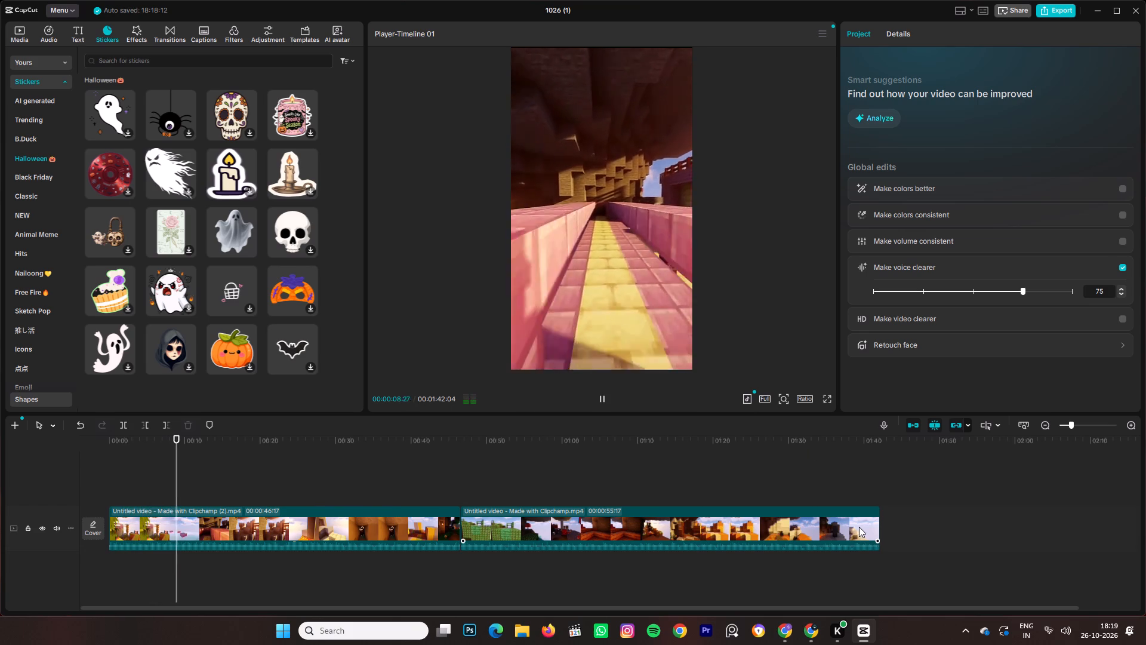
key("space")
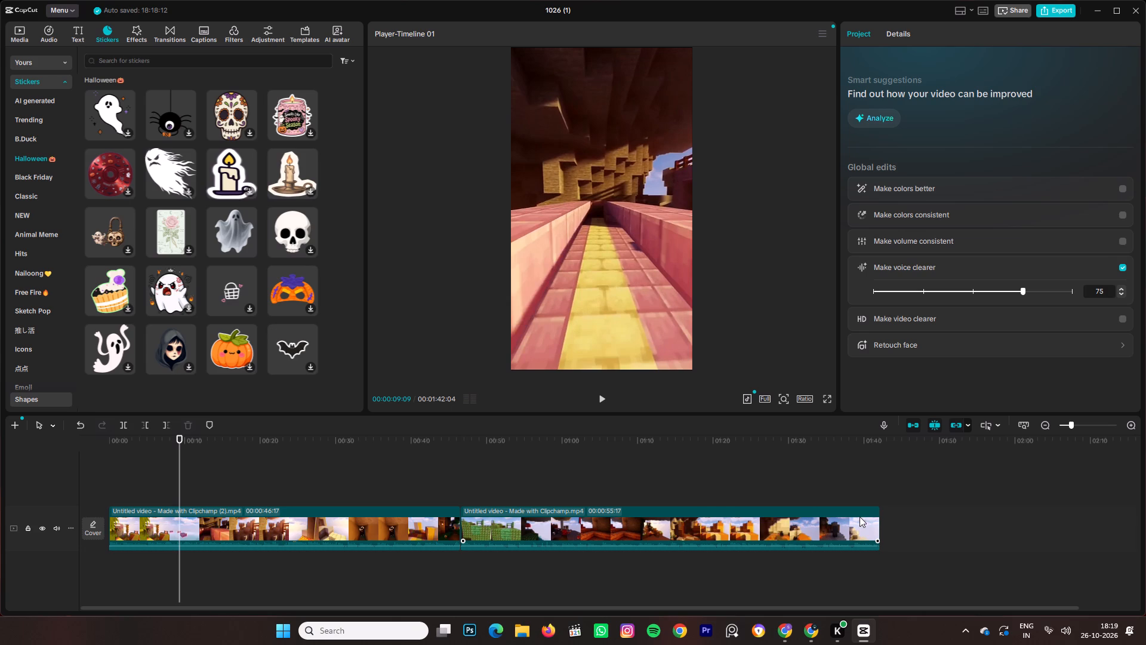
key("space")
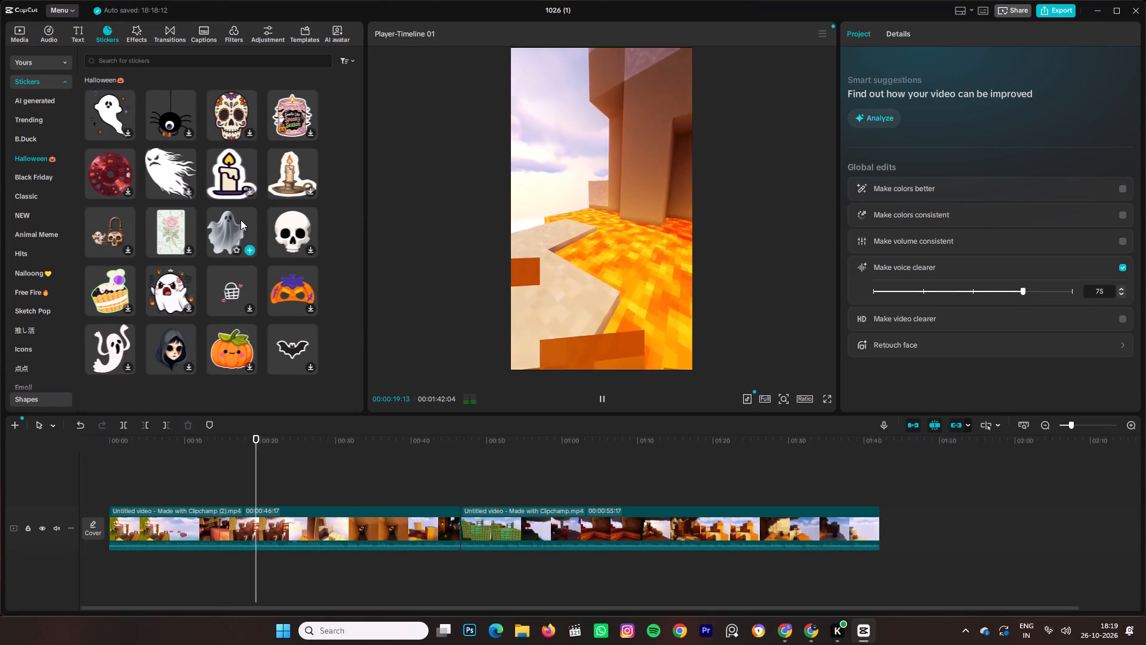
left_click_drag(241, 220, 450, 196)
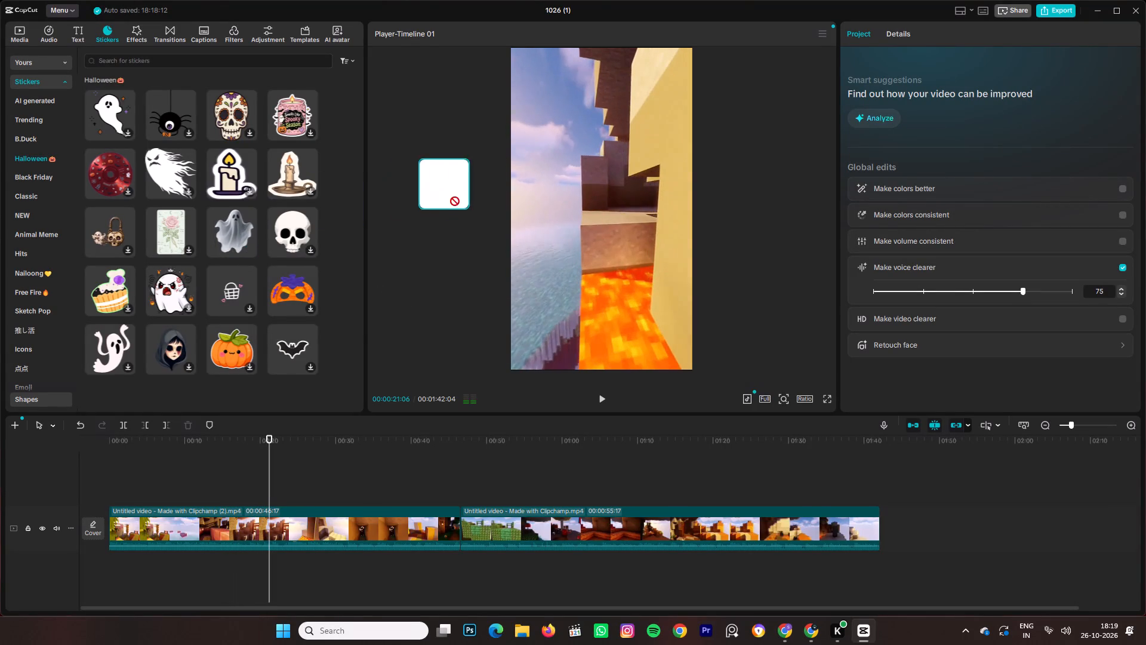
left_click_drag(450, 196, 611, 182)
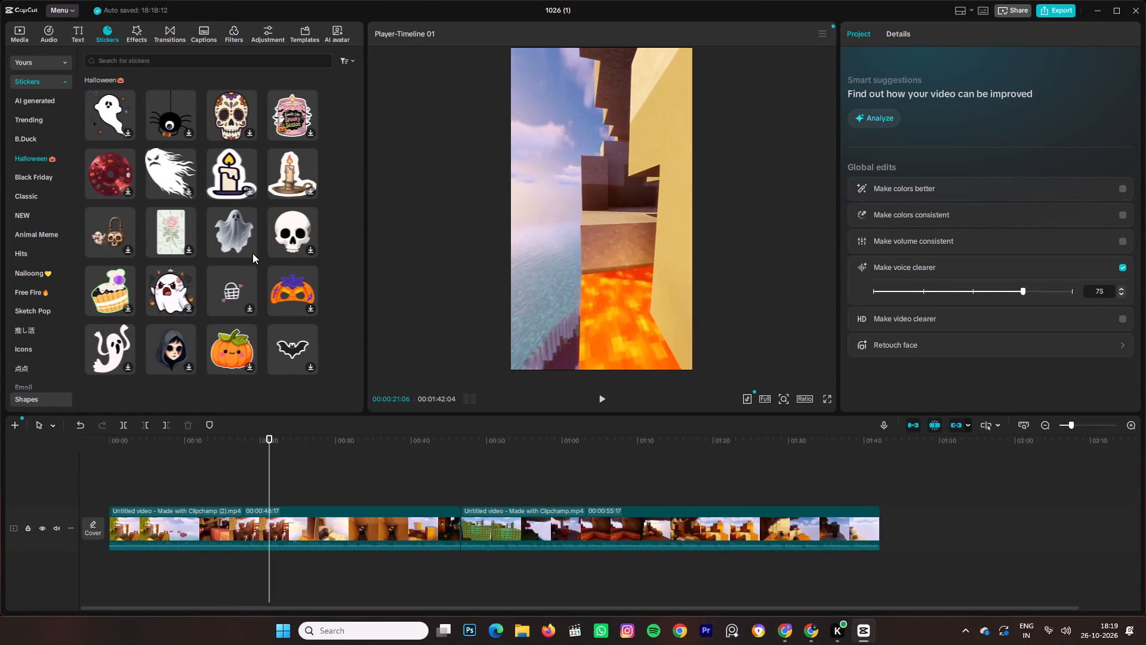
left_click(251, 249)
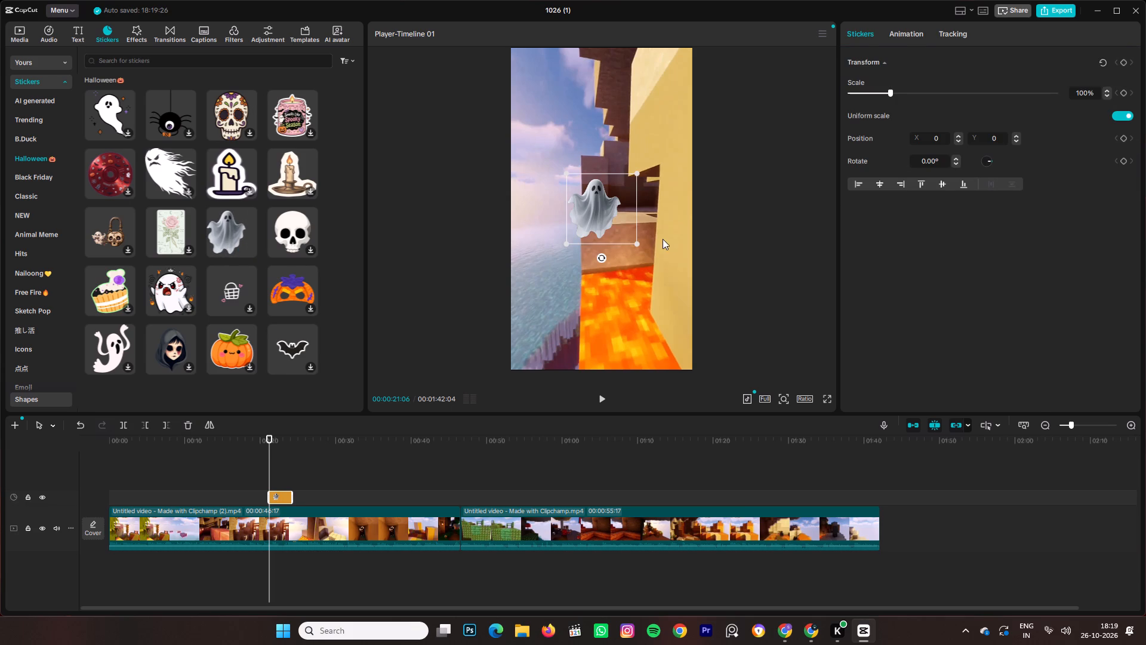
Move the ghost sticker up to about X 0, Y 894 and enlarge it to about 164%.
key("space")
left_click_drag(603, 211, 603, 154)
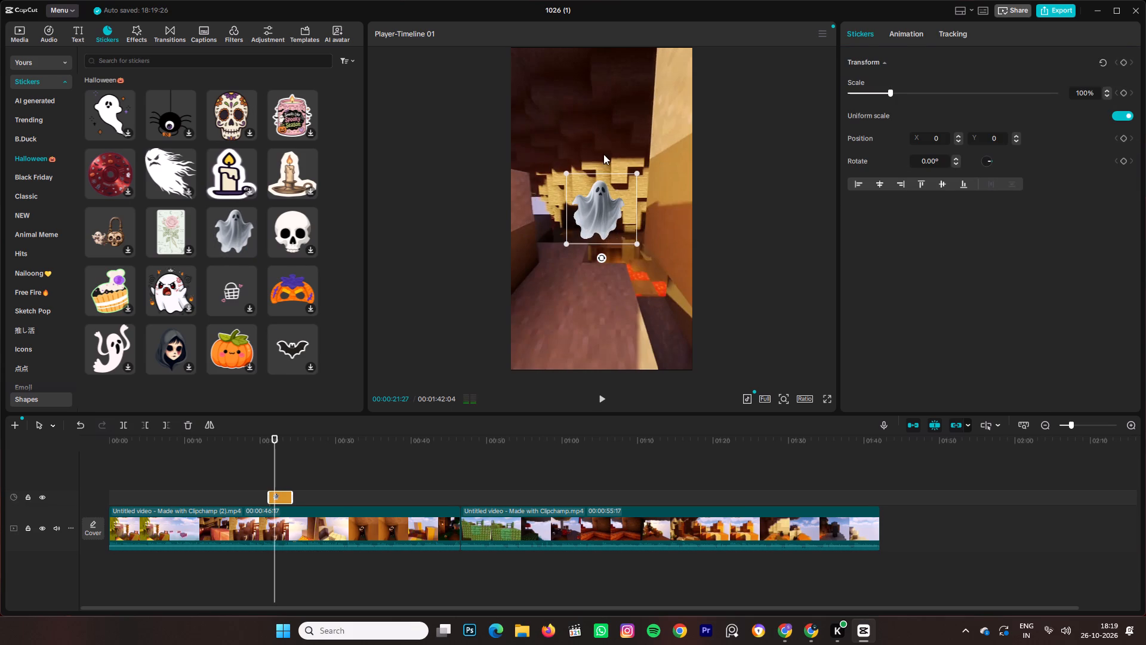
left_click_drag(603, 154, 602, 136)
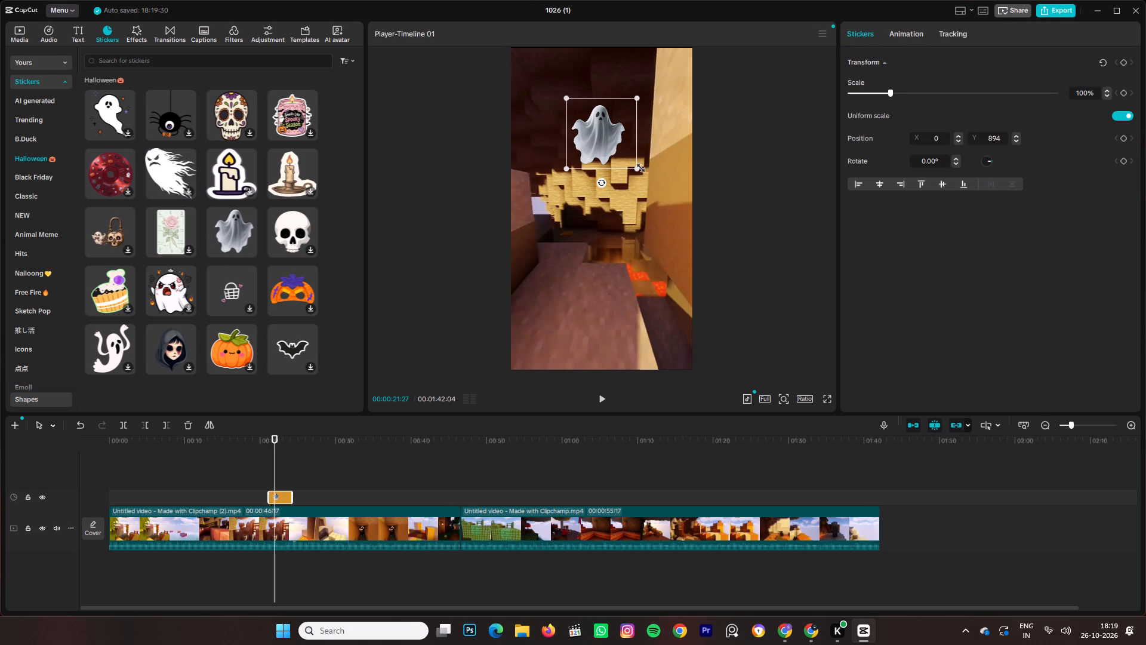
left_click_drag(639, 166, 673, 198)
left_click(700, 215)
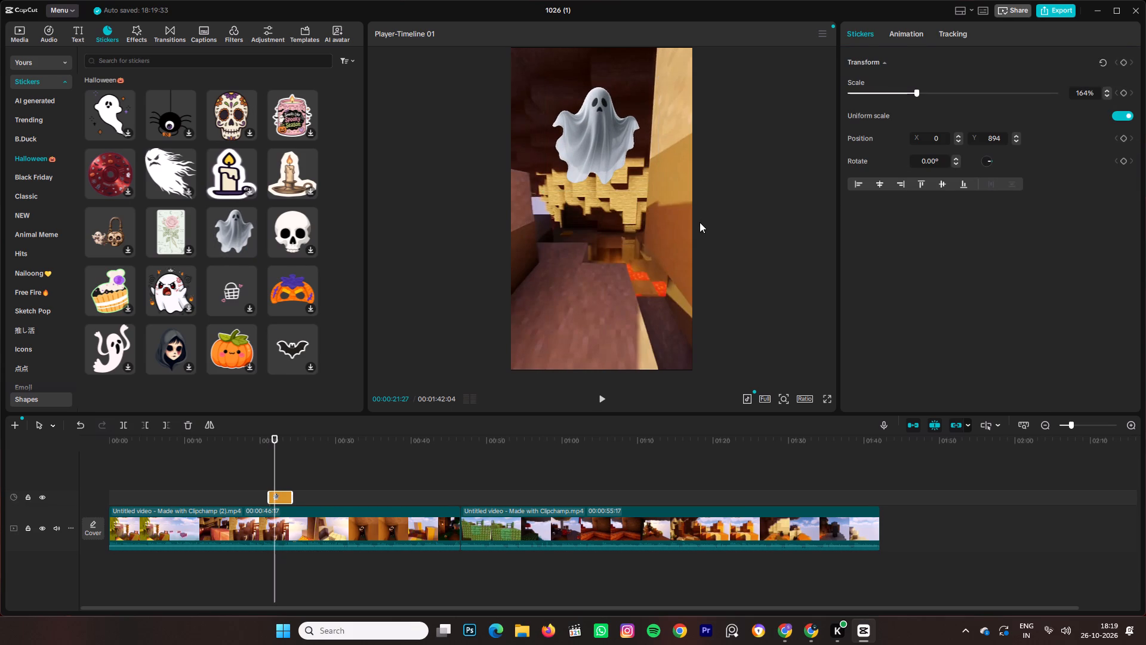
Replay the sticker section, shrink the ghost to about 115%, and place it at the frame's upper left edge, about X -1117, Y 940.
key("space")
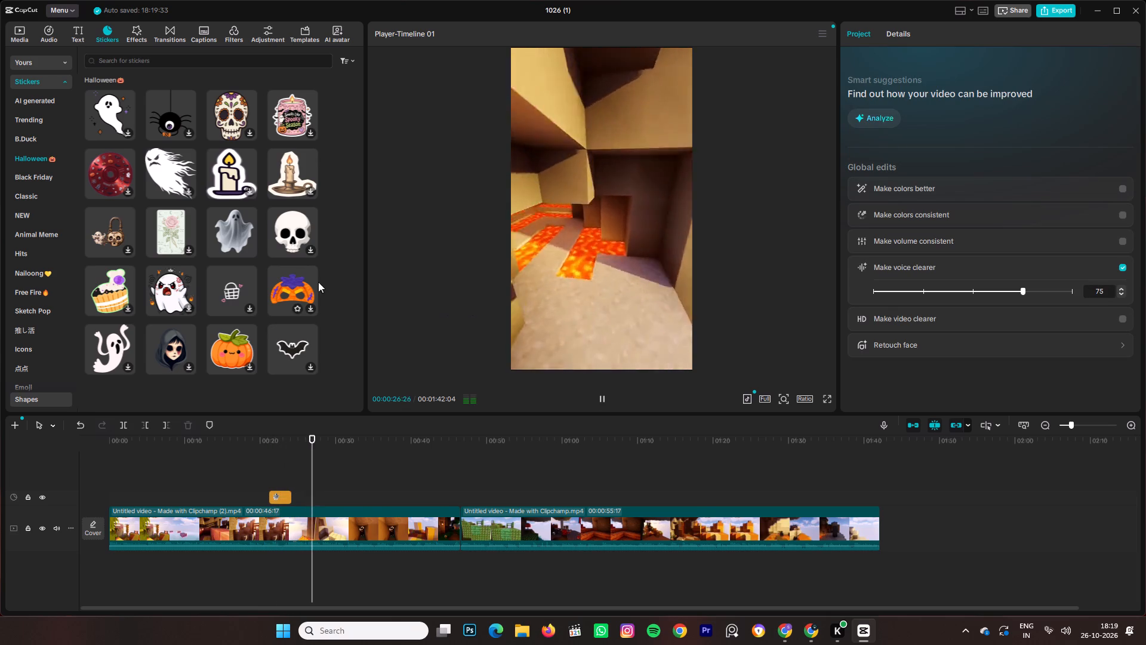
scroll(424, 400, "down", 3)
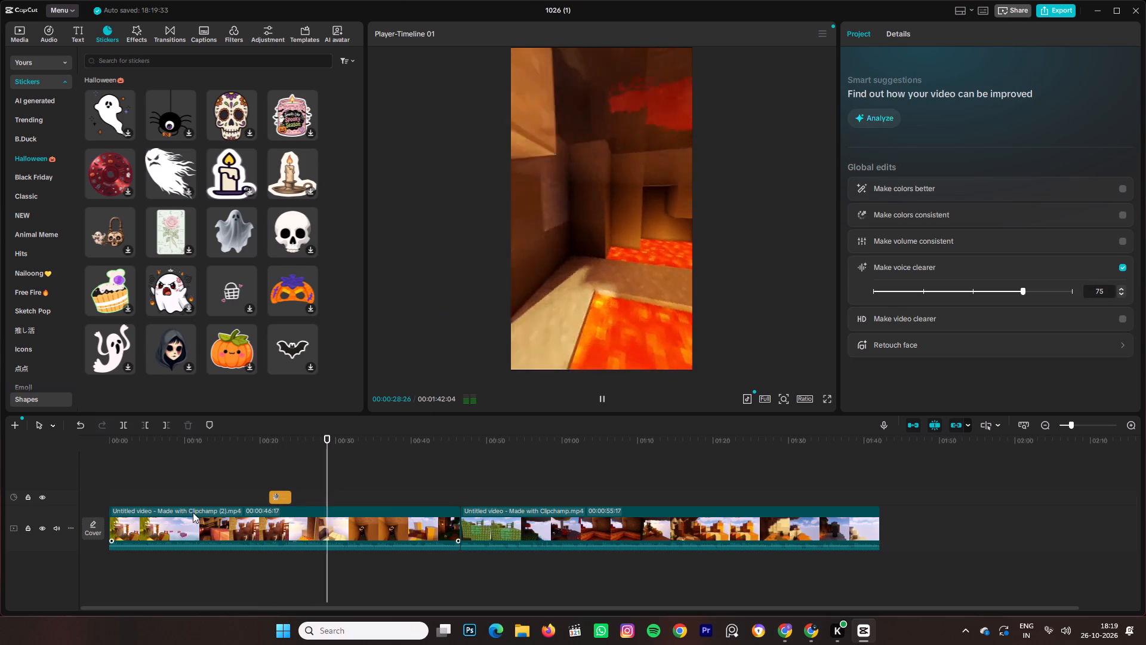
left_click(334, 492)
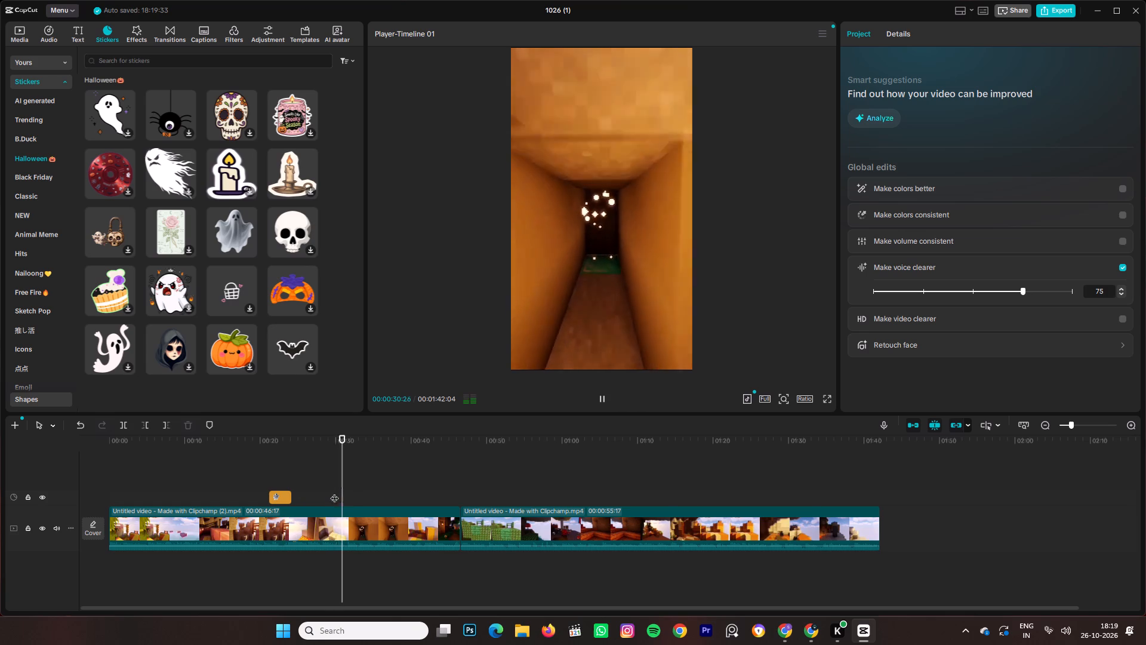
left_click_drag(332, 491, 247, 487)
left_click(596, 401)
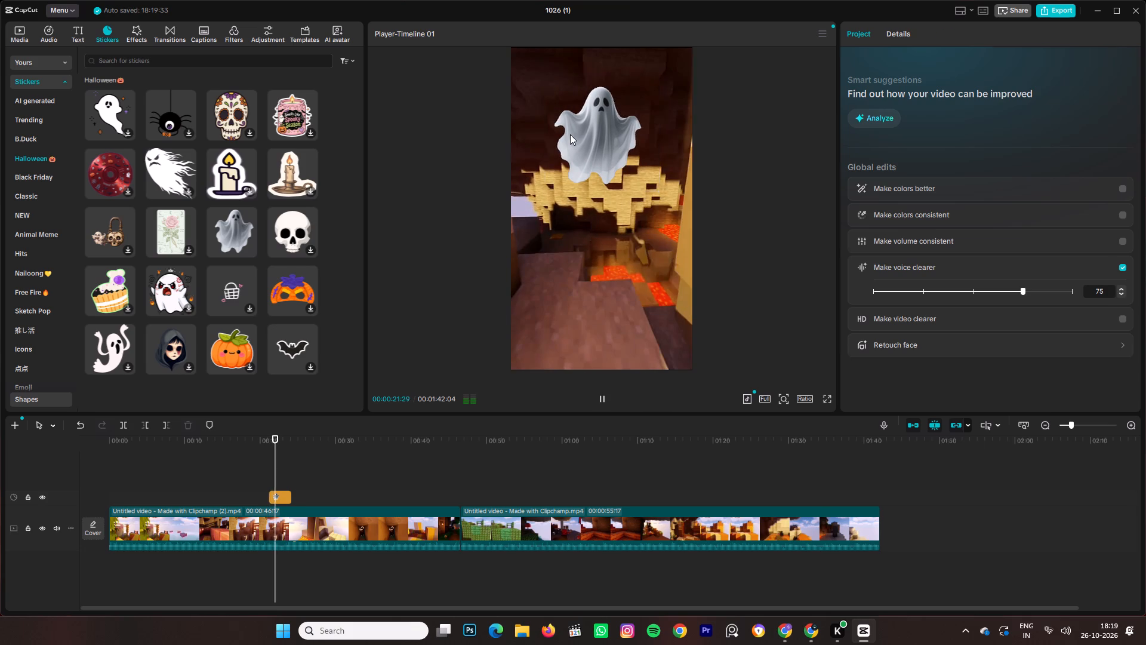
left_click(570, 134)
left_click_drag(570, 134, 534, 112)
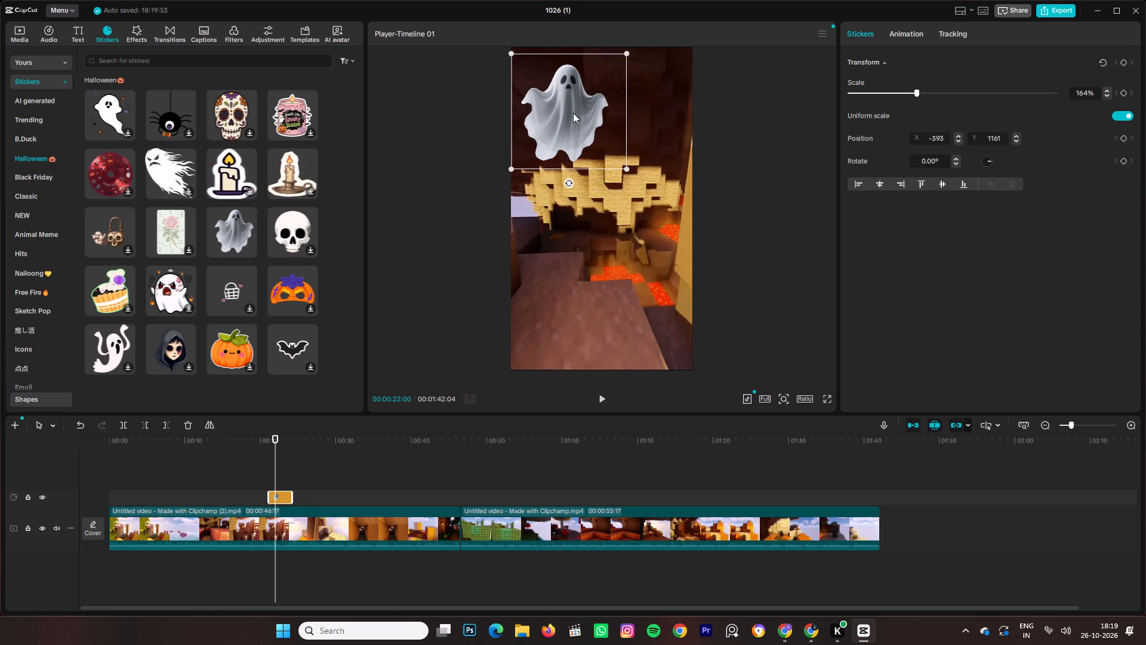
left_click_drag(627, 167, 605, 160)
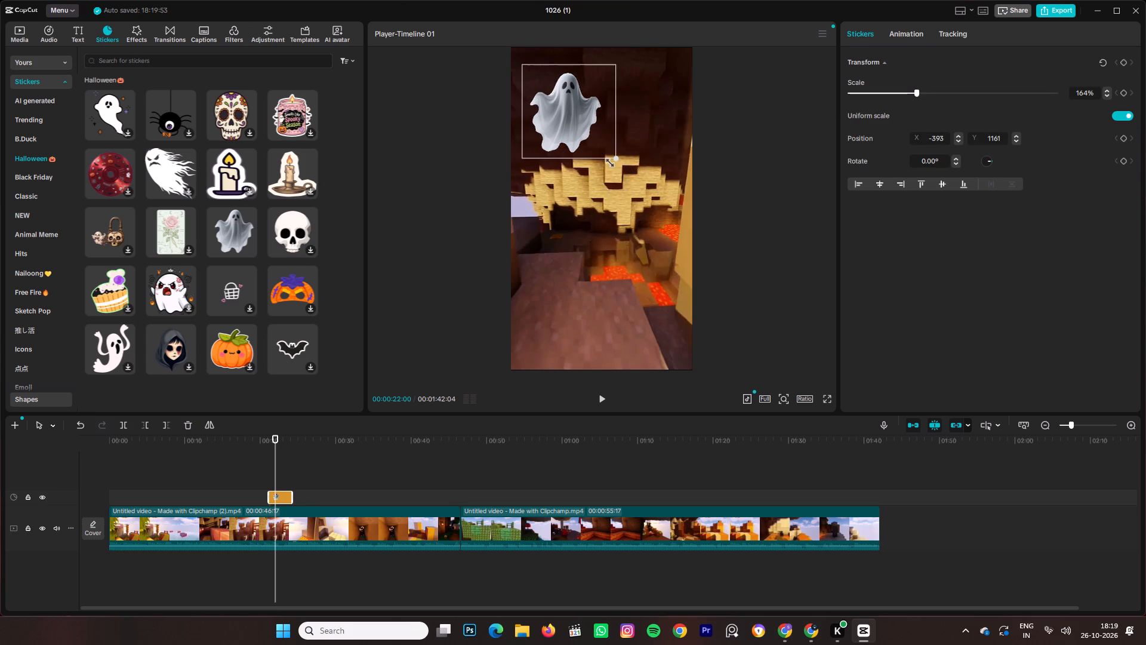
left_click_drag(605, 160, 597, 156)
left_click_drag(578, 128, 532, 92)
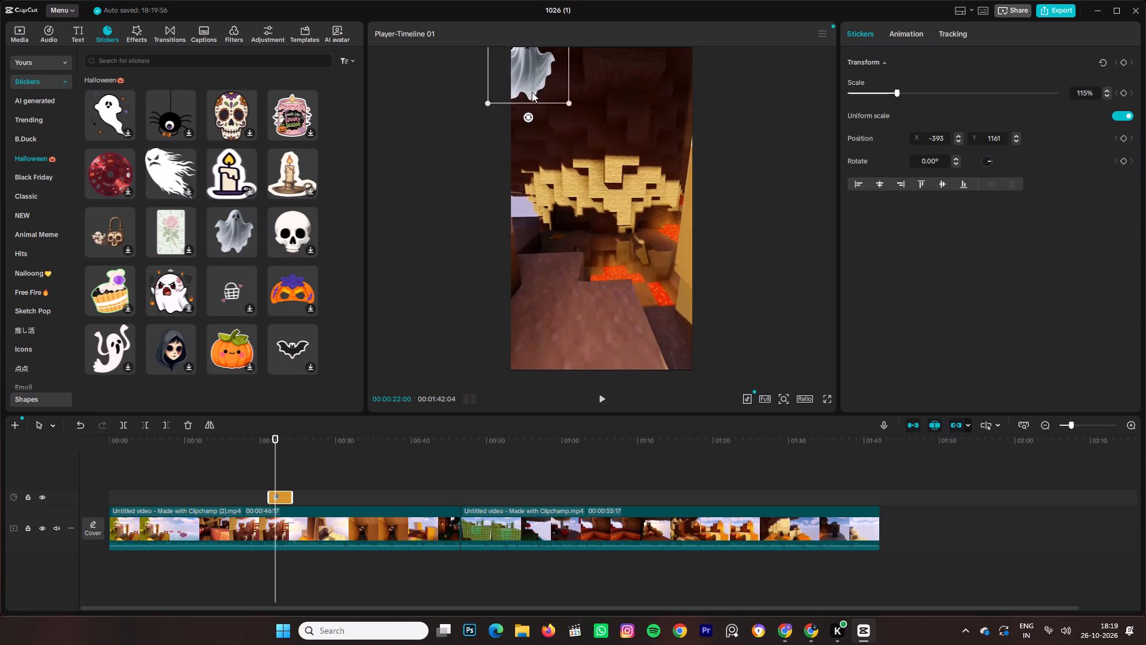
left_click_drag(532, 92, 531, 94)
key("space")
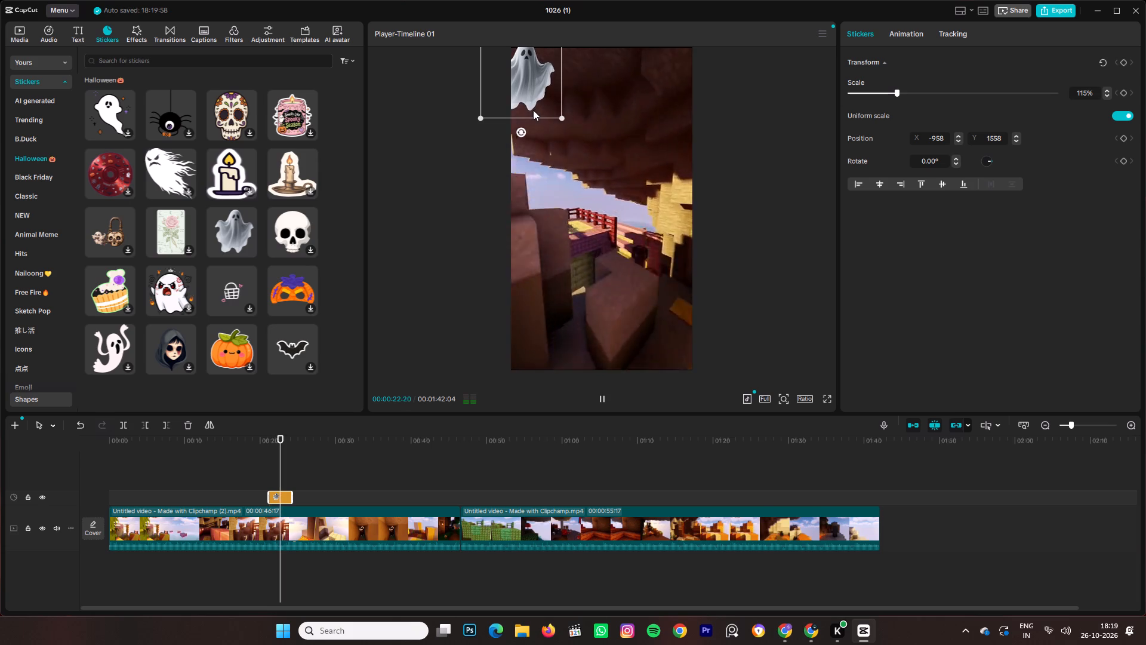
left_click_drag(533, 82, 520, 134)
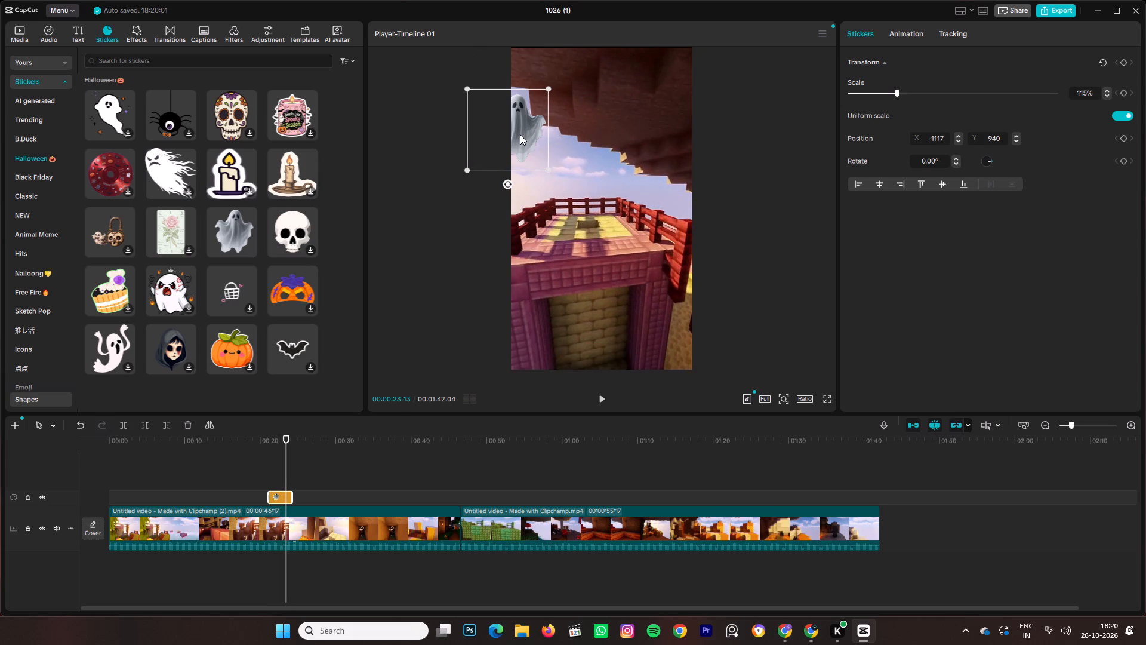
Review the sticker section again and move the ghost down to about X -709, Y -373.
key("space")
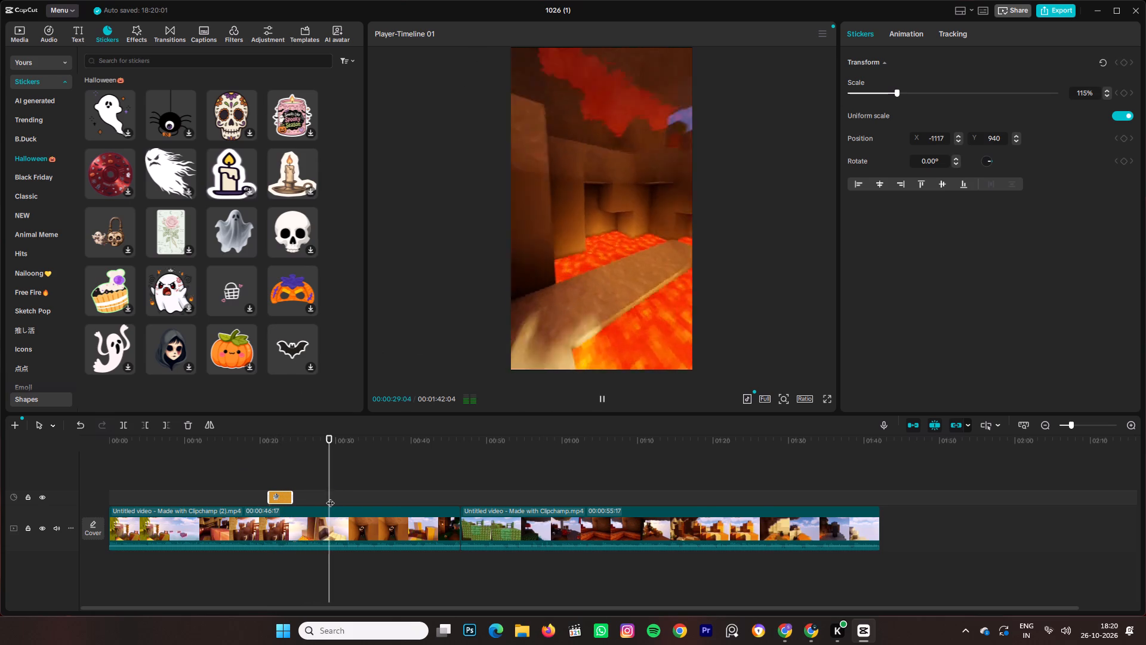
left_click_drag(330, 497, 252, 500)
key("space")
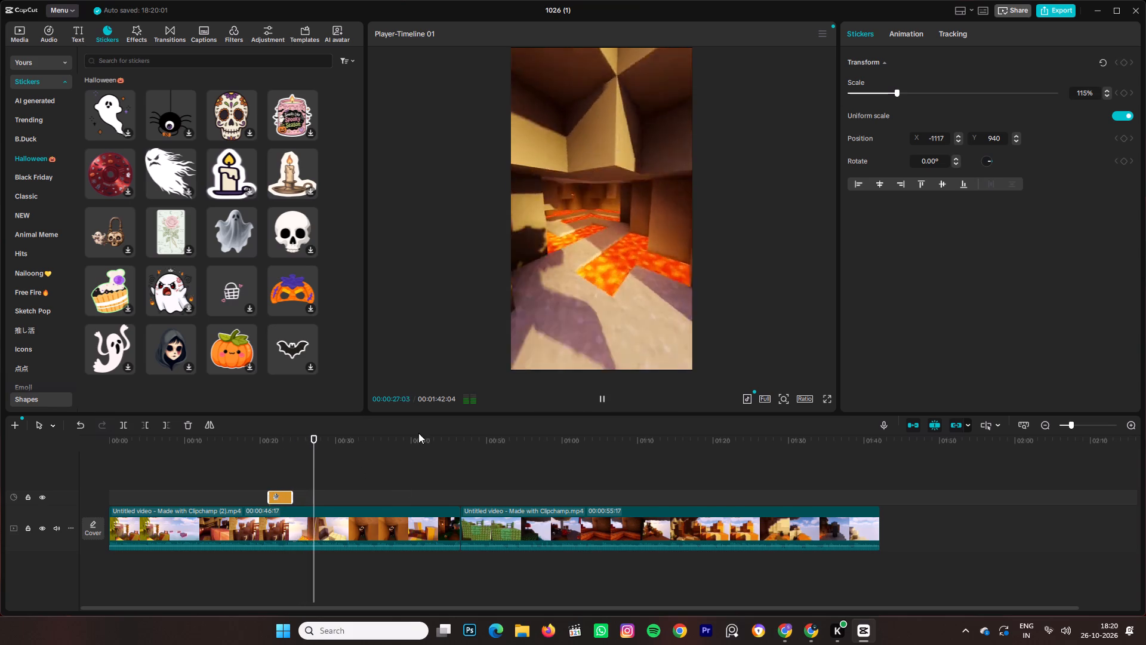
left_click(275, 487)
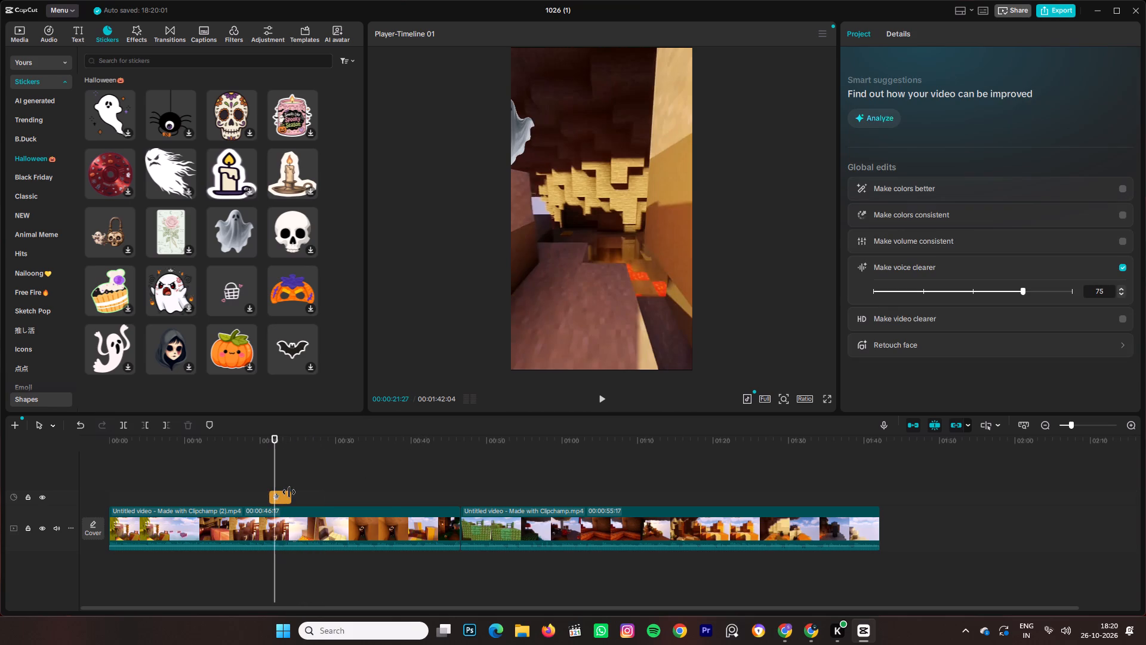
left_click(288, 495)
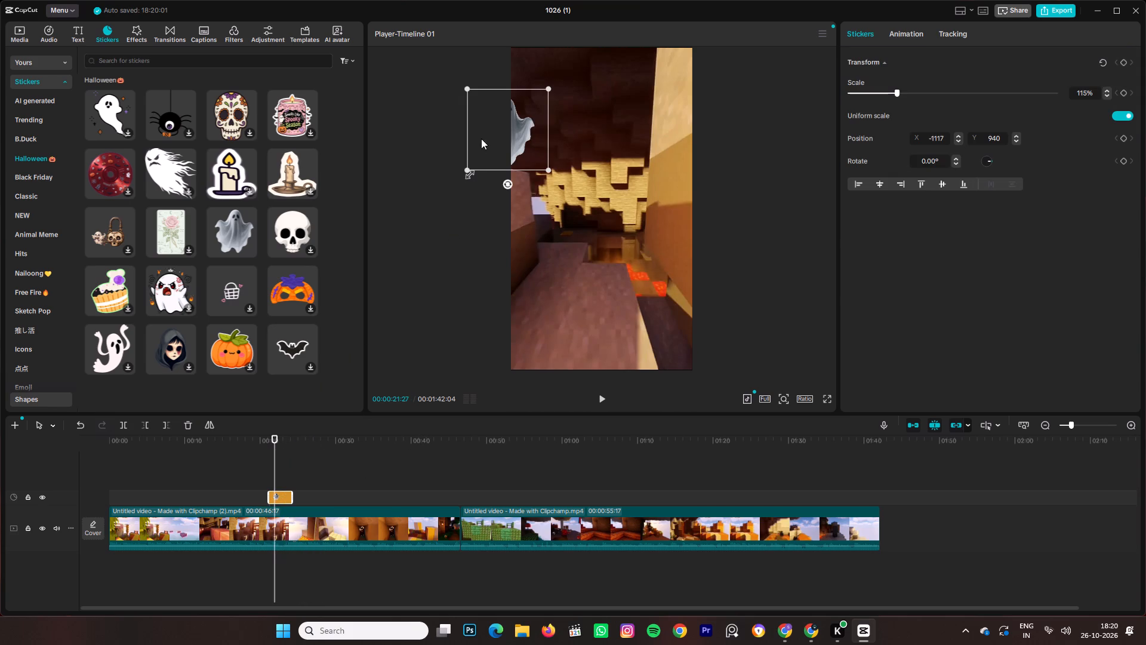
left_click_drag(519, 134, 544, 191)
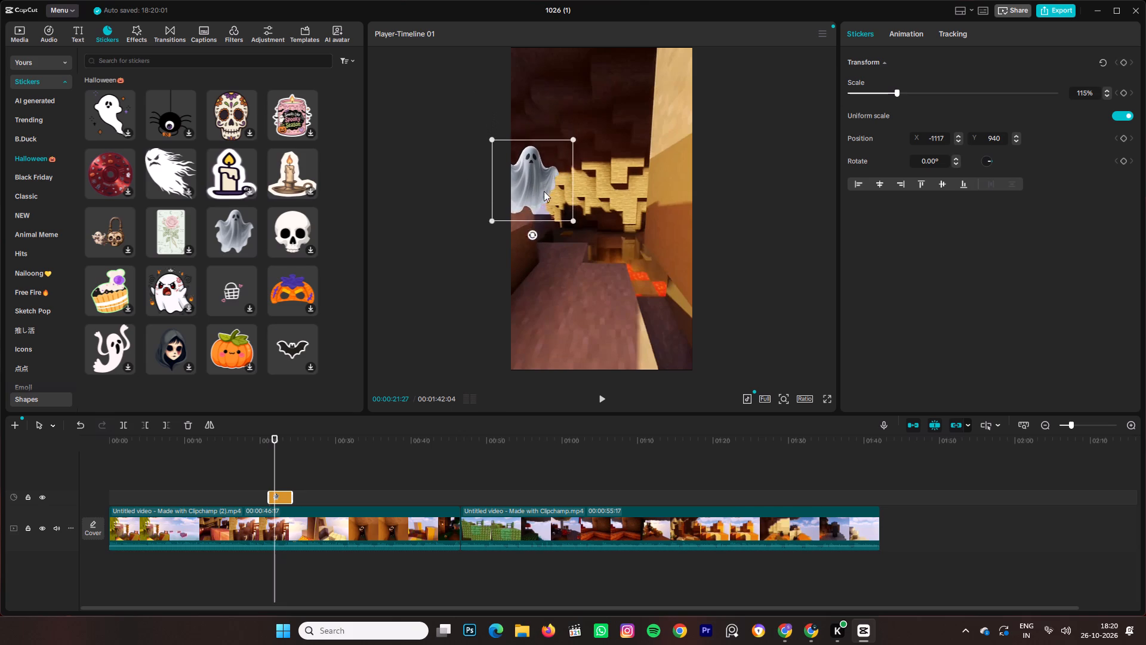
left_click_drag(544, 191, 553, 245)
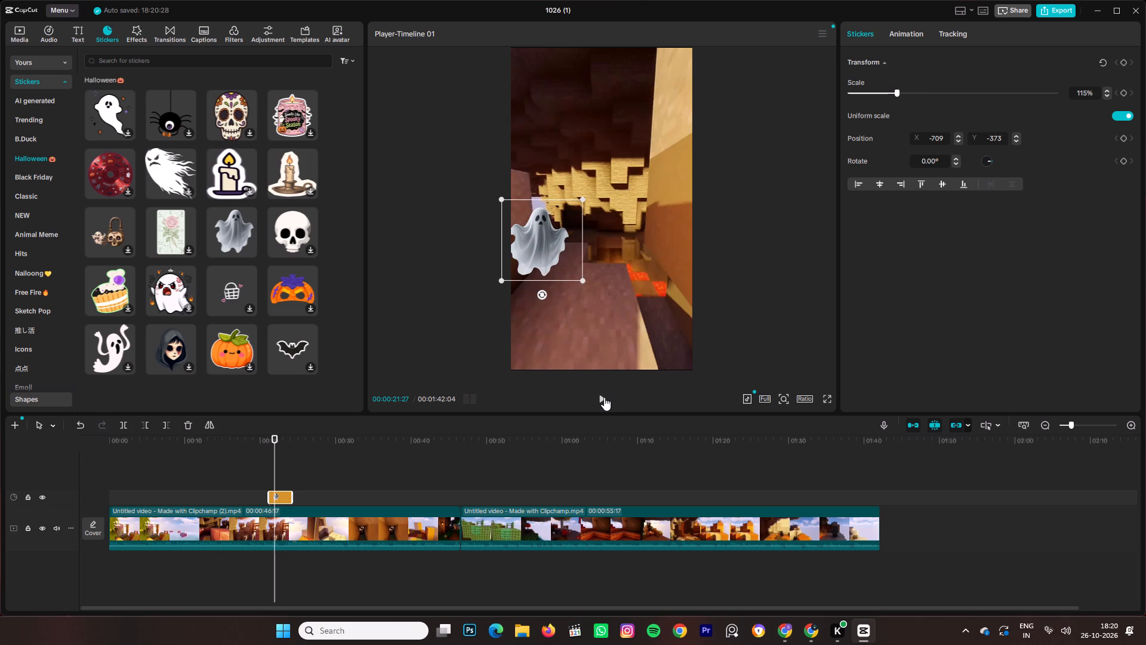
Play the footage on past the ghost sticker and download the hooded figure sticker from the Halloween collection.
left_click(604, 395)
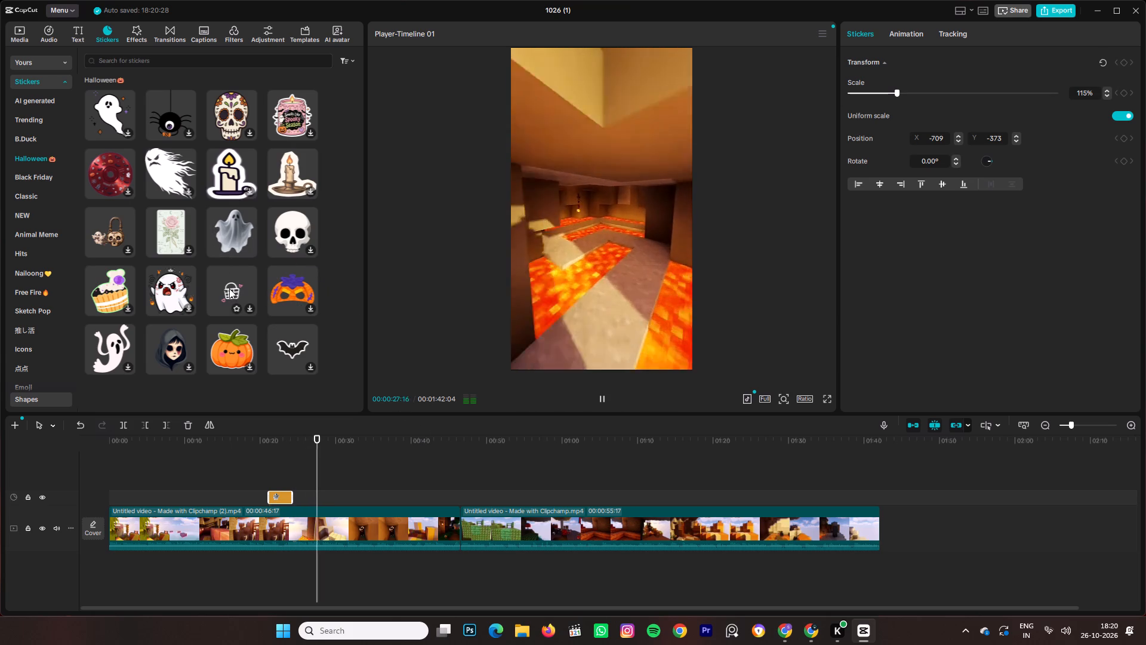
left_click(188, 338)
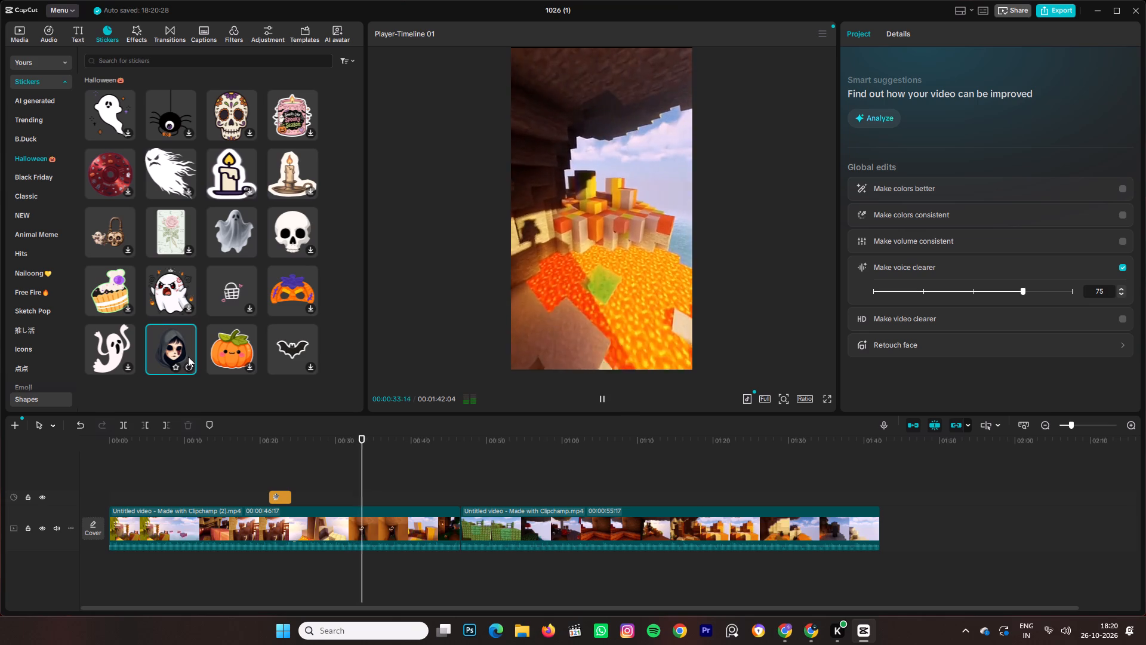
Step back frame by frame to about 33 seconds in the first gameplay clip and browse further Halloween stickers.
key("Left")
key("Left")
key("Left")
key("Left")
key("Left")
key("Left")
key("Left")
key("Left")
key("Left")
key("Left")
key("Left")
key("Left")
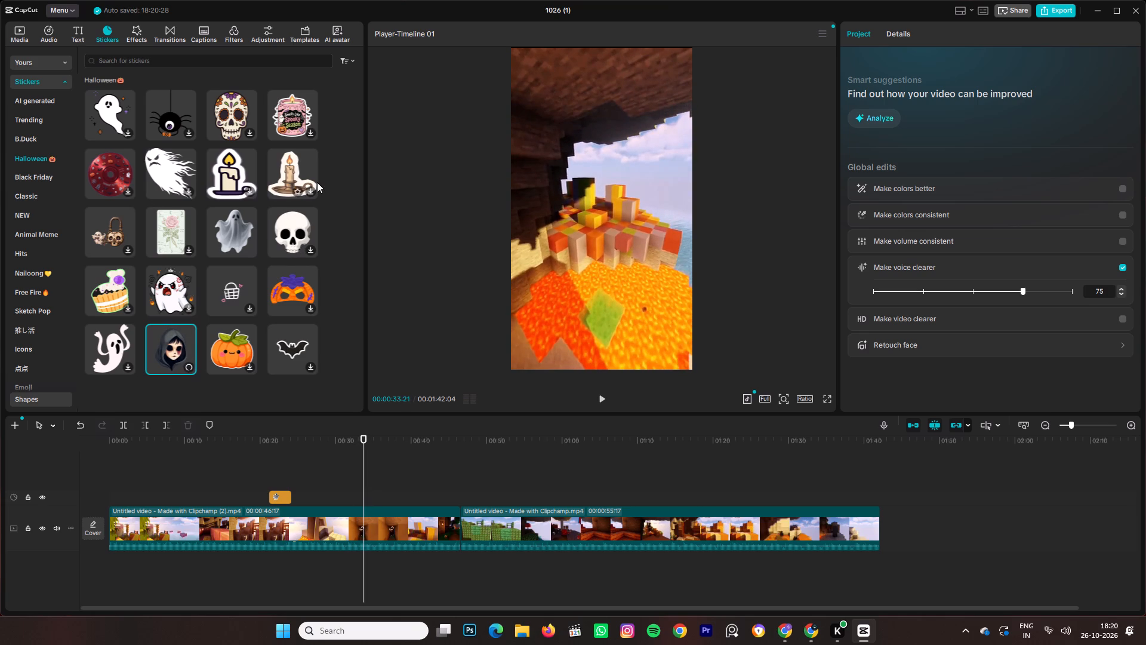
scroll(325, 142, "down", 2)
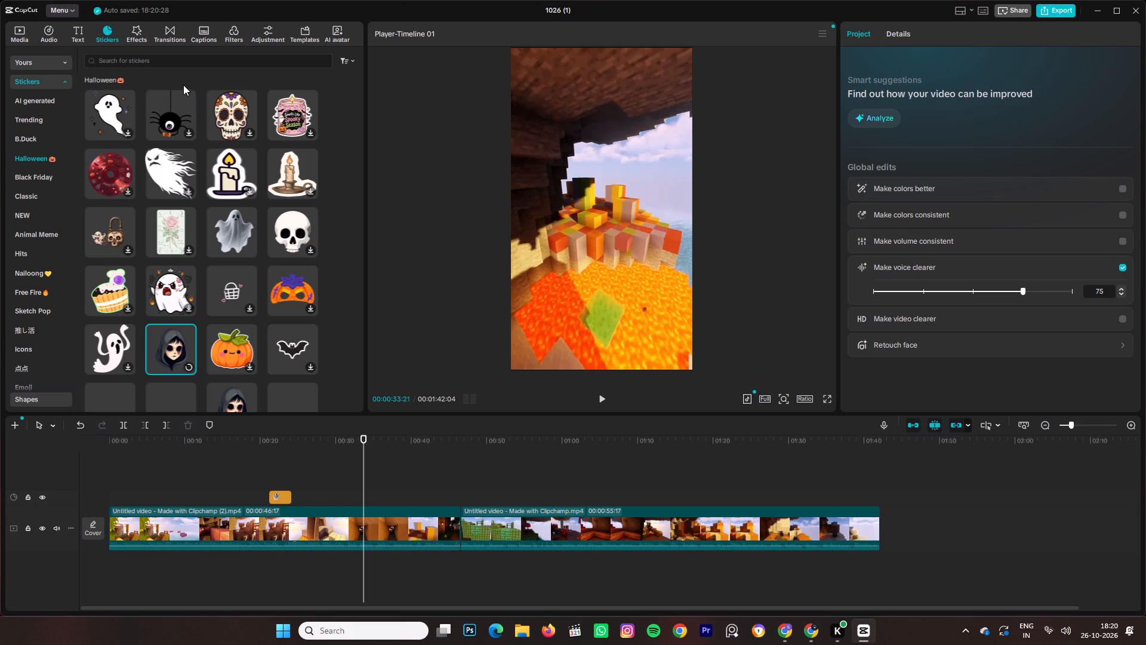
scroll(177, 220, "down", 3)
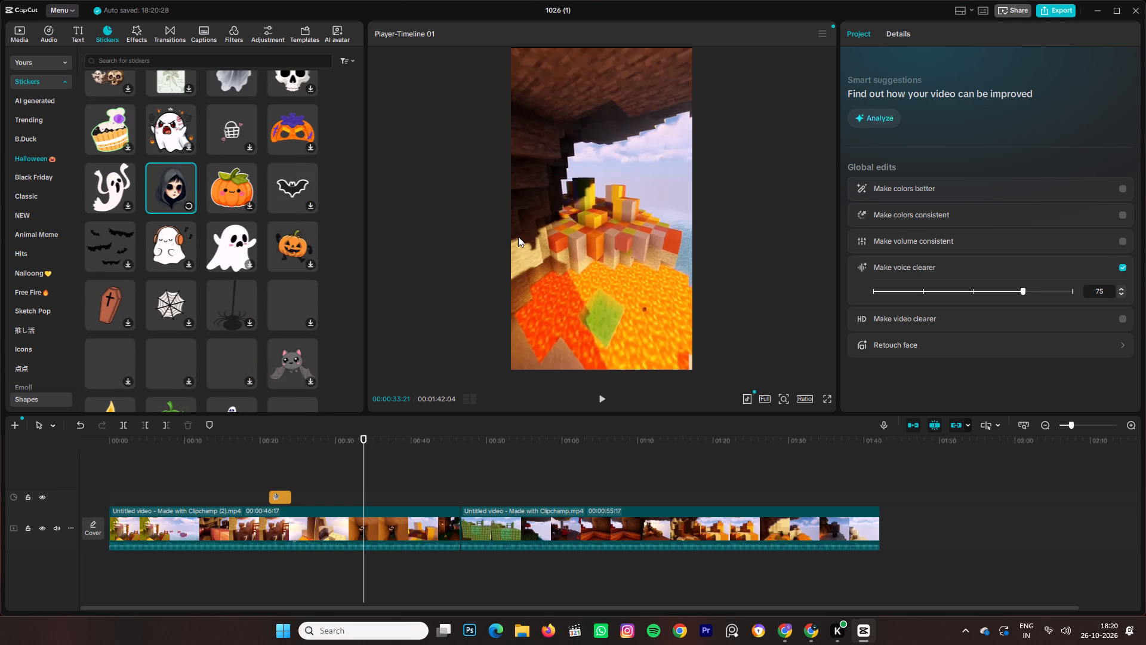
key("Left")
key("Left")
key("Left")
key("Left")
key("Left")
key("Left")
key("Left")
key("Left")
key("Left")
key("Left")
key("Left")
key("Left")
key("Left")
key("Left")
key("Left")
key("Left")
key("Left")
key("Left")
key("Left")
key("Left")
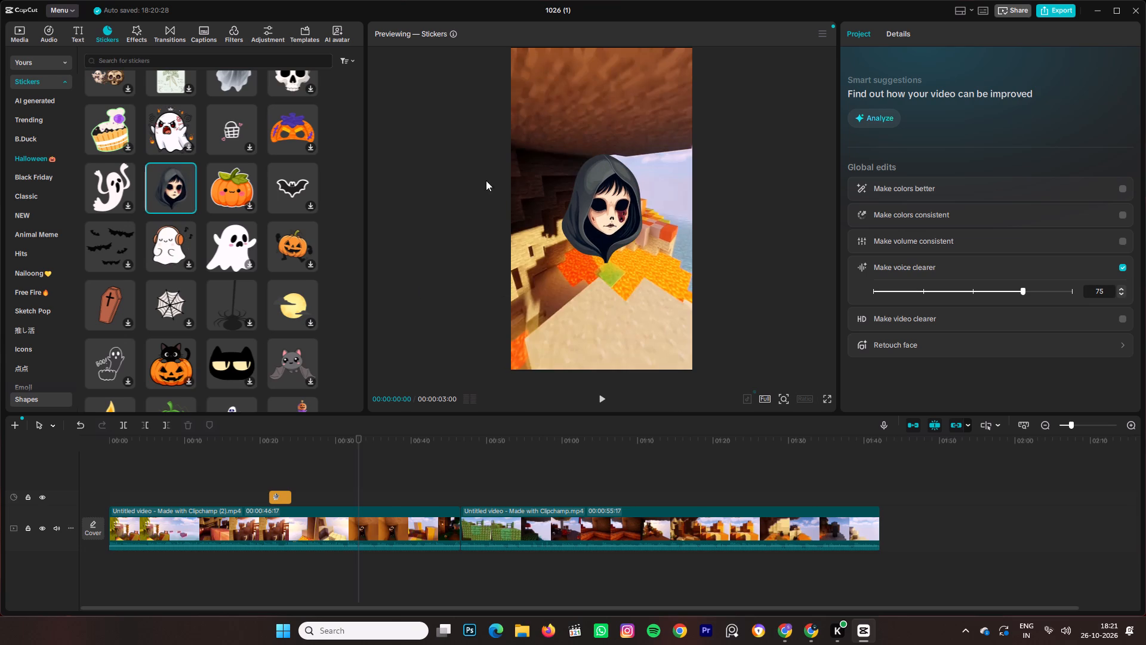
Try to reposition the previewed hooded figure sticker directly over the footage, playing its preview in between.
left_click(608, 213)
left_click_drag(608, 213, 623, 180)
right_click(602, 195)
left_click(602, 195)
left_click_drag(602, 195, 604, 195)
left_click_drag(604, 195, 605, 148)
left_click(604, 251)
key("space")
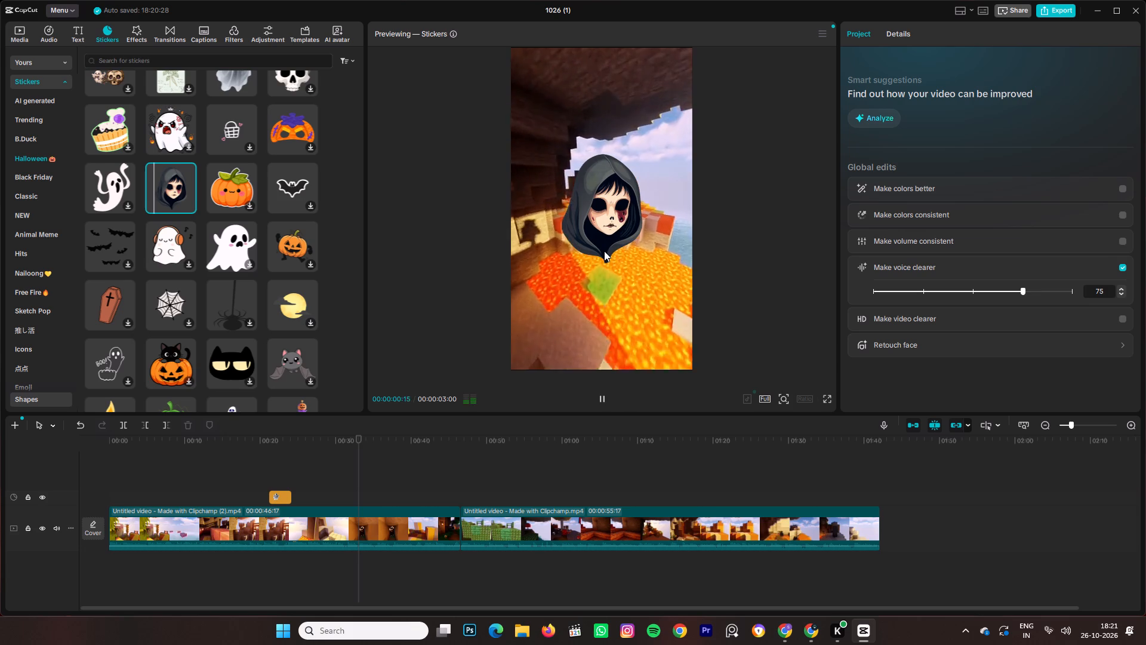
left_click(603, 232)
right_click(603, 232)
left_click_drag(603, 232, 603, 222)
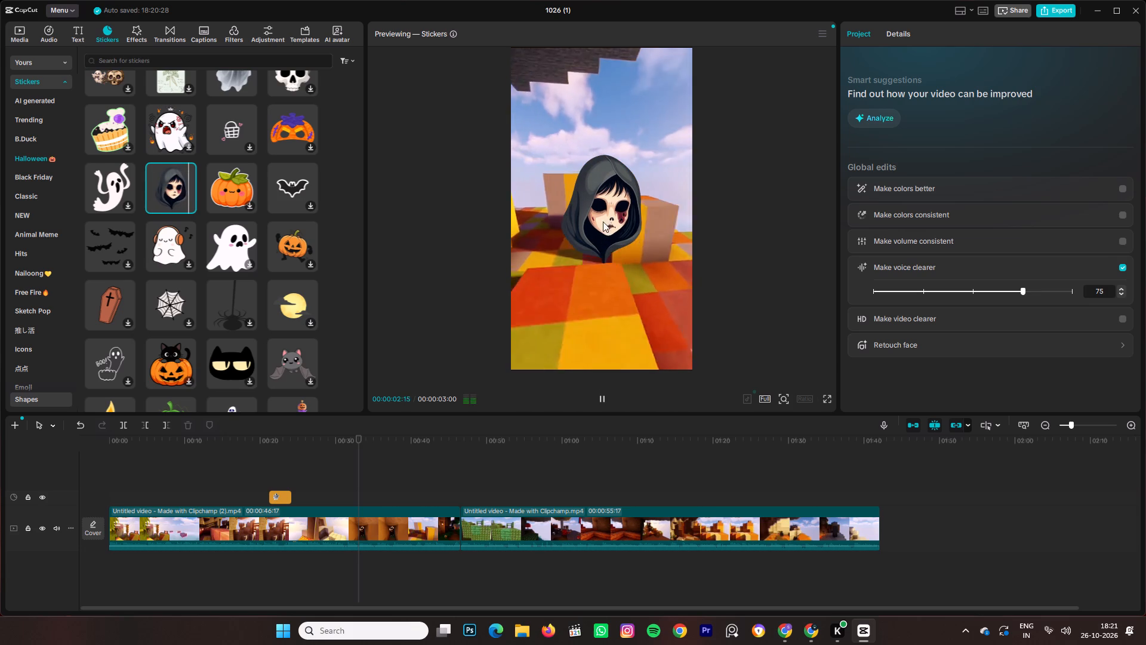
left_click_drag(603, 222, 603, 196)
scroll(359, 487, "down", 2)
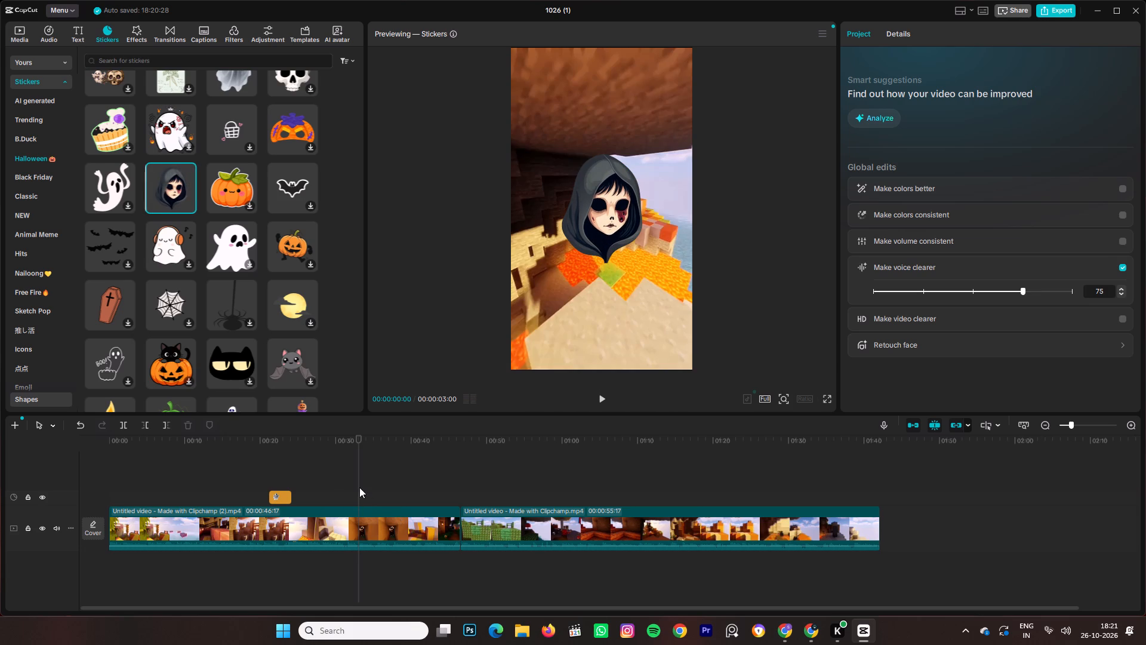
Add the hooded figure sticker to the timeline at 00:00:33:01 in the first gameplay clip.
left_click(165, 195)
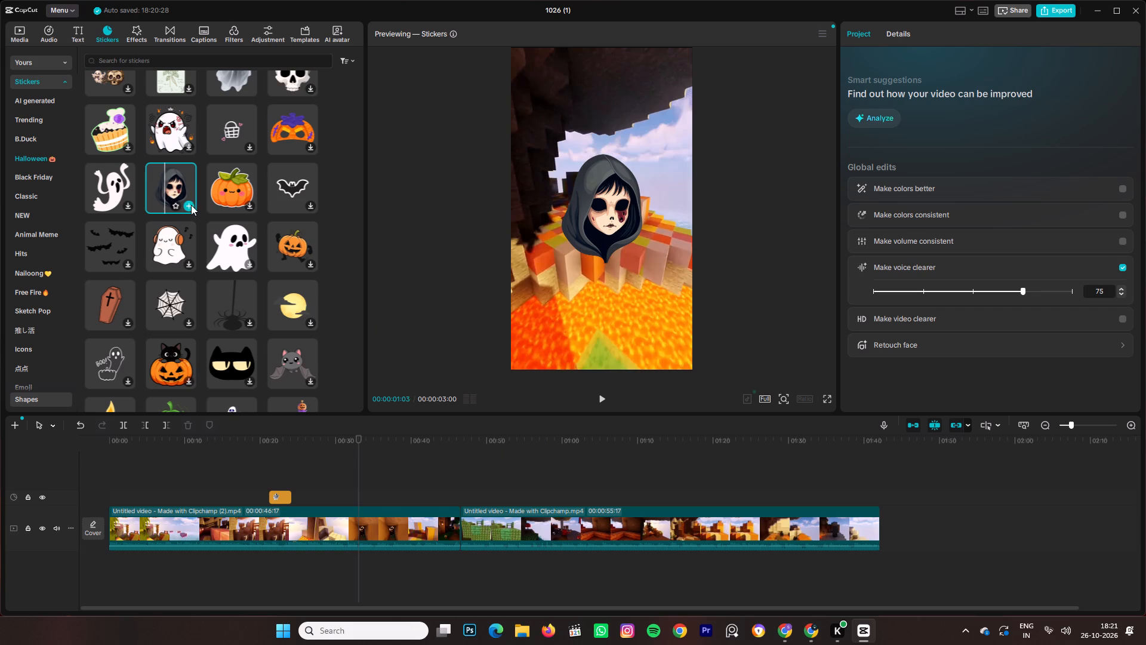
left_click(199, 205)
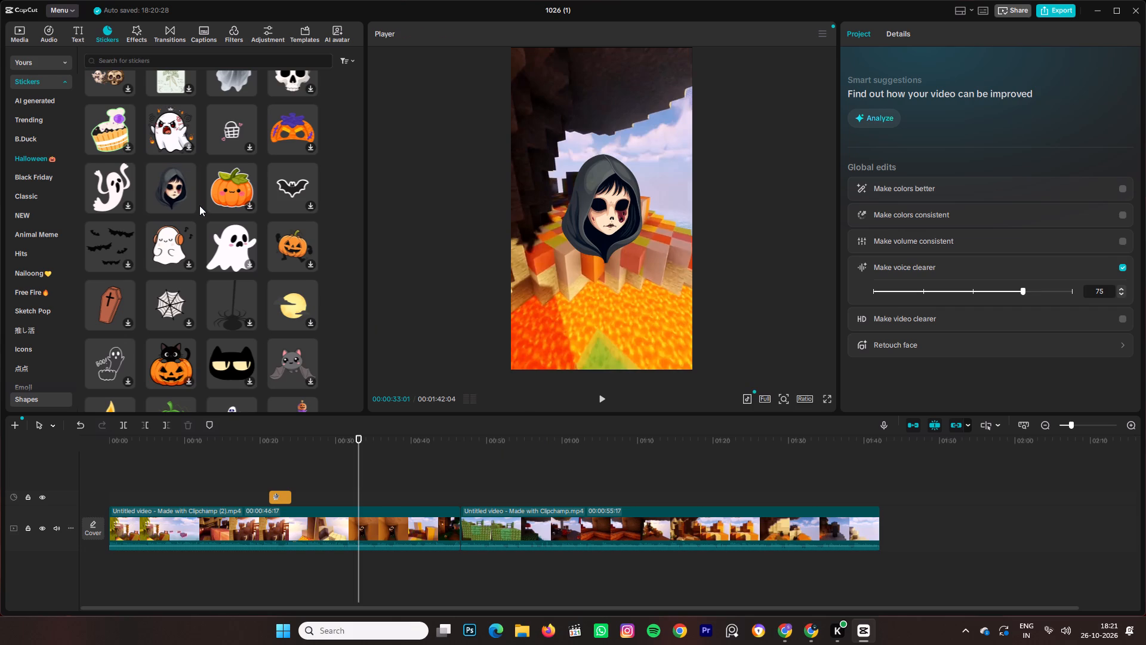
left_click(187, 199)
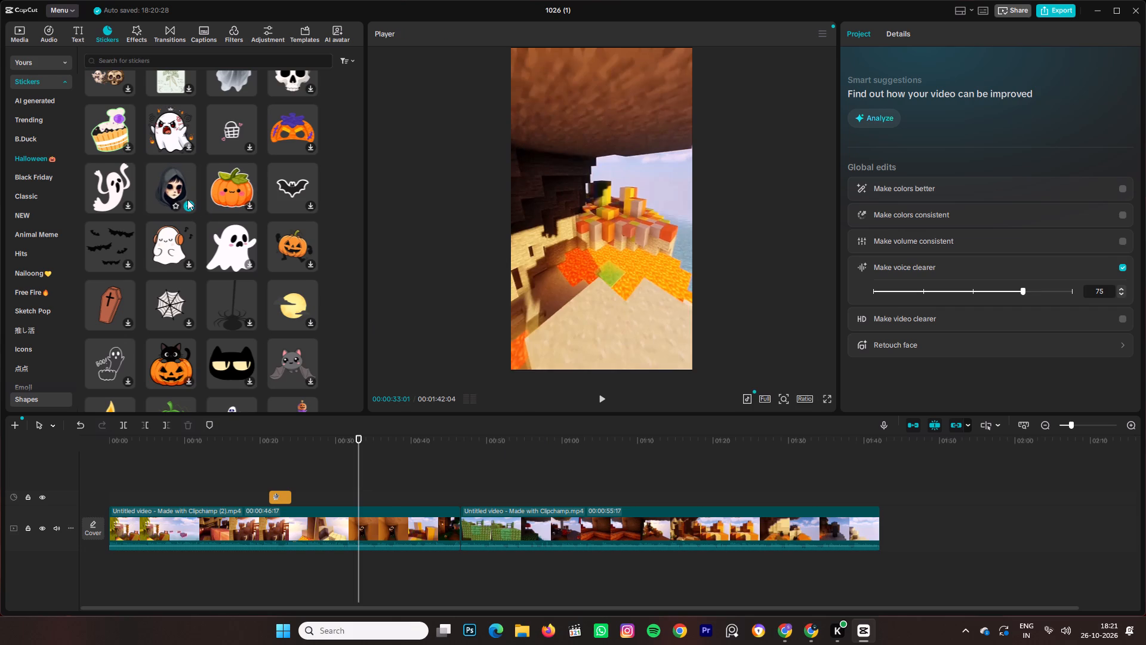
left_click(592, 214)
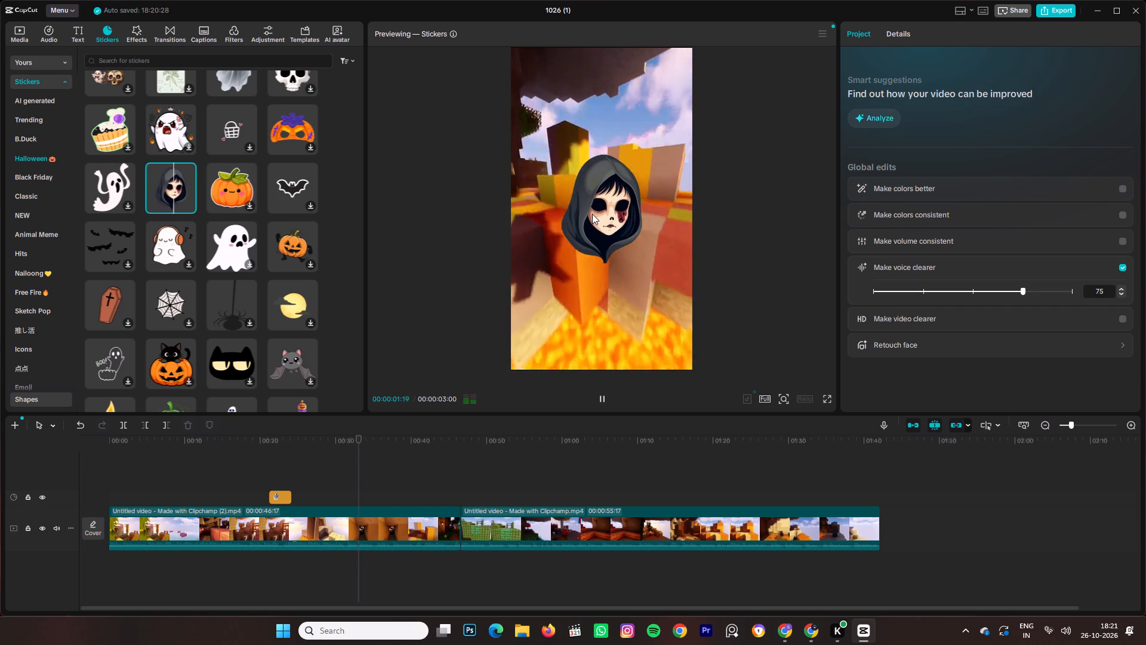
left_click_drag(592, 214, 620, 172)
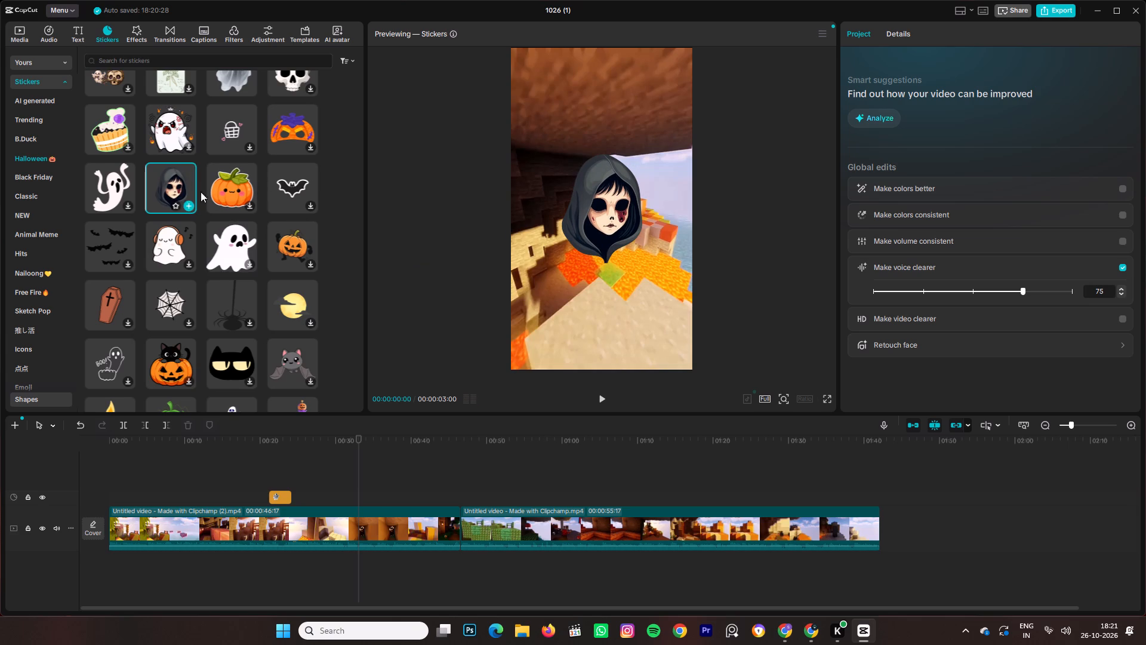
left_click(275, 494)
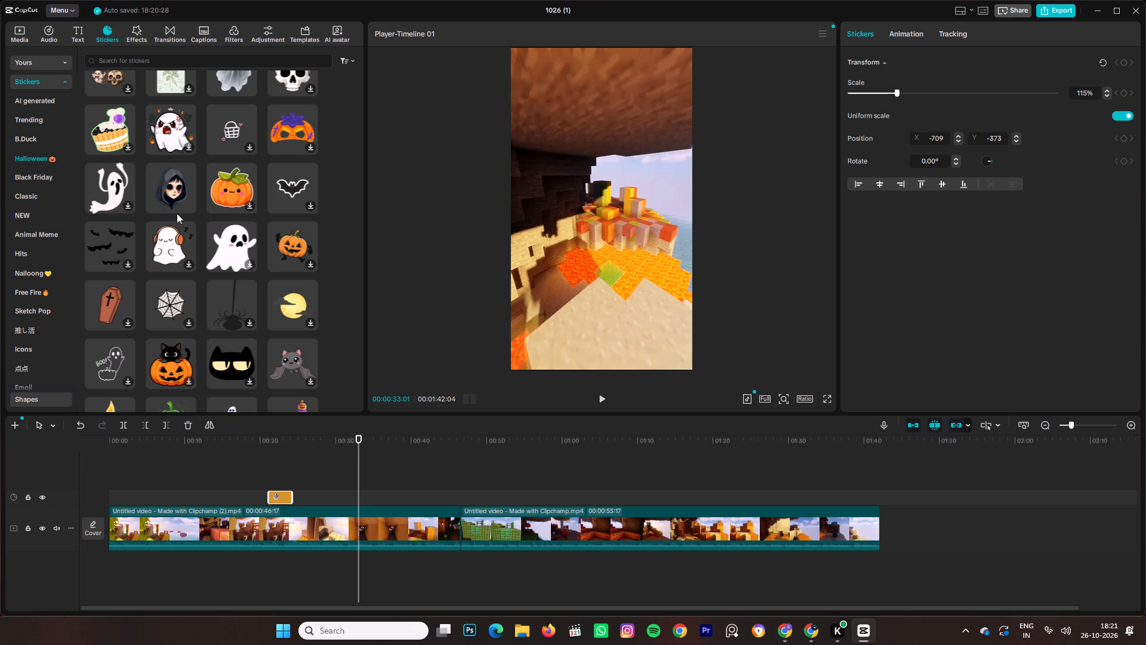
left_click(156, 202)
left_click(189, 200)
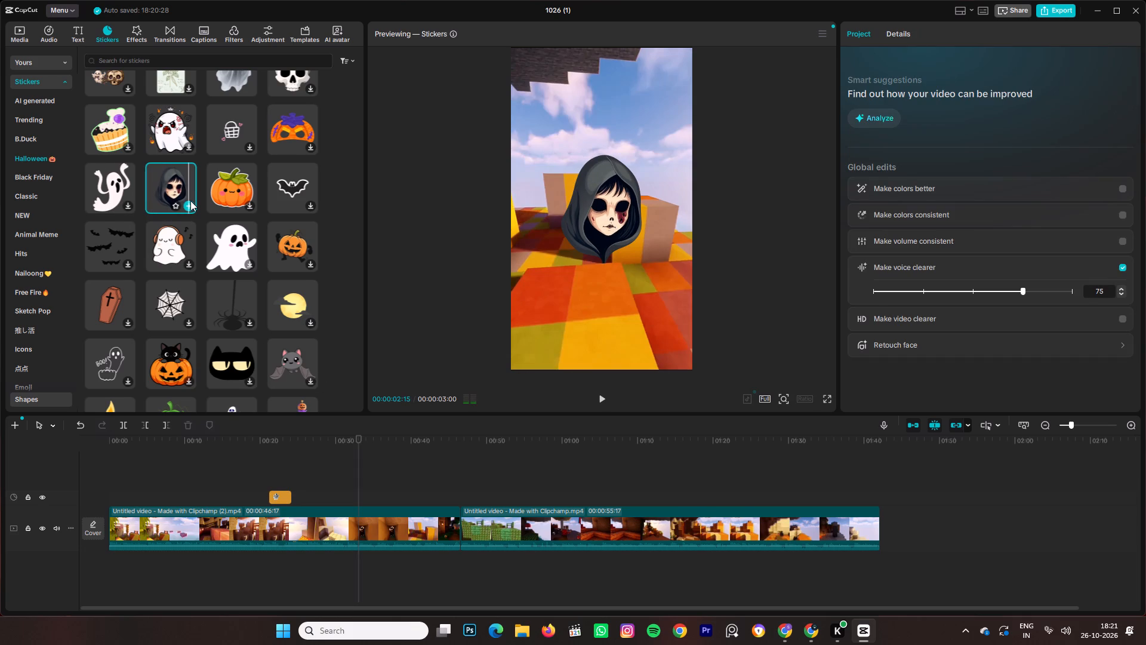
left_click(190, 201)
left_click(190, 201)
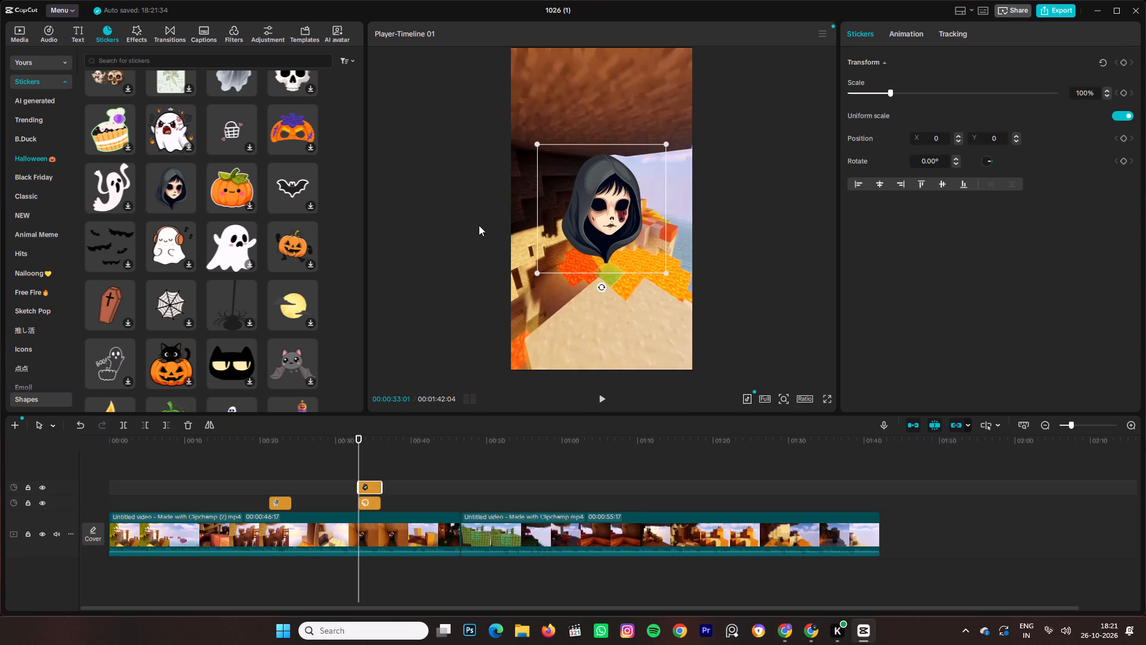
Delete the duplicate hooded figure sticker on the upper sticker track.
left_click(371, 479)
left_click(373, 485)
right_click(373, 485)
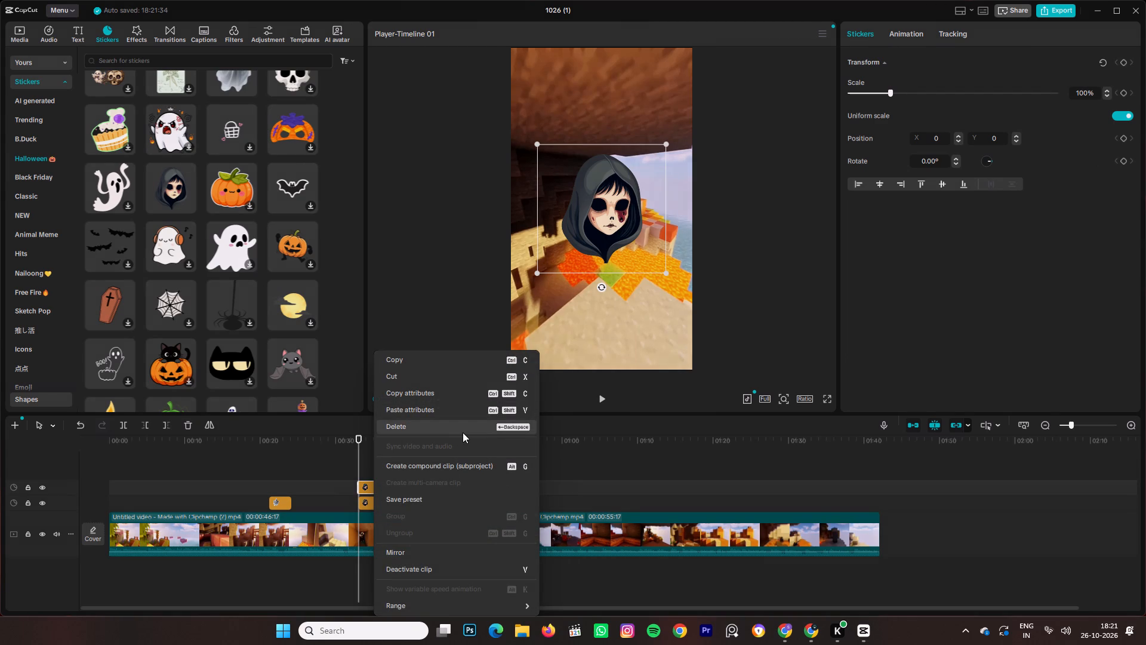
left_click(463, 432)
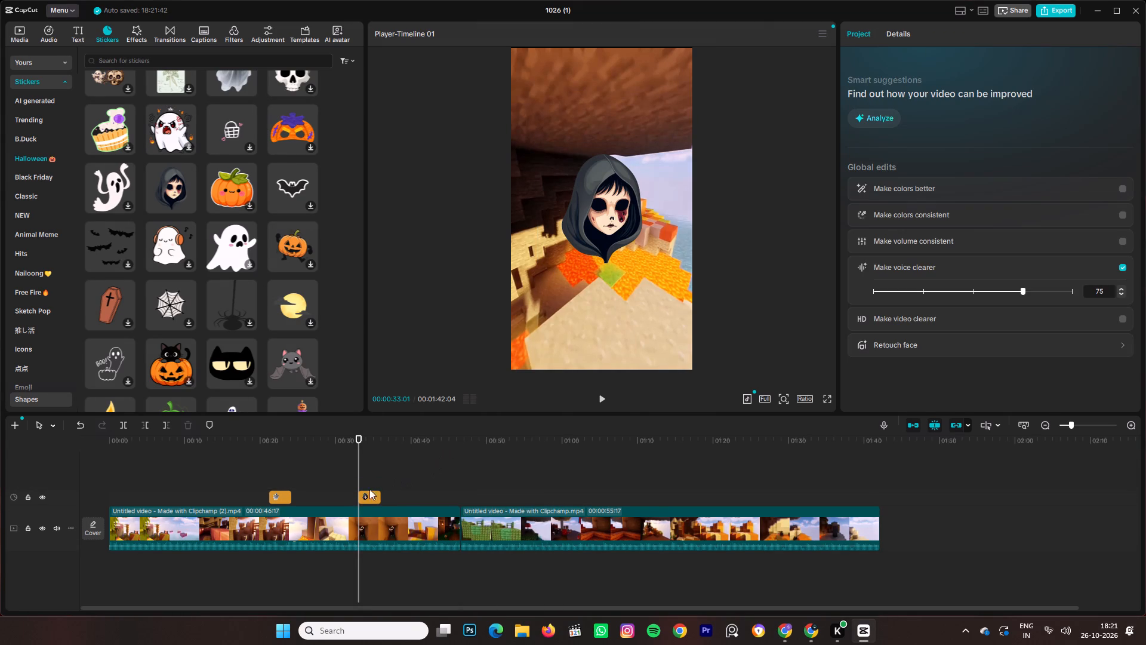
Review the hooded figure sticker against the footage, jumping between sticker edges and playing from 33 to about 44 seconds.
left_click(361, 494)
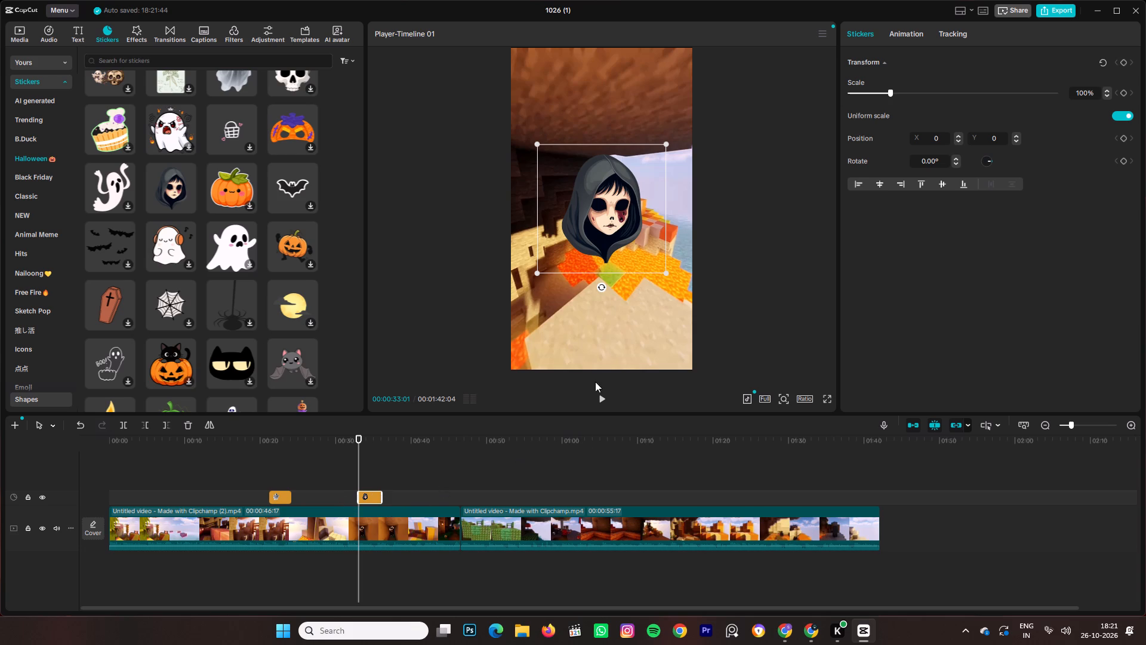
left_click(597, 400)
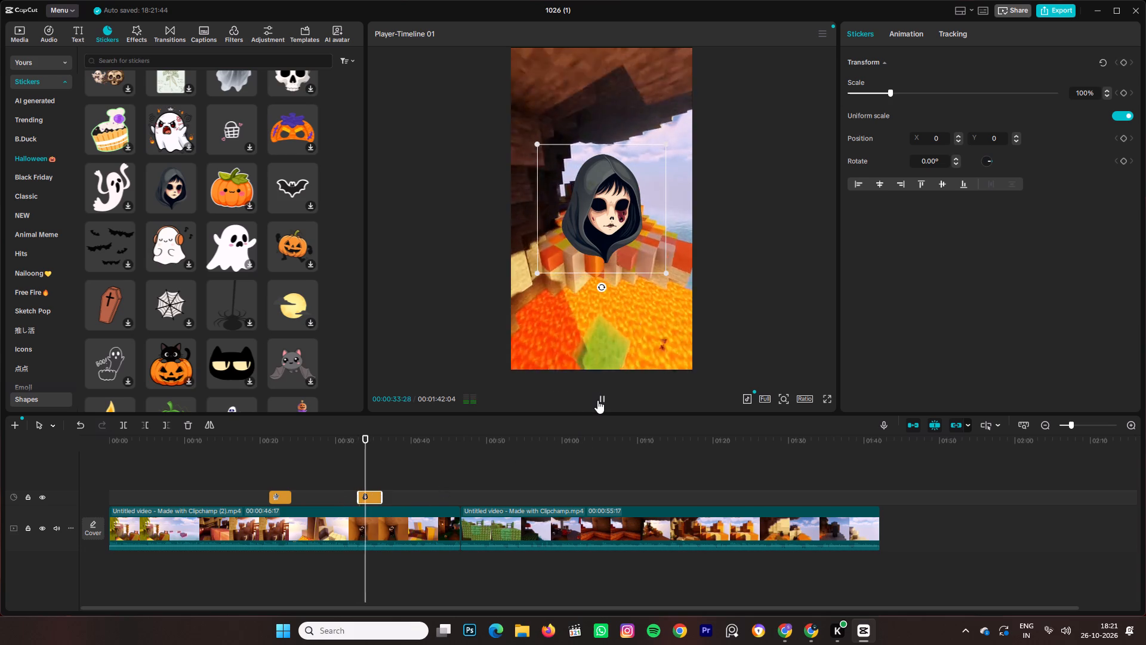
key("Left")
key("Left")
key("Left")
key("Left")
key("Left")
key("Left")
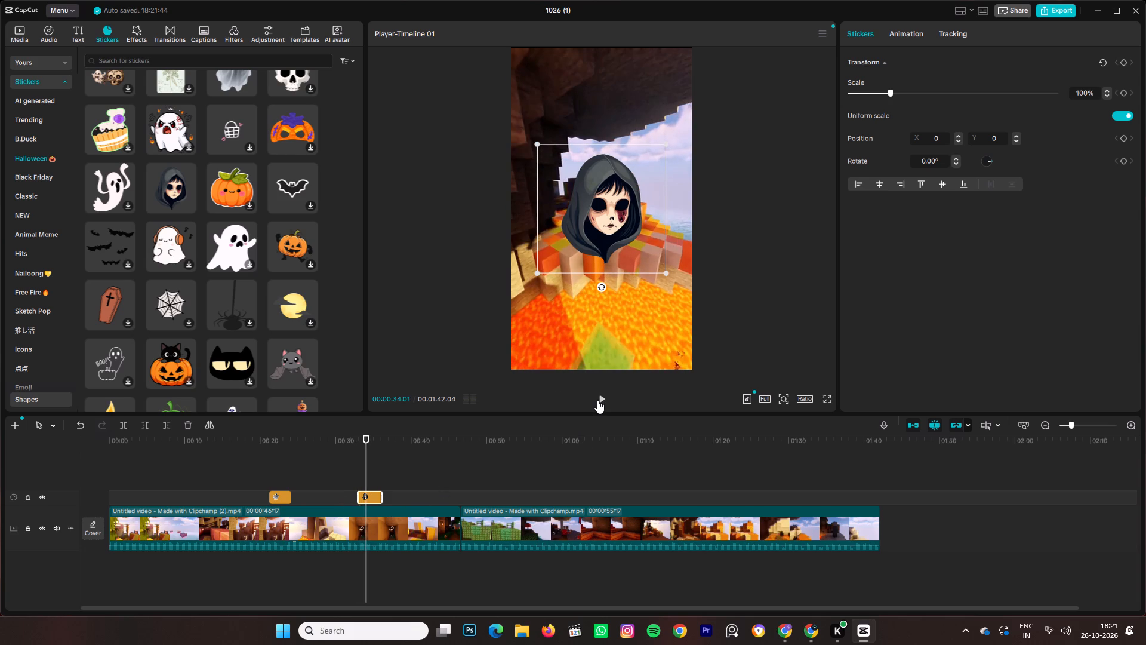
key("Left")
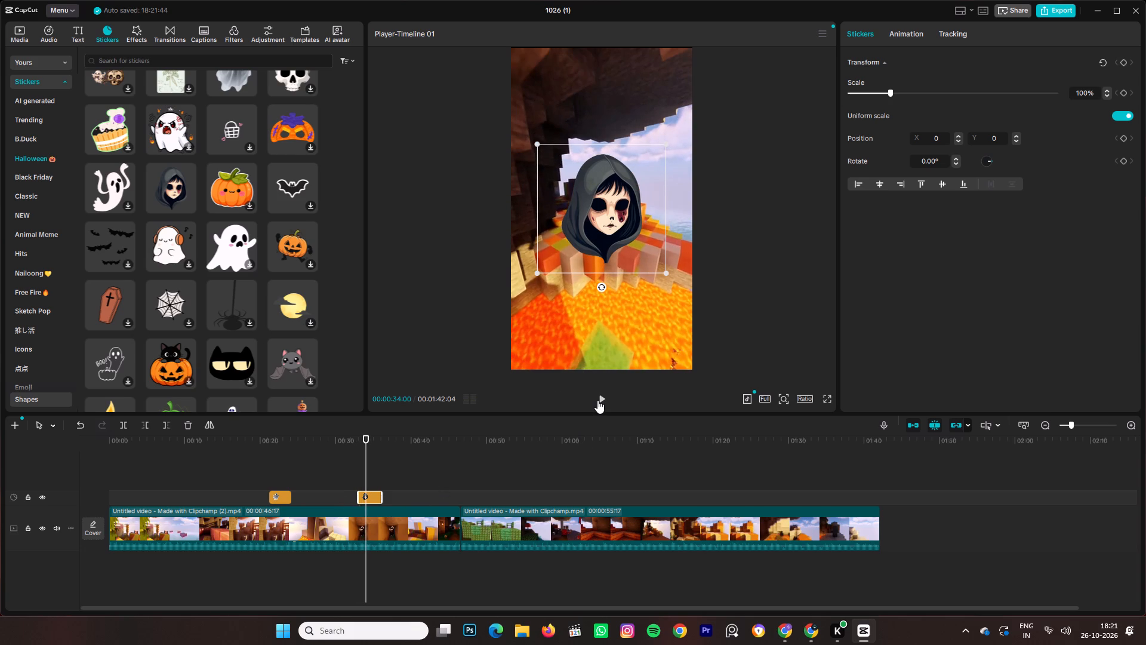
key("Up")
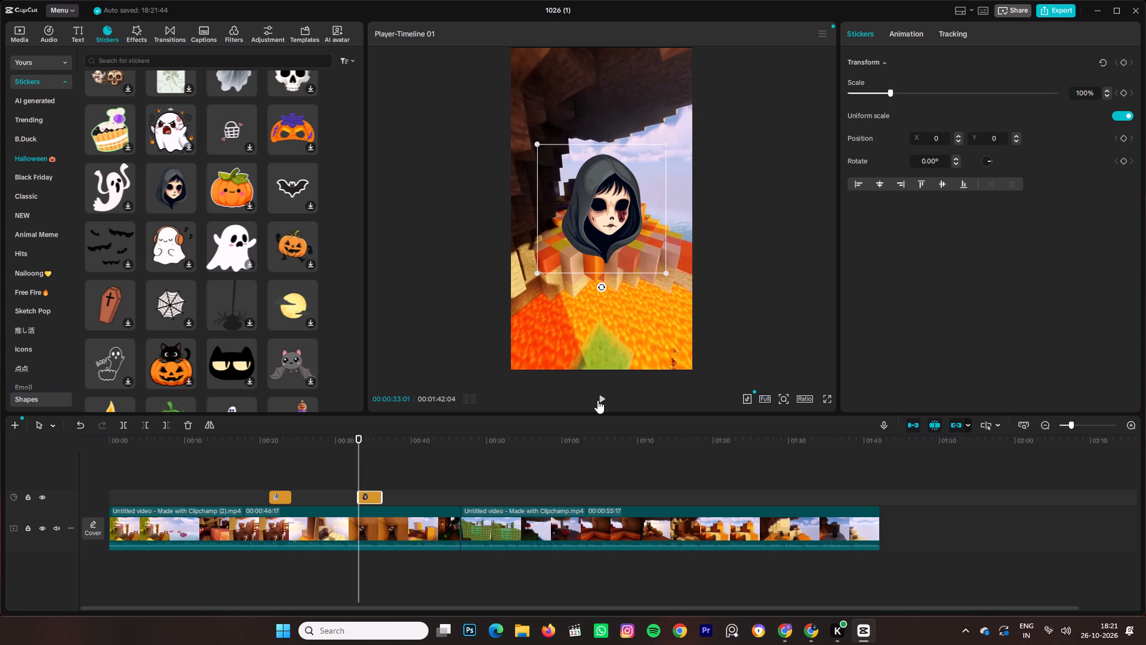
key("Up")
key("Up")
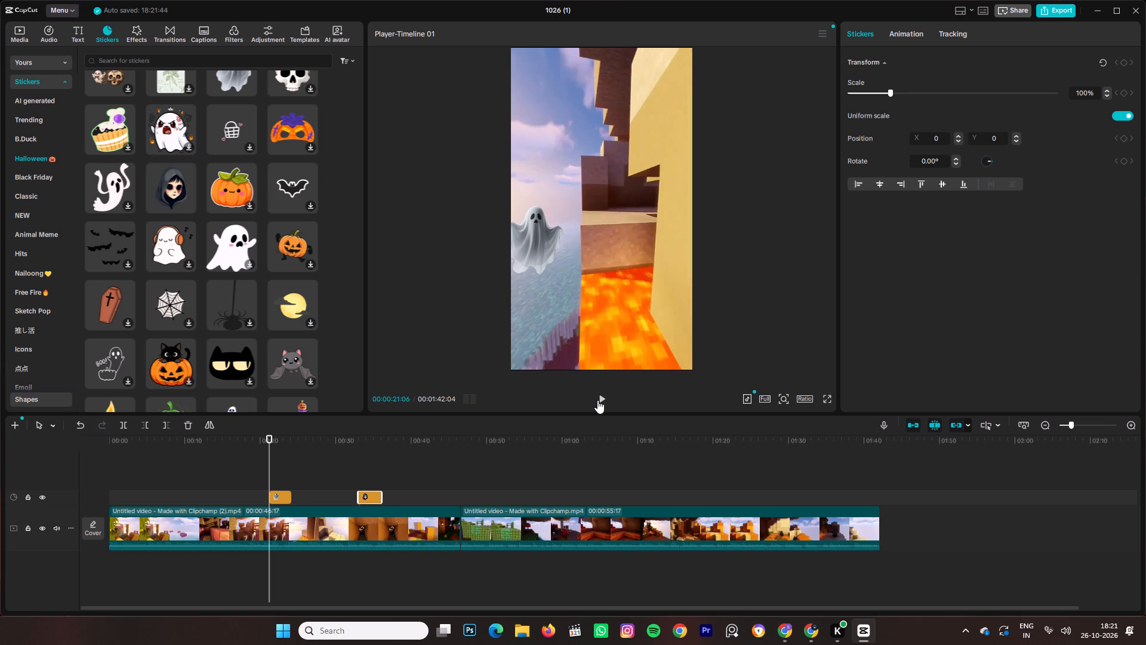
key("Down")
key("Down")
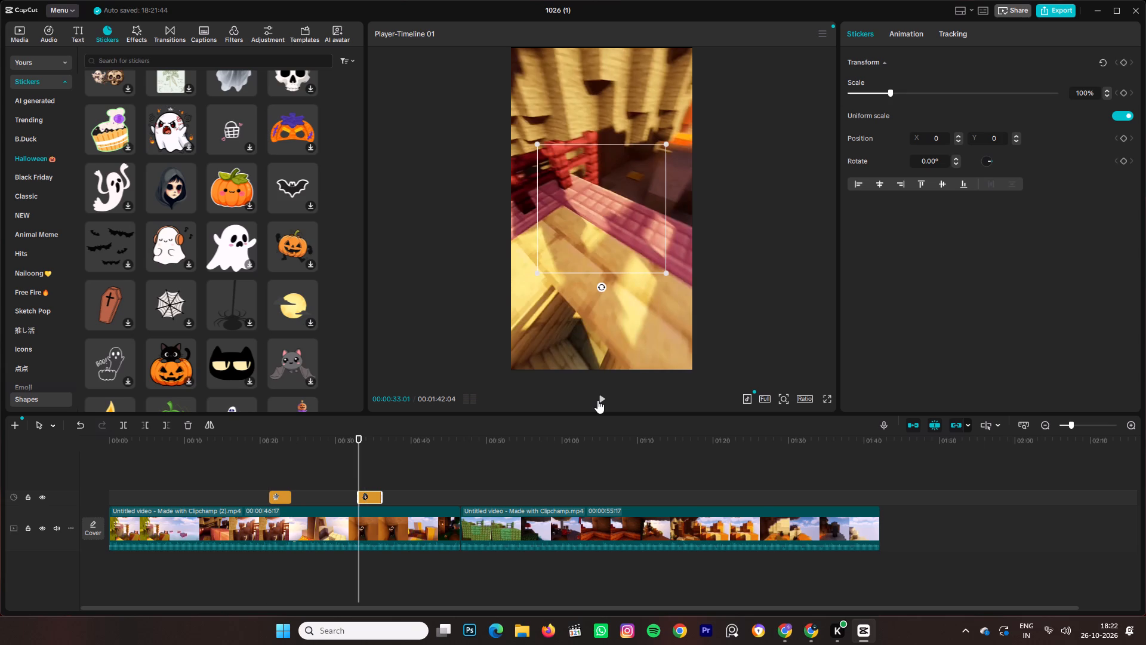
key("Left")
key("Right")
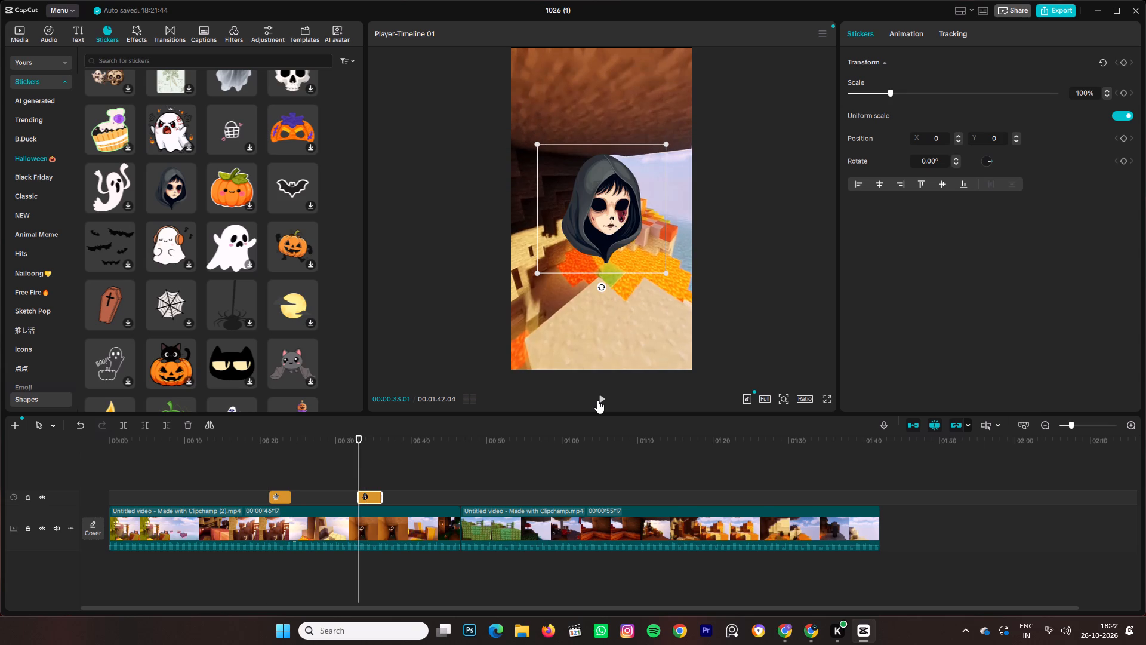
key("space")
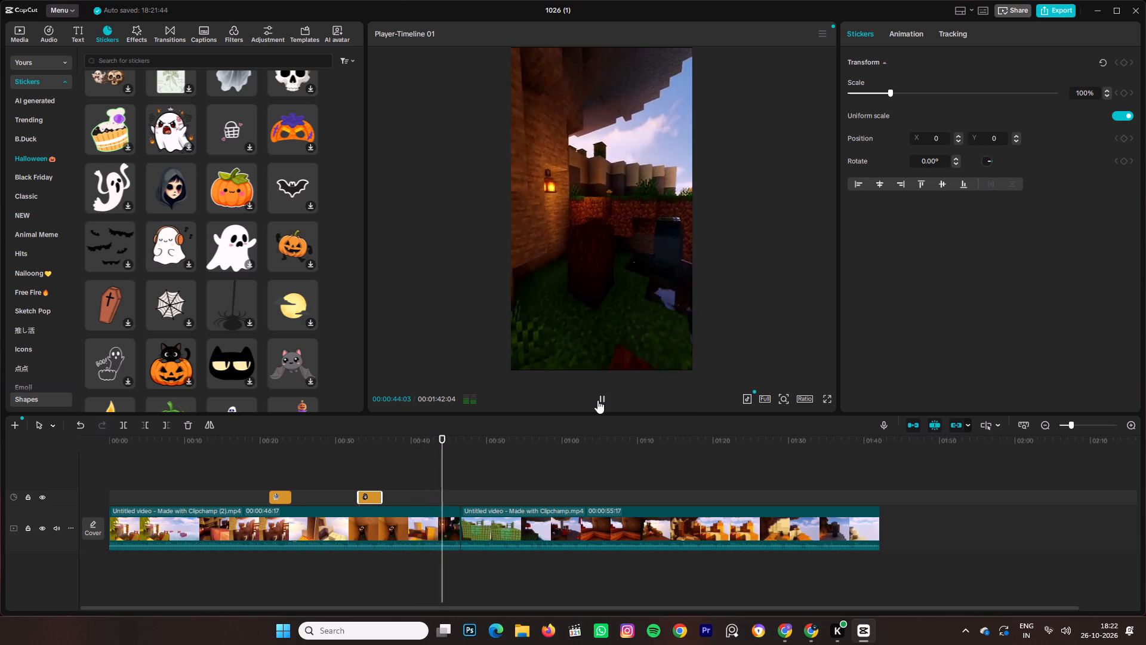
key("space")
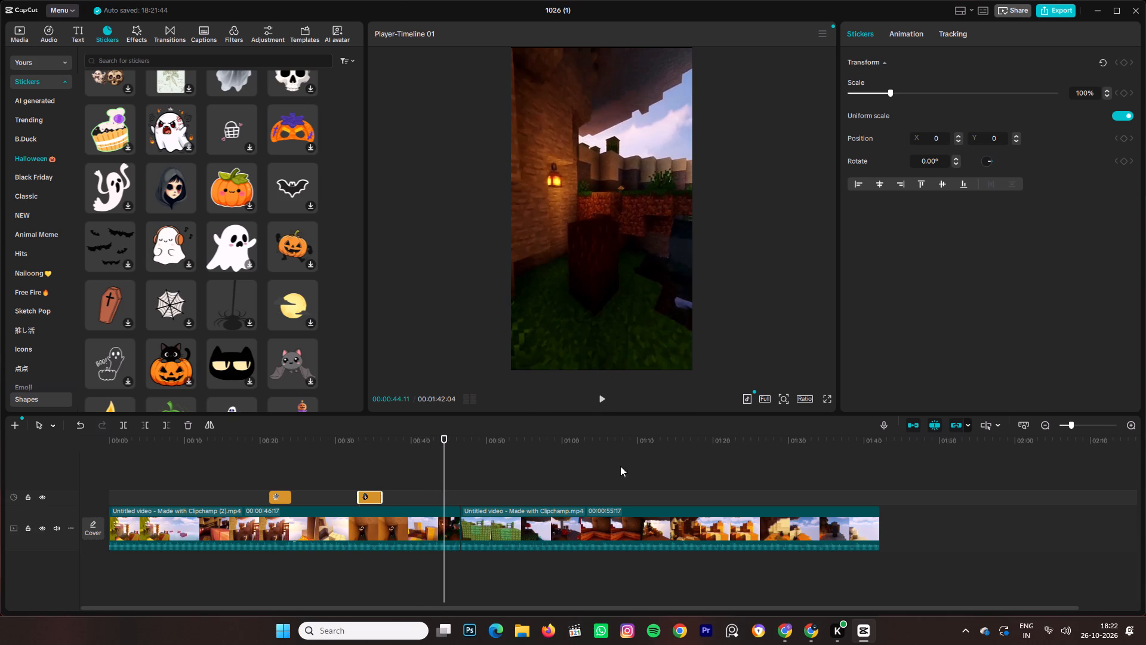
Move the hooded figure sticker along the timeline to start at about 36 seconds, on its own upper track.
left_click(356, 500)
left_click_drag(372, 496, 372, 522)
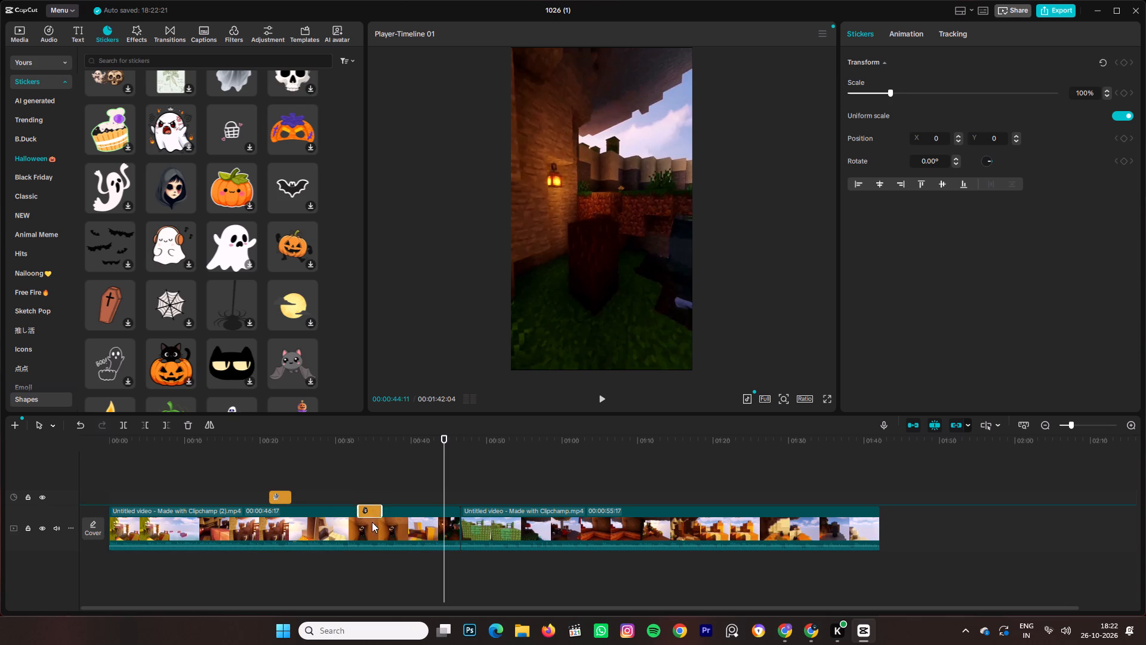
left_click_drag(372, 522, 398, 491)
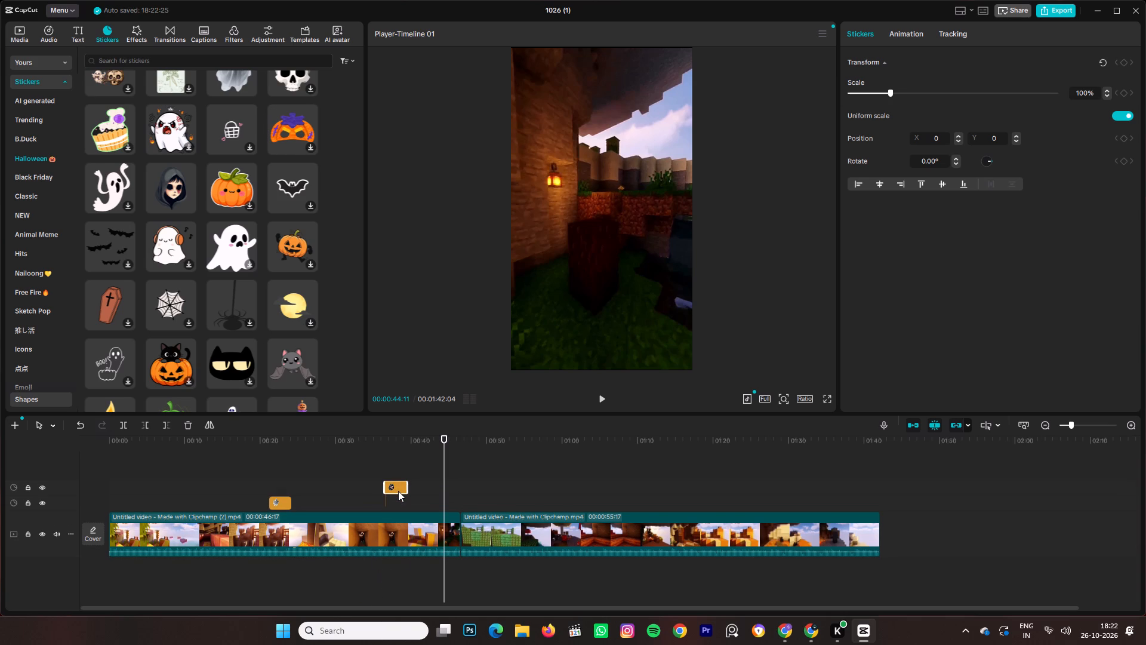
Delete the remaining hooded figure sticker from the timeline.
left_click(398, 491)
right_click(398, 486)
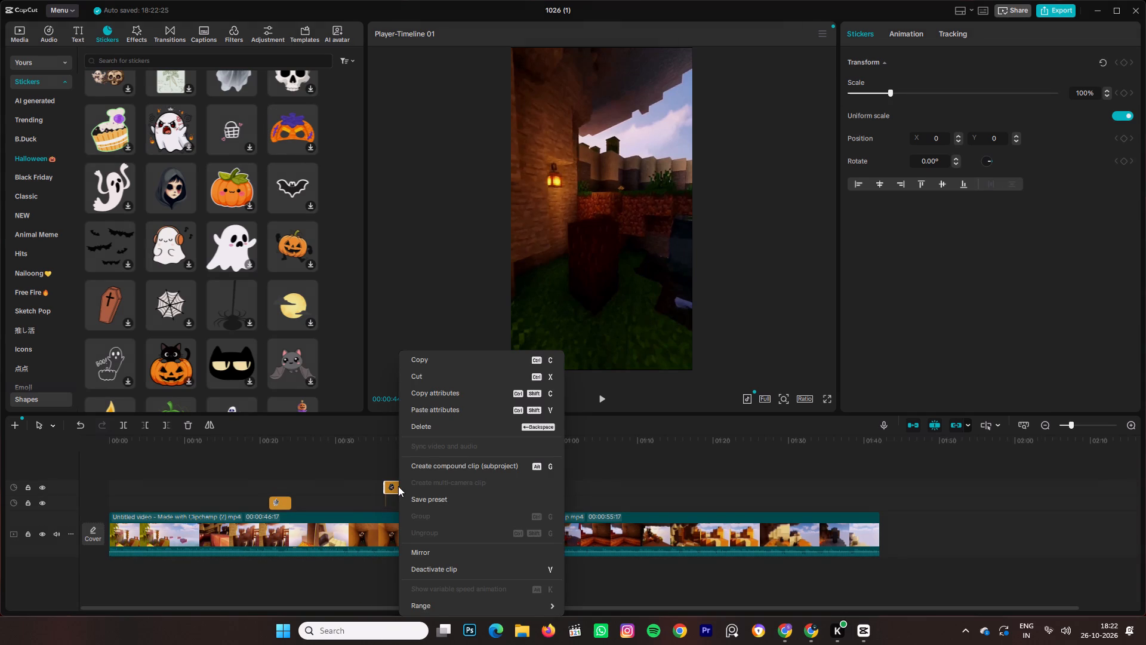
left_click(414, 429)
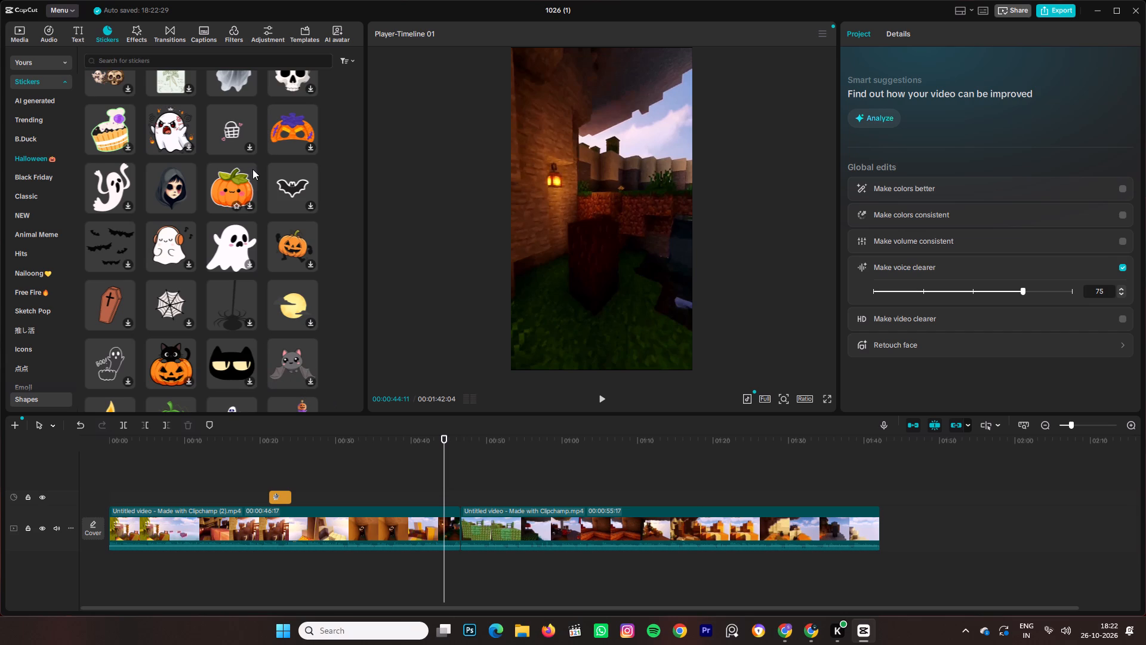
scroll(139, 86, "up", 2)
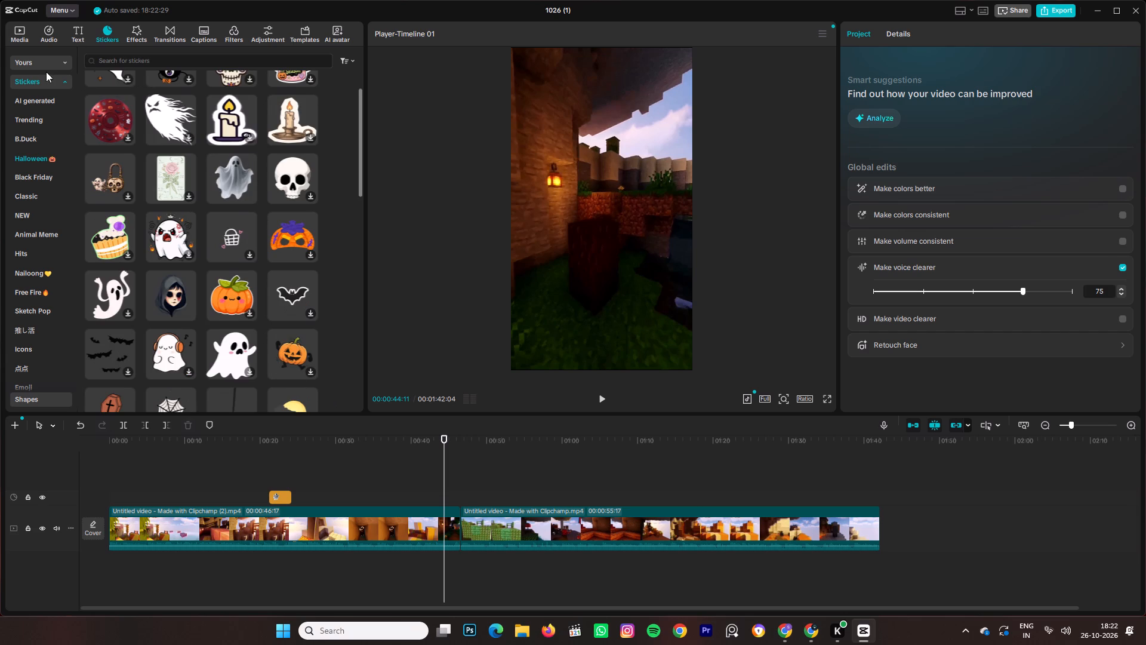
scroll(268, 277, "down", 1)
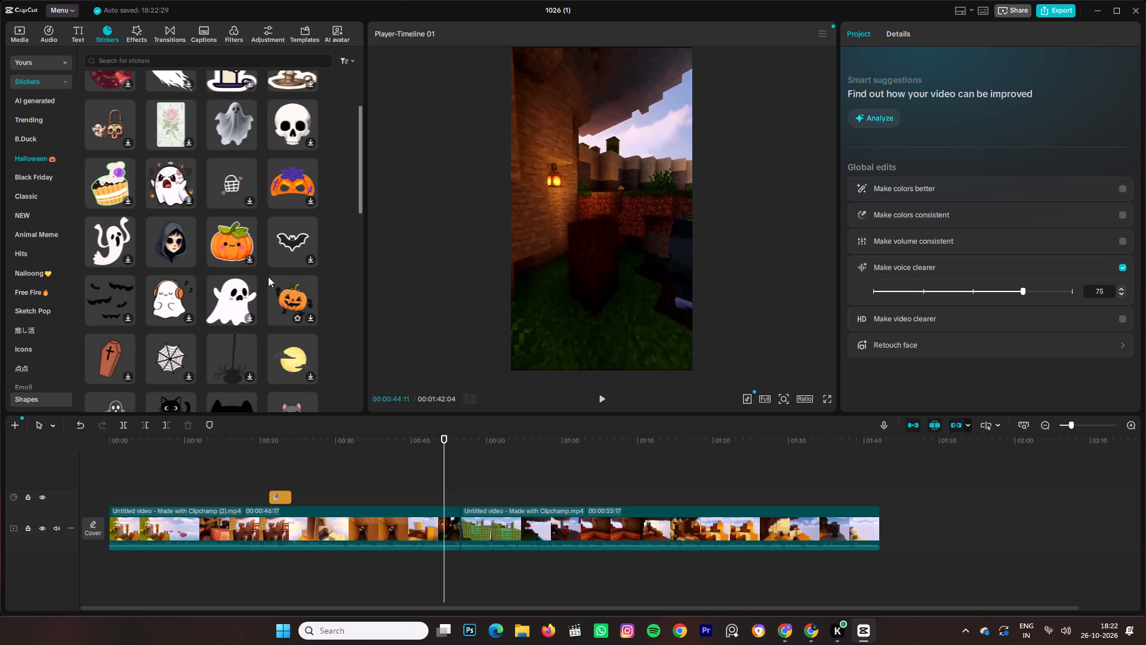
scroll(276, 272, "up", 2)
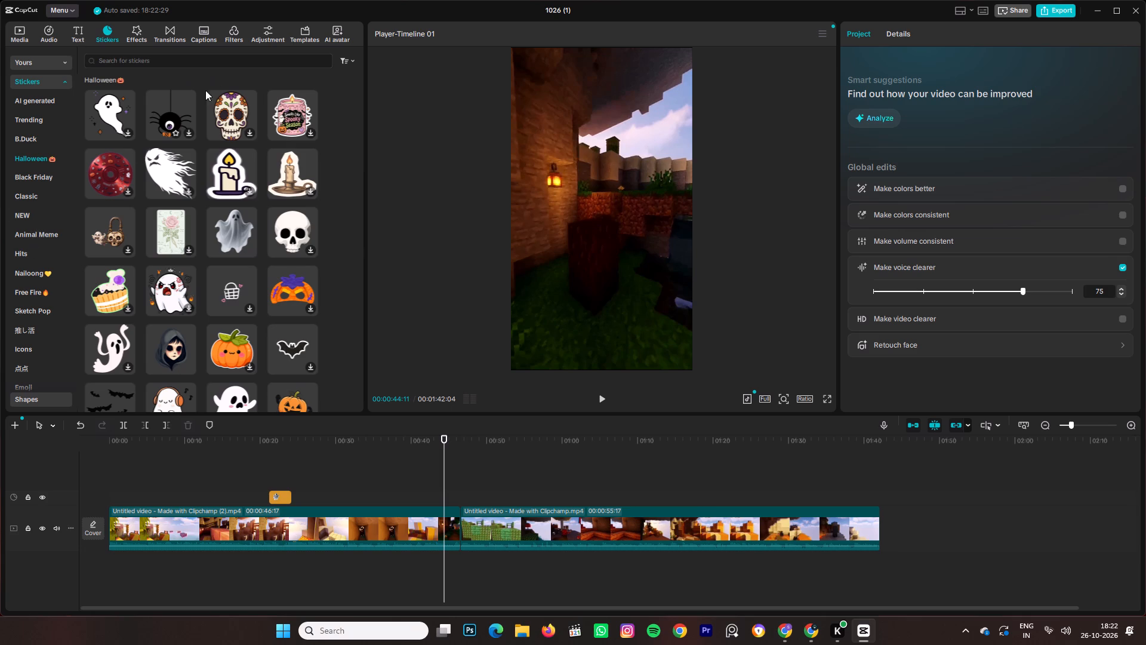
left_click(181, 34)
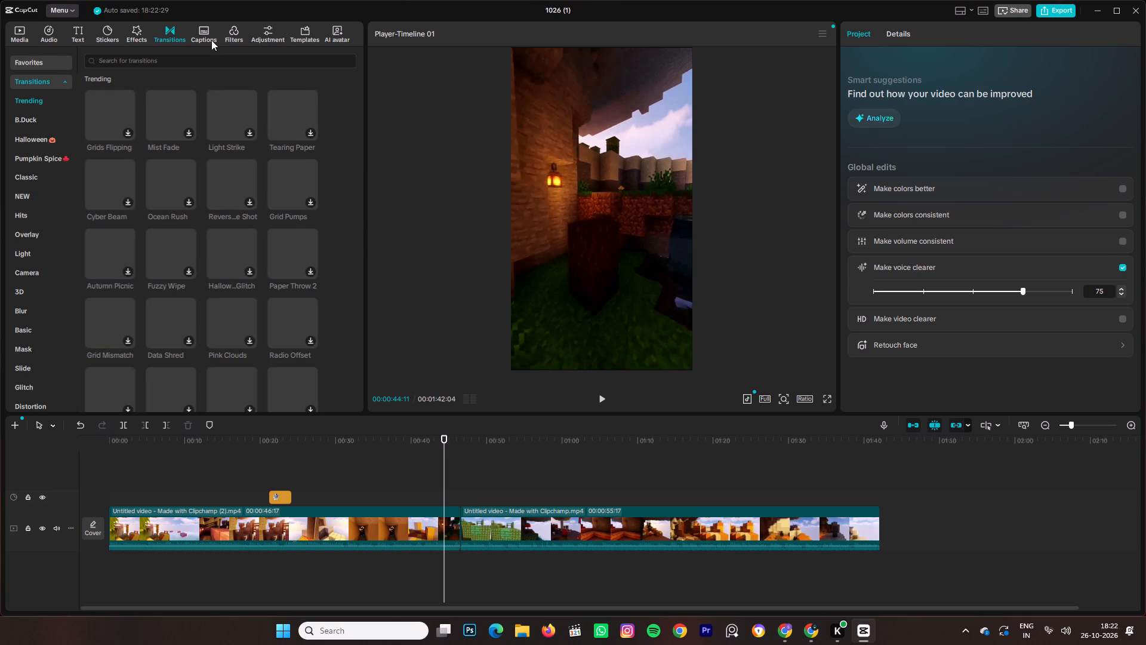
Browse the Halloween video effects and preview the B.Duck Potion effect without adding it to the timeline.
left_click(131, 32)
left_click(69, 106)
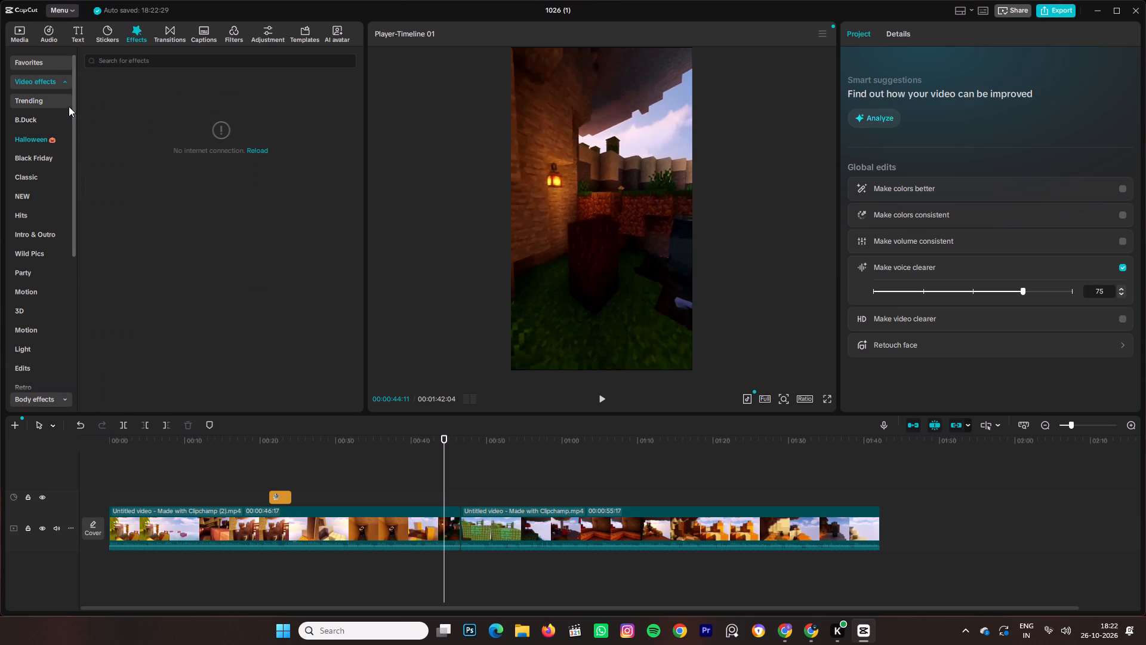
left_click(60, 136)
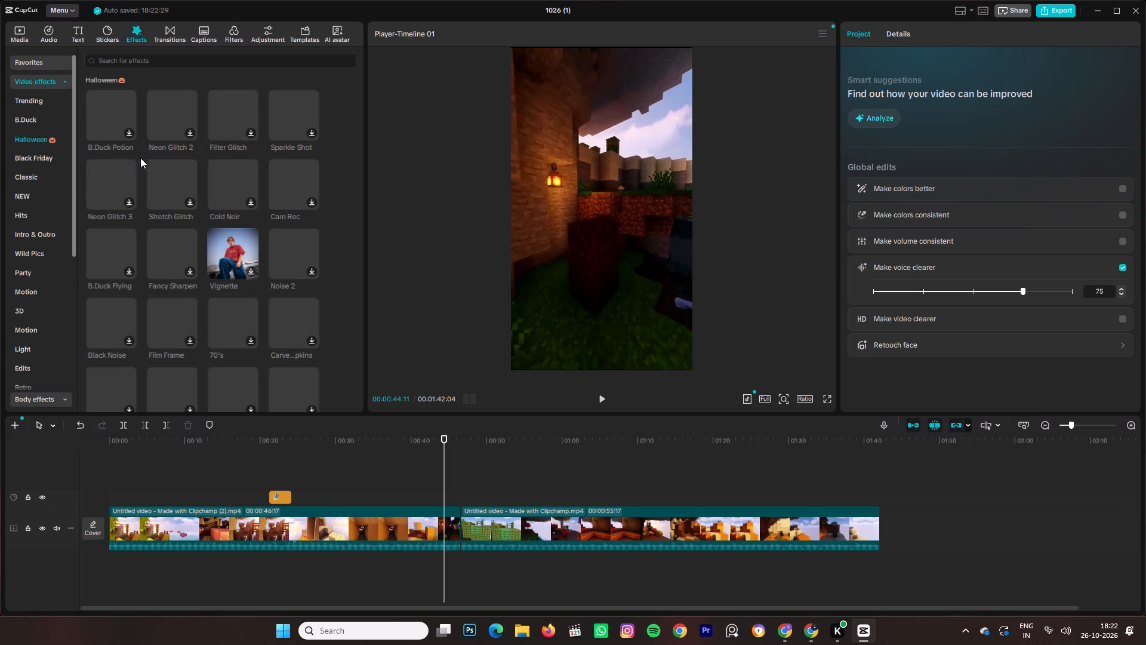
left_click(95, 117)
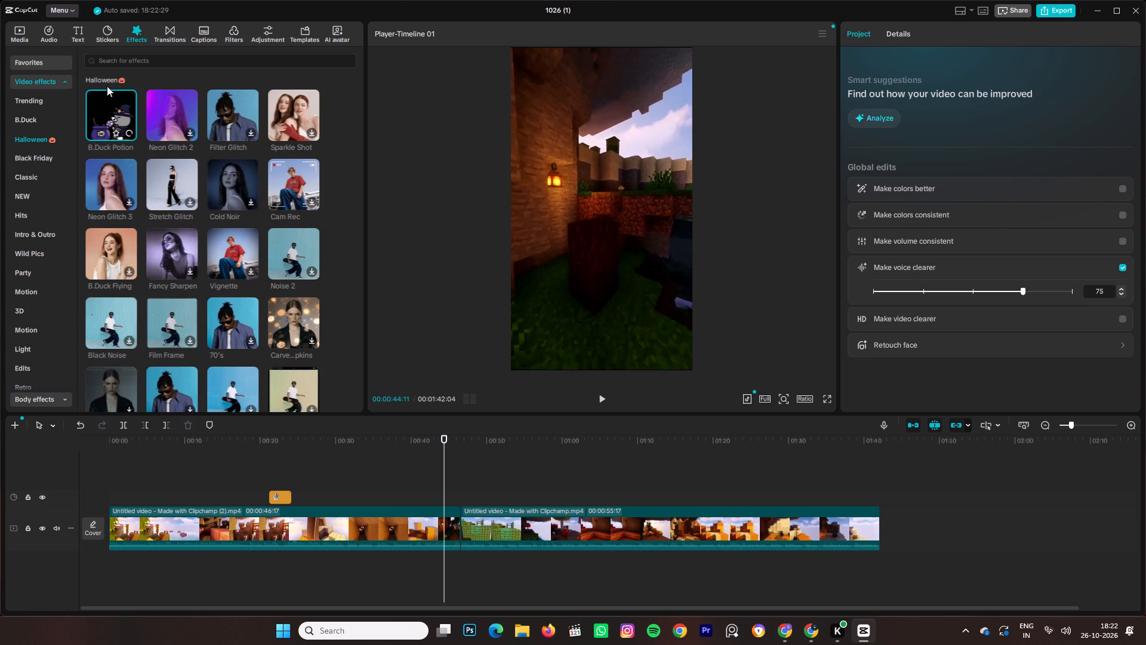
left_click(46, 138)
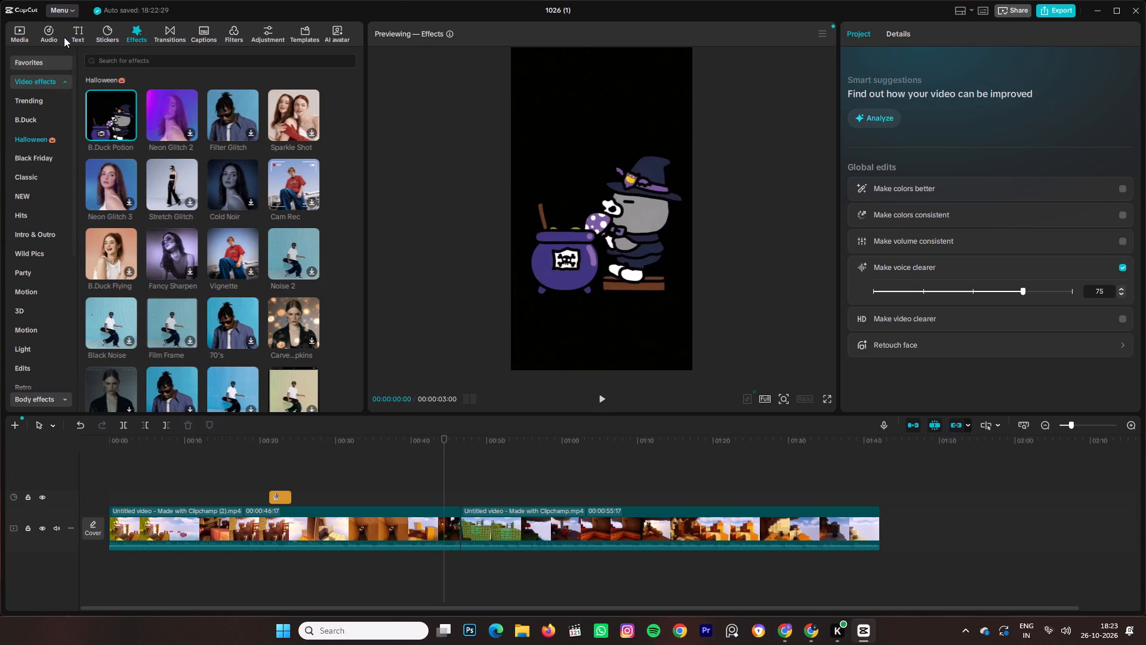
left_click(113, 102)
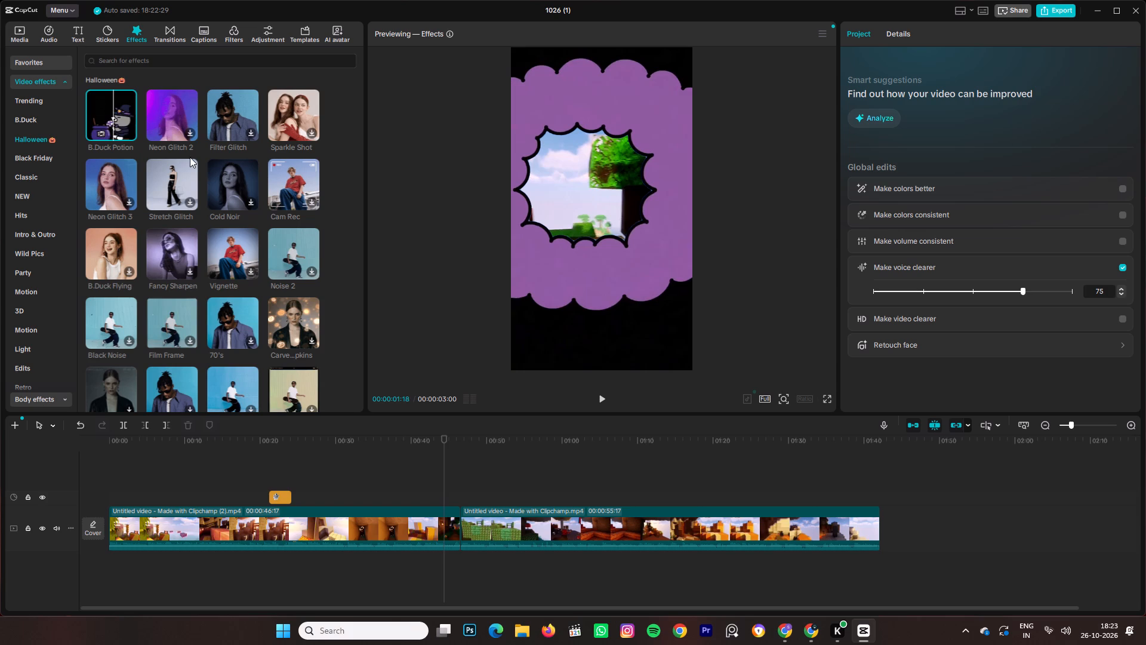
left_click(375, 142)
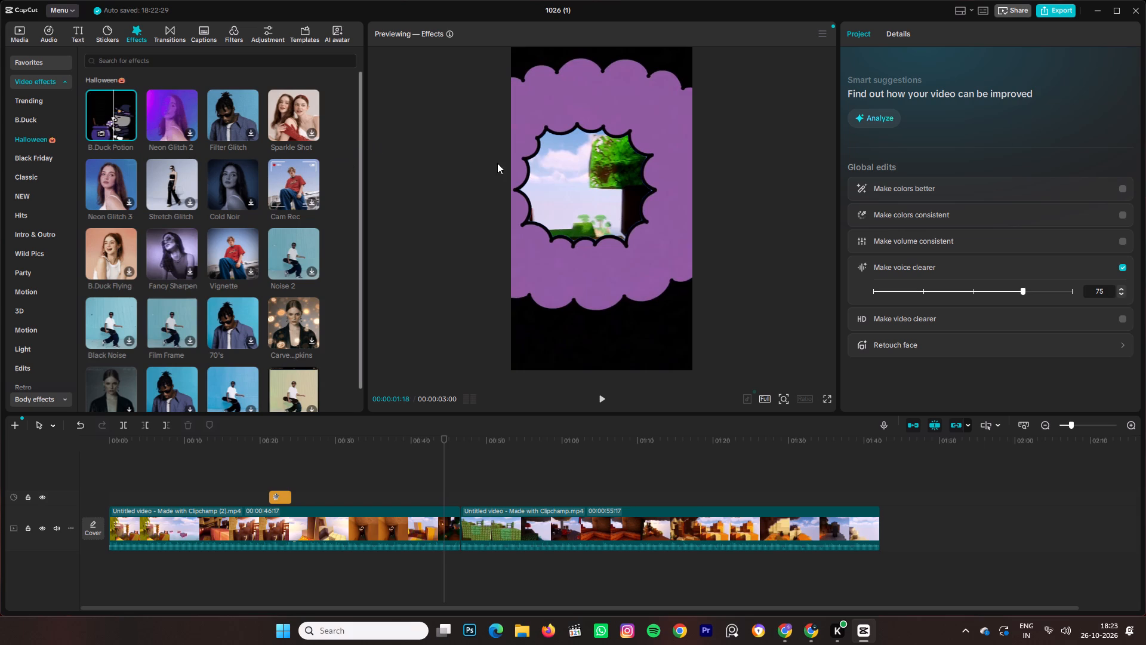
left_click_drag(508, 465, 587, 477)
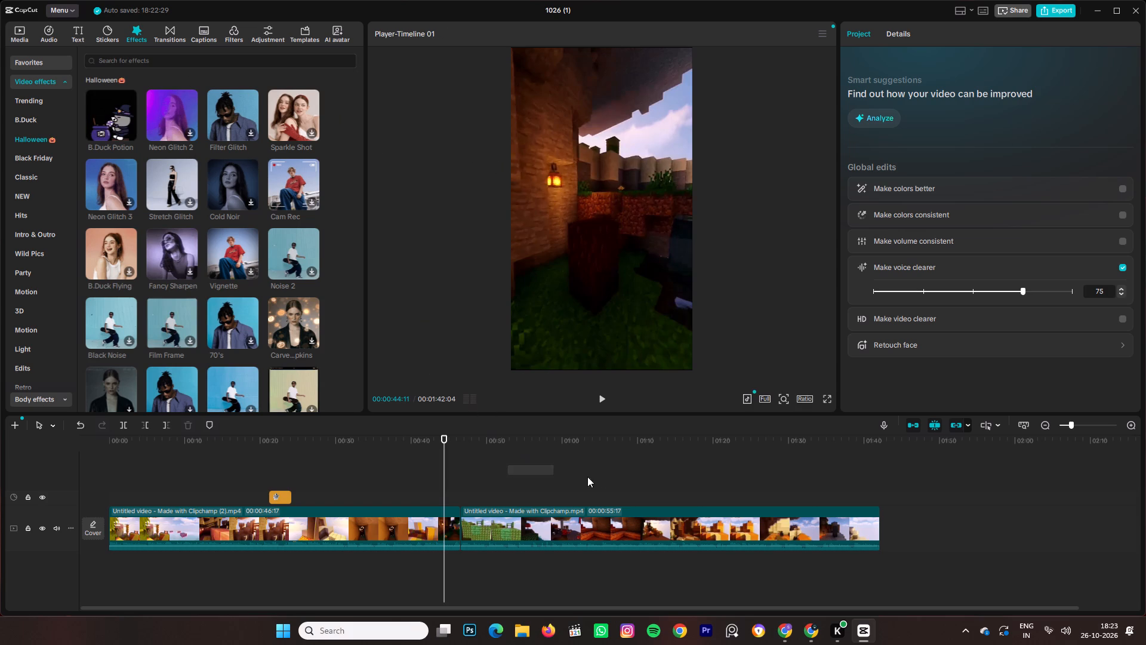
left_click_drag(587, 477, 596, 469)
Open the audio library, play the footage from about 38 to 50 seconds, and return the playhead to about 18 seconds.
left_click(49, 31)
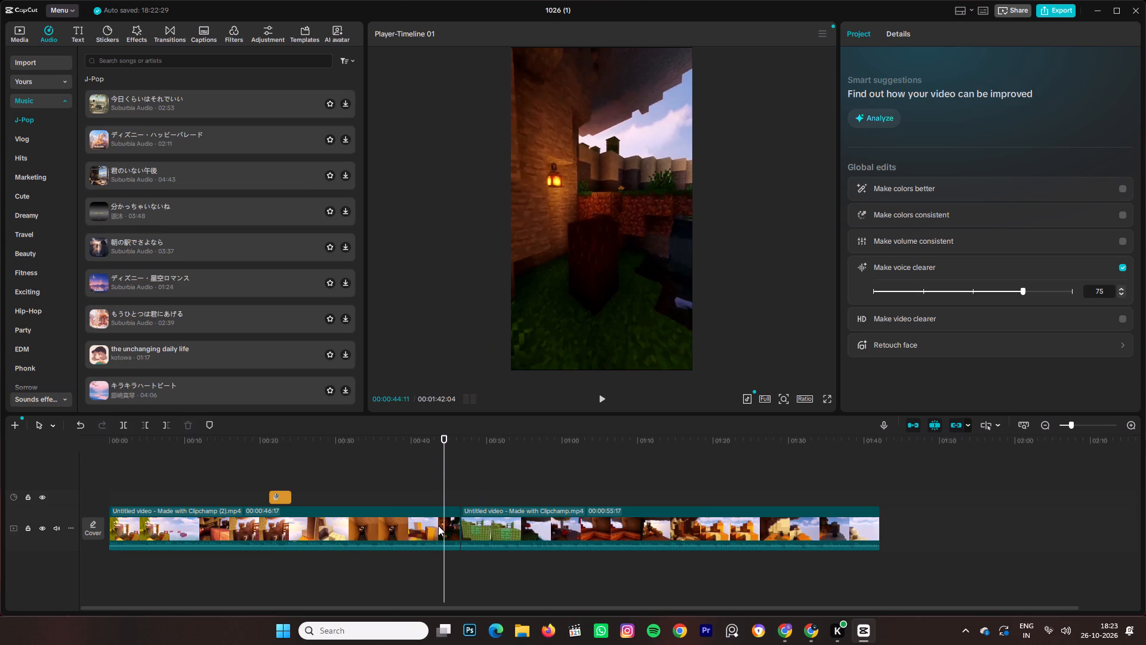
left_click_drag(445, 495, 397, 497)
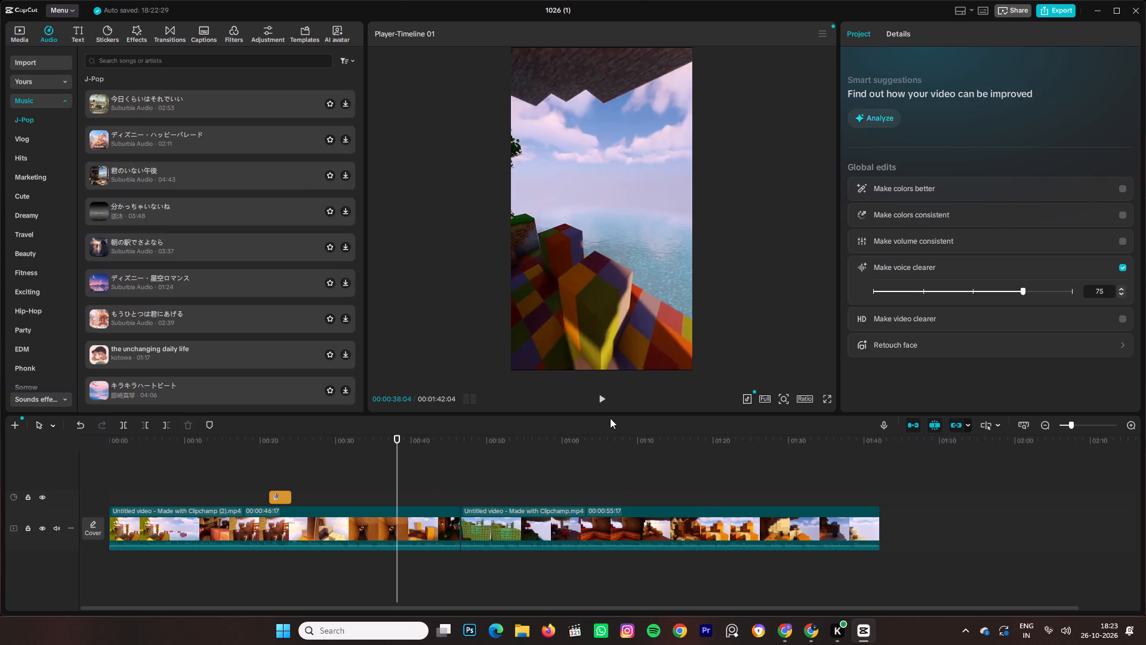
left_click(602, 392)
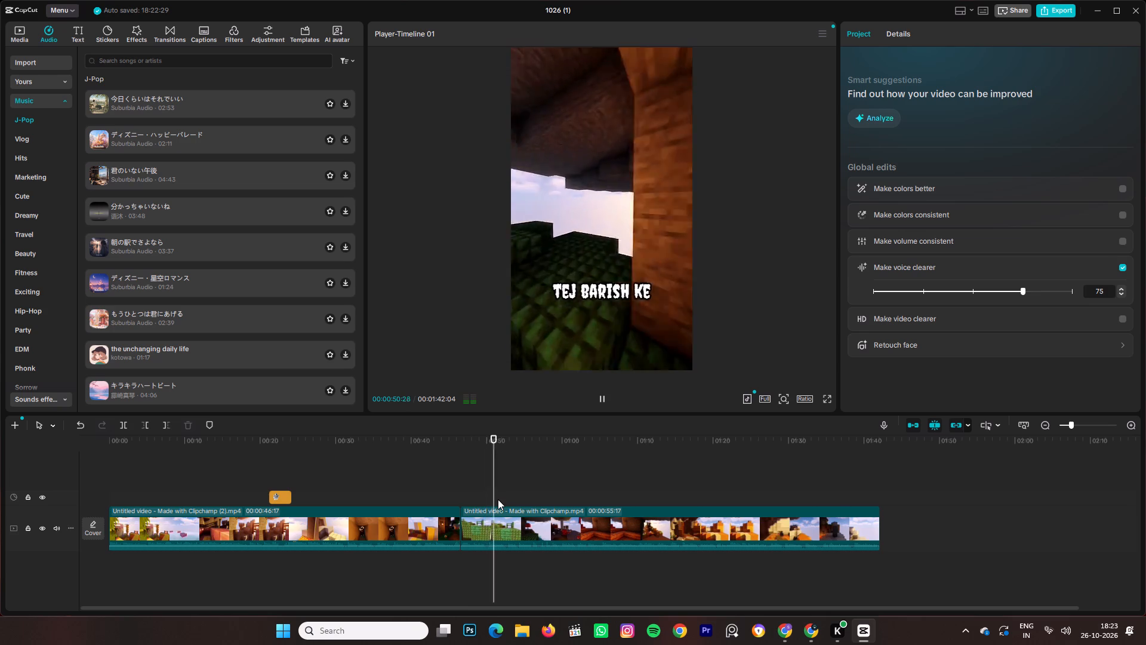
left_click_drag(498, 499, 249, 457)
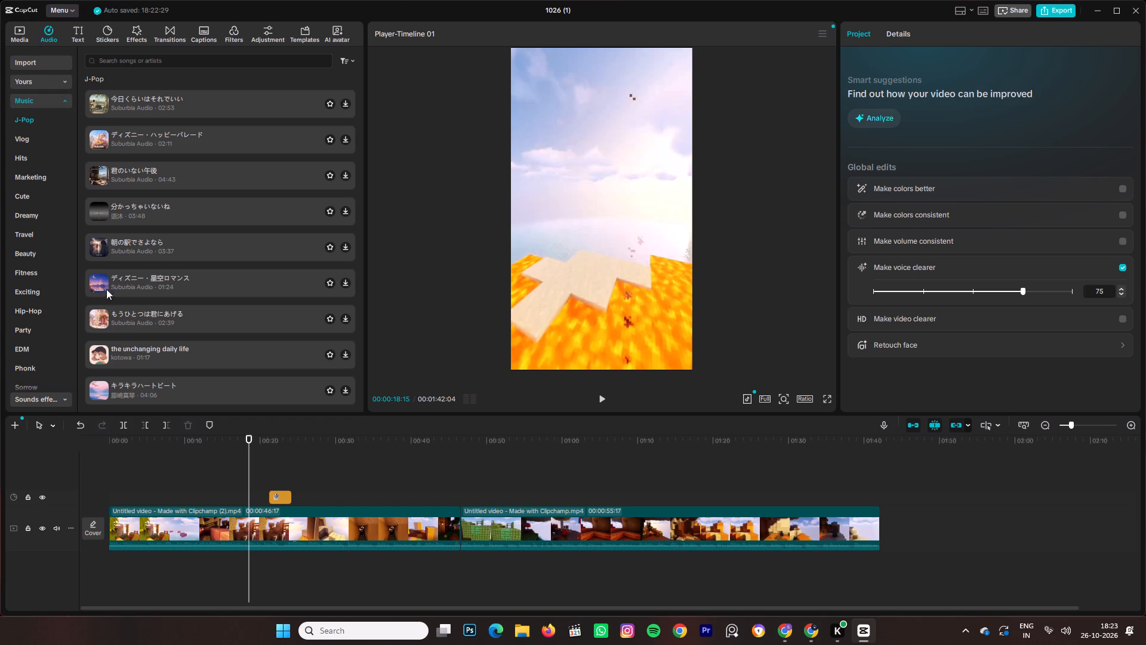
Look through the sound effects categories in the audio library for one that suits the gameplay footage.
left_click(58, 400)
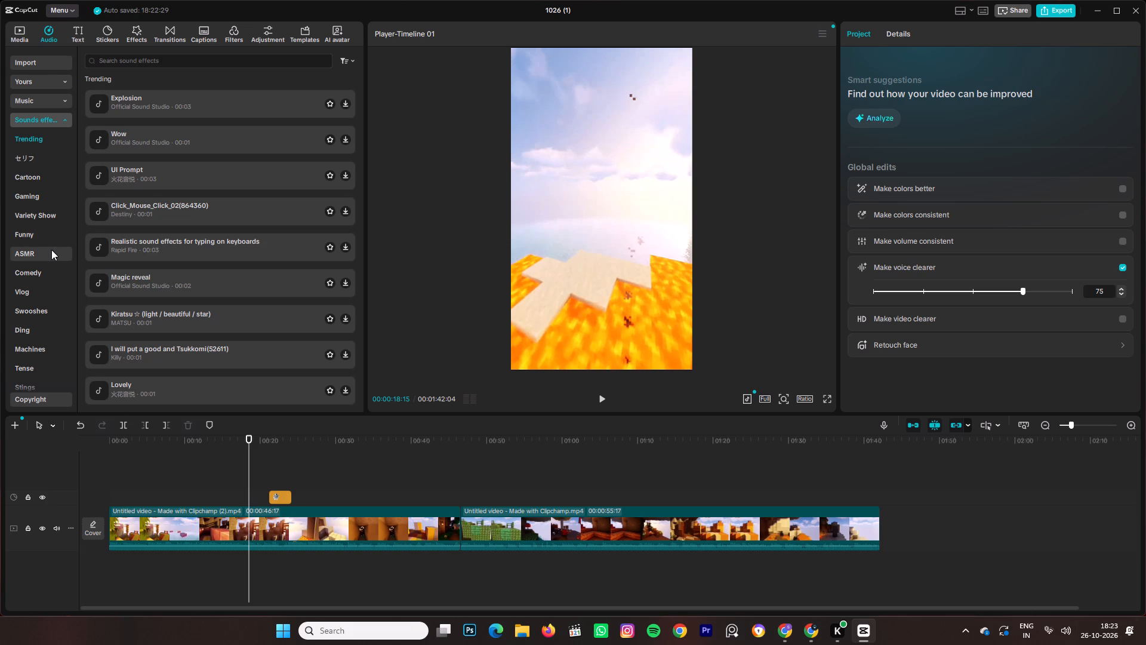
scroll(51, 242, "down", 3)
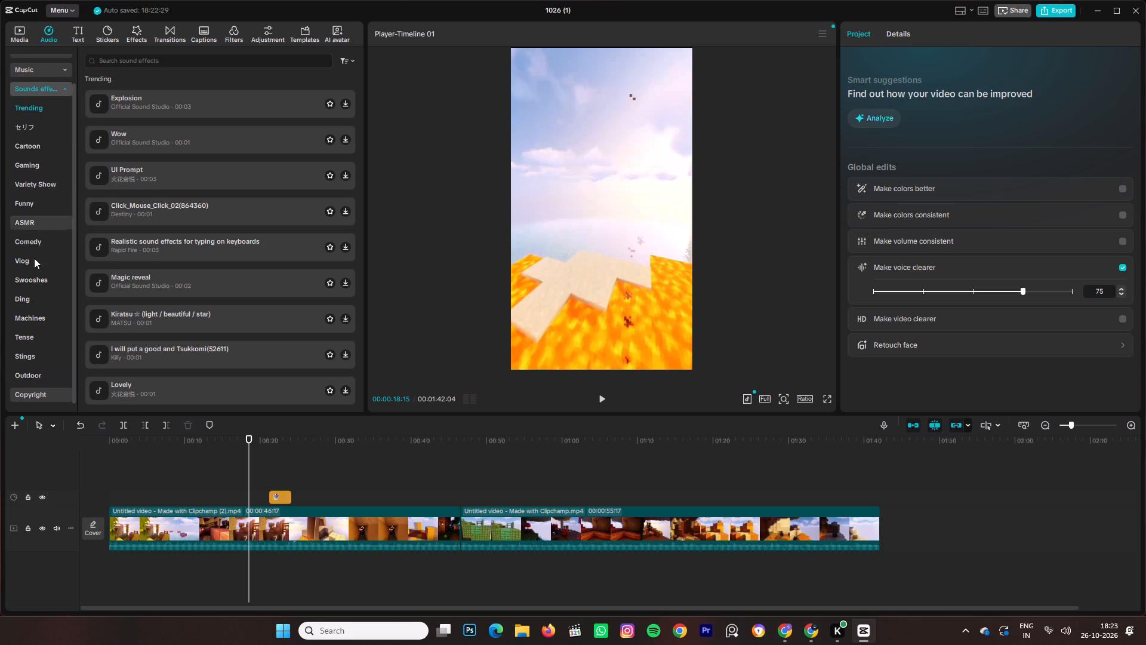
scroll(33, 263, "down", 2)
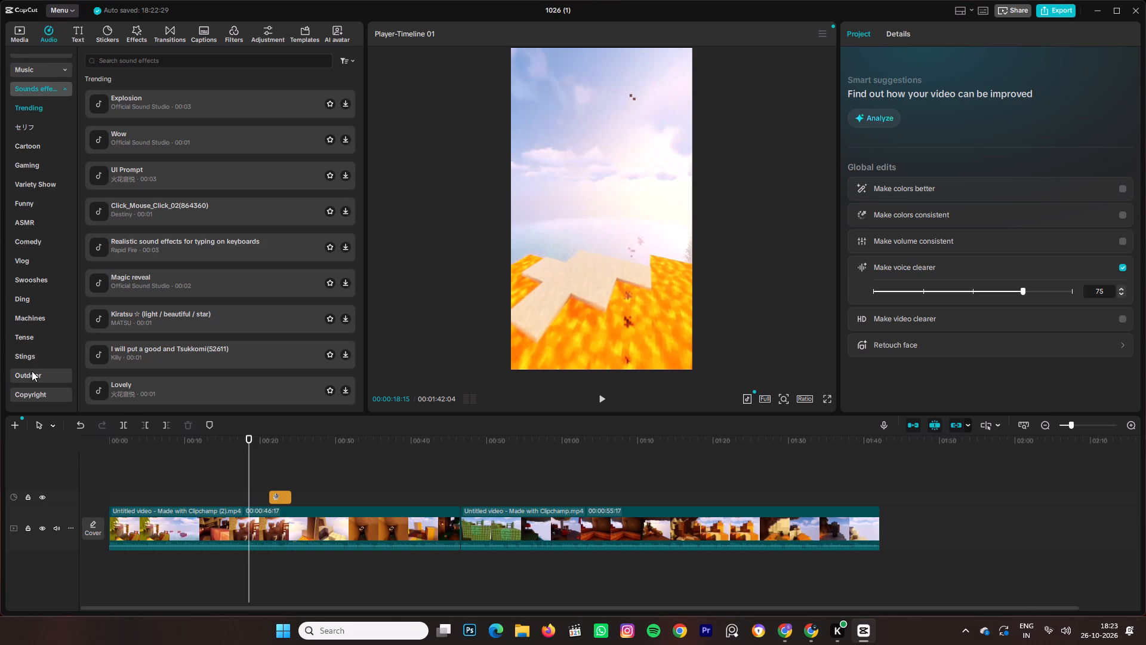
scroll(30, 348, "down", 2)
scroll(41, 248, "up", 2)
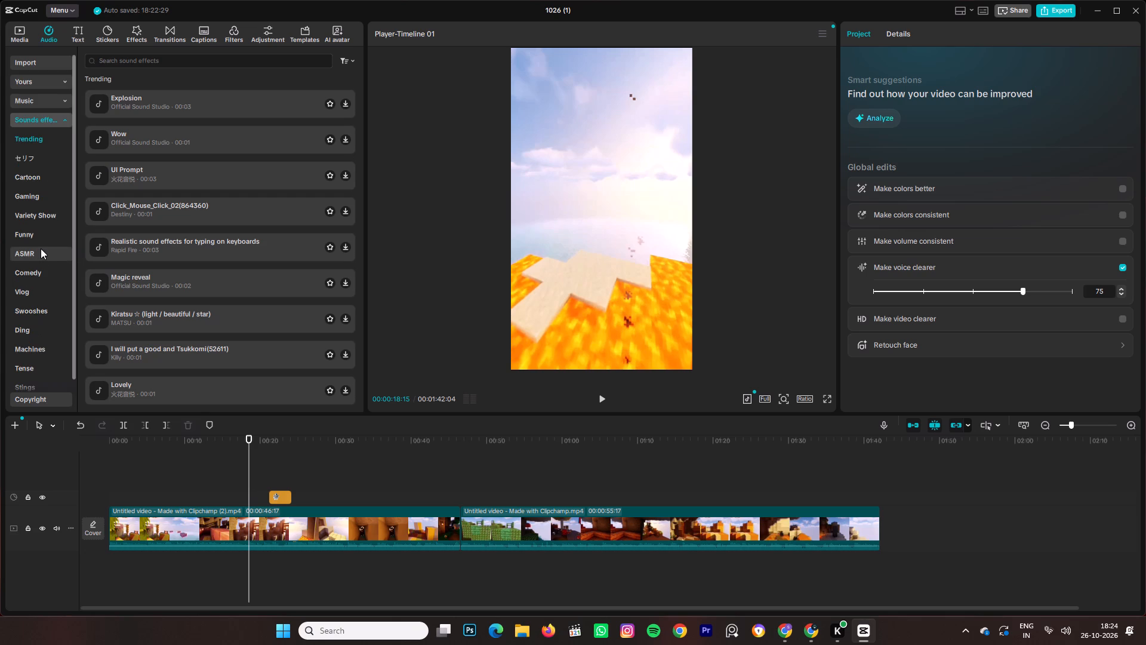
scroll(41, 248, "up", 2)
scroll(42, 214, "down", 5)
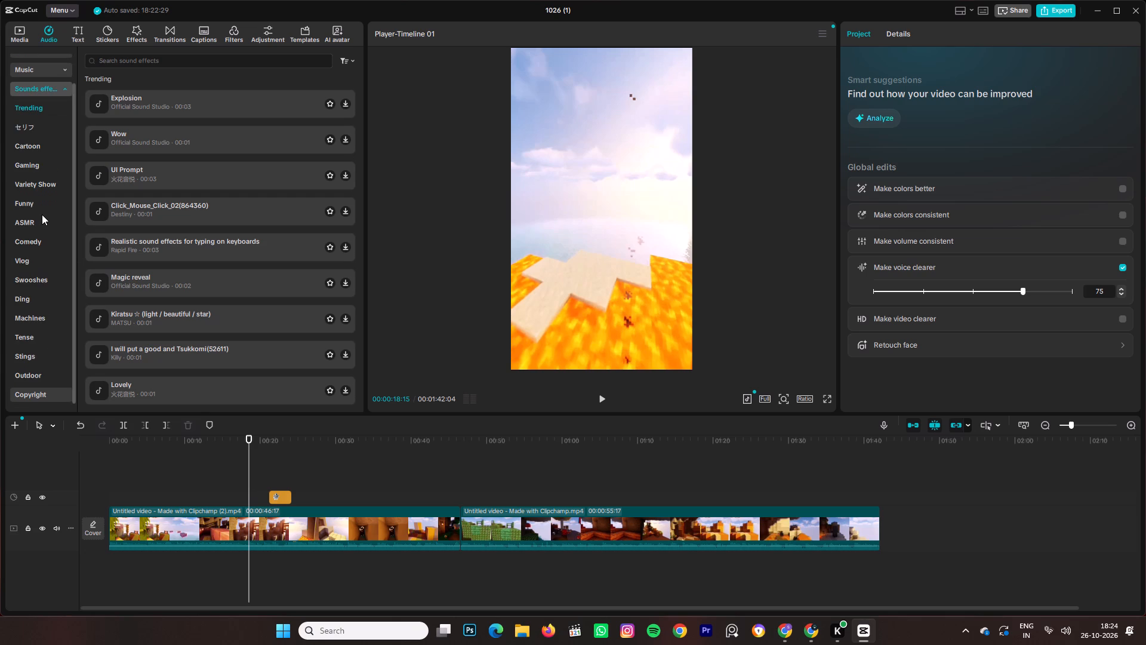
scroll(38, 67, "up", 3)
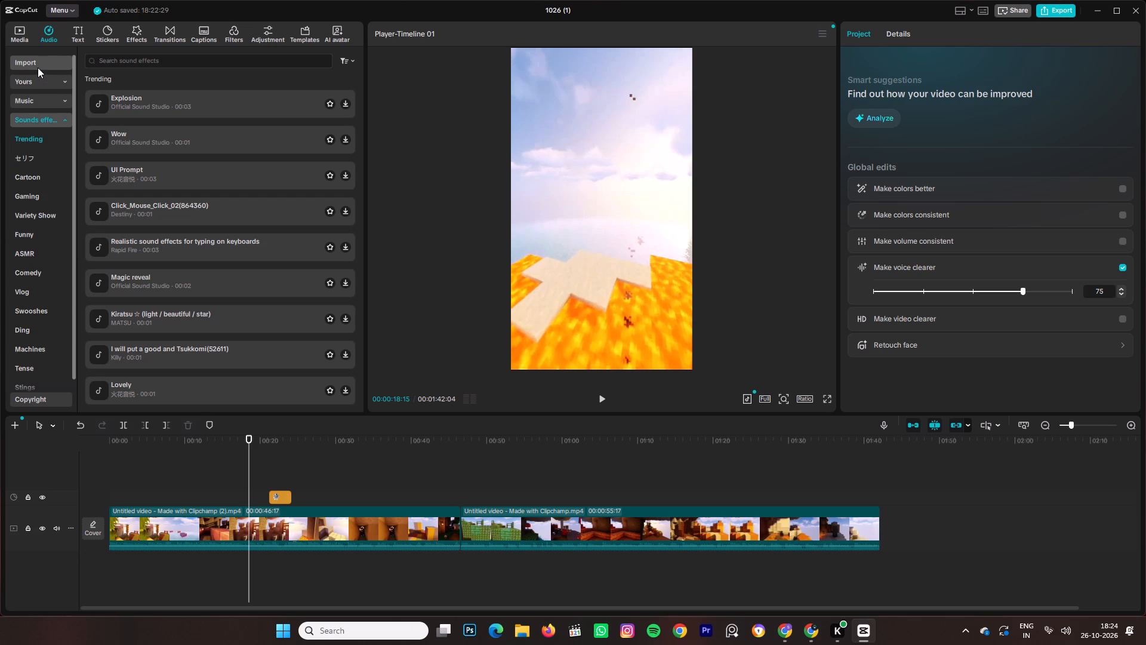
scroll(38, 67, "up", 2)
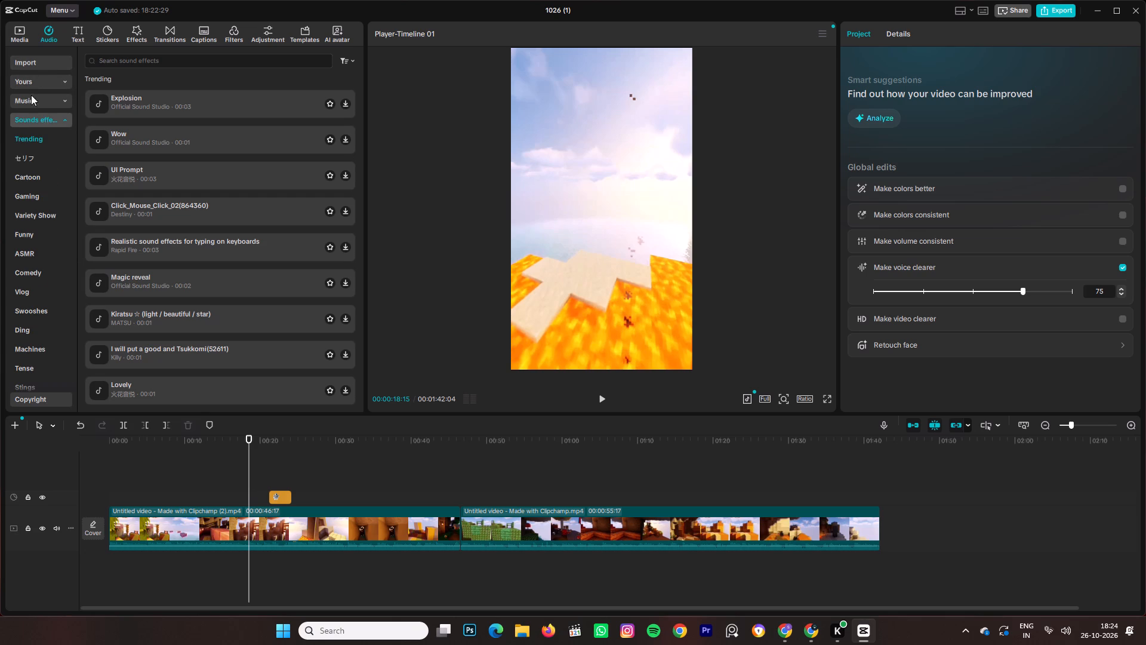
scroll(14, 161, "down", 1)
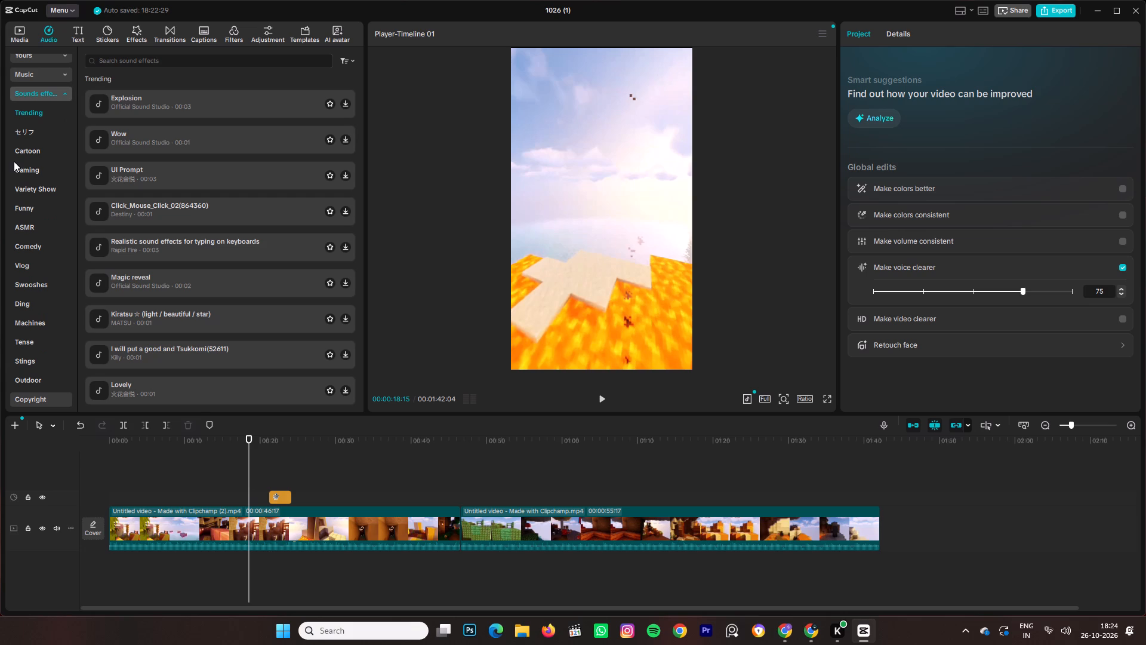
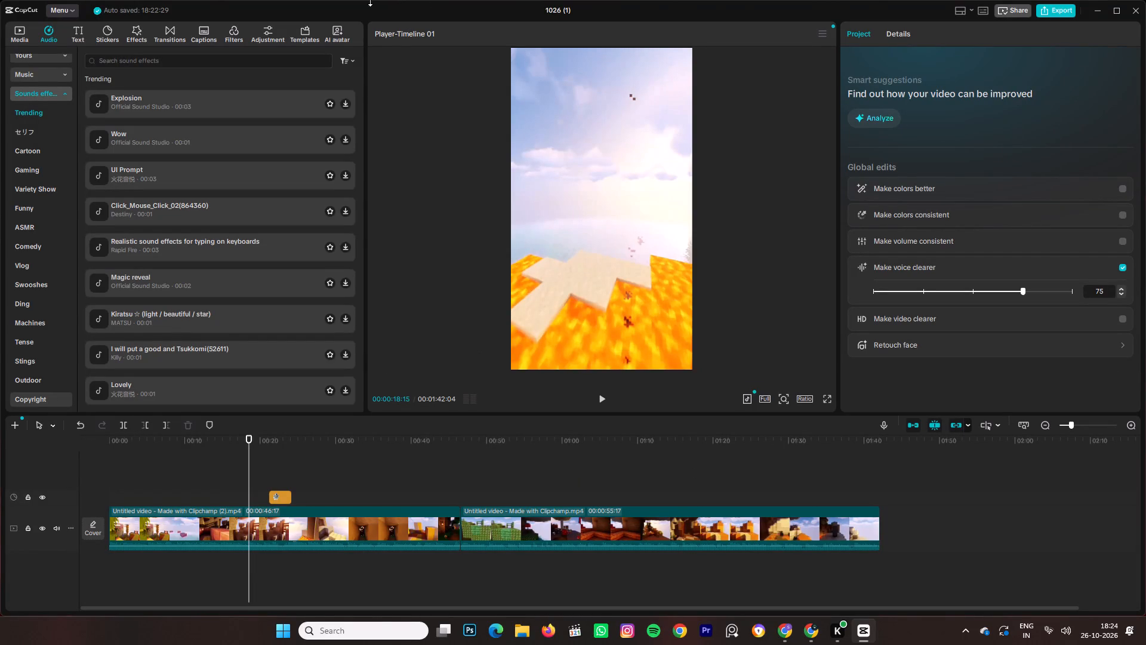
Look through the Stings, Ding and Machines sound effect categories and preview ding crisp sound08.
left_click(26, 354)
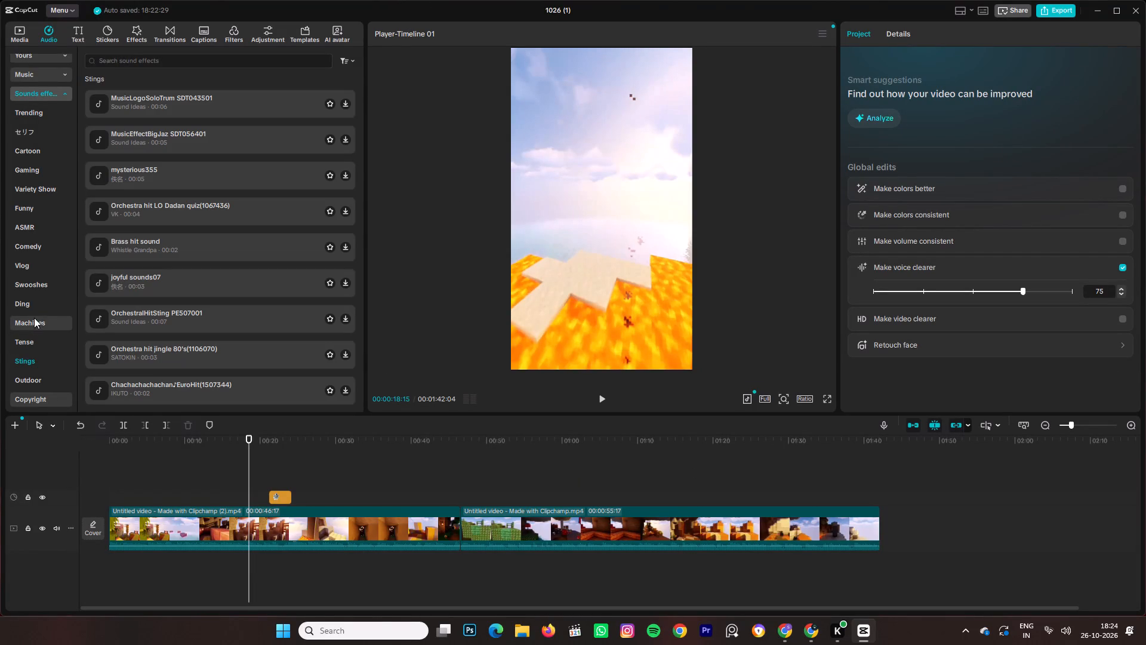
left_click(35, 317)
left_click(39, 311)
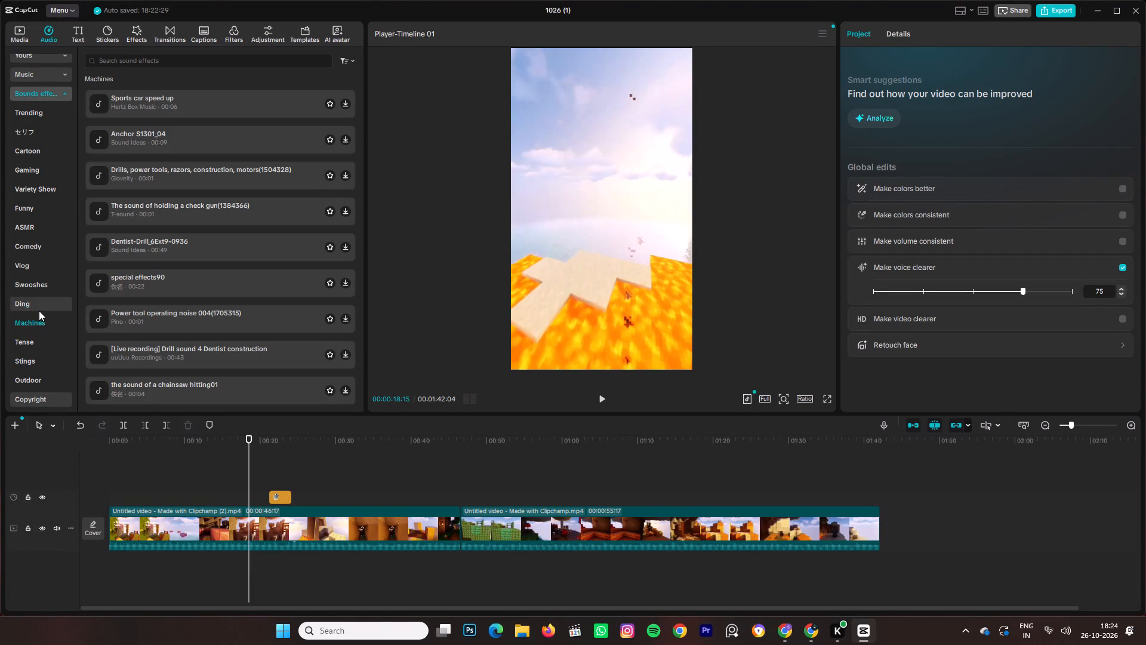
left_click(308, 108)
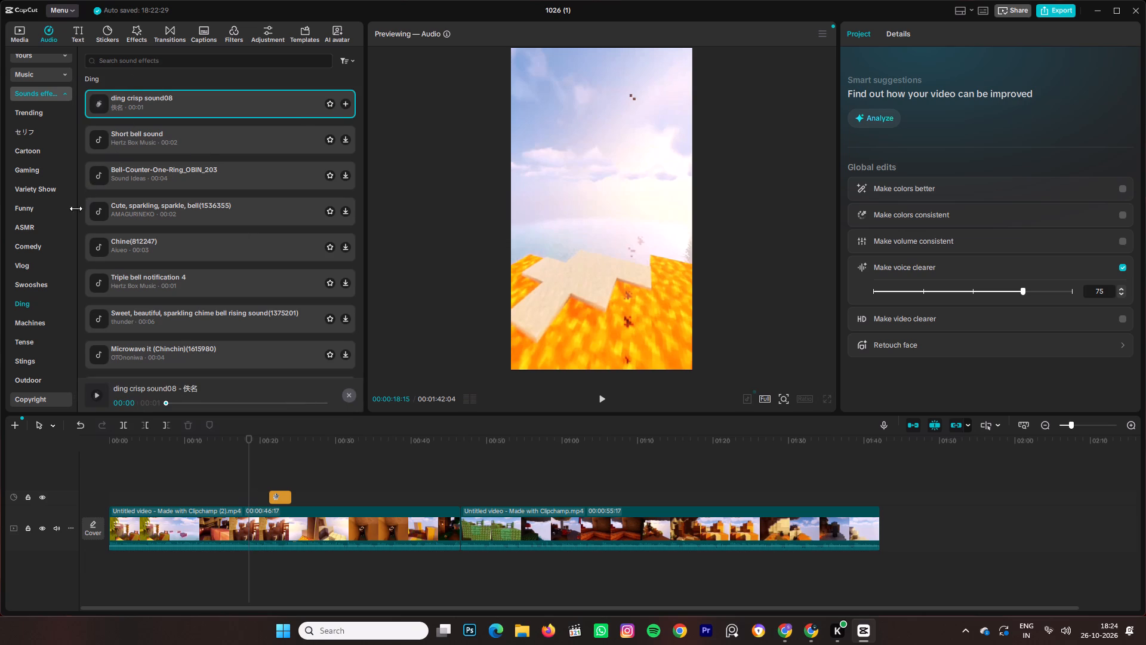
left_click(46, 327)
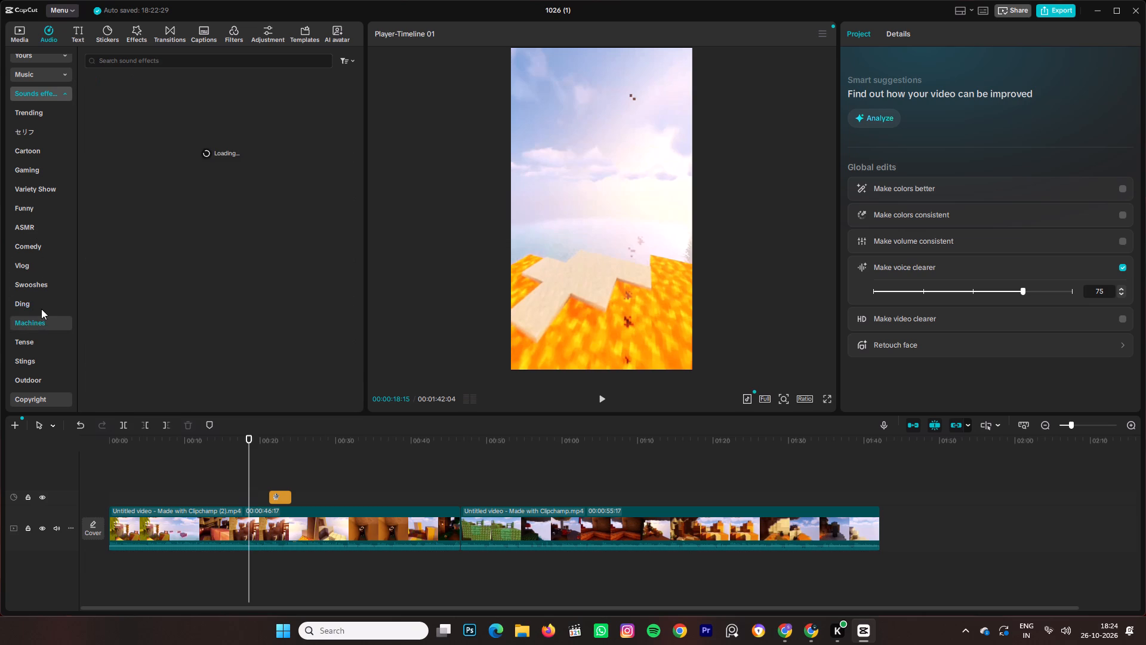
scroll(29, 230, "down", 3)
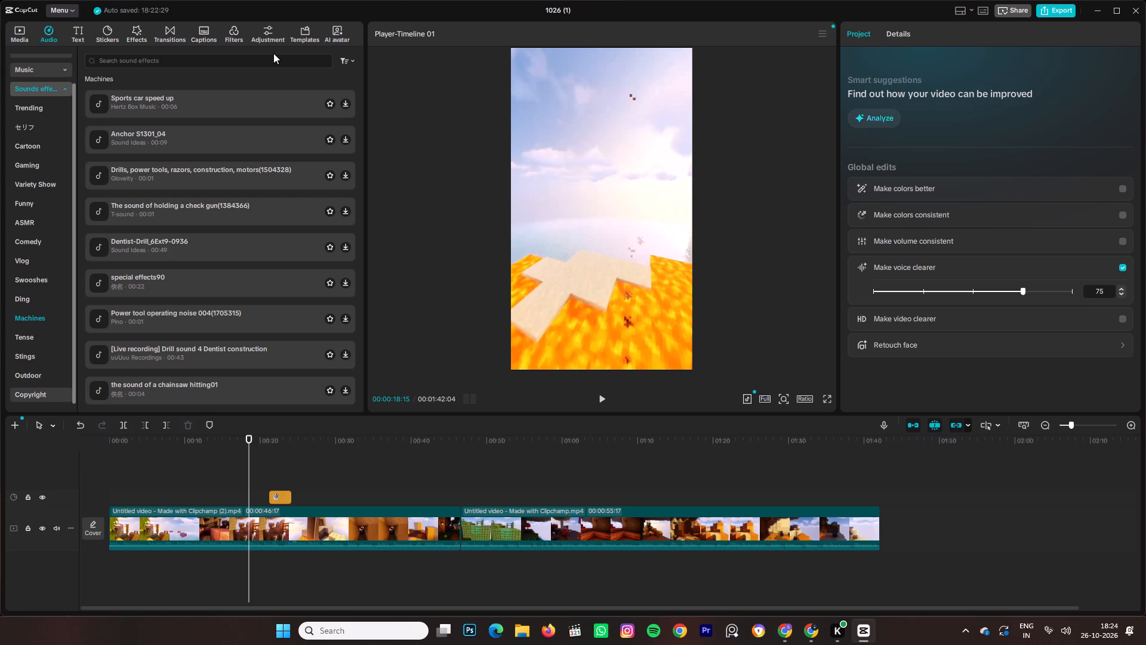
Search the sound effects for "horror" and preview the three-second effect at the top of the results.
left_click(273, 53)
left_click(273, 53)
left_click(273, 53)
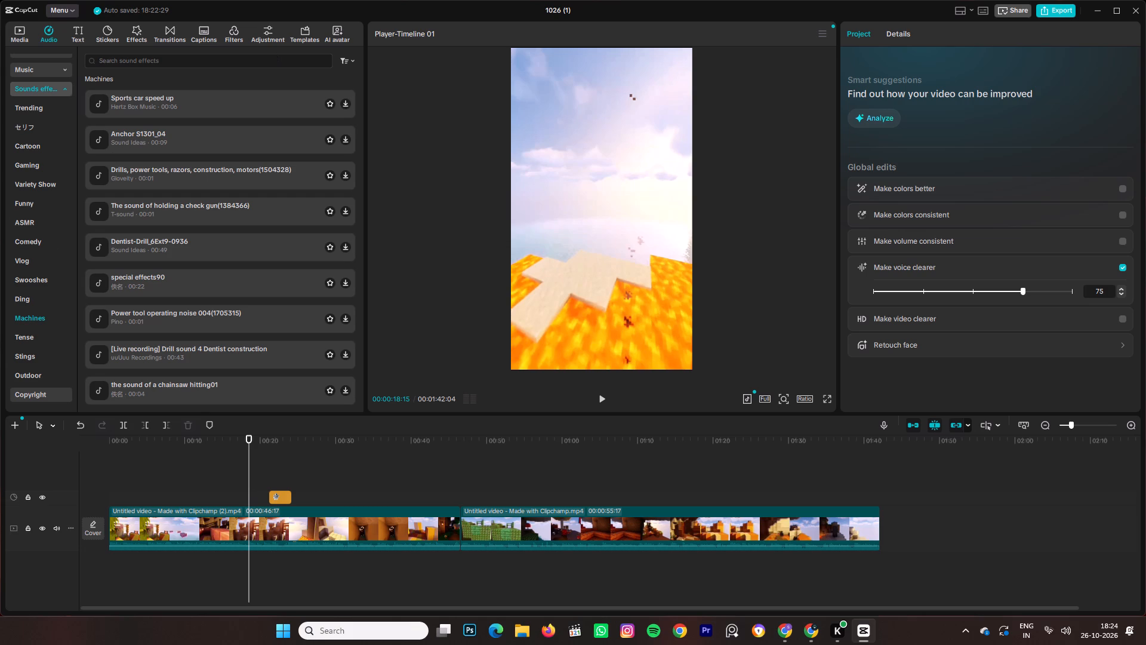
left_click(198, 57)
key("h")
key("o")
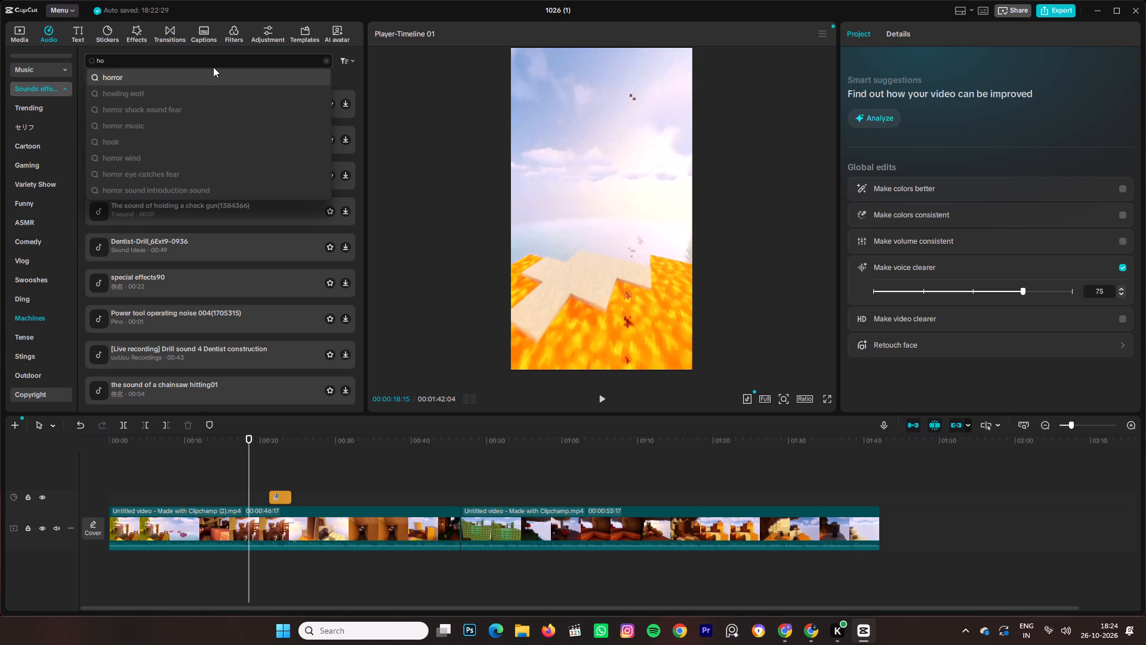
left_click(221, 85)
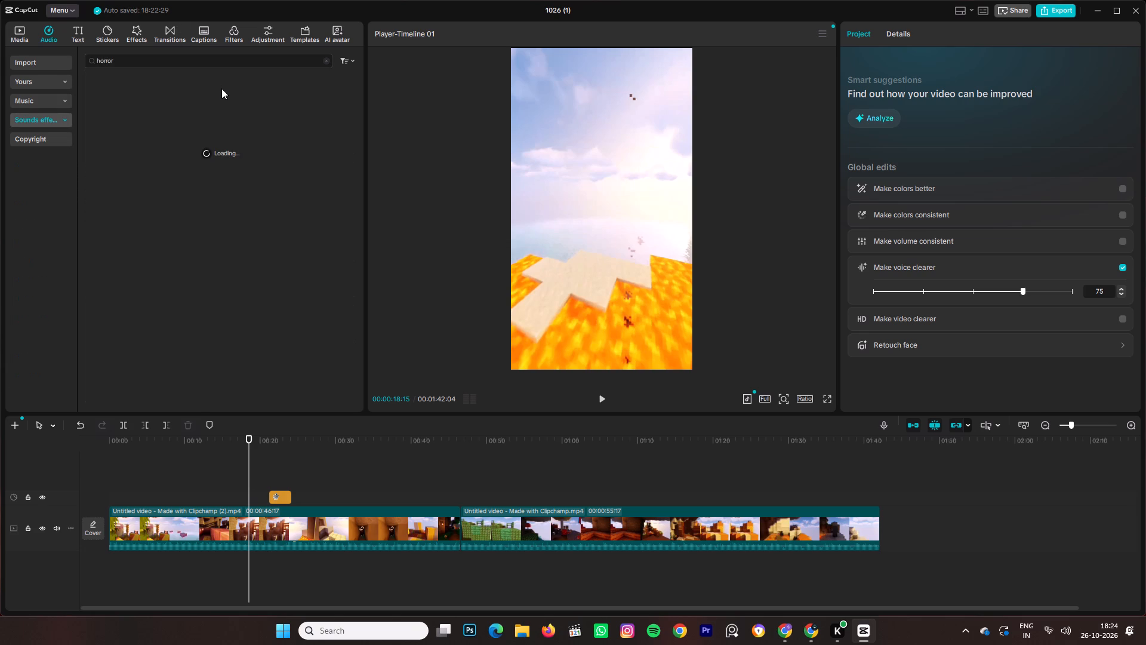
left_click(151, 85)
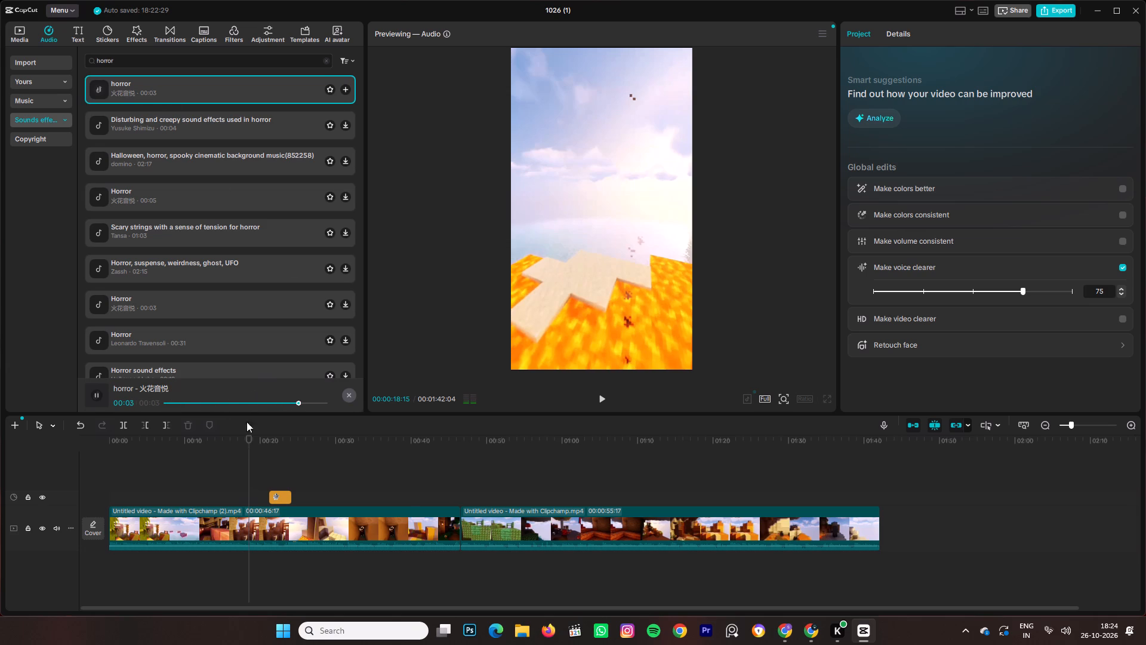
Play the footage from near the start to about 11 seconds to find where a horror sound fits.
left_click(239, 512)
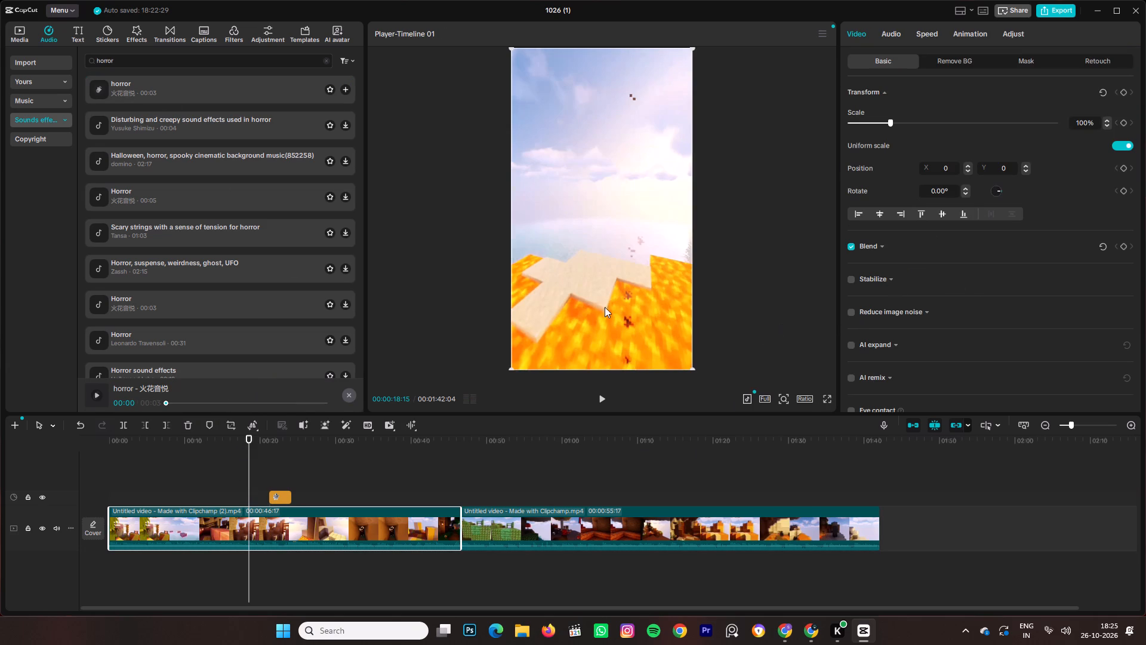
right_click_drag(513, 483, 582, 478)
left_click(412, 471)
left_click_drag(249, 497, 0, 465)
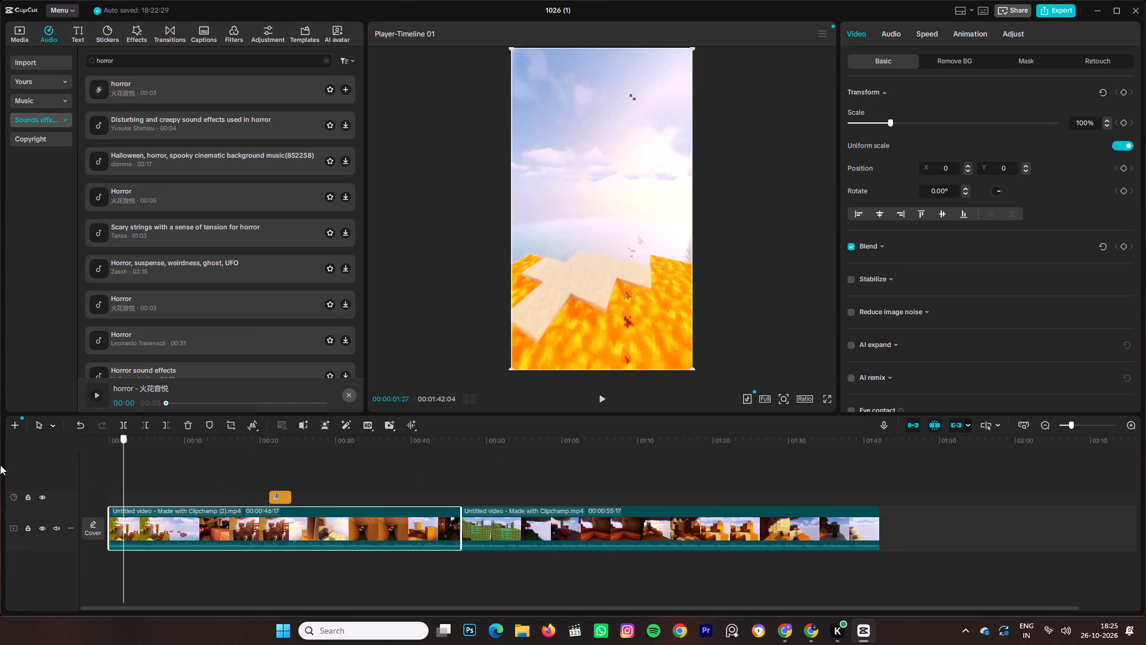
left_click_drag(0, 465, 0, 462)
left_click(596, 392)
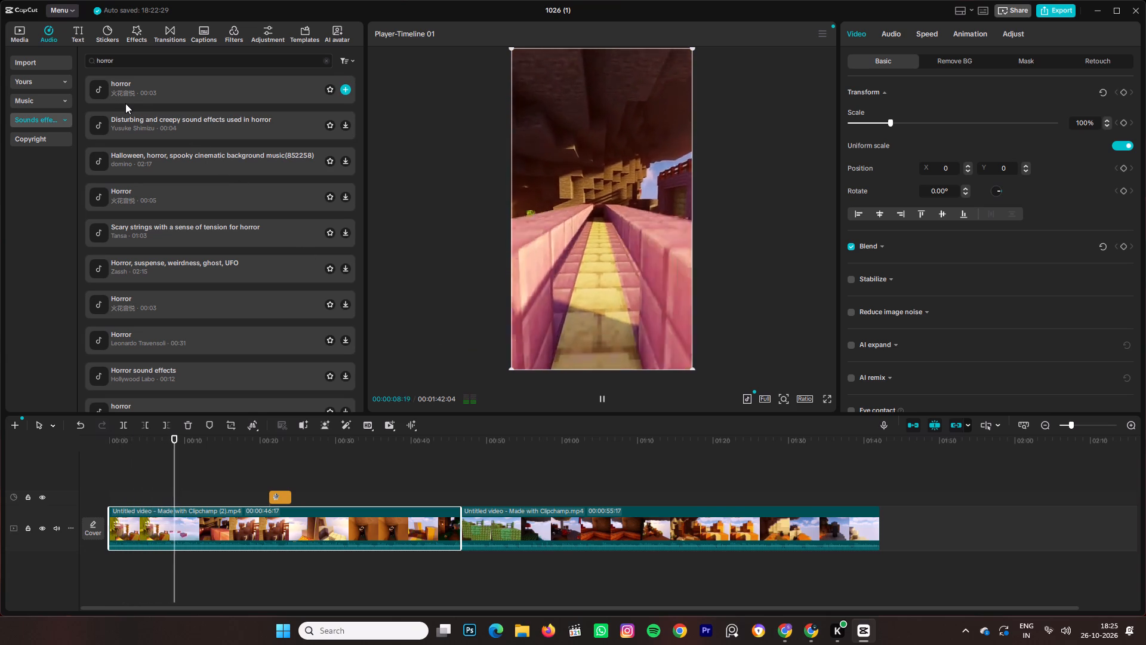
scroll(125, 103, "down", 1)
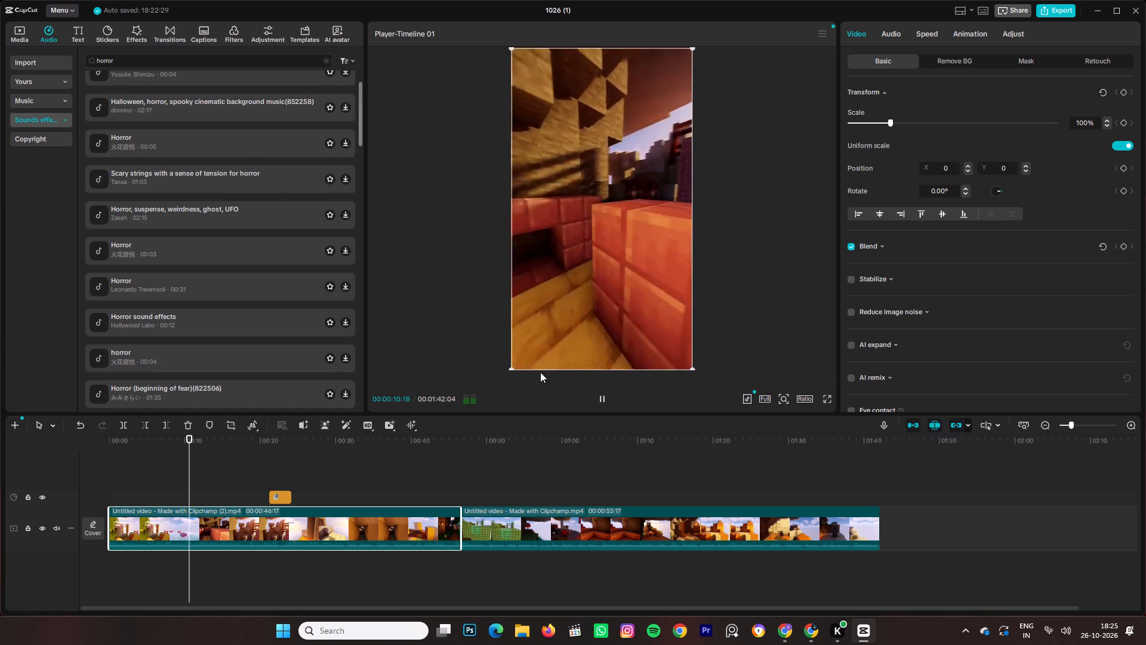
left_click(596, 393)
Look through the horror sound effect results for one that suits the gameplay footage.
scroll(228, 301, "down", 1)
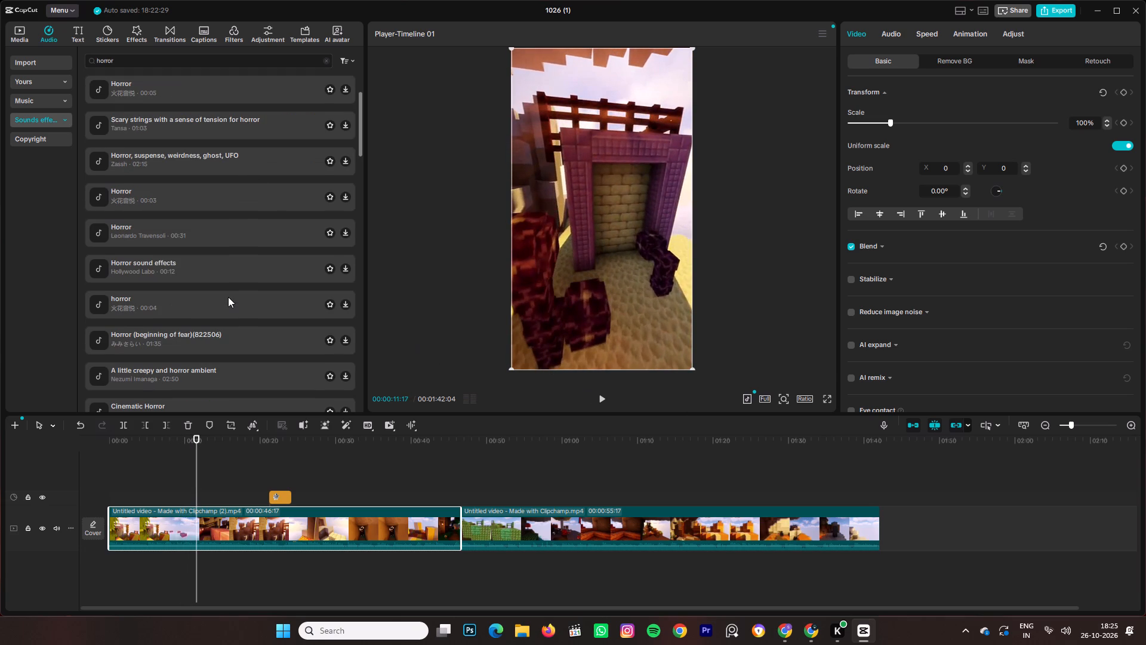
scroll(228, 297, "down", 7)
scroll(235, 232, "down", 3)
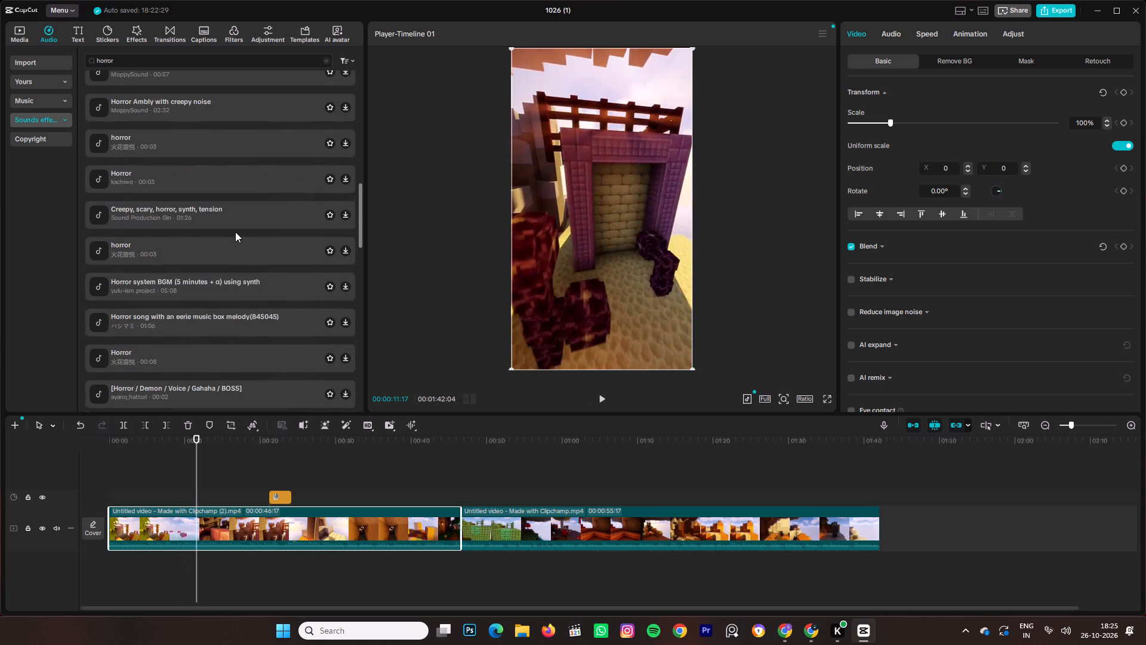
scroll(119, 219, "down", 2)
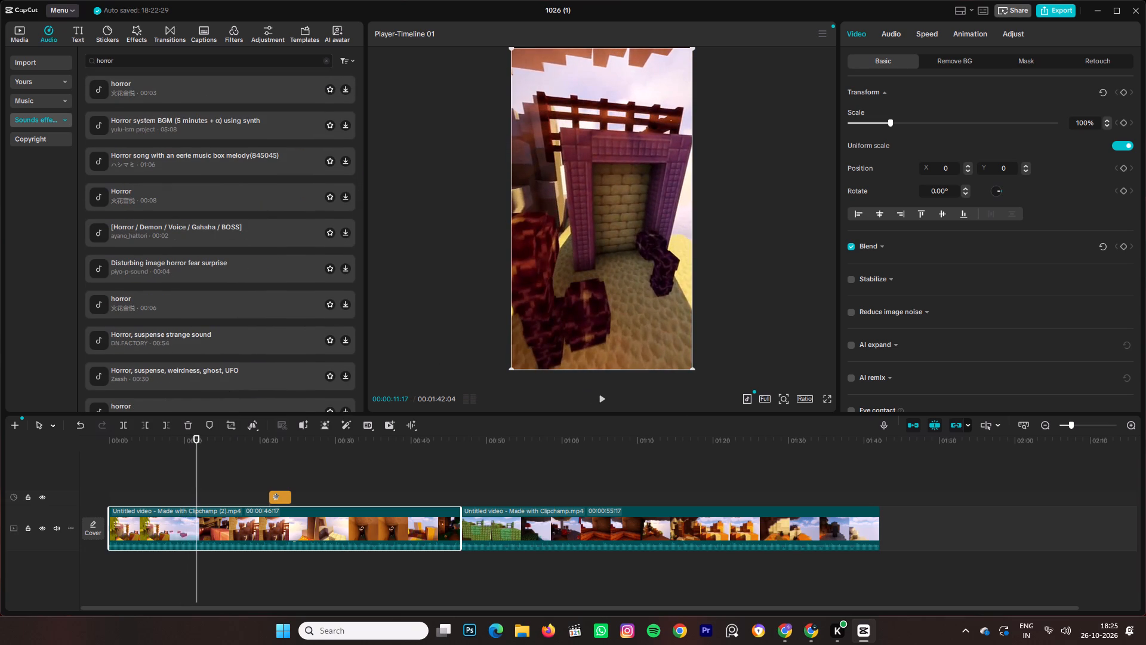
Search the sound effects for "horror door sound".
left_click(178, 62)
key("space")
type("d")
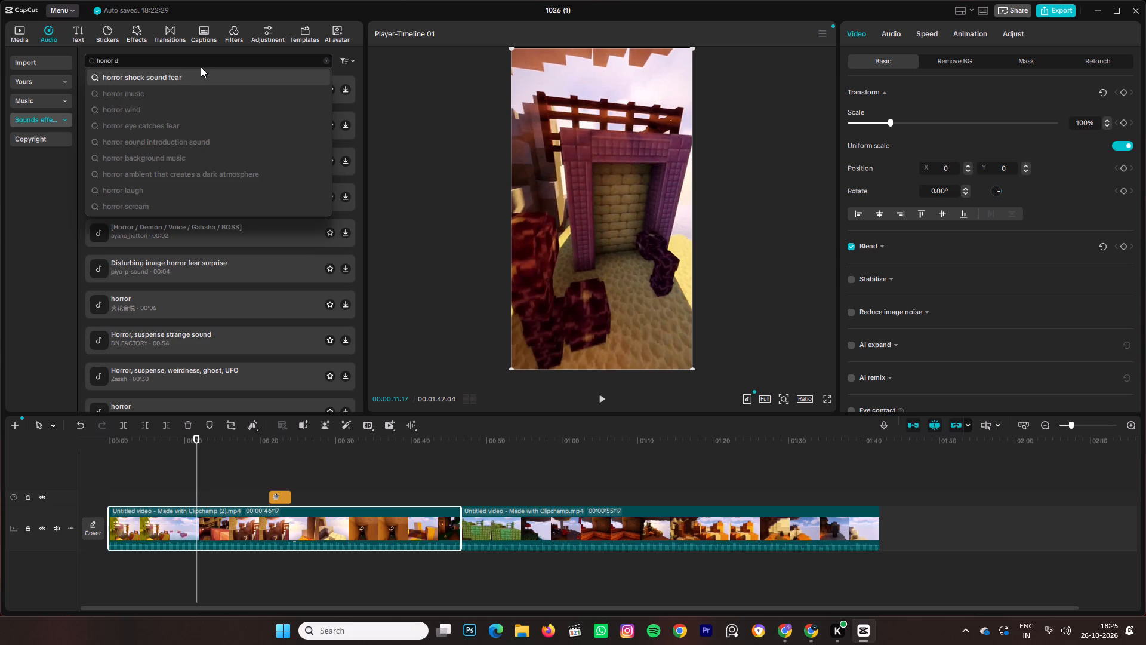
key("o")
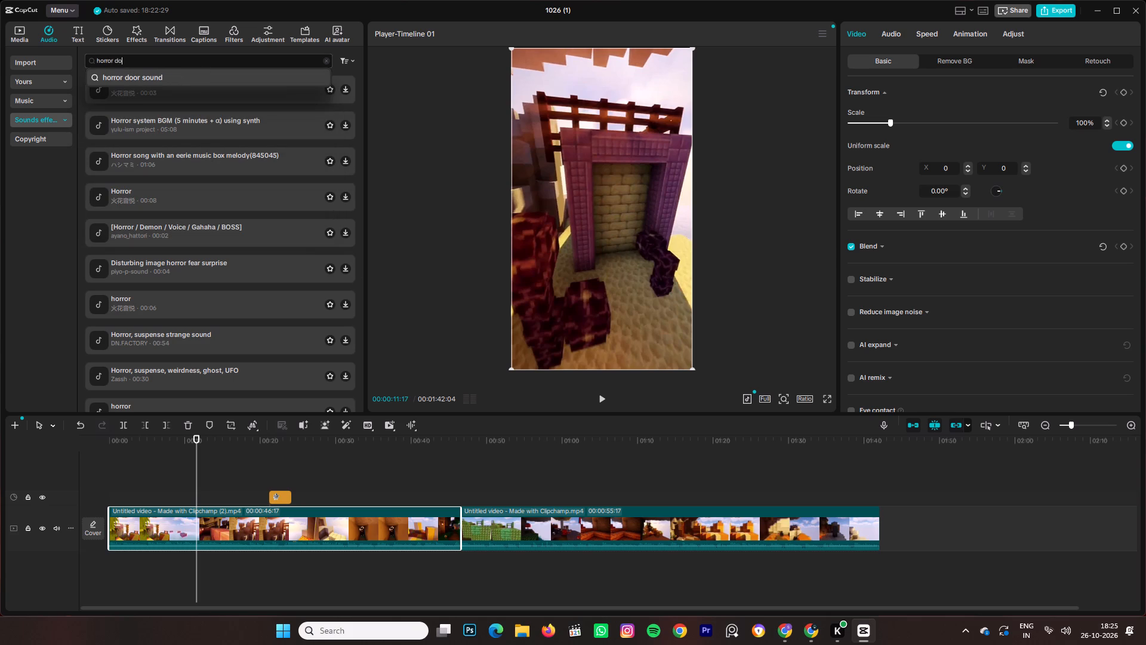
left_click(244, 68)
left_click(233, 79)
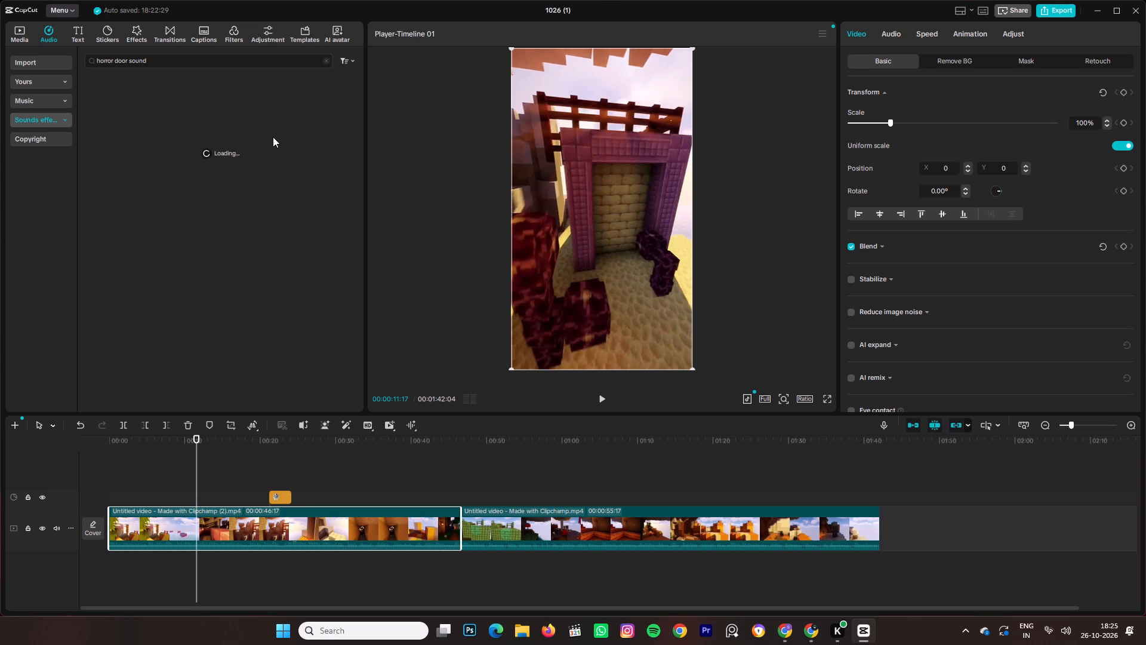
Preview the Horror Door Sound, Door closing sound (hall, hall, horror) and Door open (creak) effects to compare them.
left_click(188, 91)
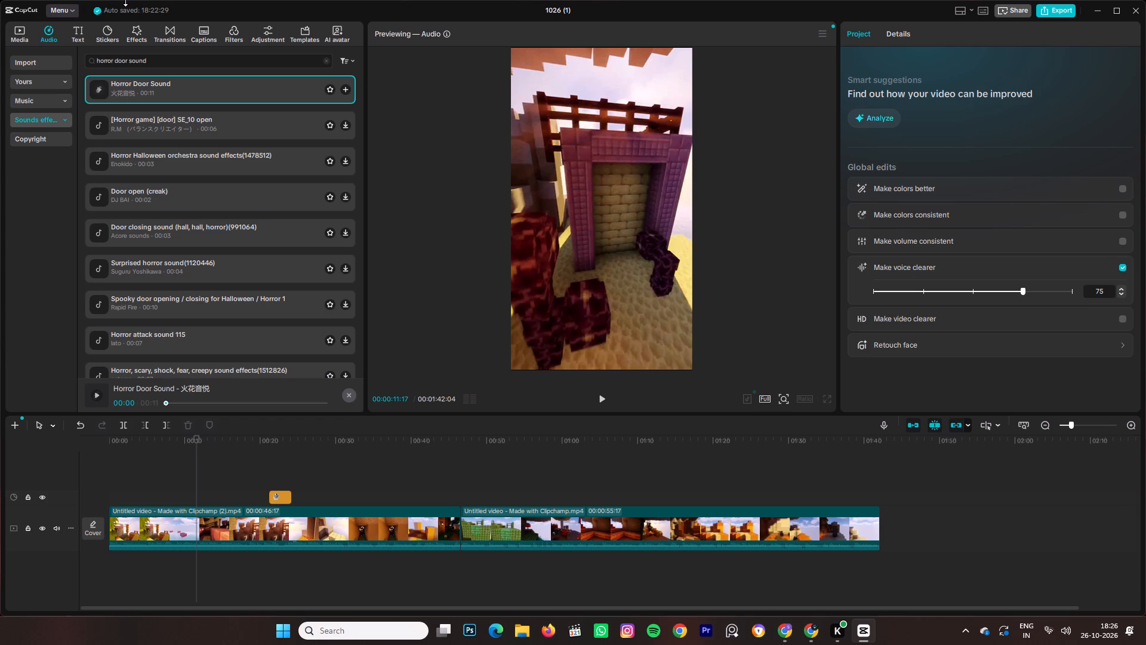
left_click(164, 97)
left_click(193, 219)
left_click(183, 201)
left_click(173, 196)
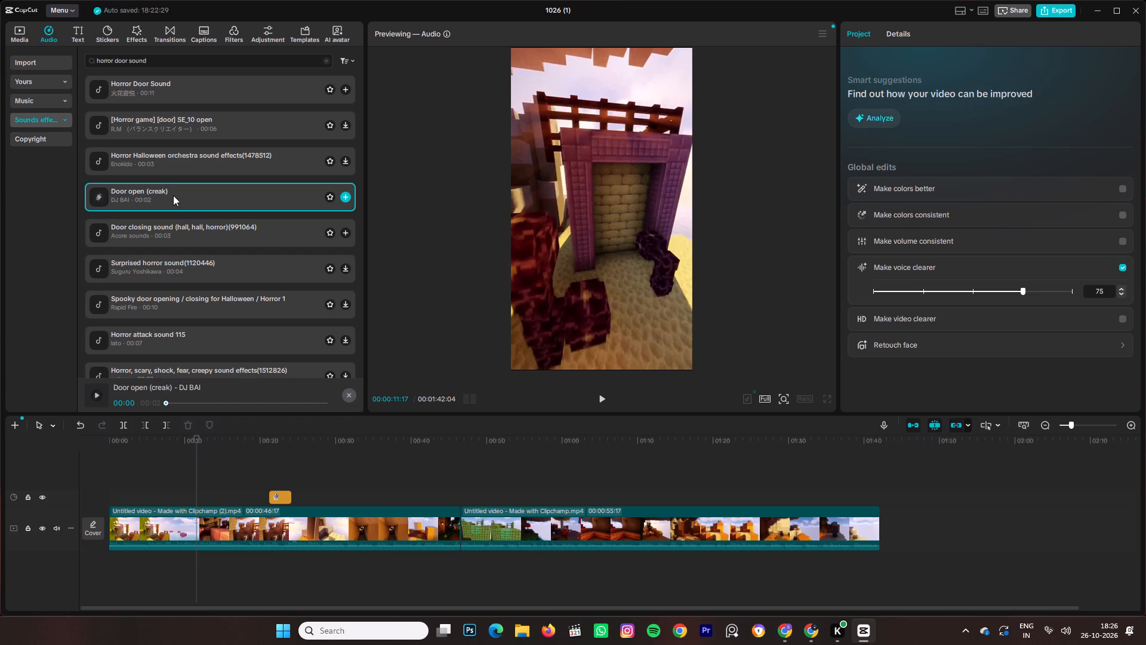
left_click(173, 195)
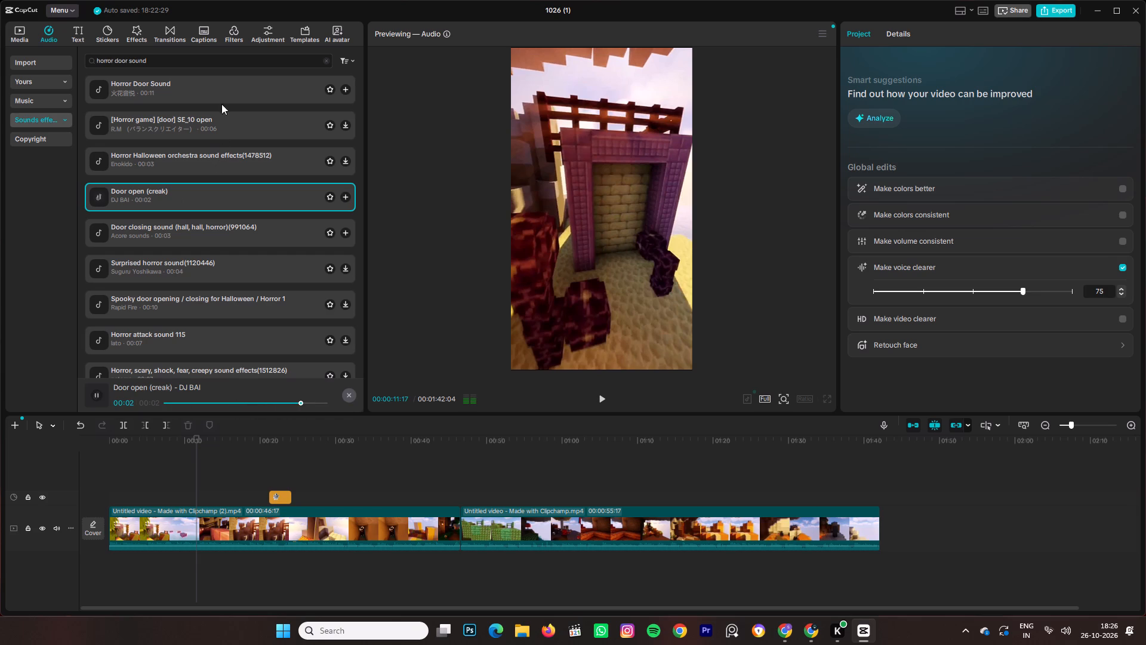
Preview the Horror Door Sound effect again and add it to the timeline at about 11 seconds.
left_click(175, 91)
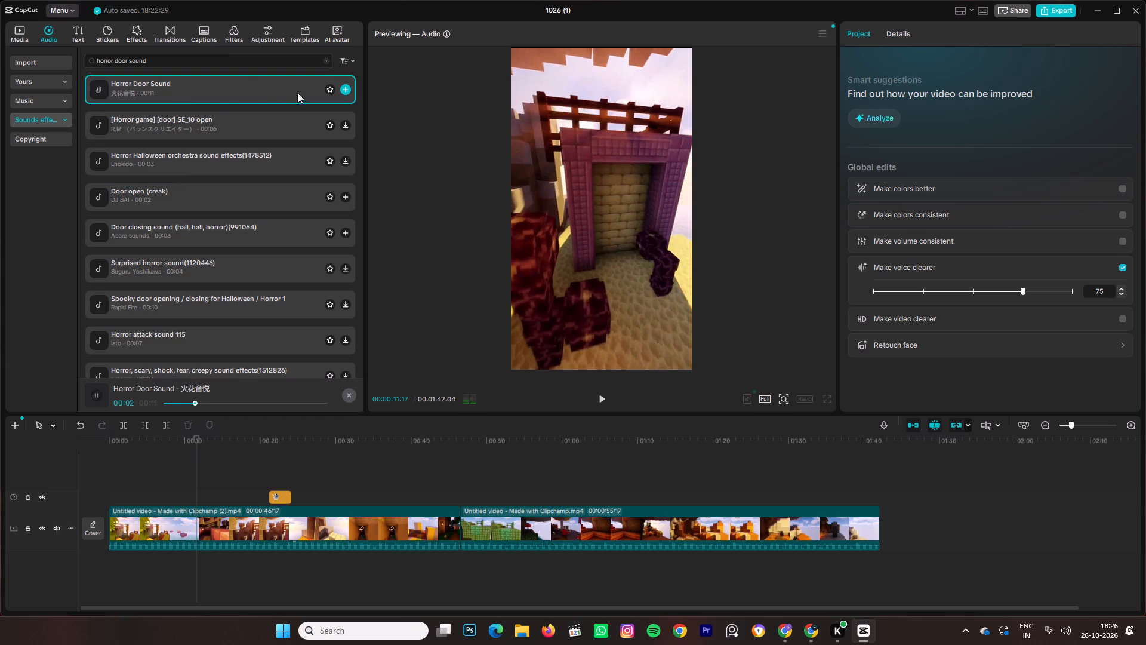
left_click(348, 84)
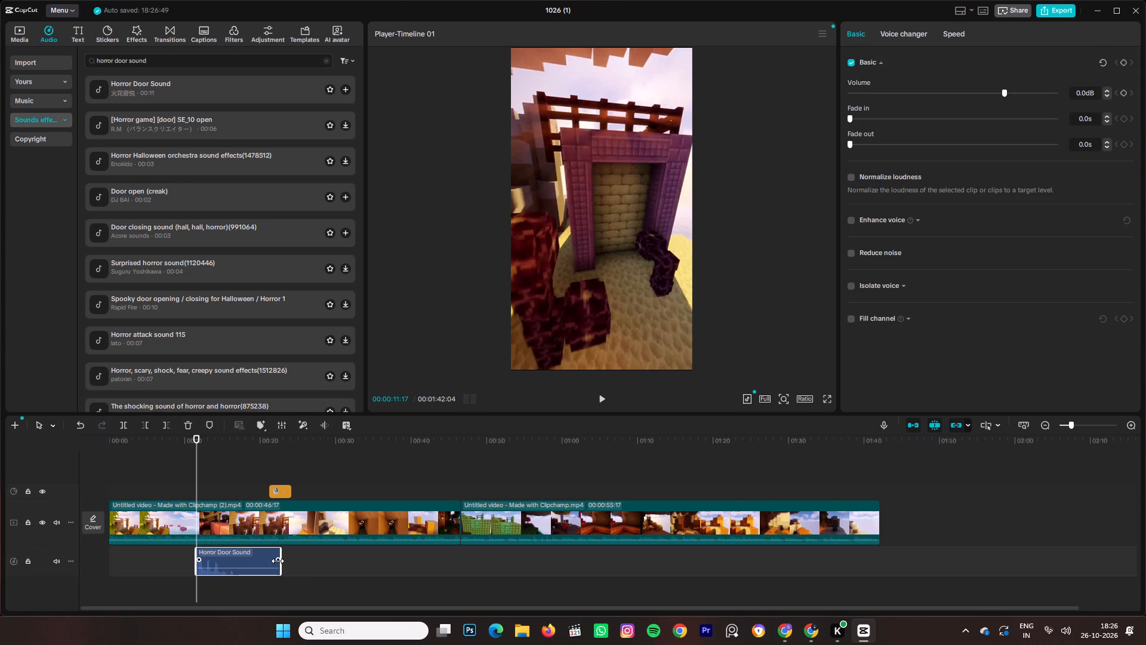
Add a fade-out to the Horror Door Sound clip and trim its end, leaving about 4.5 seconds with a 4.5 s fade-out.
left_click_drag(278, 561, 217, 559)
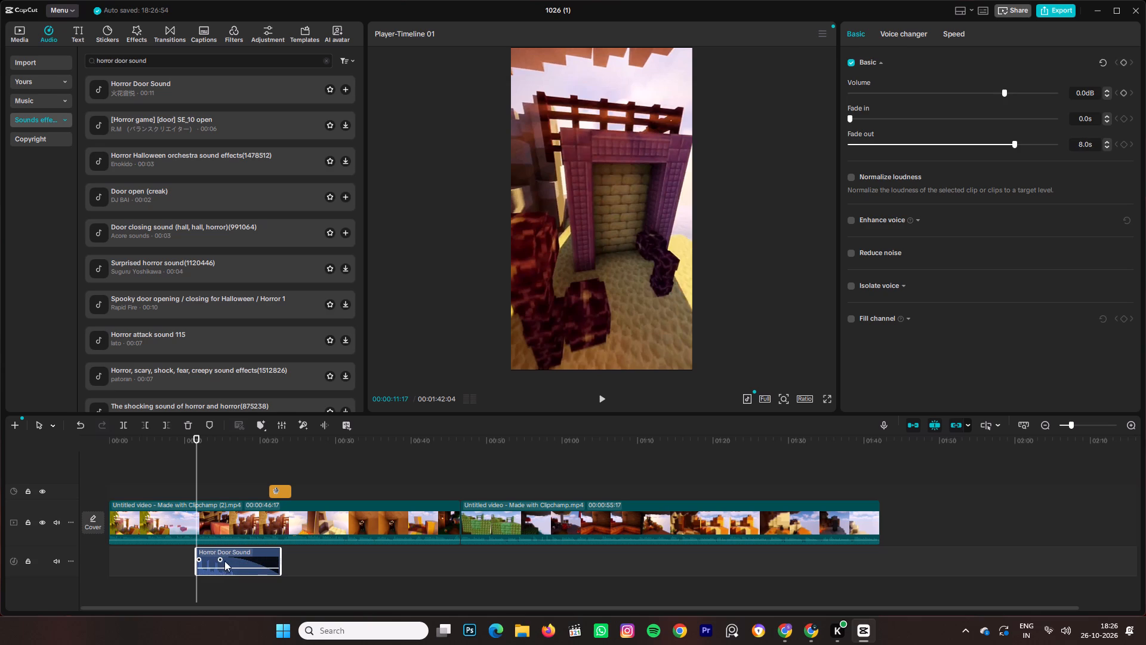
left_click_drag(279, 563, 251, 563)
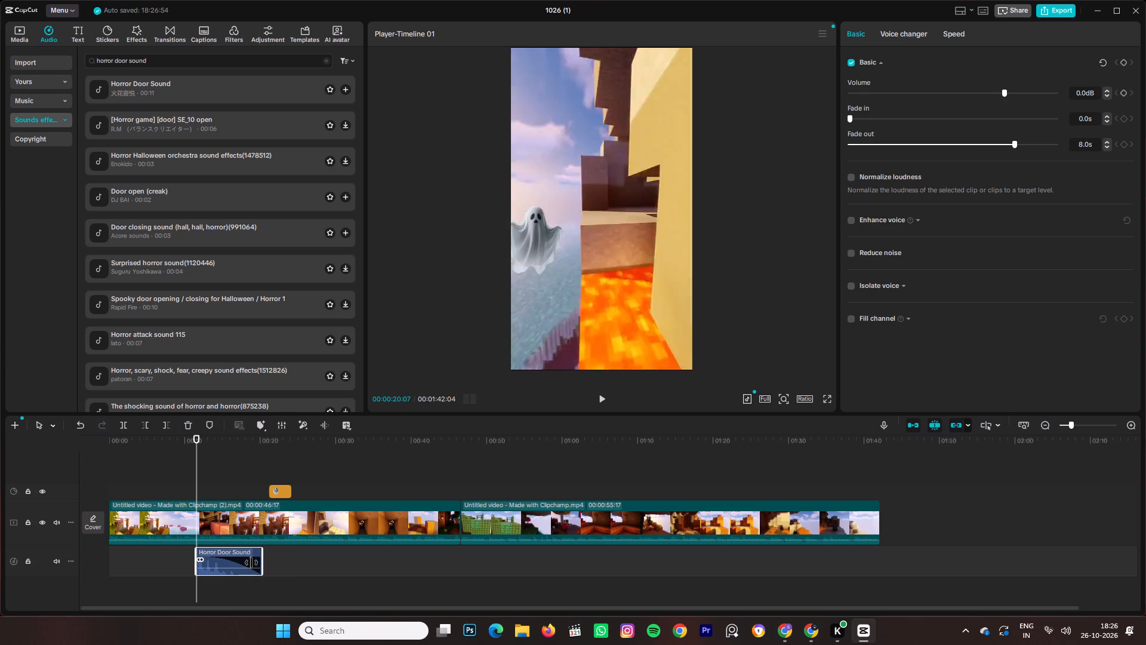
left_click_drag(251, 563, 229, 560)
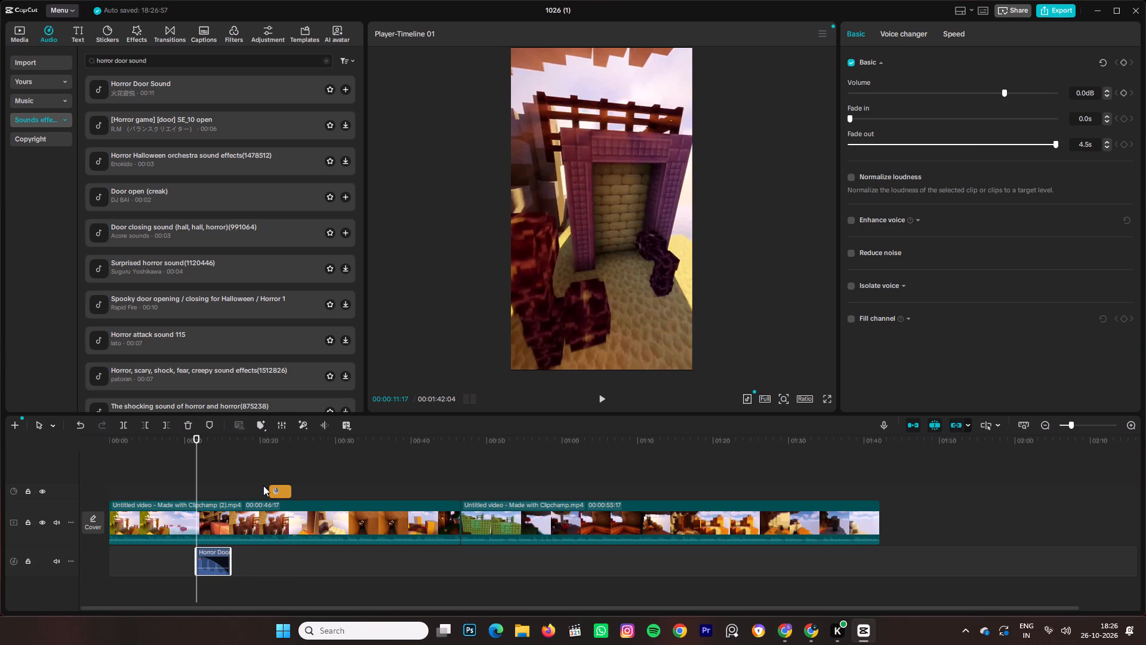
Play the footage with the Horror Door Sound clip, and move the clip earlier to start at about 7 seconds.
left_click(597, 397)
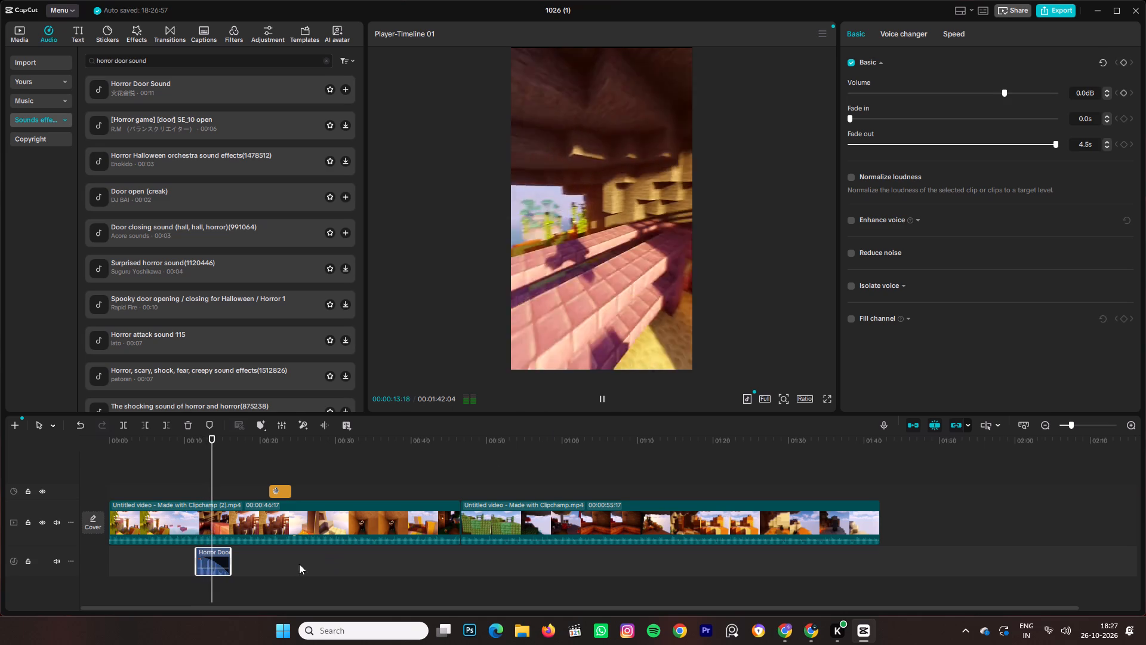
left_click_drag(214, 560, 181, 557)
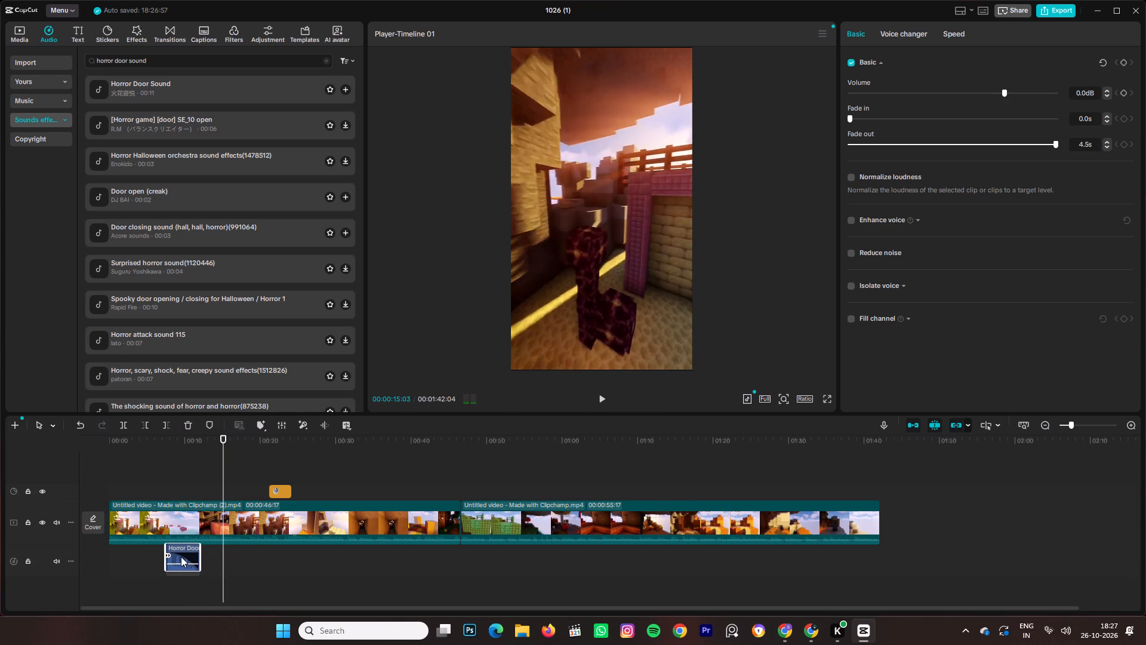
left_click_drag(181, 557, 180, 557)
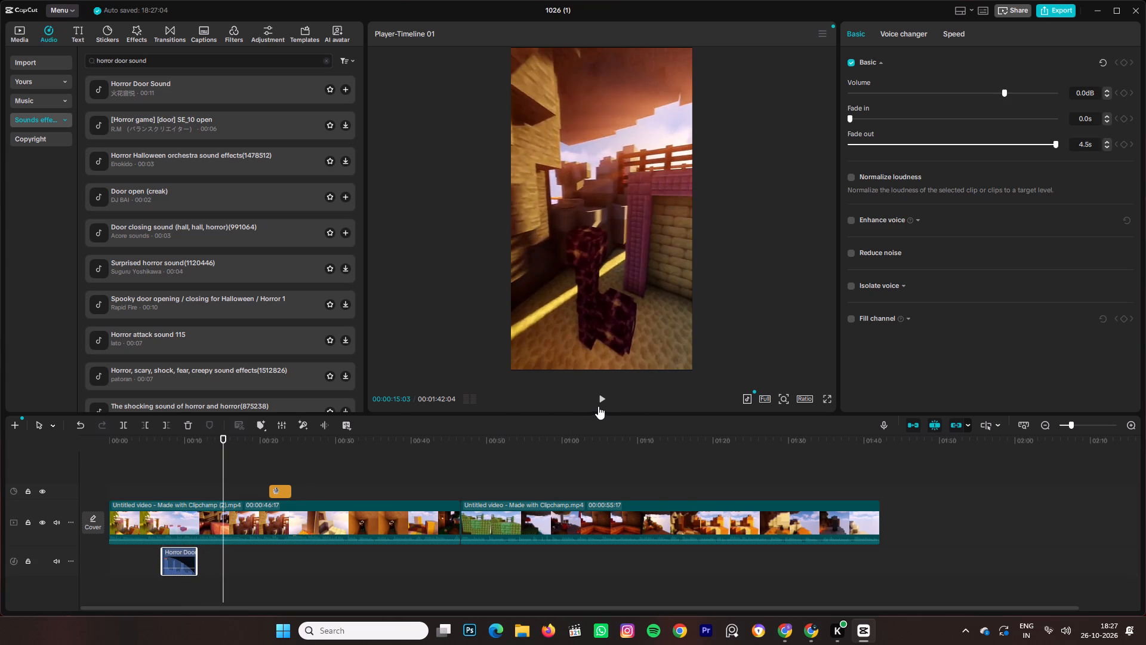
Play the footage from about 15 seconds up to the ghost sticker, and return to the start of the timeline.
left_click(600, 399)
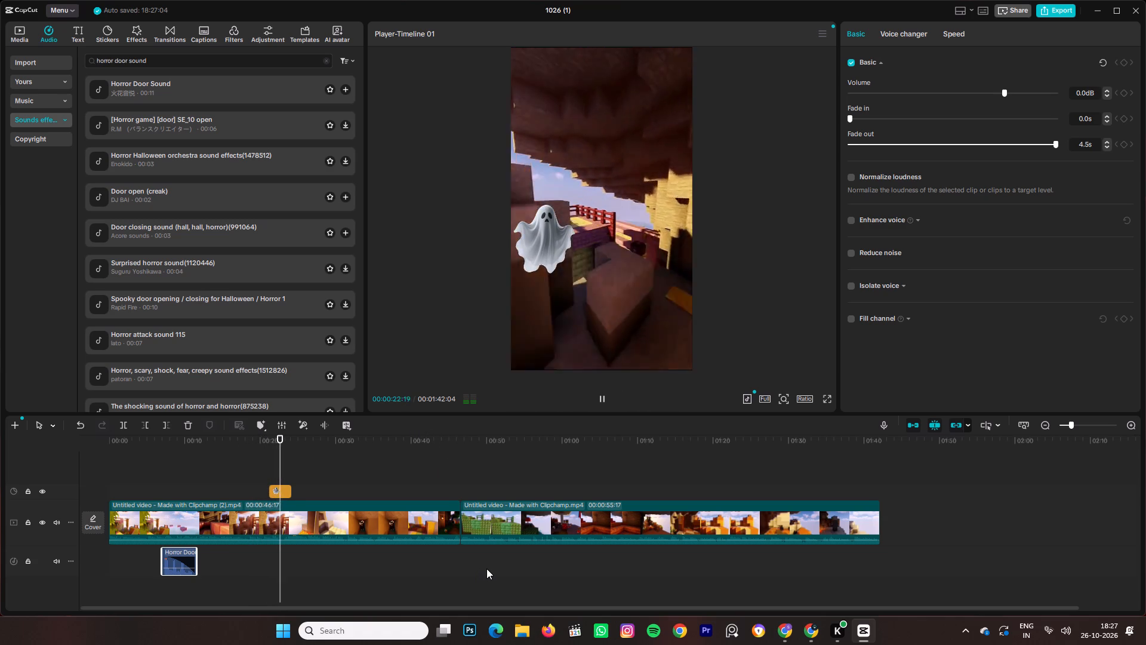
key("Left")
key("Left")
key("Left")
key("Left")
key("Left")
key("Left")
key("Left")
key("Left")
key("Left")
key("Left")
key("Left")
key("Left")
key("Left")
key("Left")
key("Left")
key("Left")
key("Left")
key("Left")
key("Left")
key("Left")
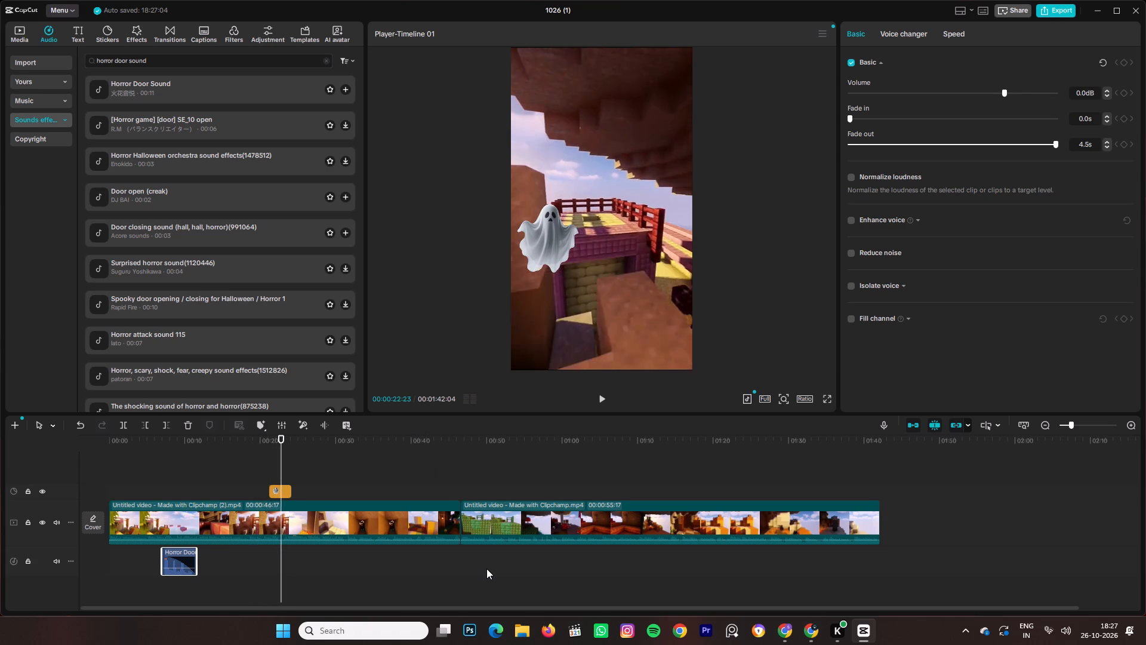
key("Up")
key("Up")
key("Up")
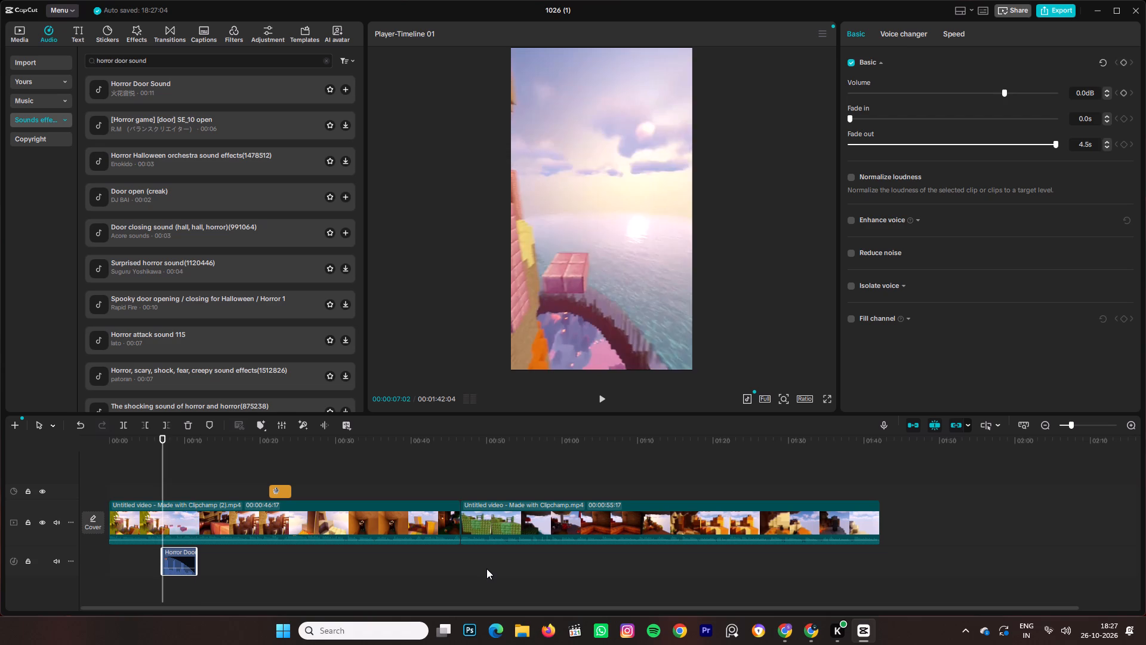
key("Up")
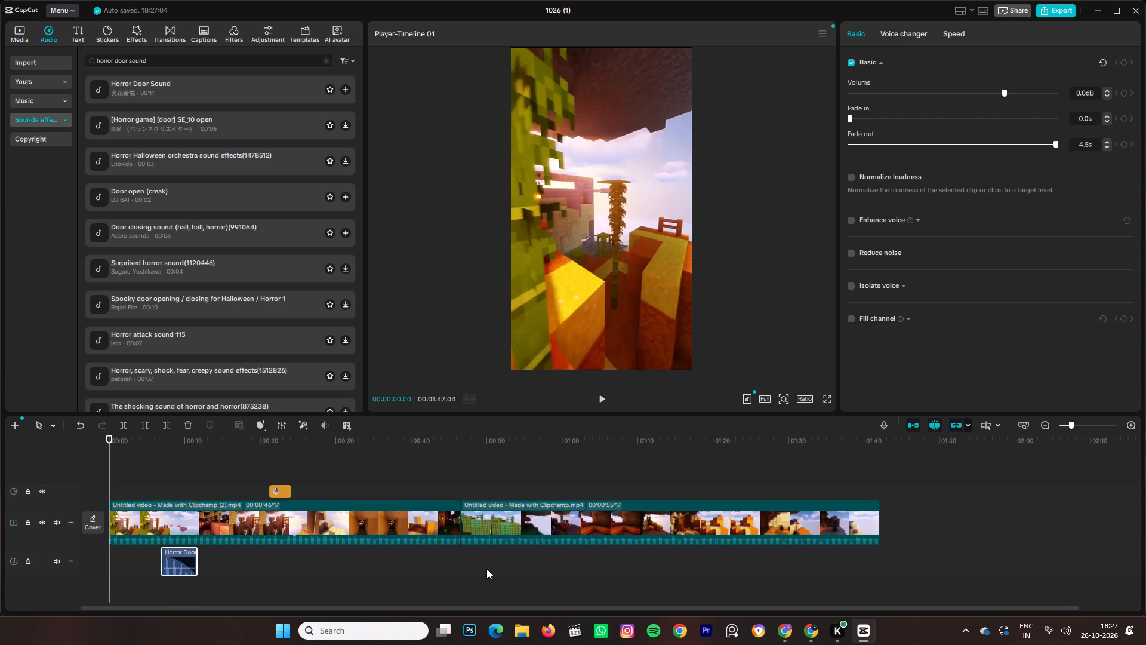
Play from the start of the timeline into the Horror Door Sound clip to check its timing against the footage.
key("space")
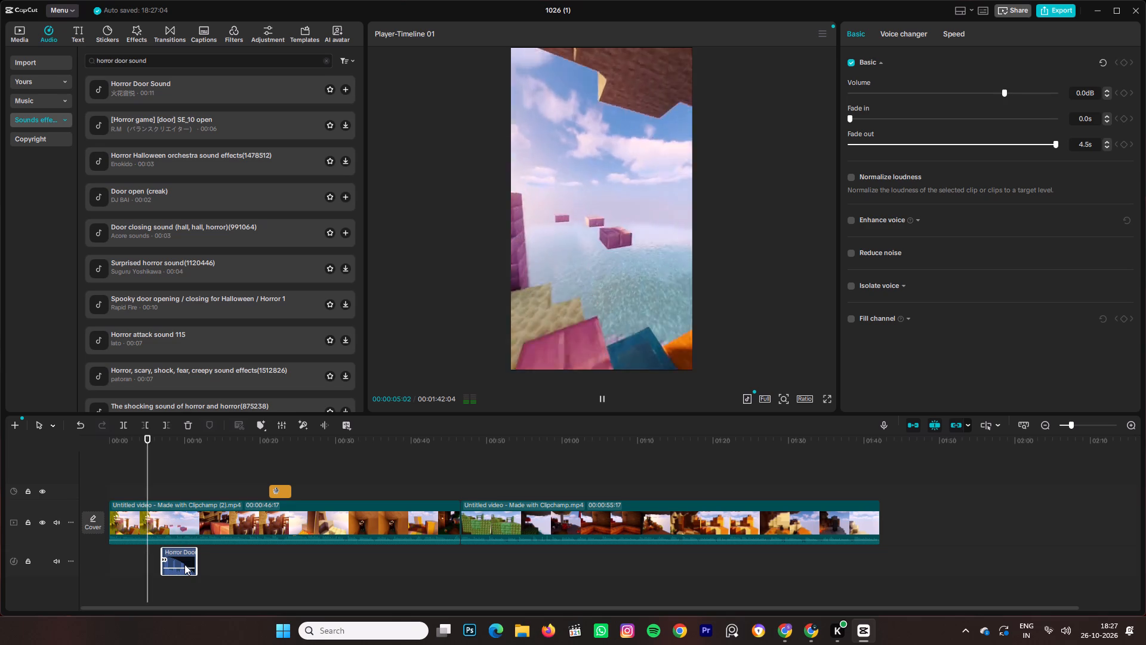
key("space")
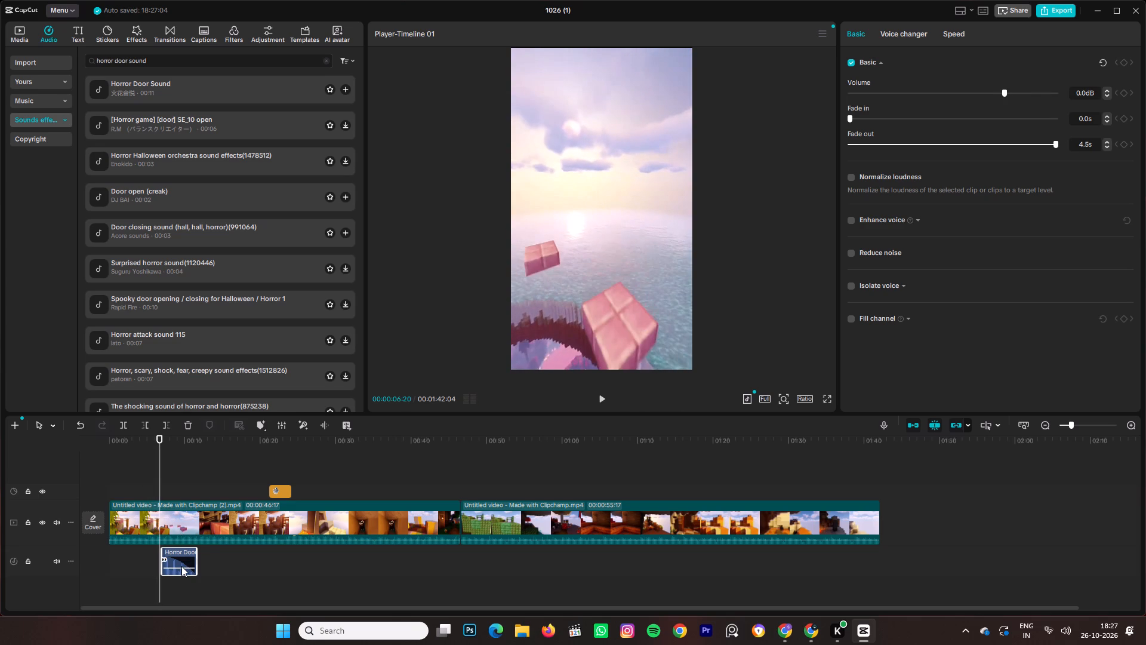
key("space")
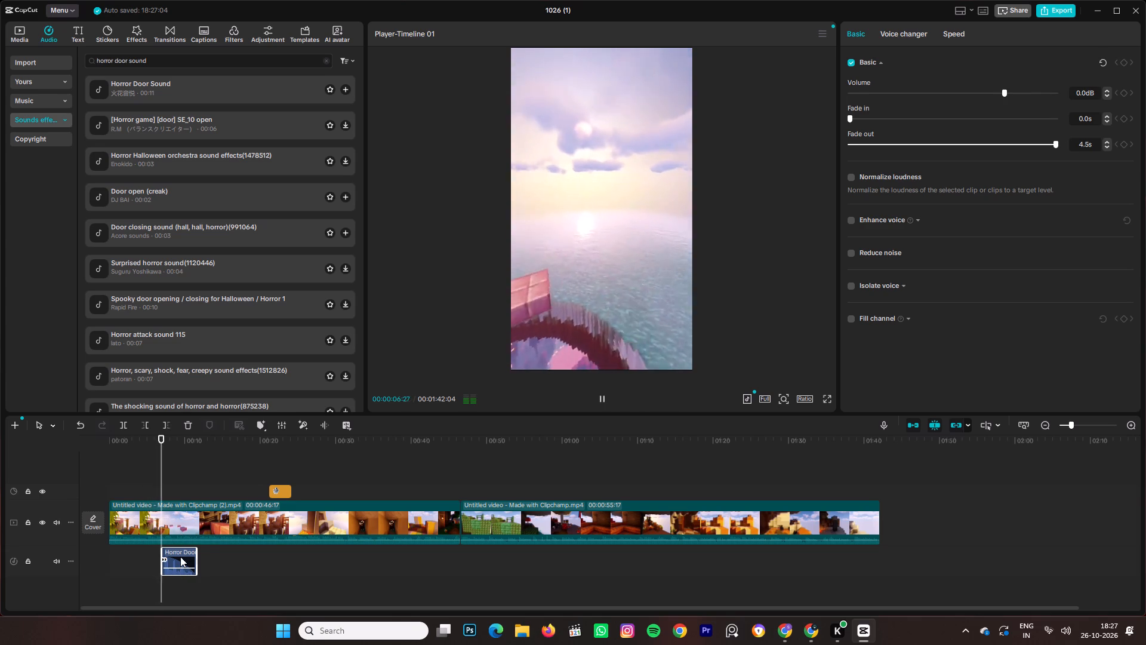
left_click(180, 557)
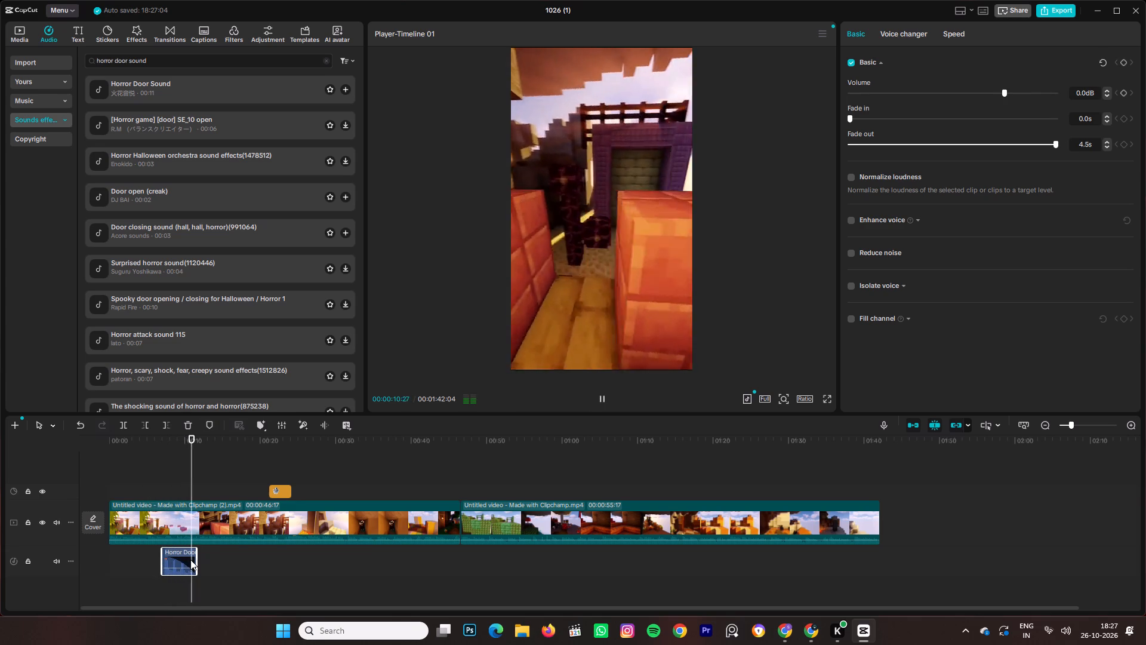
key("Left")
key("Left")
key("Left")
key("Left")
key("Left")
key("Left")
key("Left")
key("Left")
key("Left")
key("Left")
key("Left")
key("Left")
key("Left")
key("Left")
key("Left")
key("Left")
key("Left")
key("Left")
key("Left")
key("Left")
key("Left")
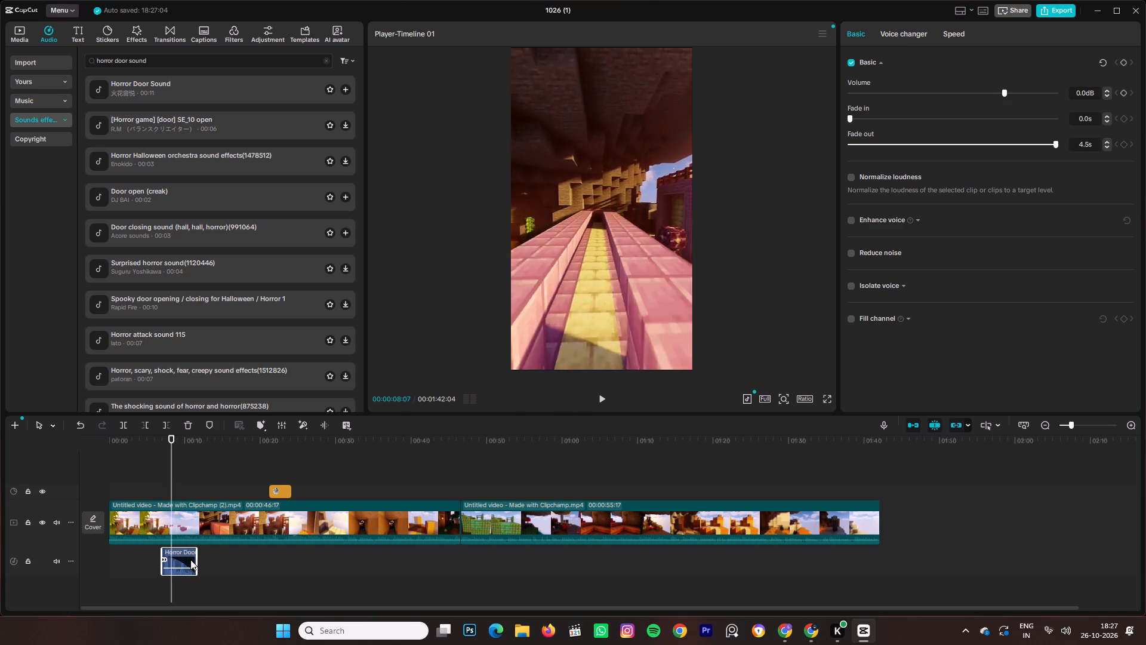
key("space")
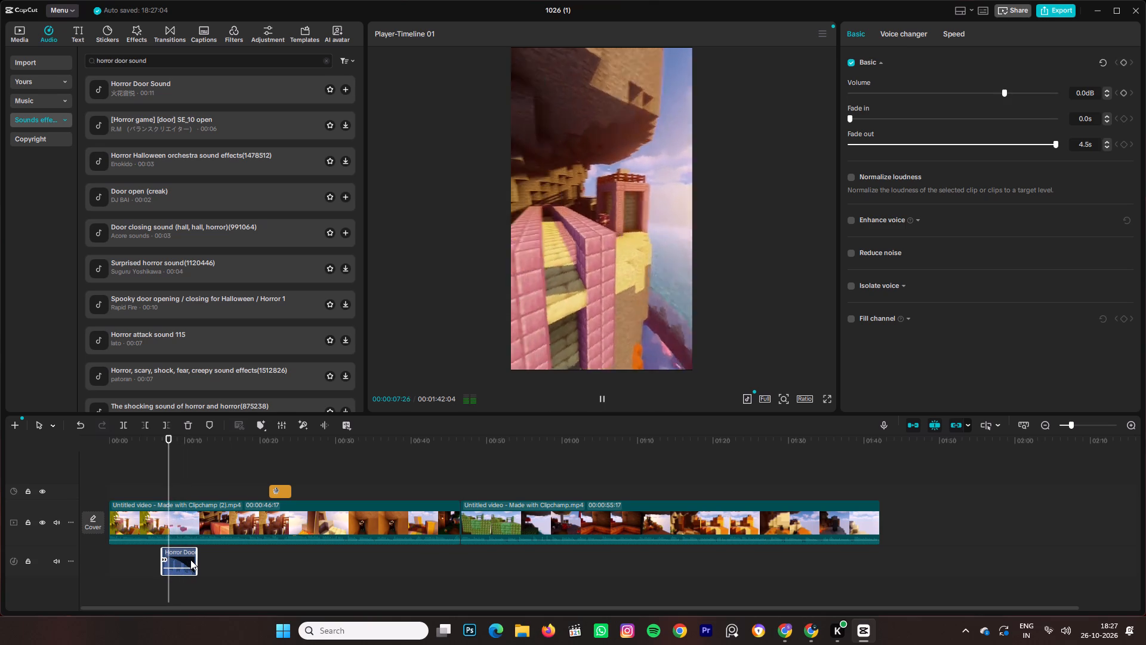
Step back and replay the footage around 7 seconds to check where the Horror Door Sound clip should start.
key("Left")
key("Left")
key("Left")
key("Left")
key("Left")
key("Left")
key("Left")
key("Left")
key("Left")
key("Left")
key("Left")
key("Left")
key("Left")
key("Left")
key("Left")
key("Left")
key("Left")
key("Left")
key("Left")
key("Left")
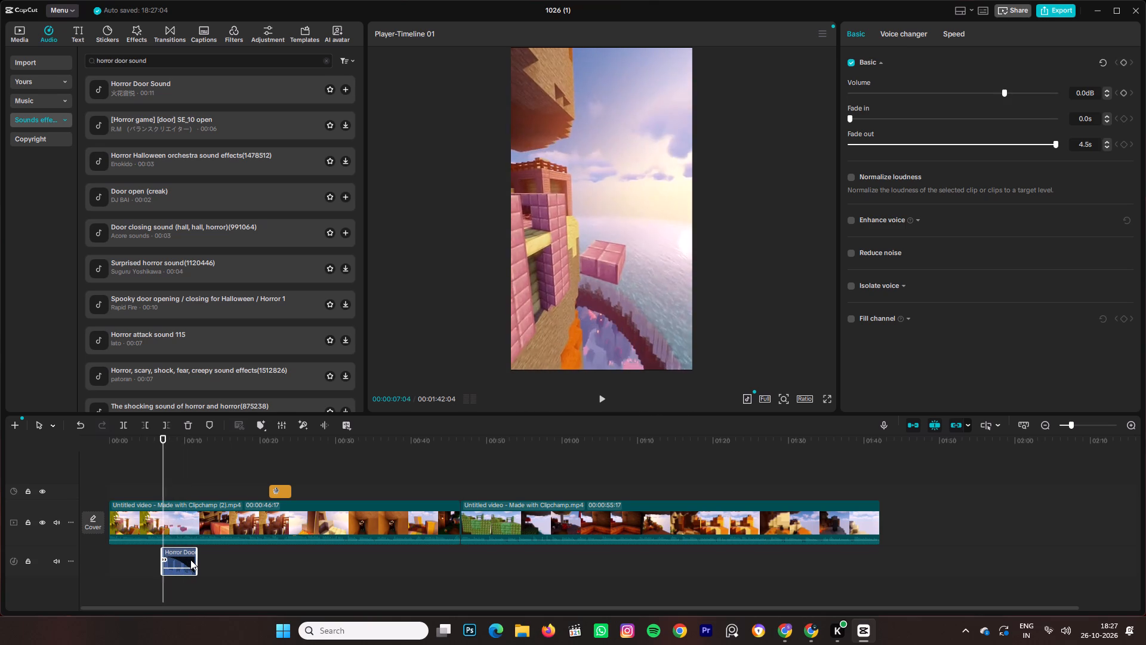
key("Left")
key("Left")
key("Left")
key("Left")
key("Left")
key("Left")
key("Left")
key("Left")
key("Left")
key("Left")
key("Left")
key("Left")
key("Left")
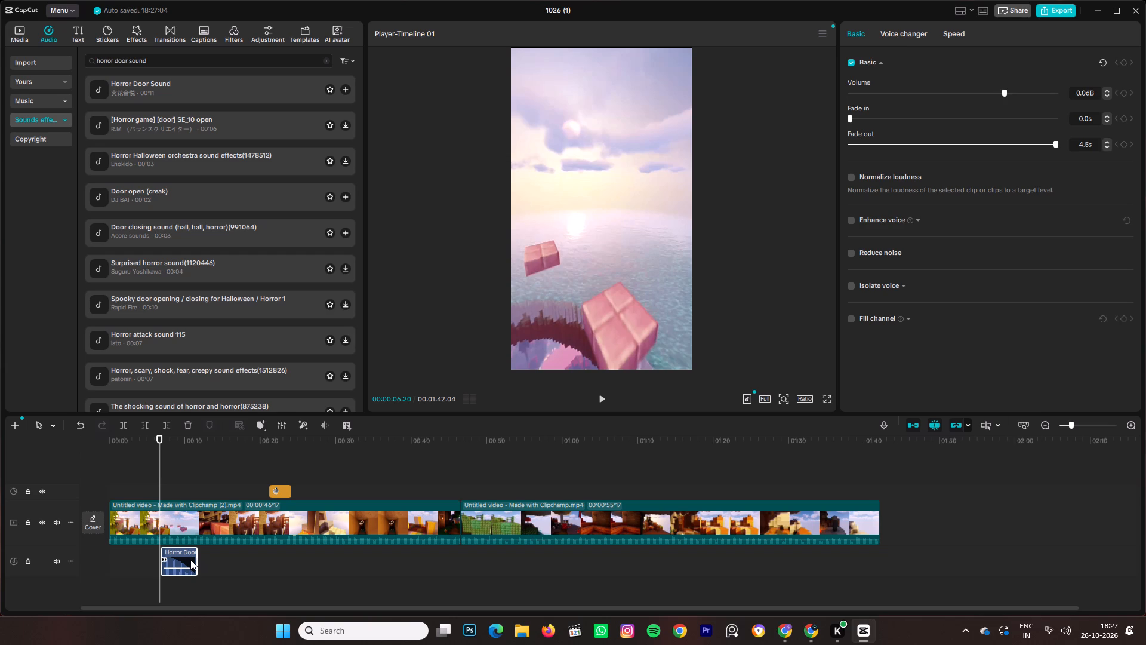
key("space")
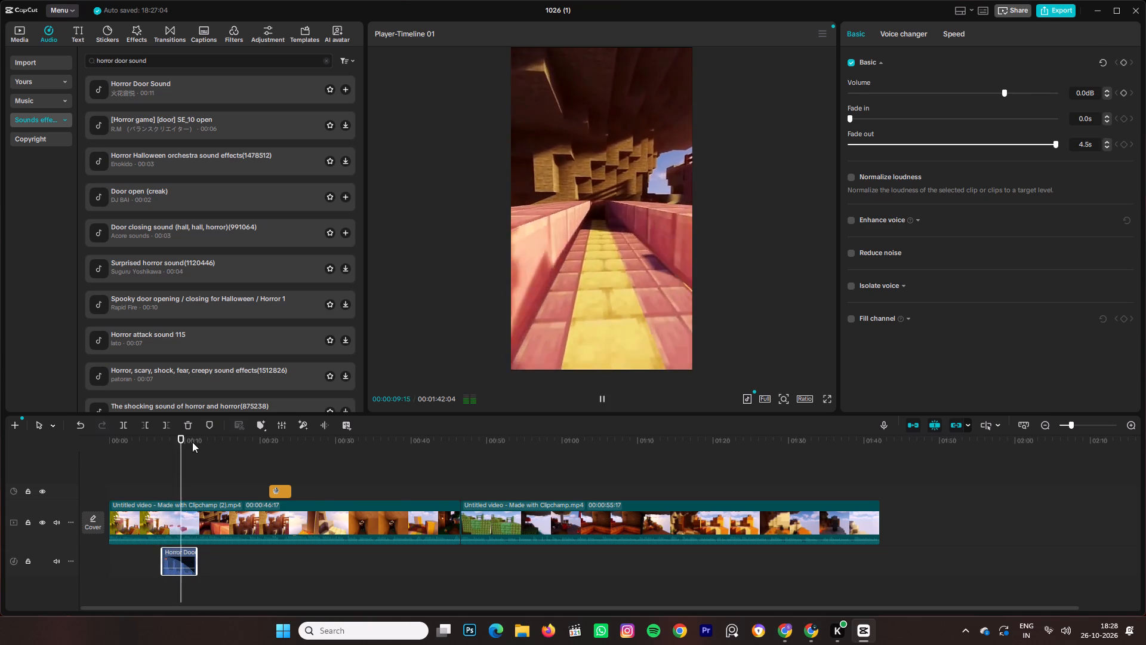
left_click_drag(190, 459, 146, 459)
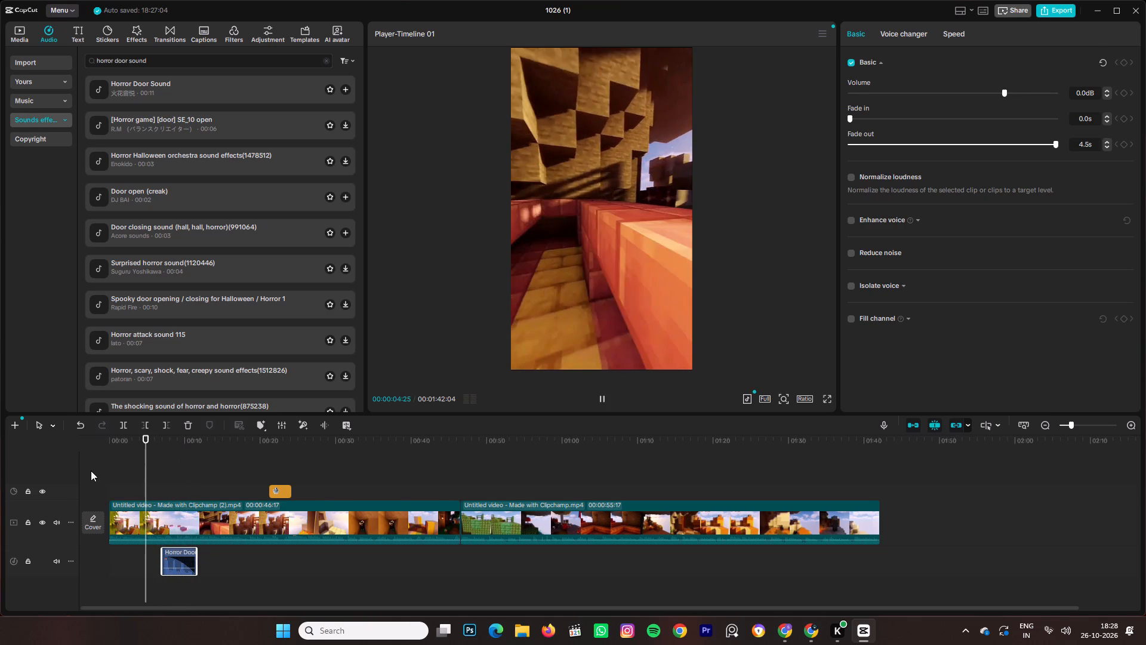
key("space")
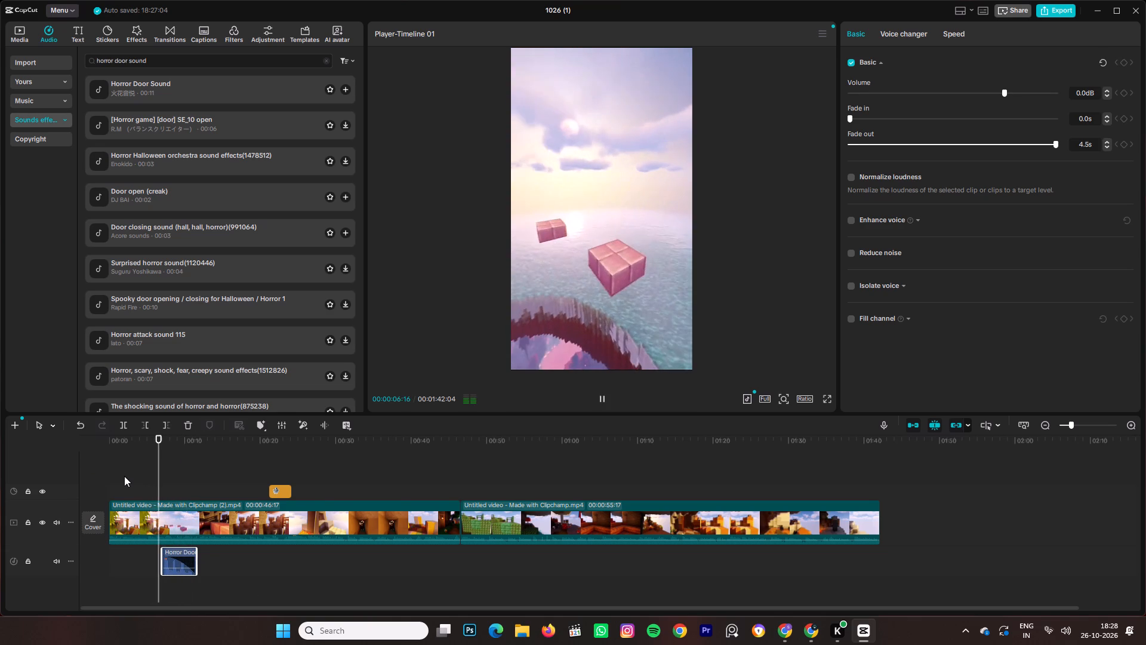
key("space")
key("space")
key("space")
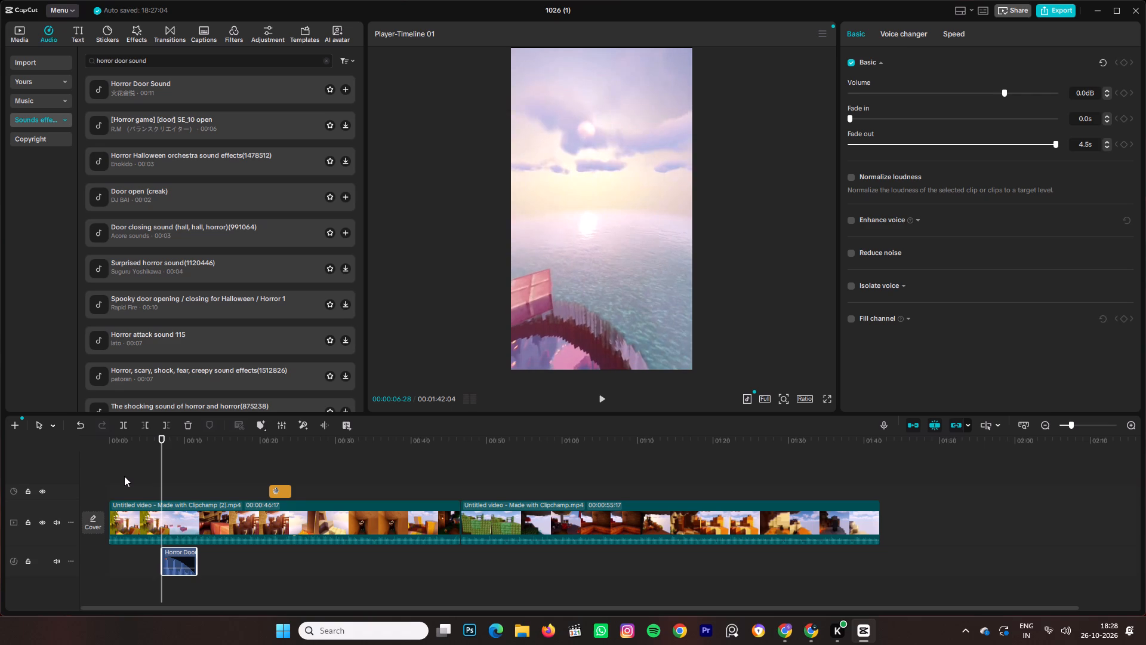
key("space")
key("space")
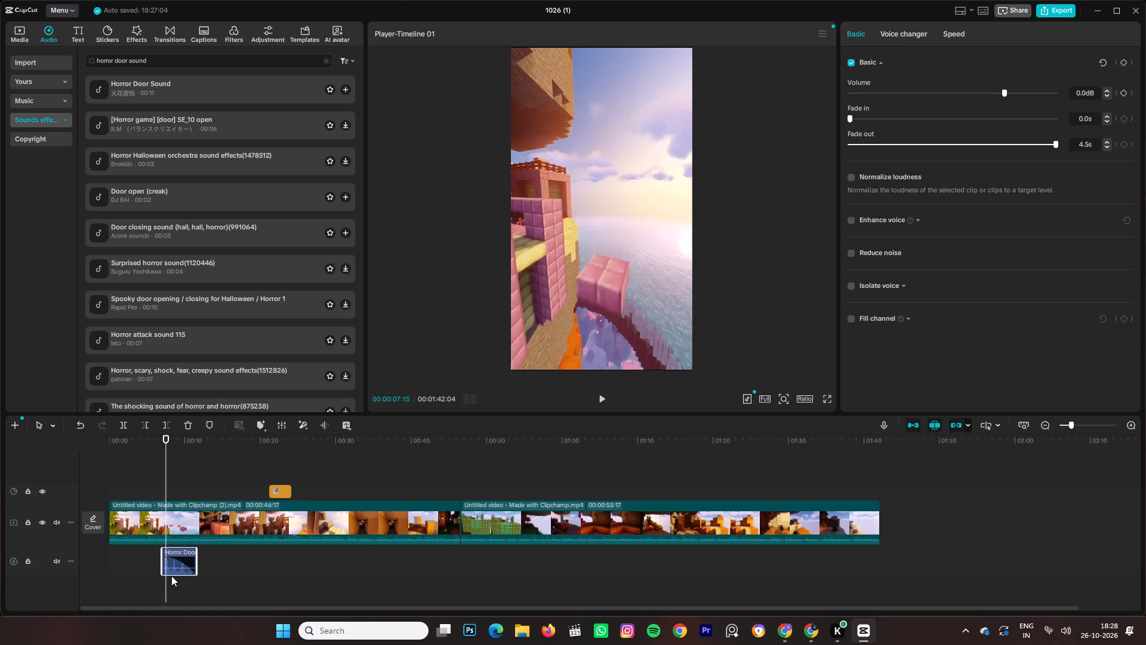
Trim the start of the Horror Door Sound clip slightly, leaving about 4.3 seconds, and play the result.
left_click(159, 568)
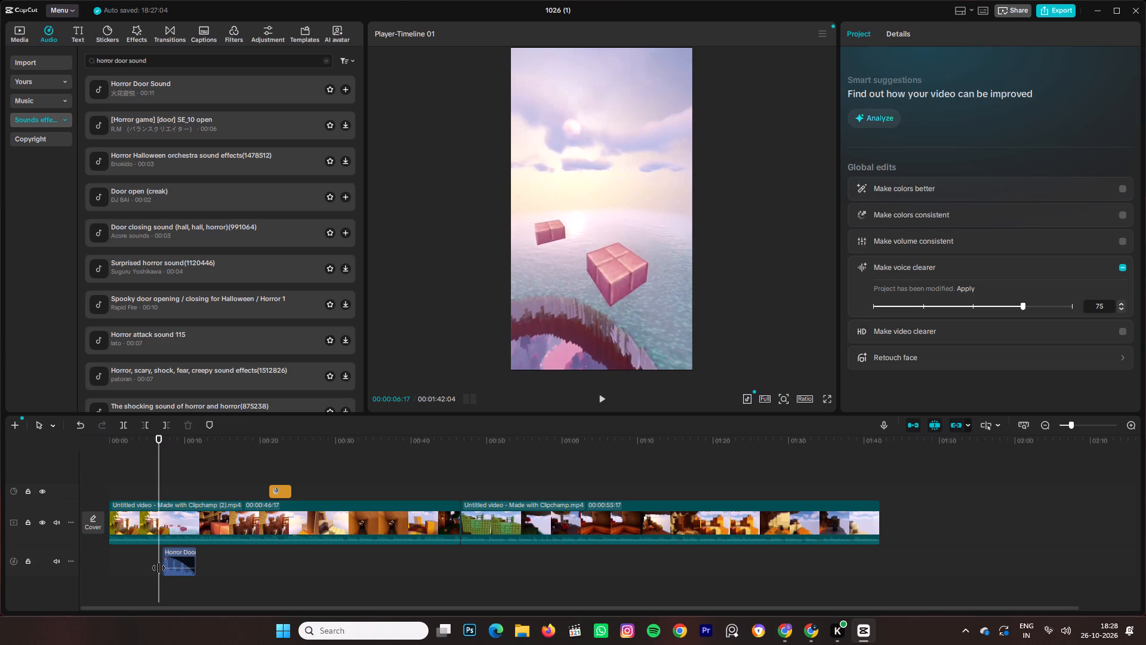
left_click(165, 568)
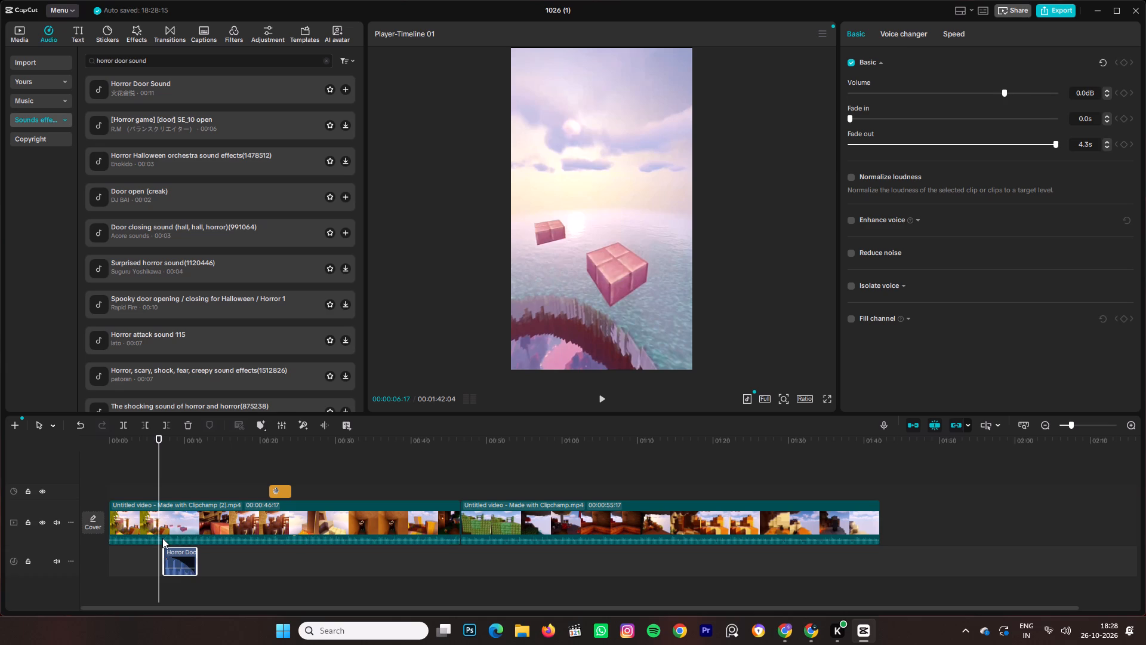
key("space")
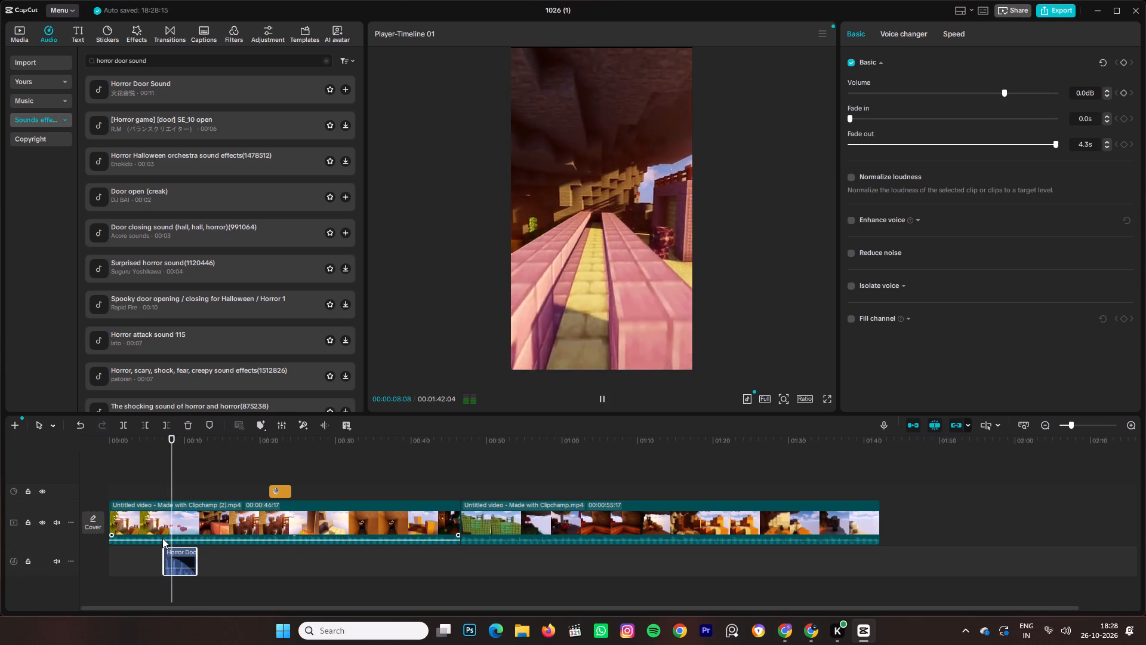
key("space")
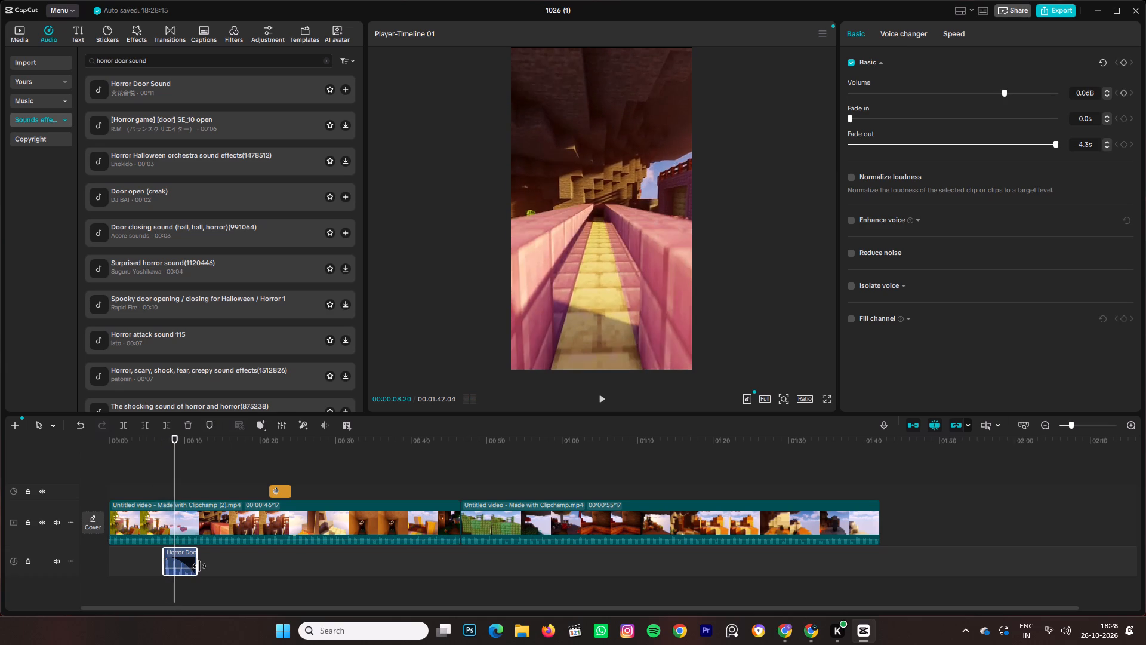
Trim the end of the Horror Door Sound clip to leave about 1.4 seconds, and play that part of the footage.
left_click_drag(199, 566, 180, 564)
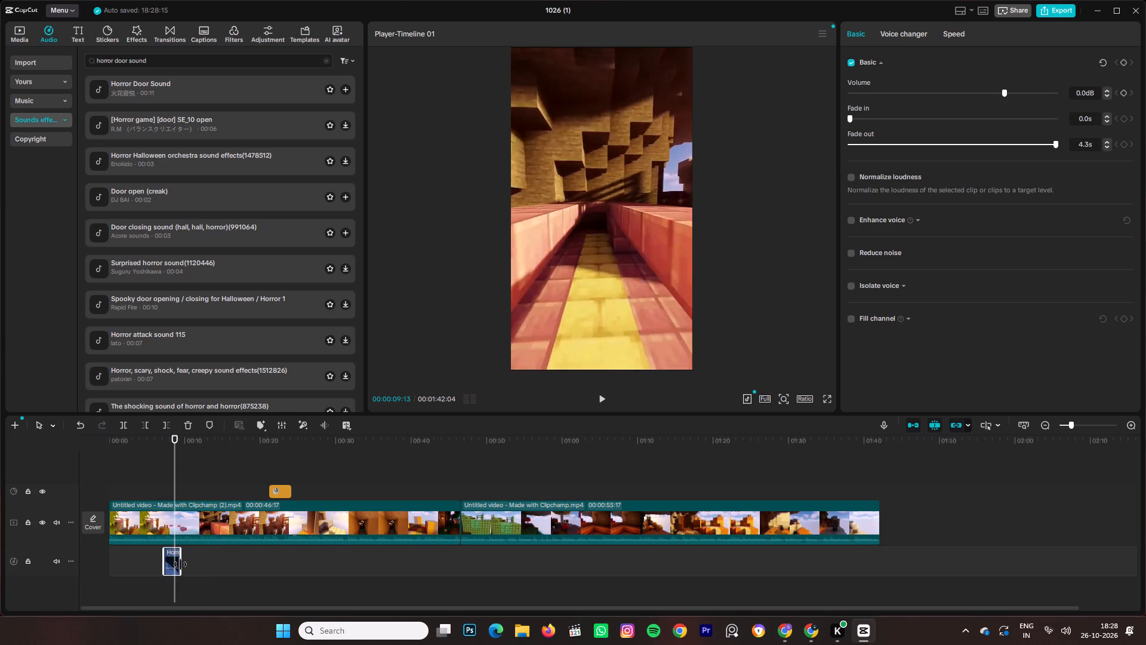
left_click_drag(180, 564, 171, 564)
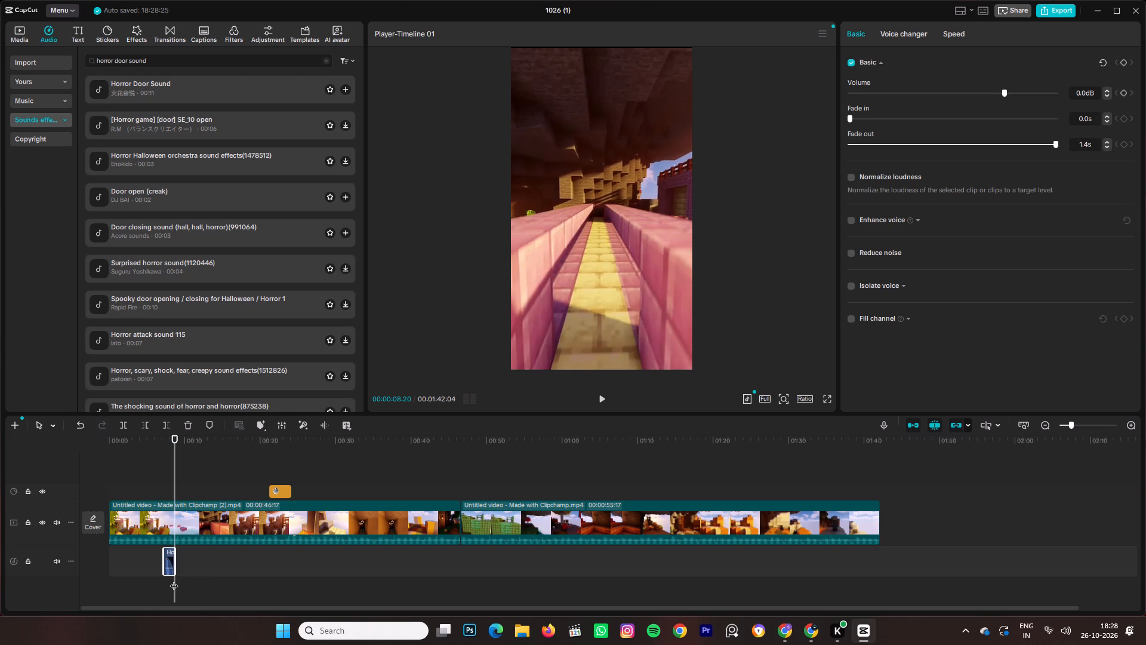
key("space")
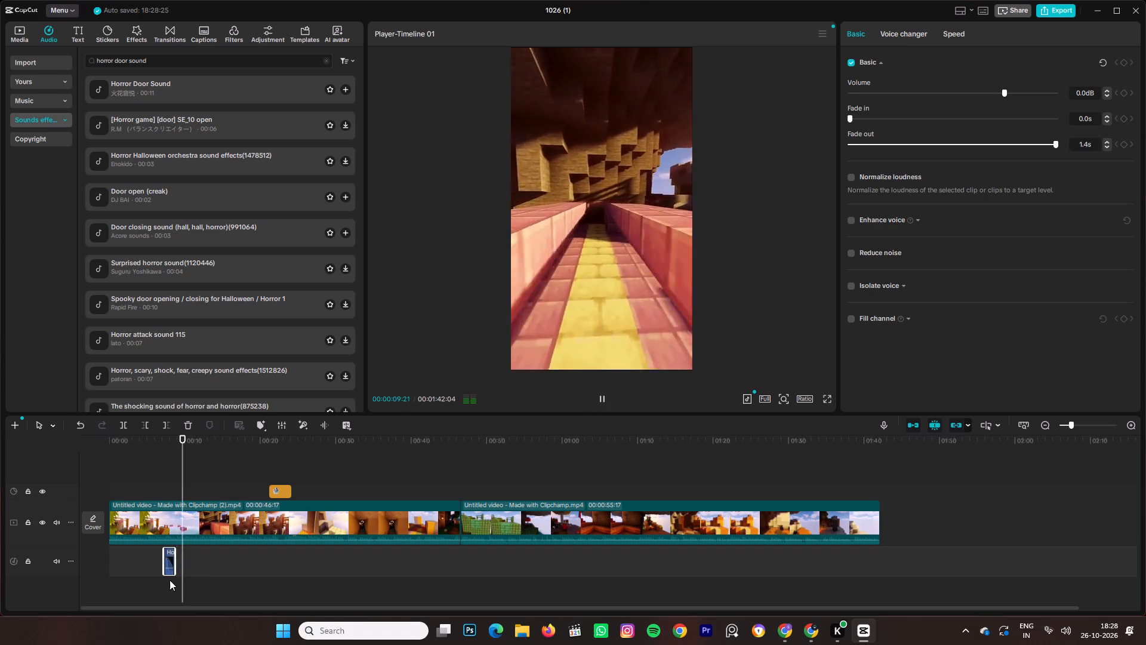
left_click(141, 580)
key("space")
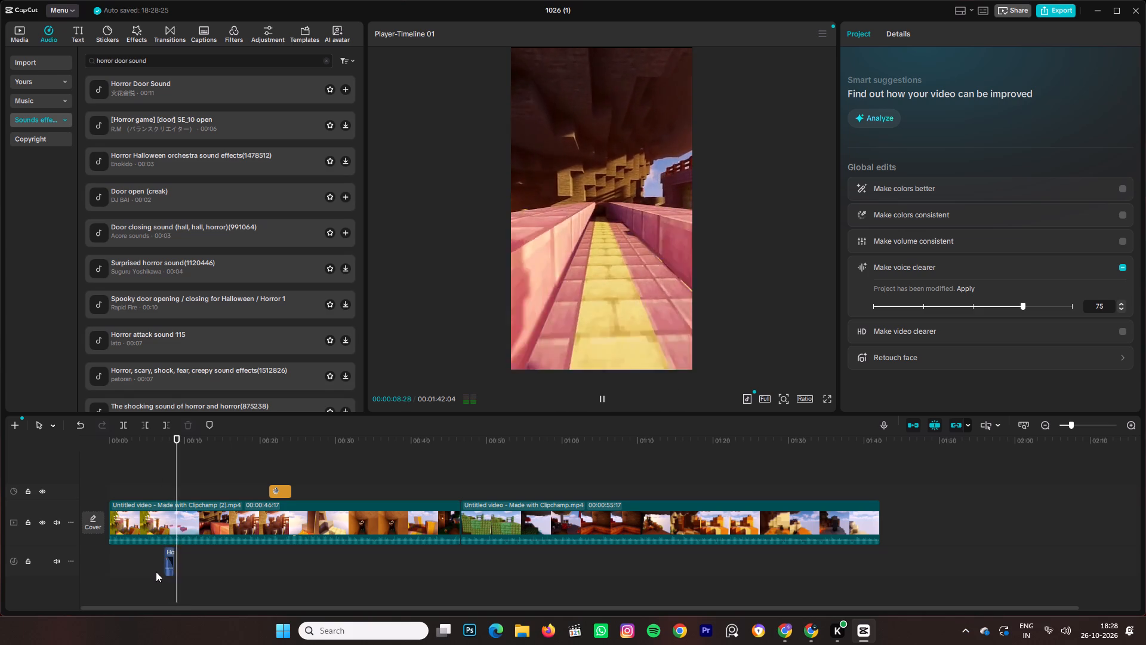
Extend the end of the Horror Door Sound clip to make it about 2 seconds long, and play it with the footage.
left_click(167, 561)
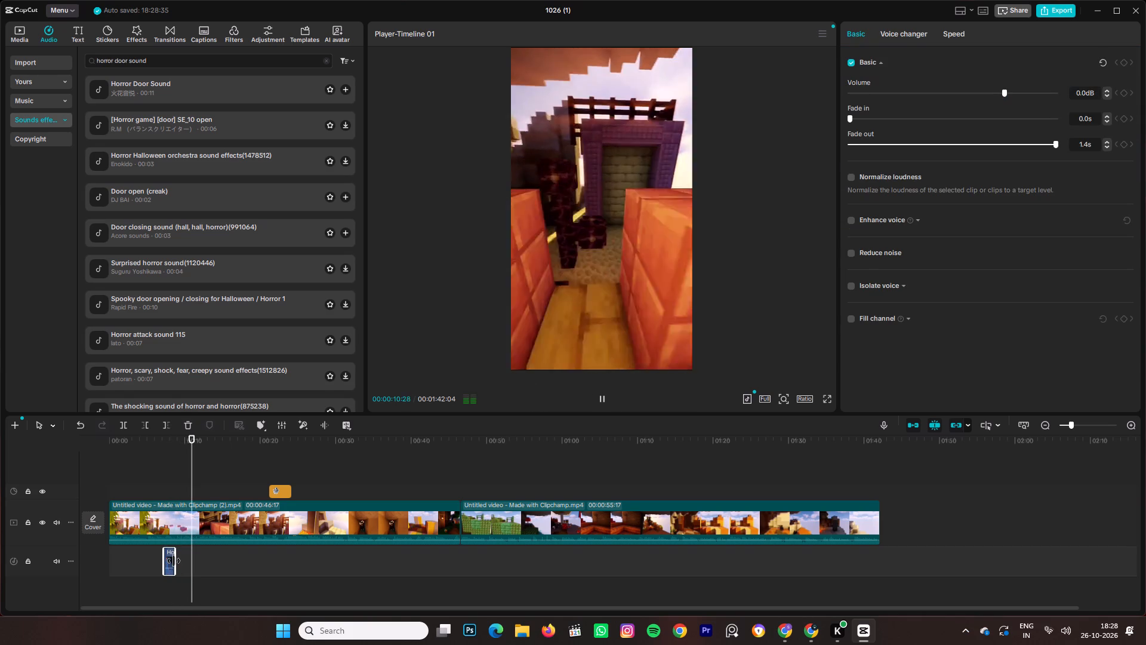
left_click_drag(174, 561, 179, 561)
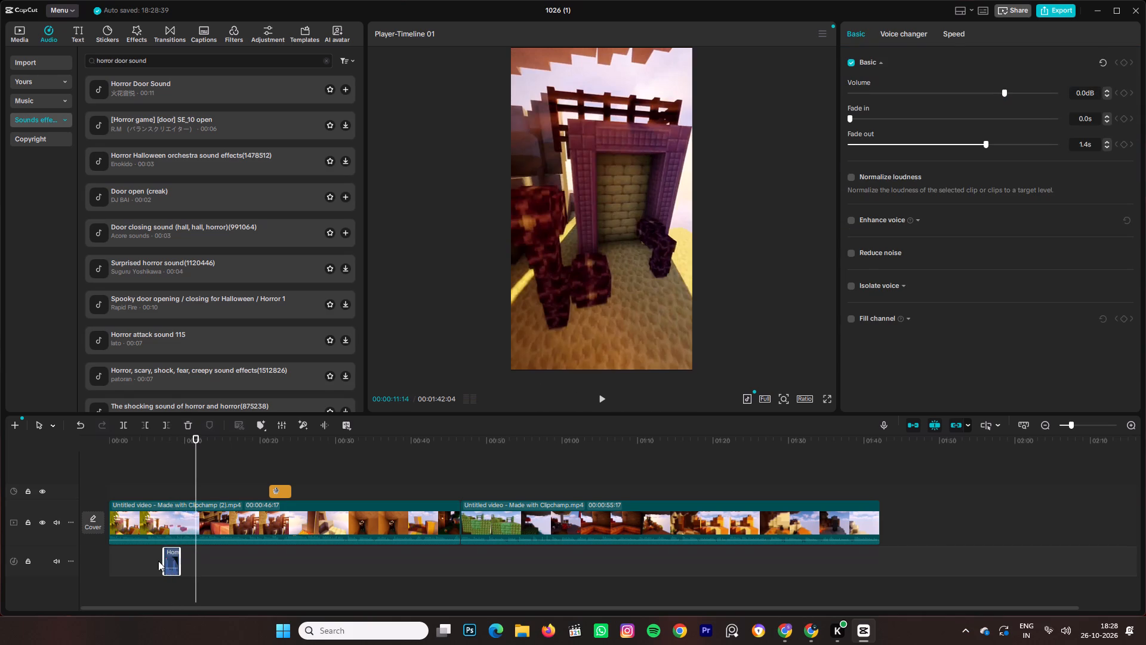
left_click(148, 562)
key("space")
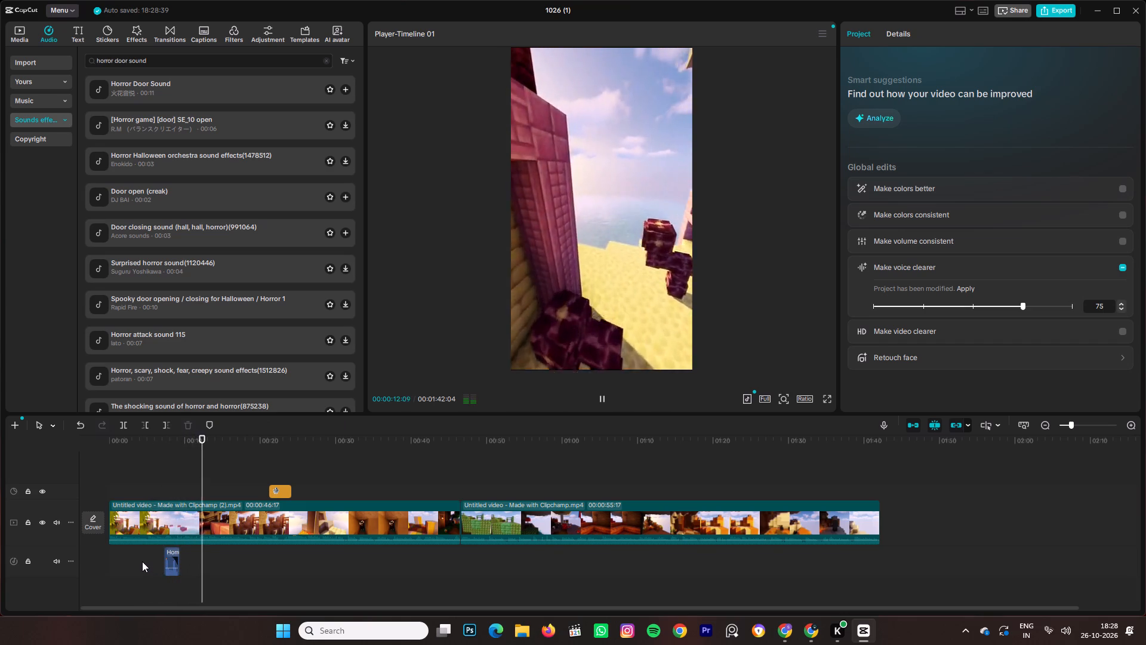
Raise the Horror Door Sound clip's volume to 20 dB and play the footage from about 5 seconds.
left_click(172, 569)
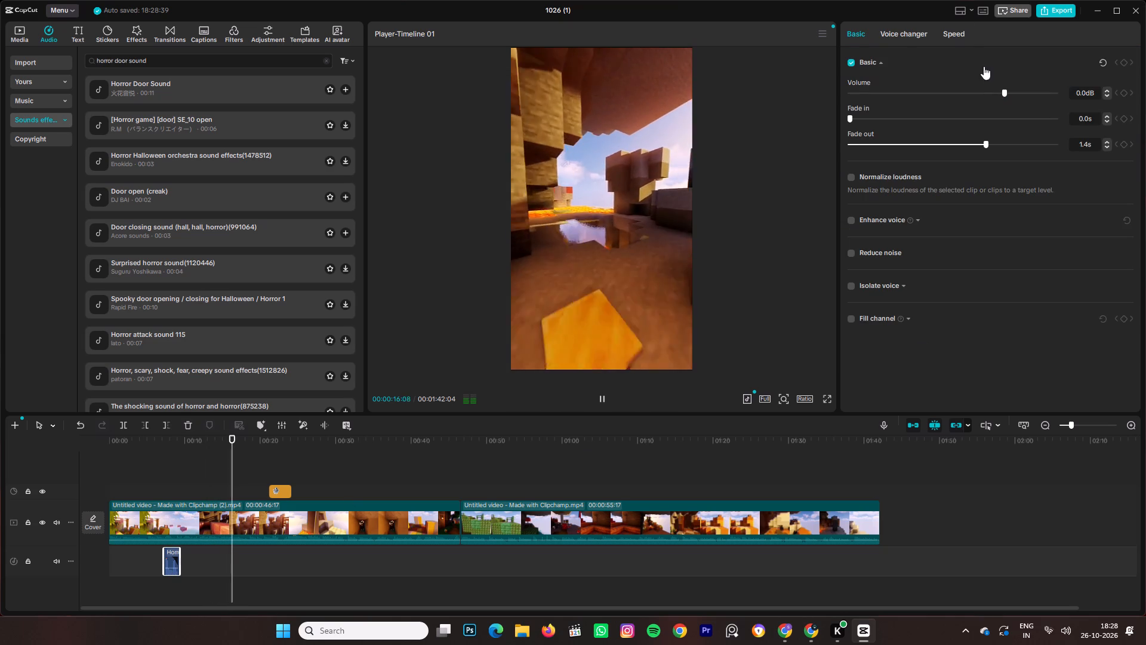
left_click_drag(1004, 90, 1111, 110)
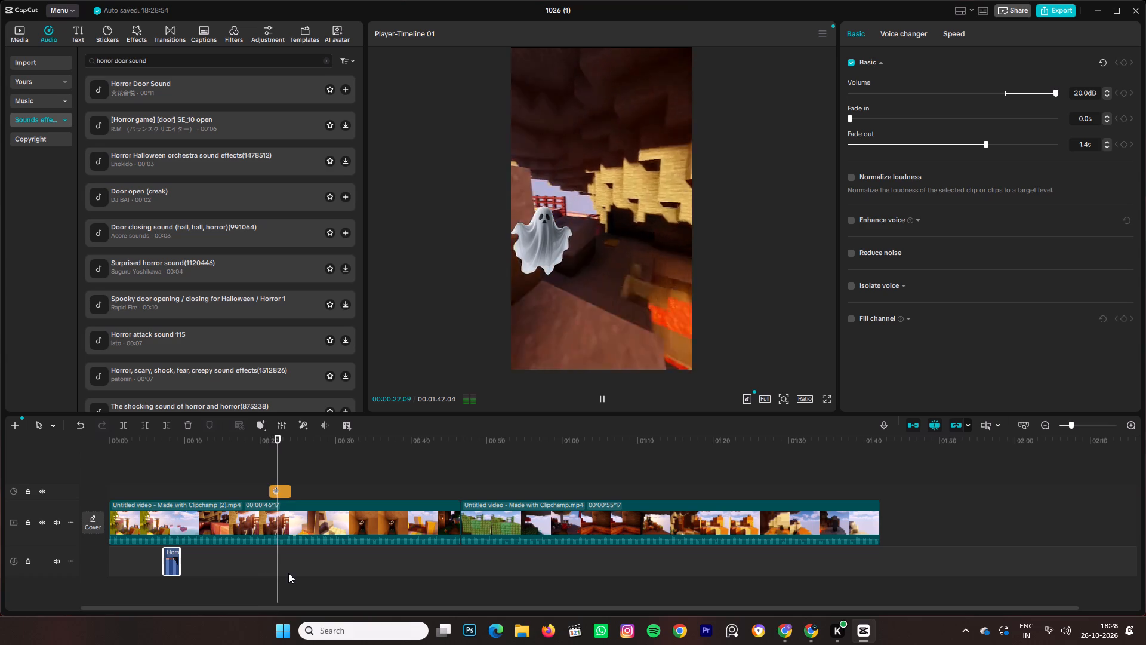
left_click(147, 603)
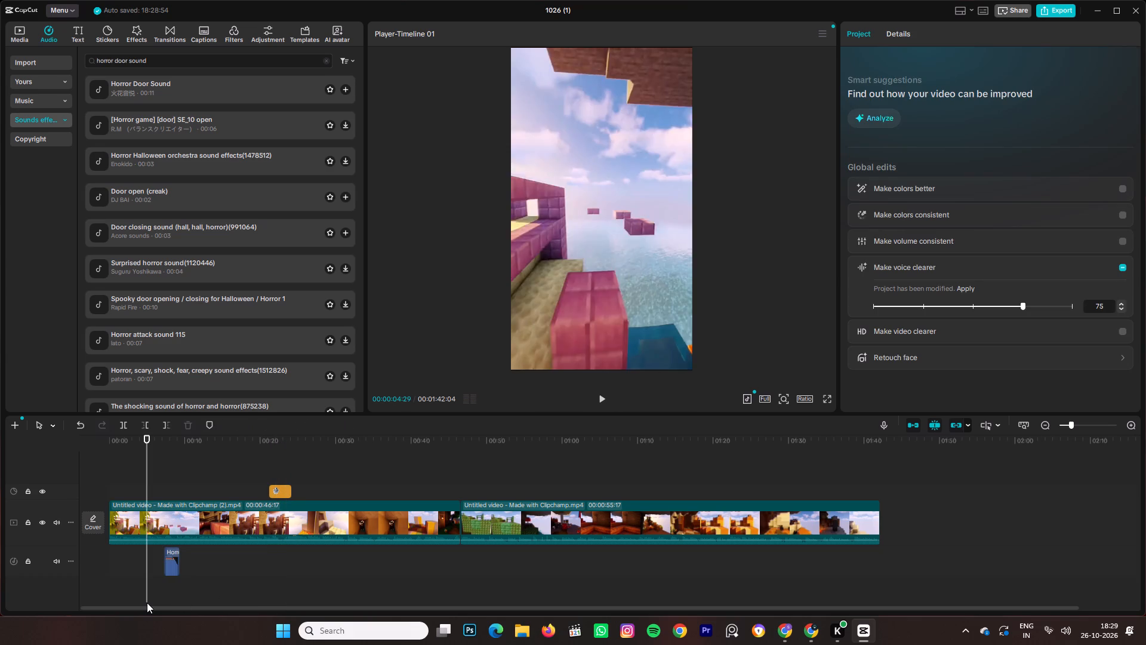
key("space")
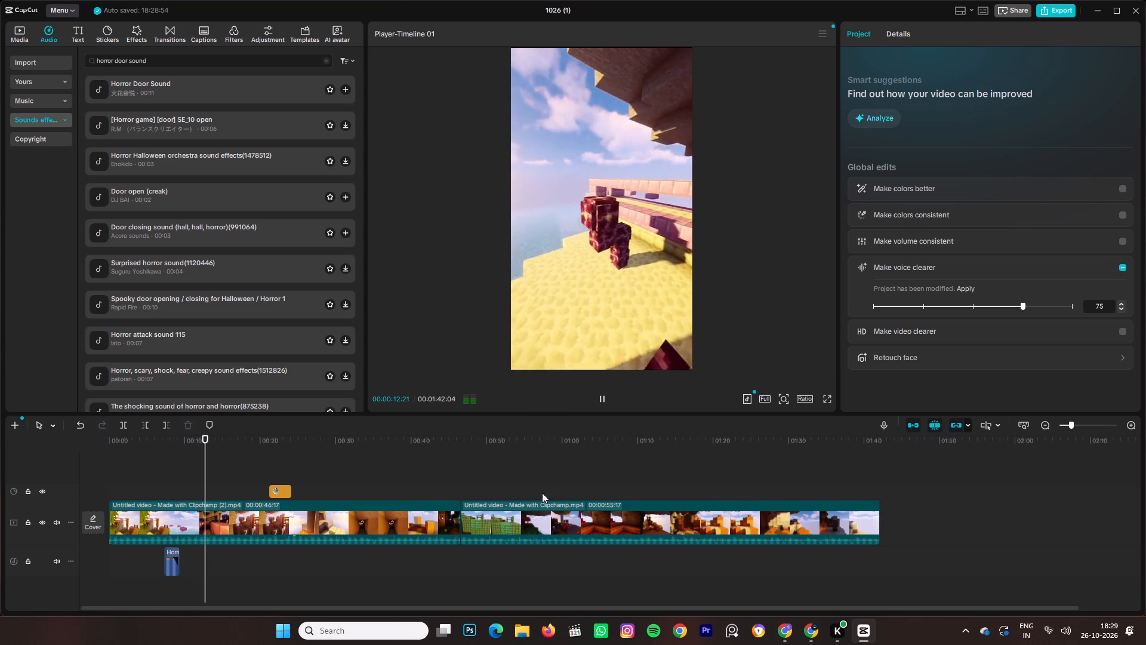
Set the Horror Door Sound clip's volume to 13 dB and resume playback.
left_click(179, 566)
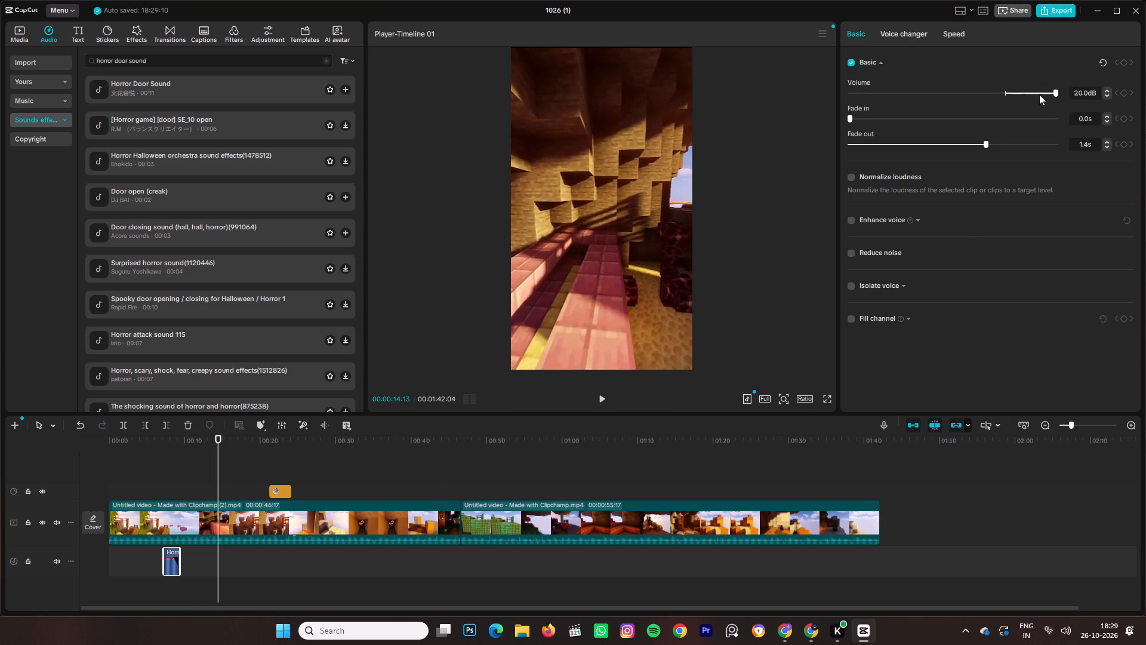
left_click_drag(1052, 97, 1036, 98)
left_click(168, 568)
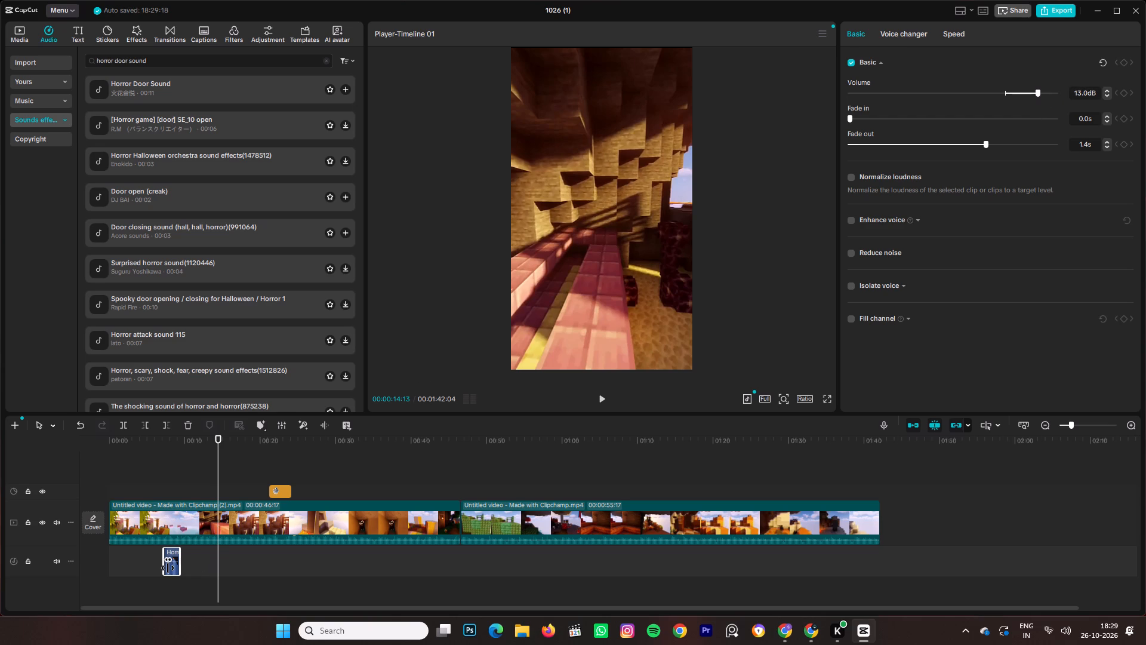
left_click(168, 568)
key("space")
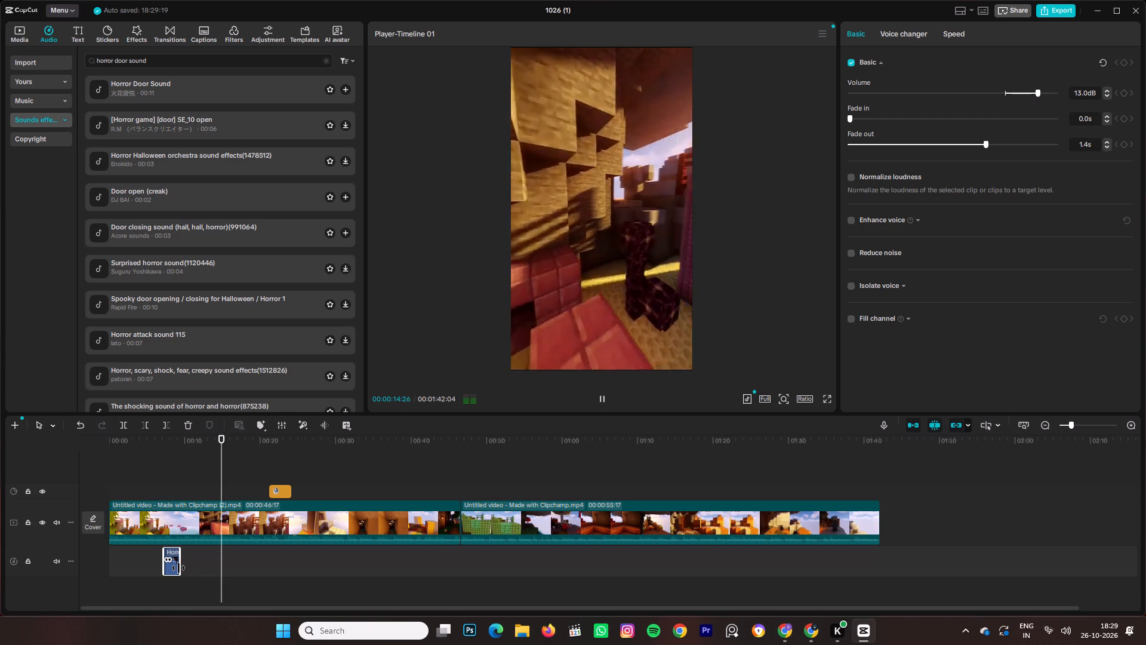
Play the footage from about 6 to 18 seconds to check the Horror Door Sound clip and the part that follows.
left_click(156, 569)
key("space")
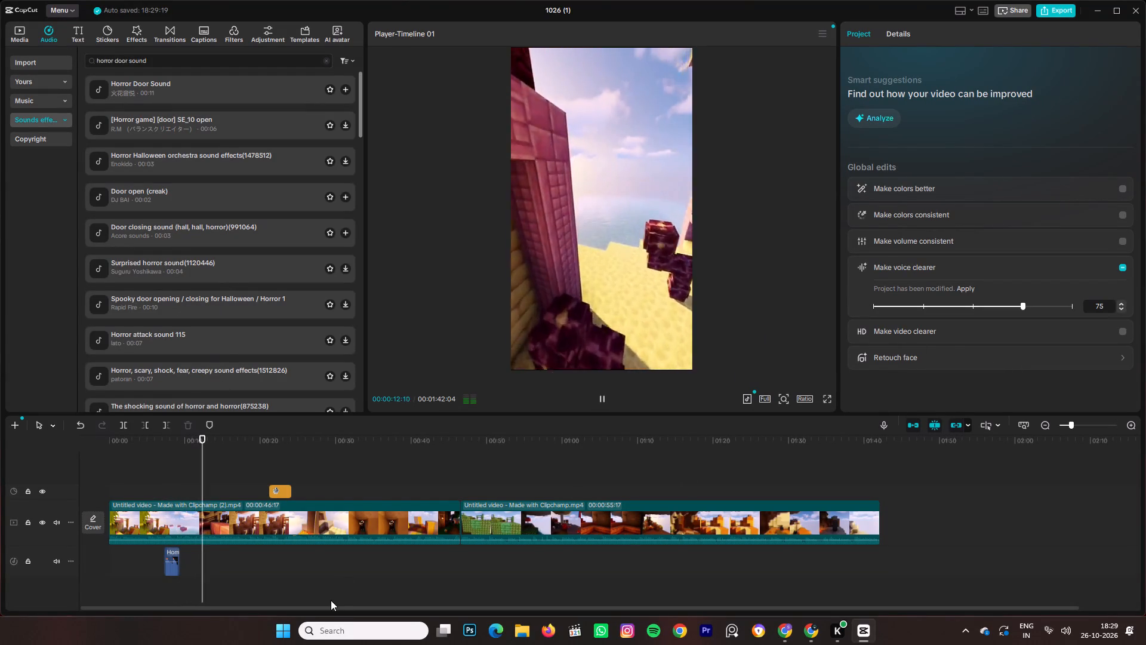
key("space")
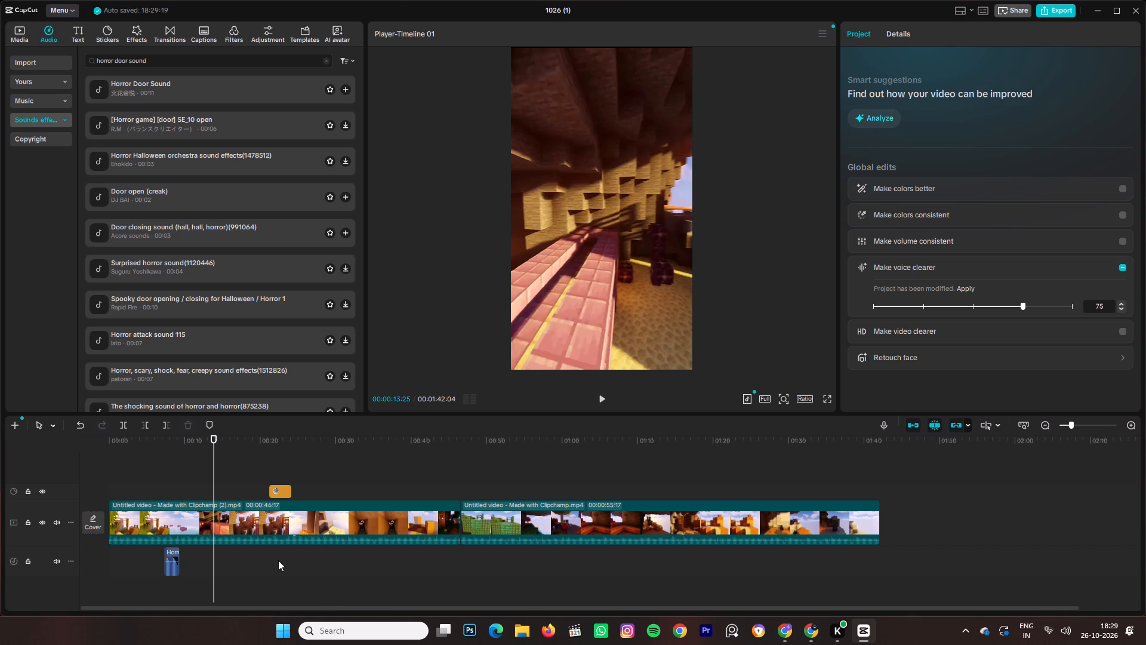
key("space")
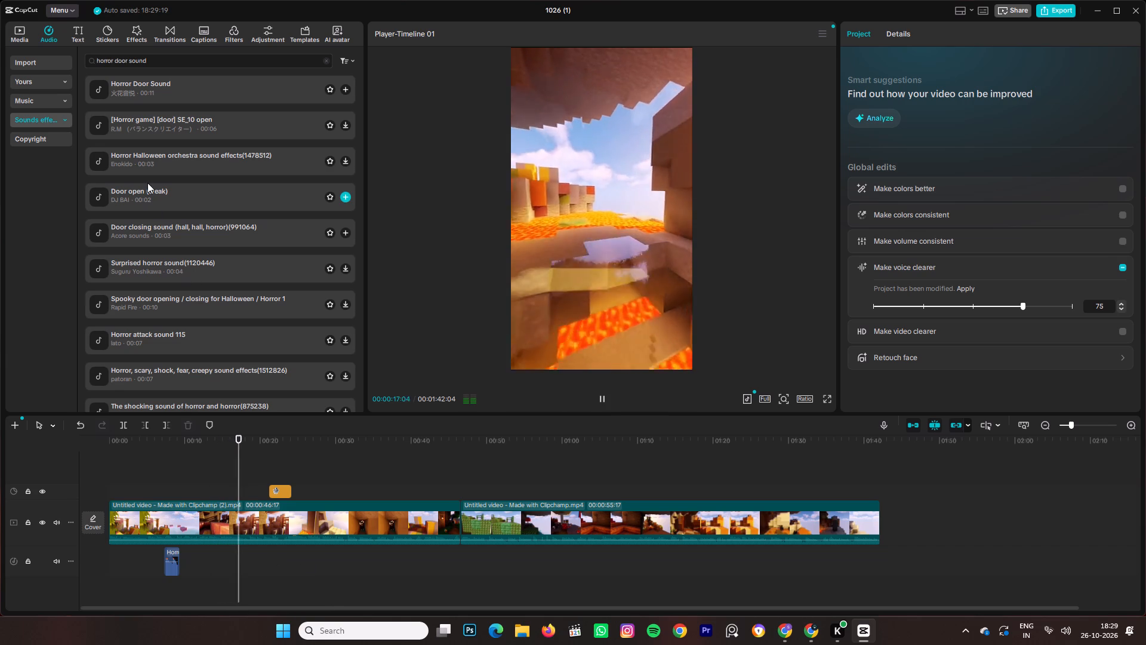
key("space")
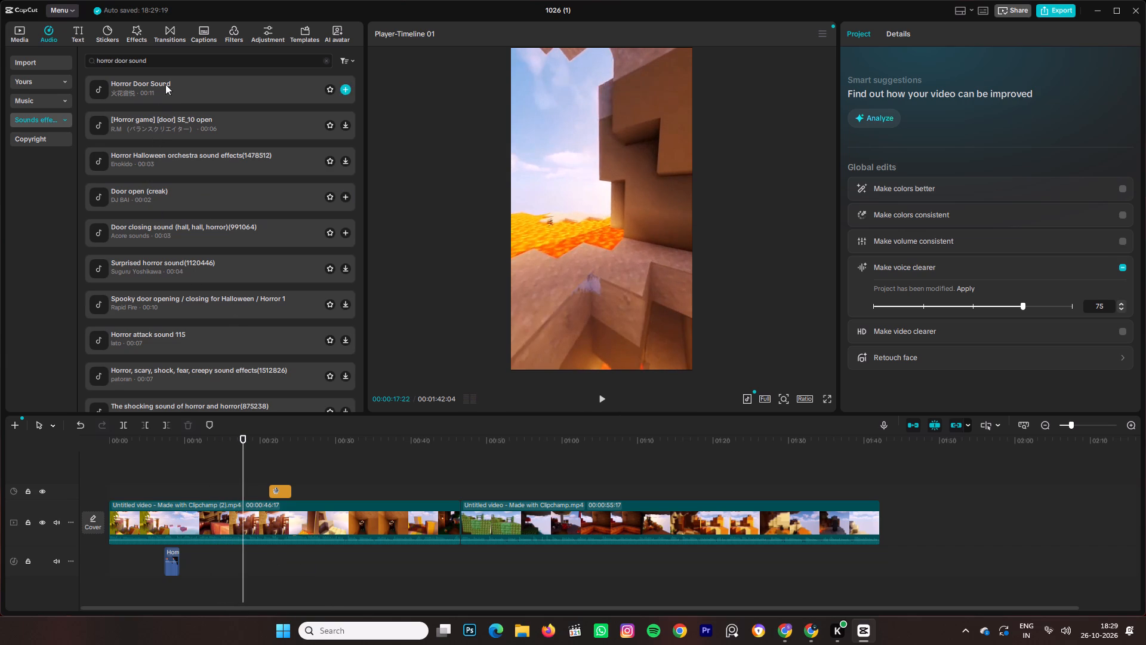
Search the sound effects library for "horror".
left_click(182, 64)
key("BackSpace")
key("BackSpace")
key("BackSpace")
key("BackSpace")
key("BackSpace")
key("BackSpace")
key("BackSpace")
key("BackSpace")
key("BackSpace")
key("BackSpace")
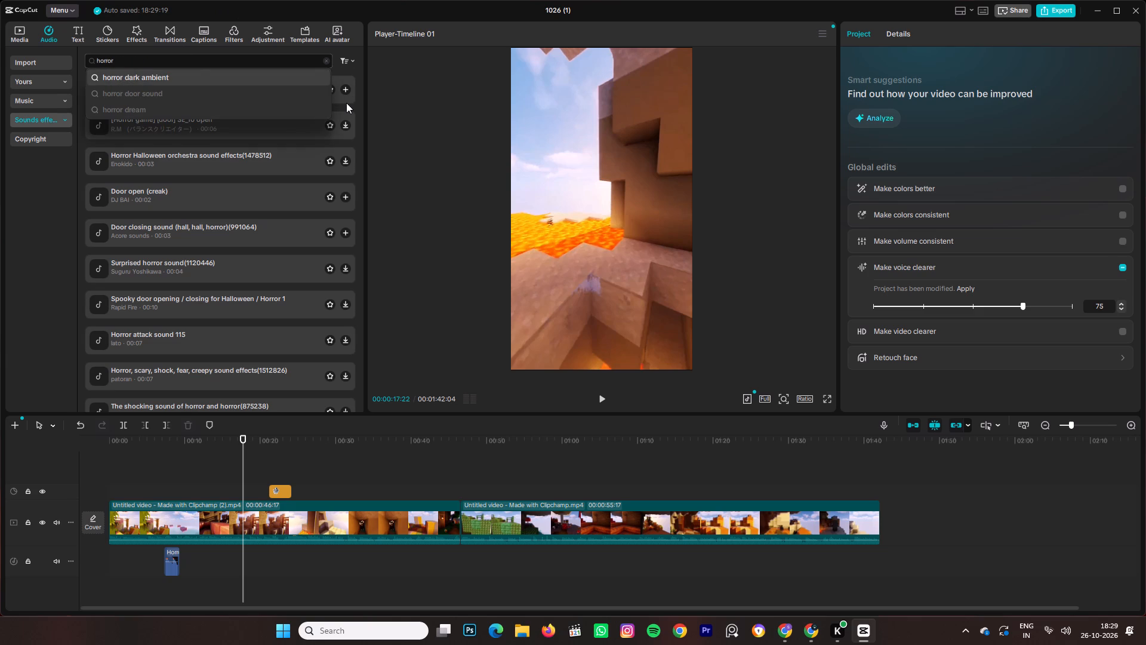
key("space")
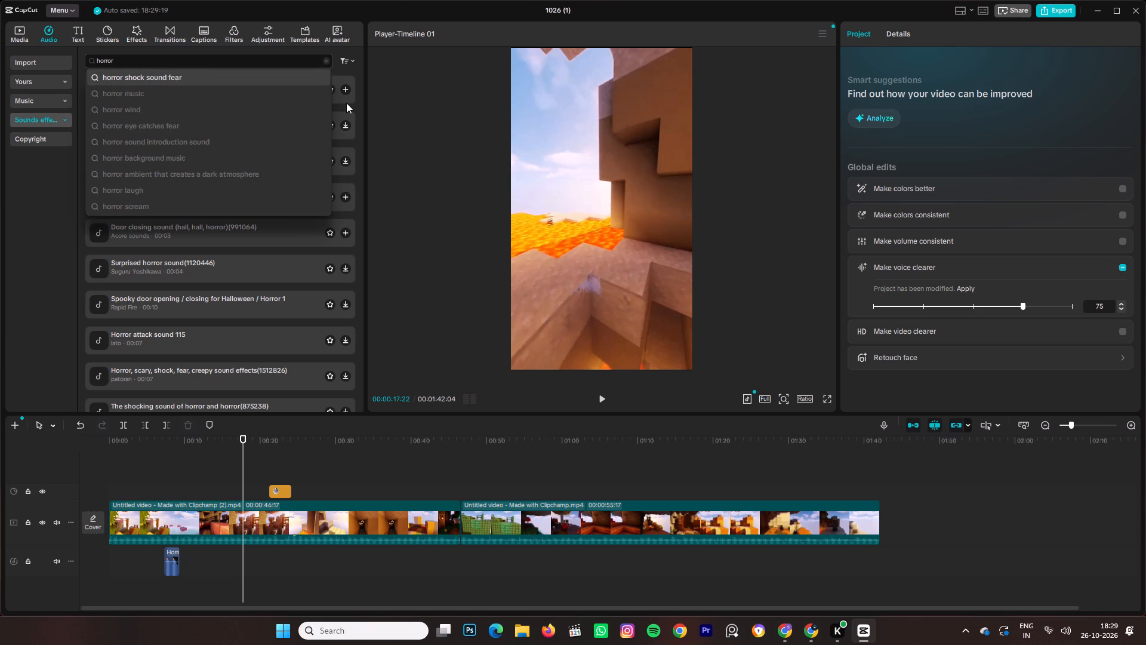
key("BackSpace")
key("BackSpace")
key("BackSpace")
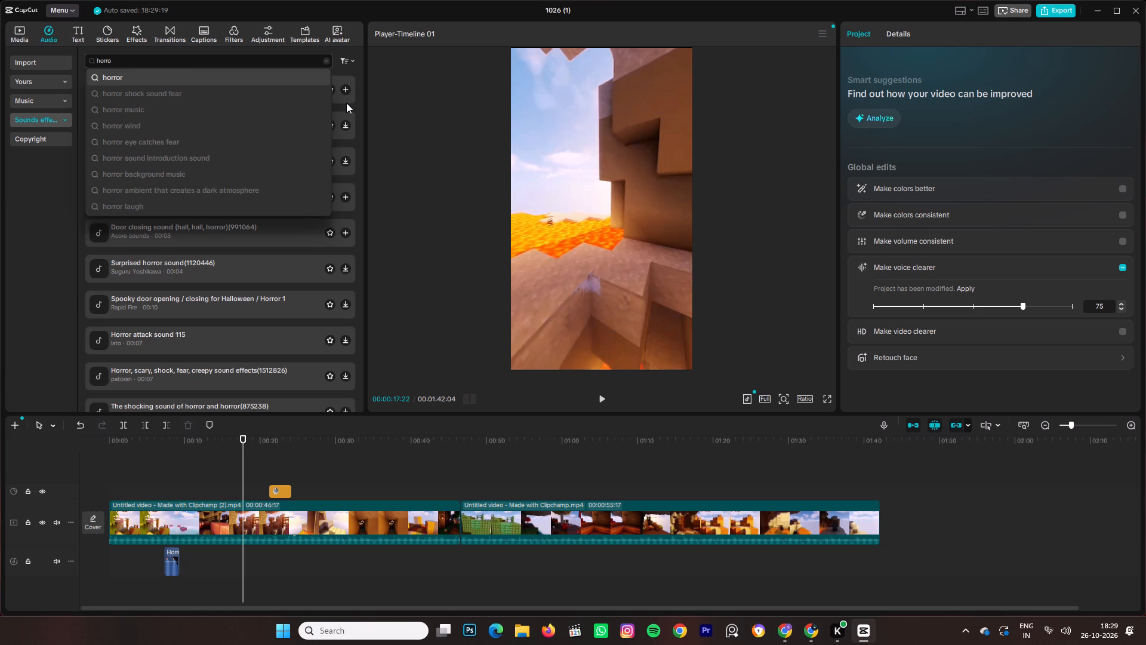
left_click(211, 79)
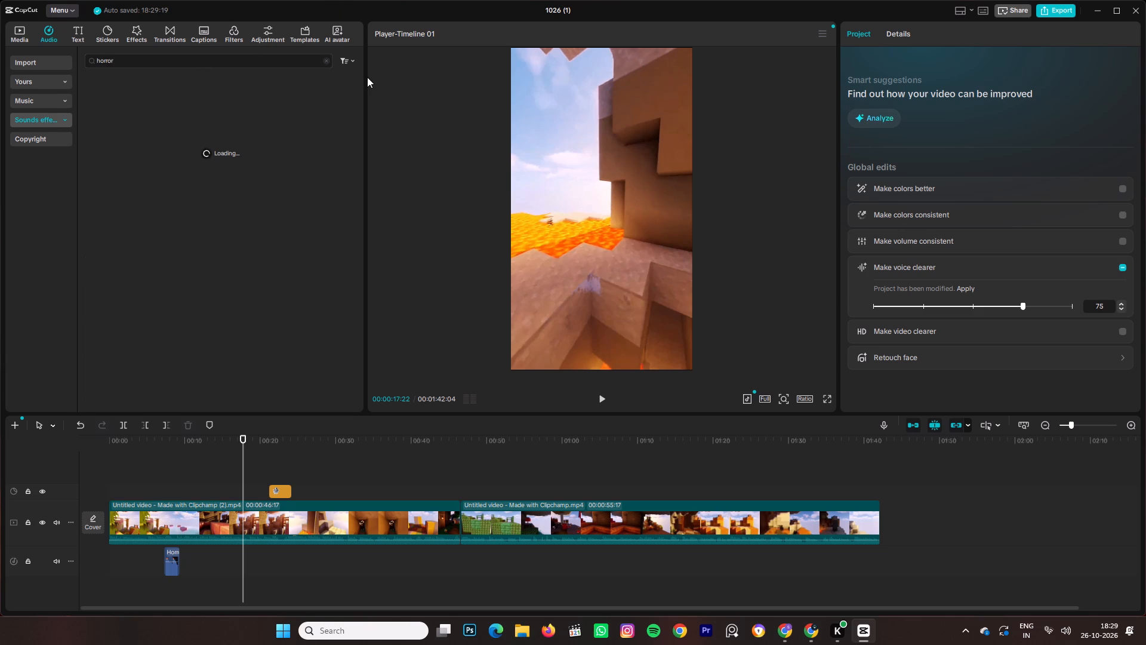
Step back and replay the footage between about 14 and 18 seconds to examine where another sound effect could fit.
key("Left")
key("Left")
key("Left")
key("Left")
key("Left")
key("Left")
key("Left")
key("Left")
key("Left")
key("Left")
key("Left")
key("Left")
key("Left")
key("Left")
key("Left")
key("Left")
key("Left")
key("Left")
key("Left")
key("Left")
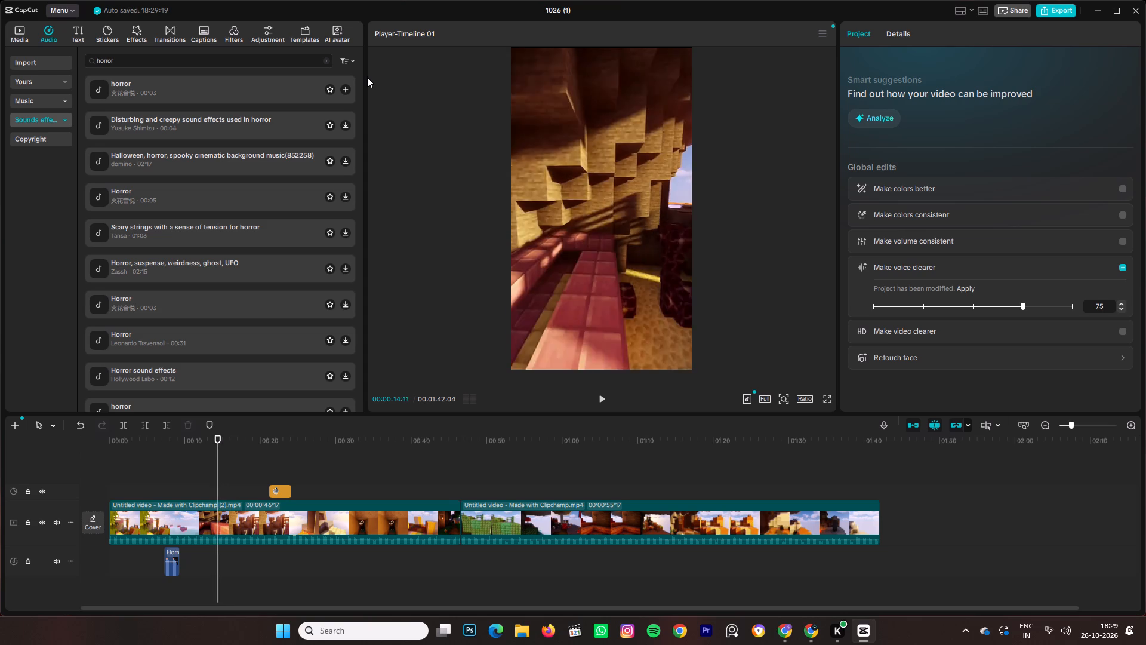
key("space")
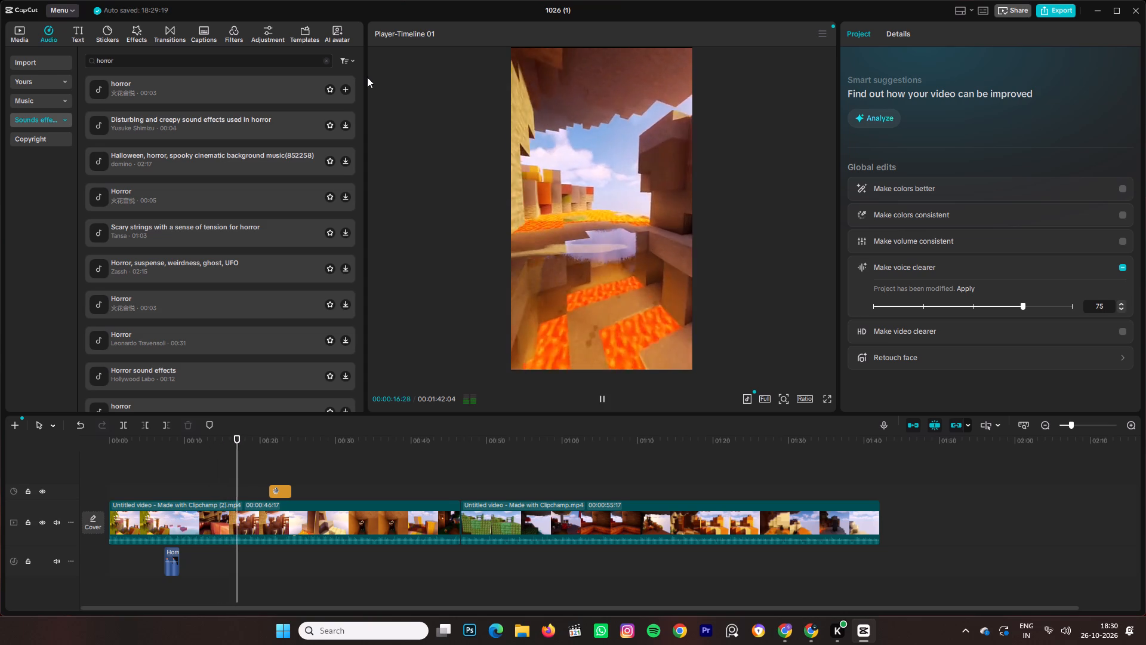
key("space")
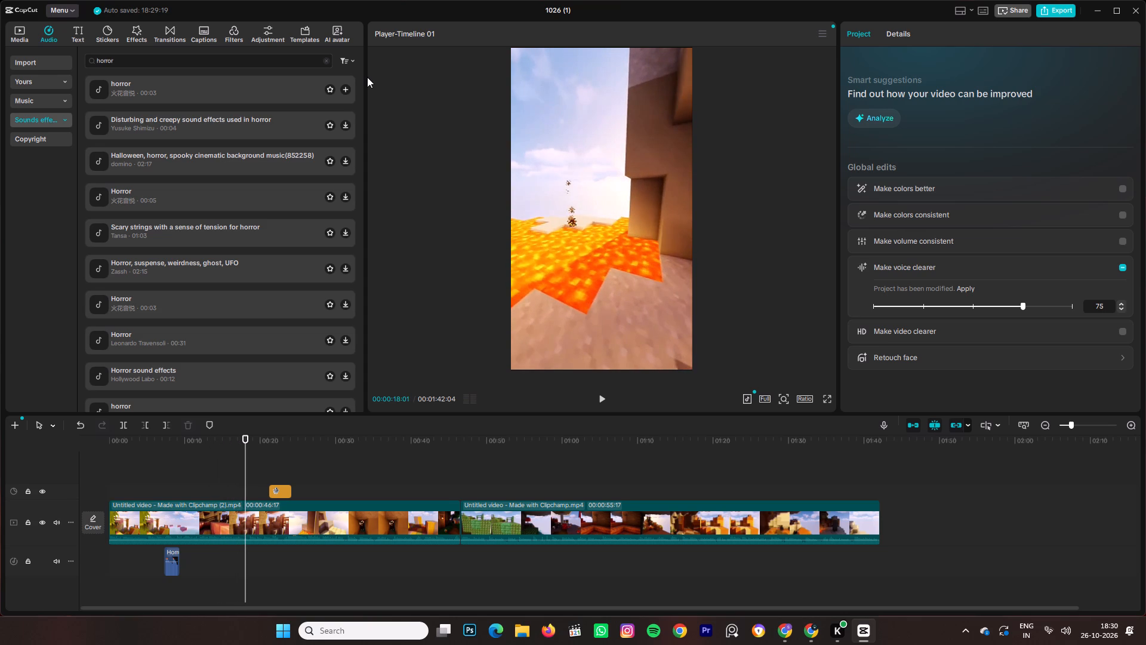
key("Left")
key("Left")
key("Left")
key("Left")
key("Left")
key("Left")
key("Left")
key("Left")
key("Left")
key("Left")
key("Left")
key("Left")
key("Left")
key("Left")
key("Left")
key("Left")
key("Left")
key("Left")
key("Left")
key("Left")
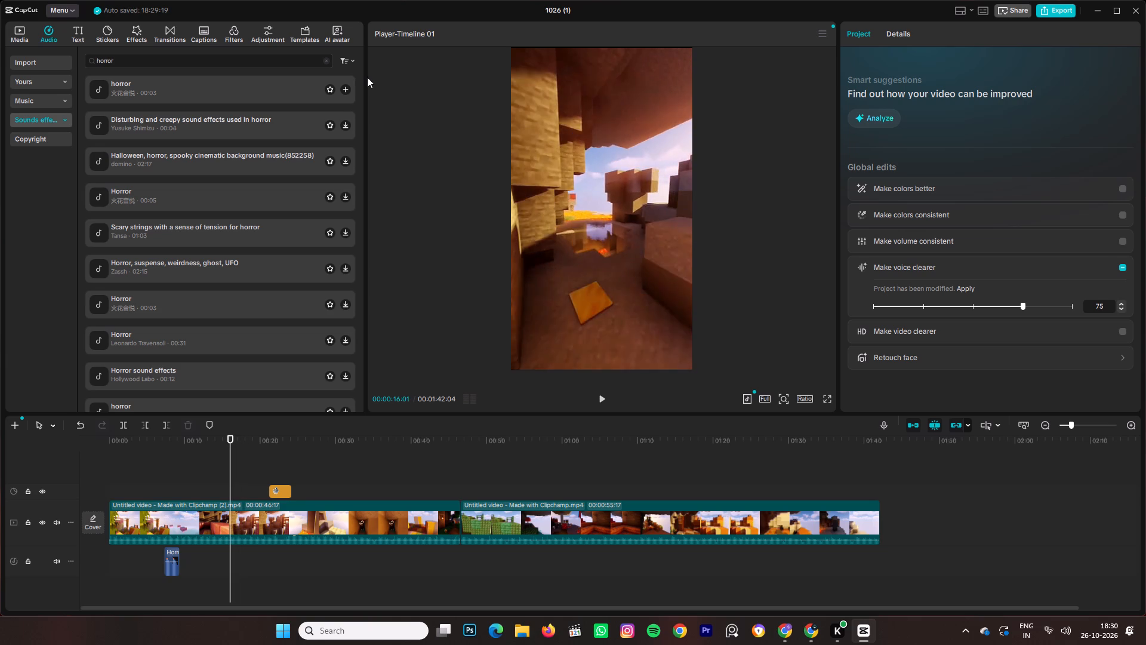
key("Left")
key("Left")
key("Left")
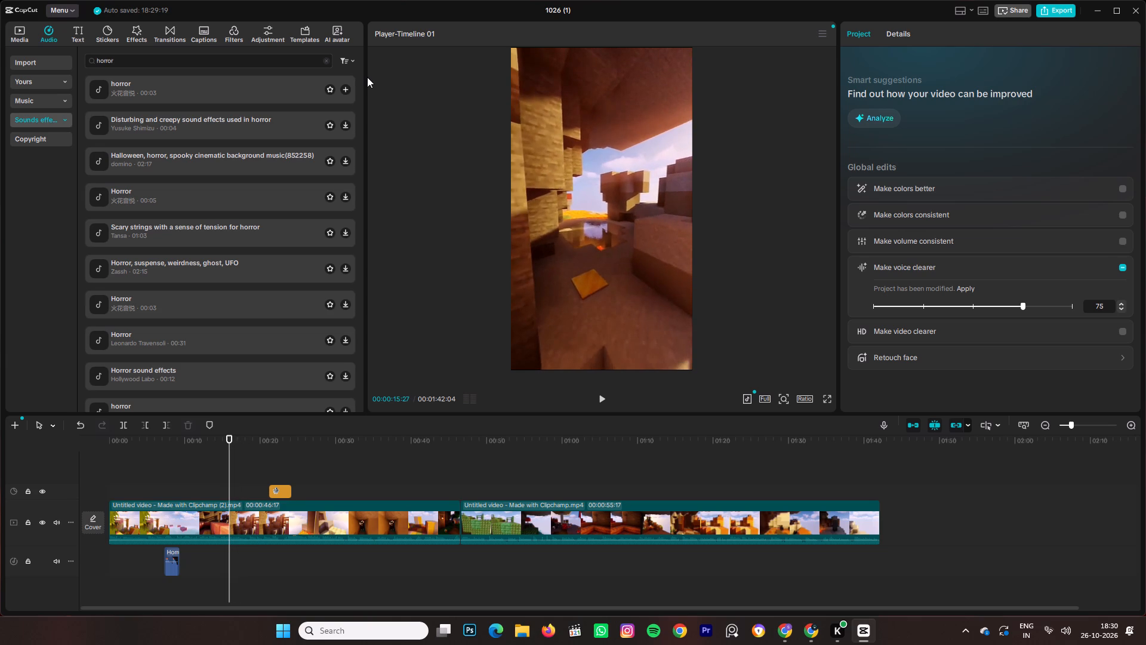
key("space")
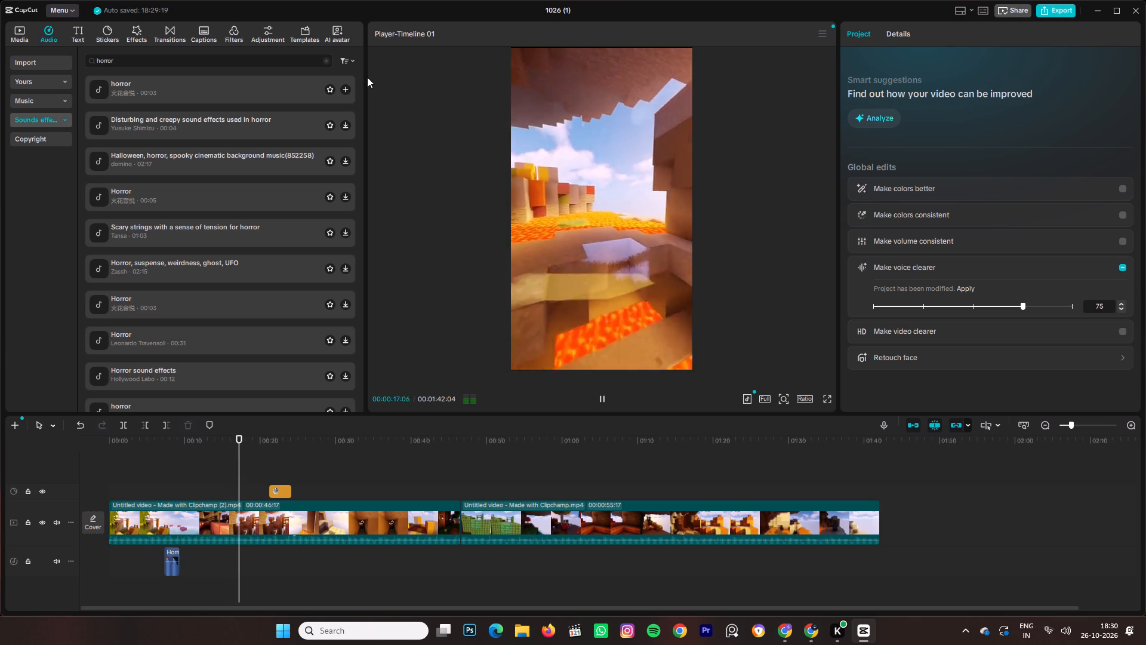
Rewind to about 12 seconds and replay the approach to the cave in short passes to examine its timing.
key("Left")
key("Left")
key("Left")
key("Left")
key("Left")
key("Left")
key("Left")
key("Left")
key("Left")
key("Left")
key("Left")
key("Left")
key("Left")
key("Left")
key("Left")
key("Left")
key("Left")
key("Left")
key("Left")
key("Left")
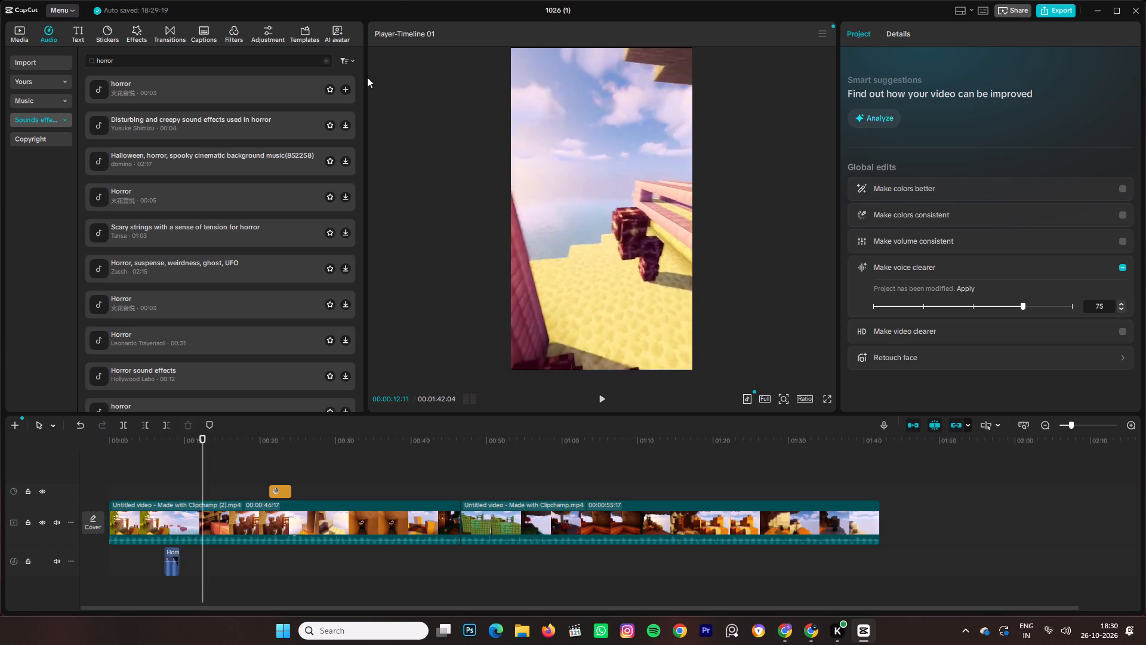
key("space")
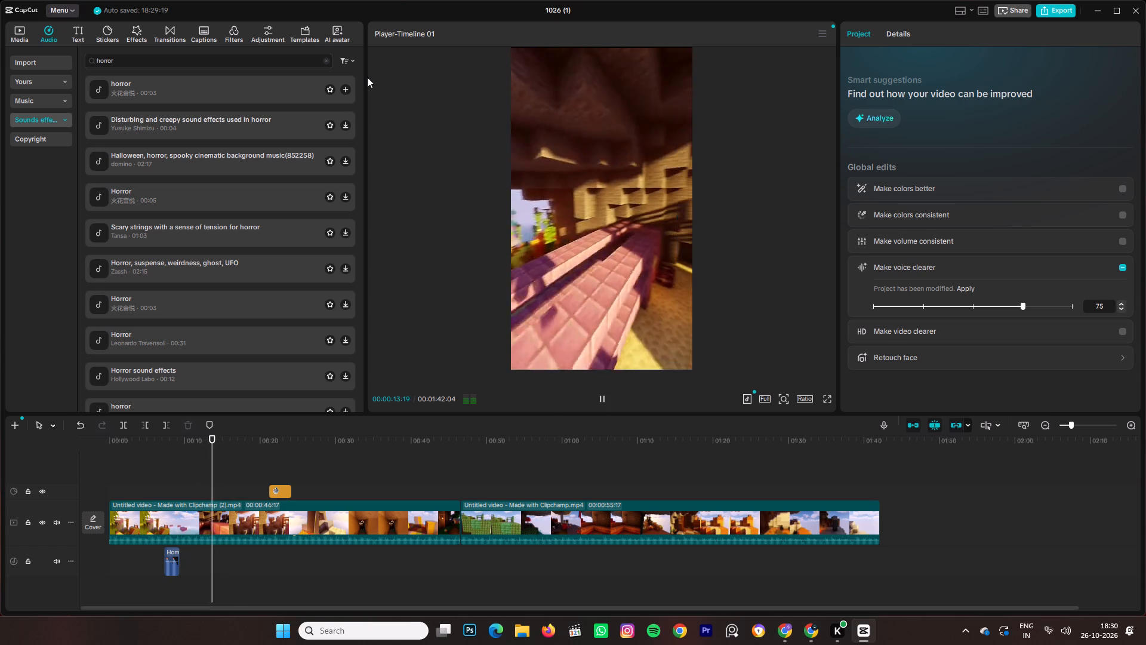
key("space")
key("Left")
key("Left")
key("Left")
key("Left")
key("Left")
key("Left")
key("Left")
key("Left")
key("Left")
key("Left")
key("Left")
key("Left")
key("Left")
key("Left")
key("Left")
key("Left")
key("Left")
key("Left")
key("Left")
key("Left")
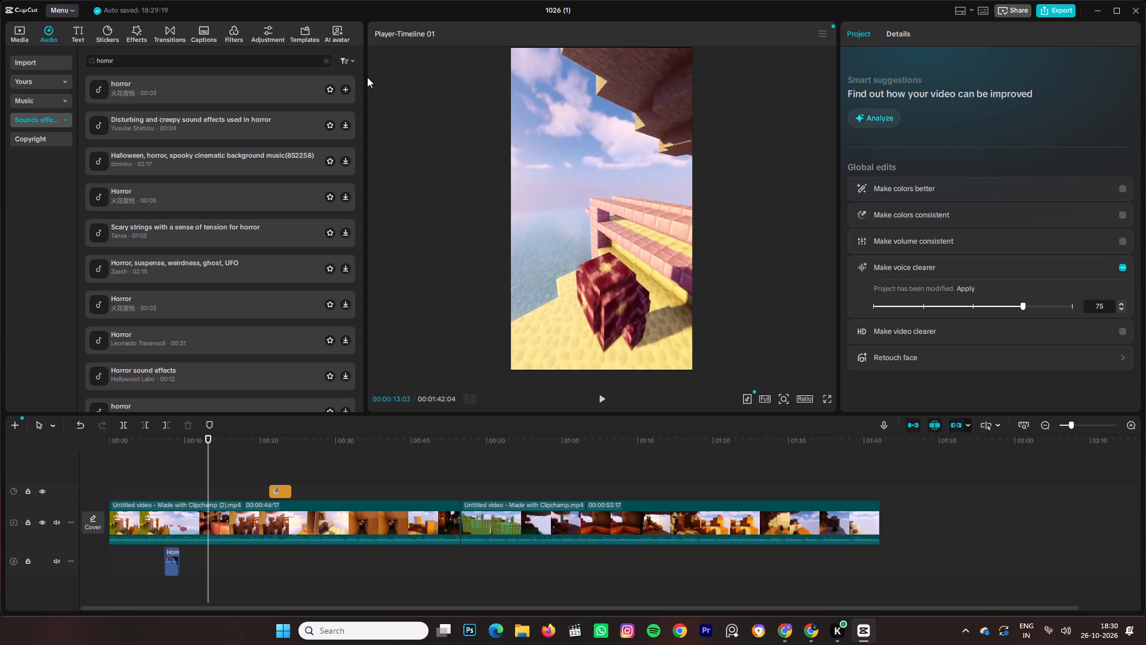
key("space")
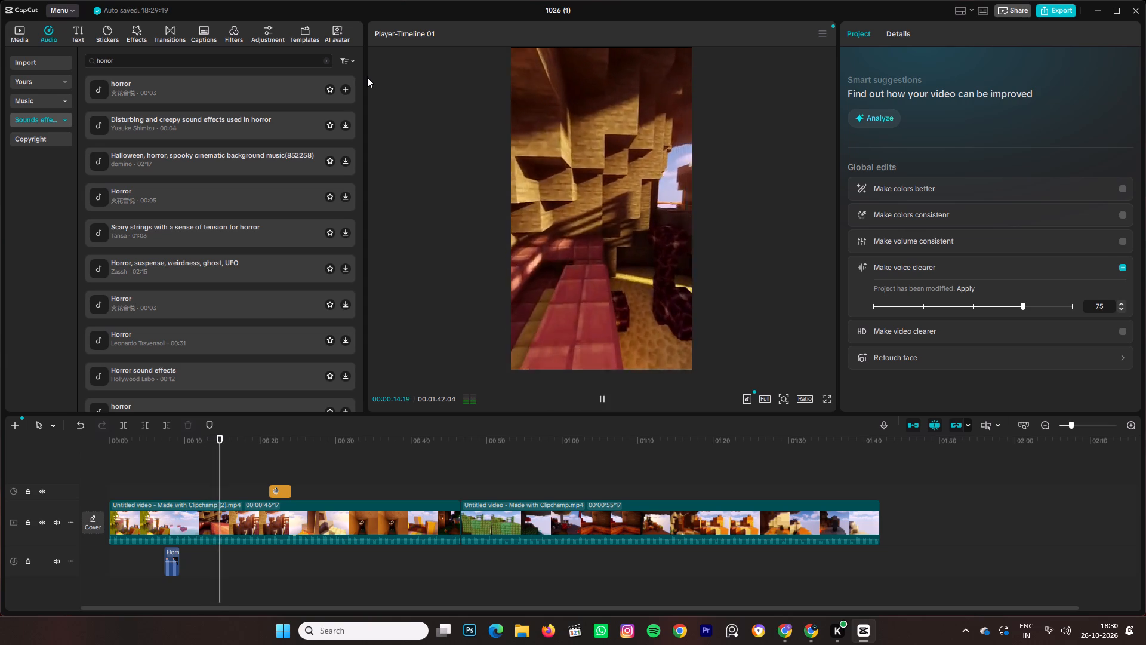
Step back and replay the footage between about 14 and 17 seconds in short passes to examine where an effect could start.
key("Left")
key("Left")
key("Left")
key("Left")
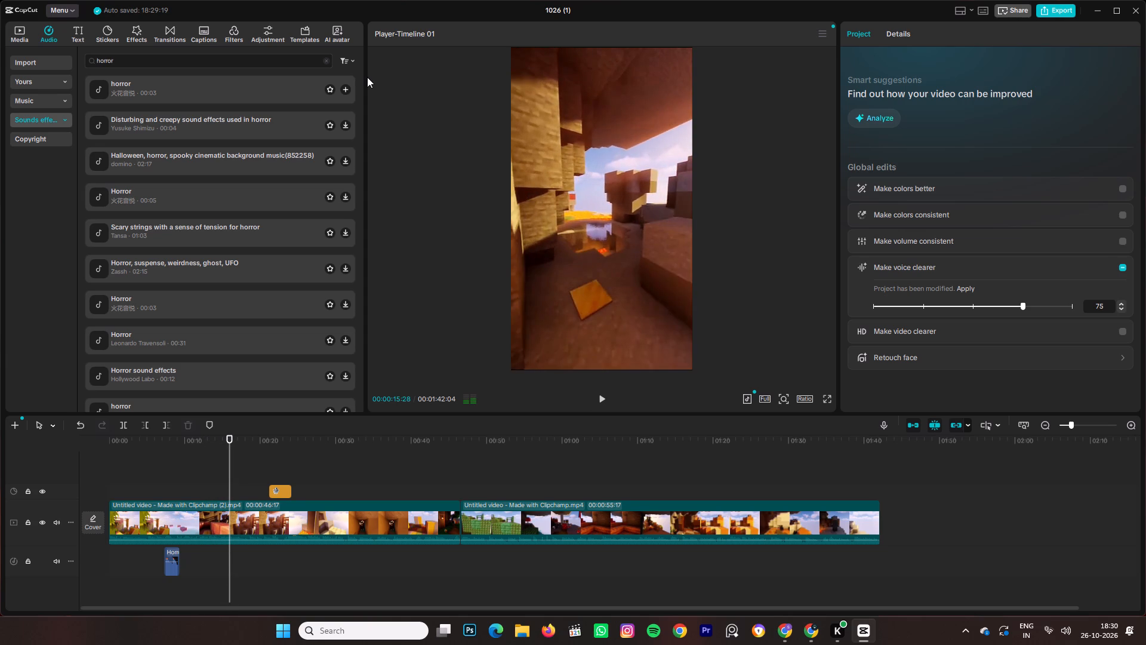
key("Left")
key("Left")
key("Left")
key("Left")
key("Left")
key("Left")
key("Left")
key("Left")
key("Left")
key("Left")
key("Left")
key("Left")
key("Left")
key("Left")
key("Left")
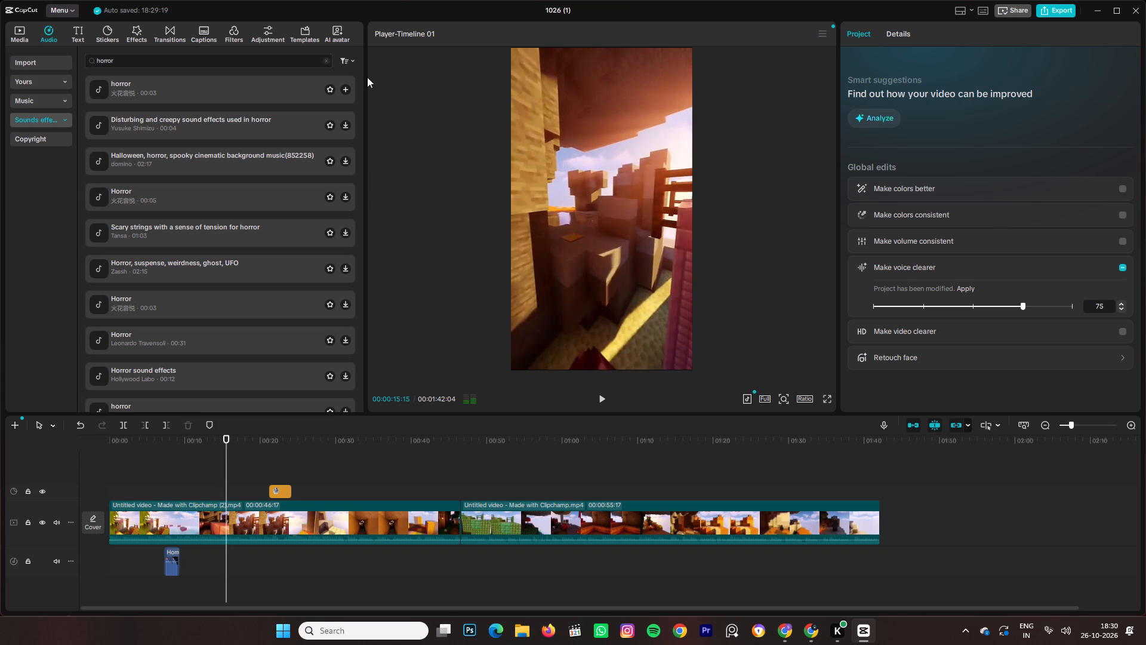
key("space")
key("Left")
key("Left")
key("Left")
key("Left")
key("Left")
key("Left")
key("Left")
key("Left")
key("Left")
key("Left")
key("Left")
key("Left")
key("Left")
key("Left")
key("Left")
key("Left")
key("Left")
key("Left")
key("Left")
key("Left")
key("Left")
key("space")
key("Left")
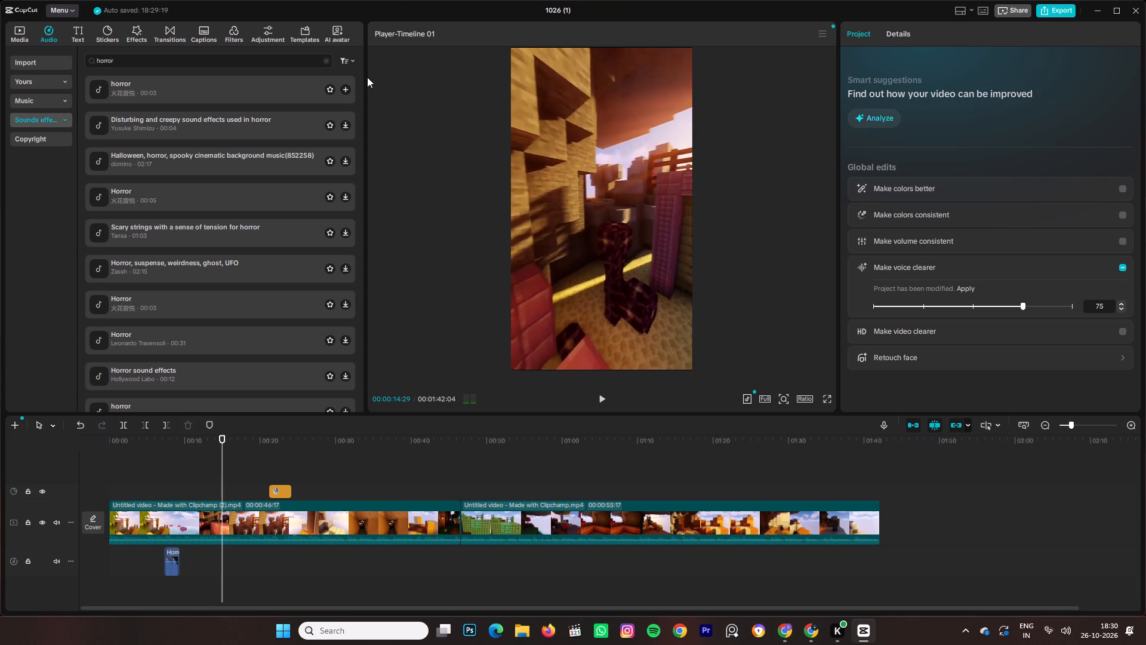
key("Left")
key("space")
key("space")
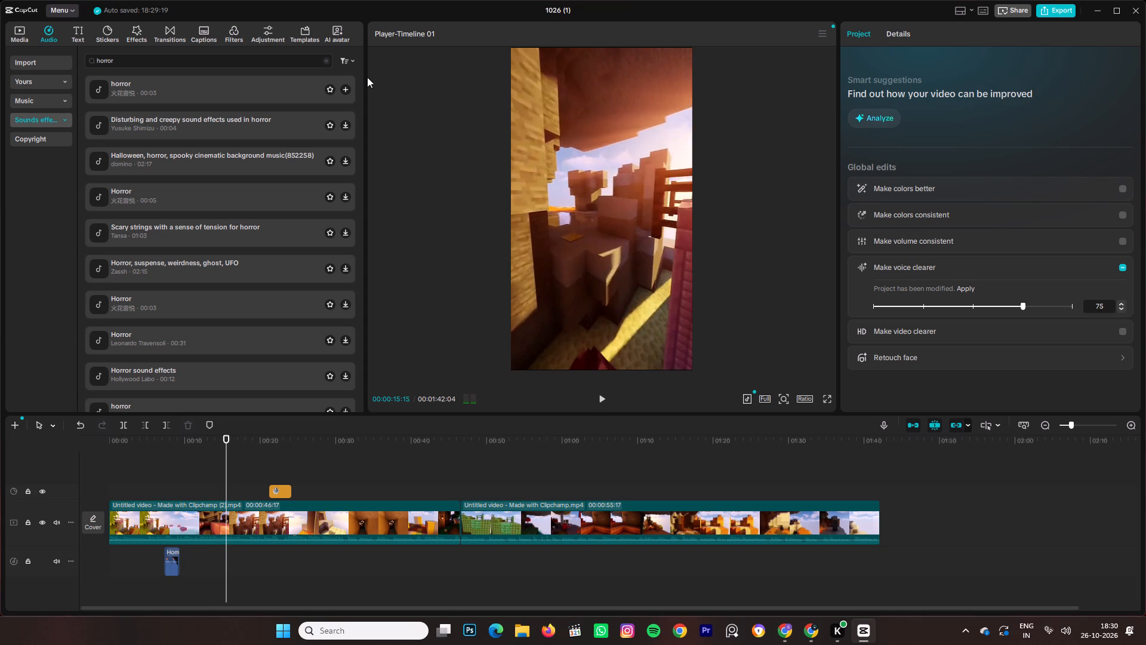
key("space")
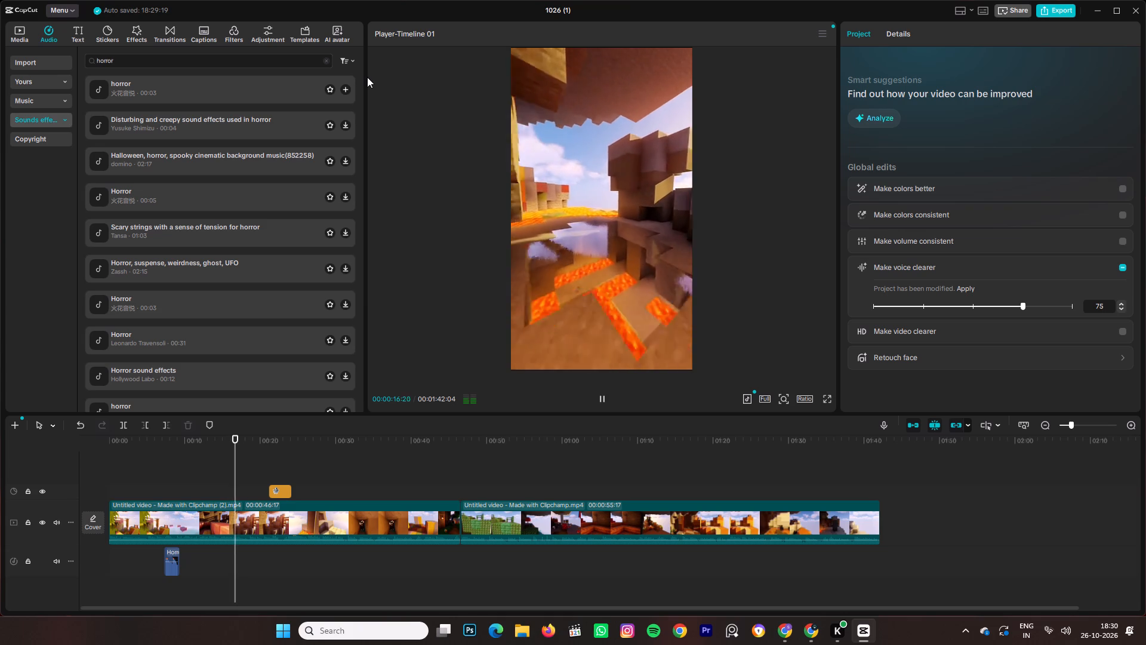
key("Left")
key("Left")
key("Left")
key("Left")
key("Left")
key("Left")
key("Left")
key("Left")
key("Left")
key("Left")
key("Left")
key("Left")
key("Left")
key("Left")
key("Left")
key("Left")
key("Left")
key("Left")
key("Left")
key("Left")
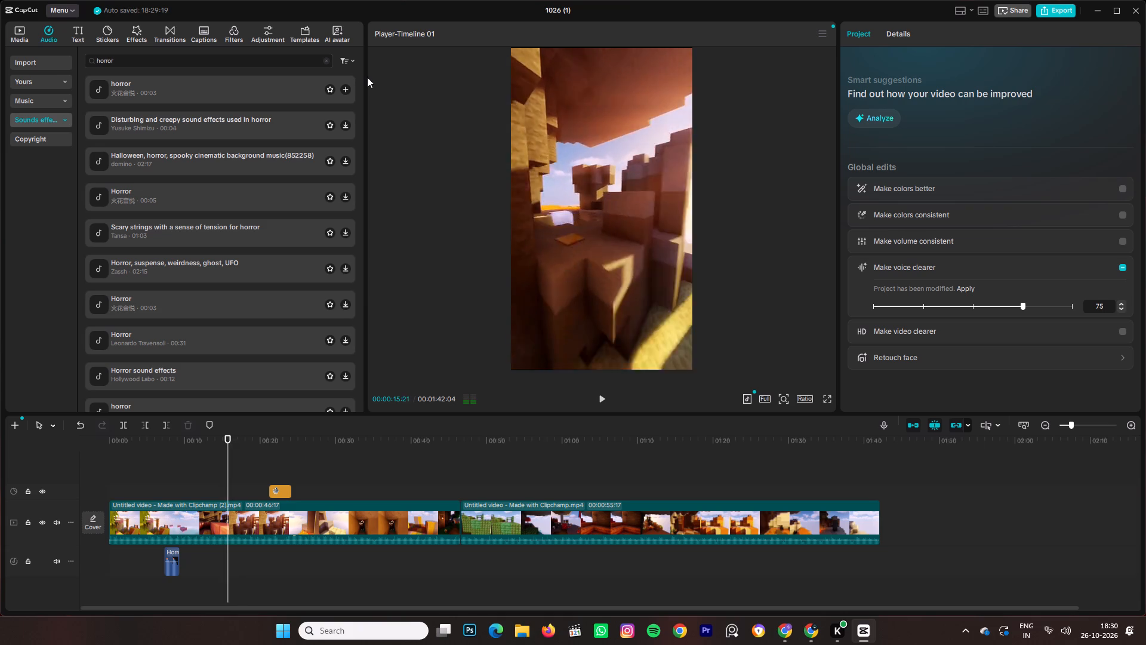
key("space")
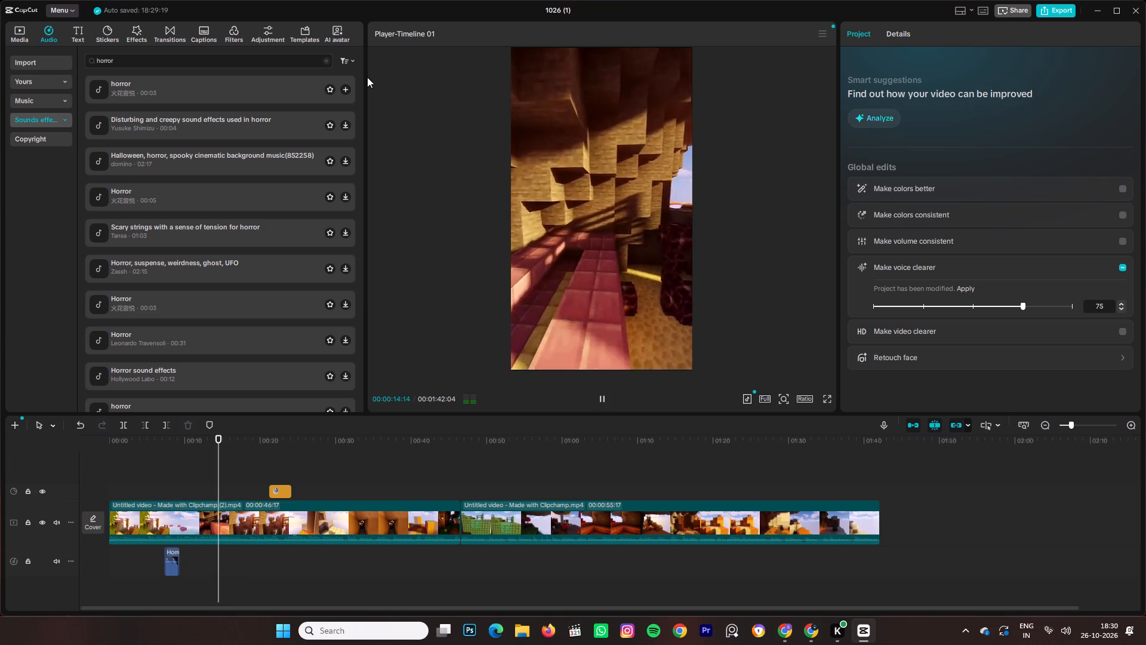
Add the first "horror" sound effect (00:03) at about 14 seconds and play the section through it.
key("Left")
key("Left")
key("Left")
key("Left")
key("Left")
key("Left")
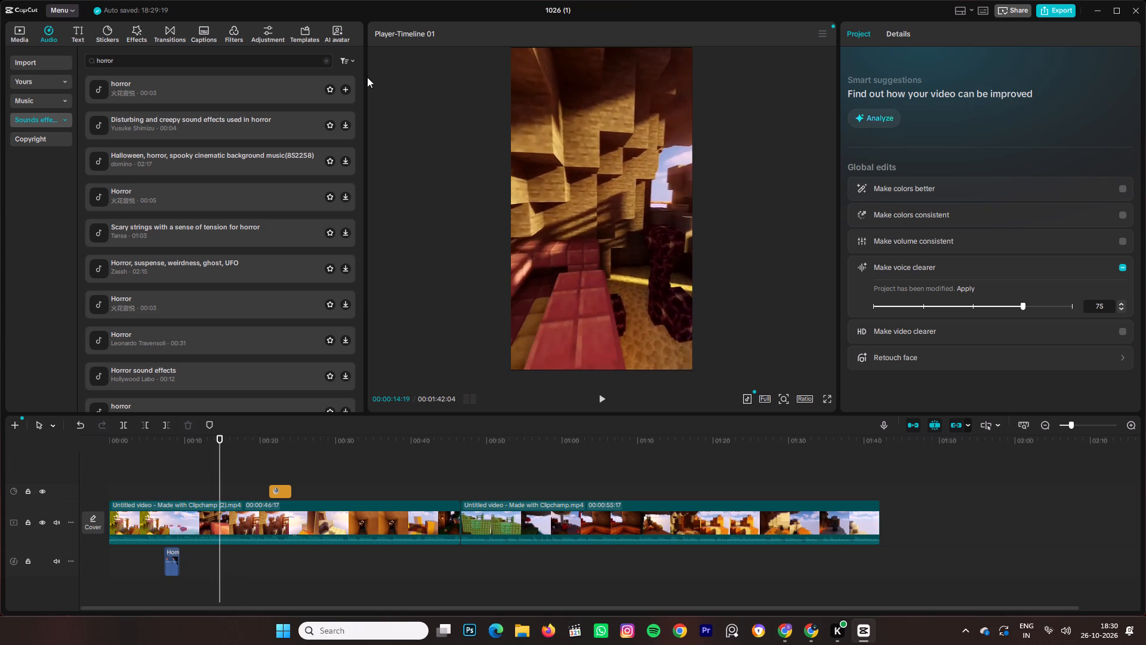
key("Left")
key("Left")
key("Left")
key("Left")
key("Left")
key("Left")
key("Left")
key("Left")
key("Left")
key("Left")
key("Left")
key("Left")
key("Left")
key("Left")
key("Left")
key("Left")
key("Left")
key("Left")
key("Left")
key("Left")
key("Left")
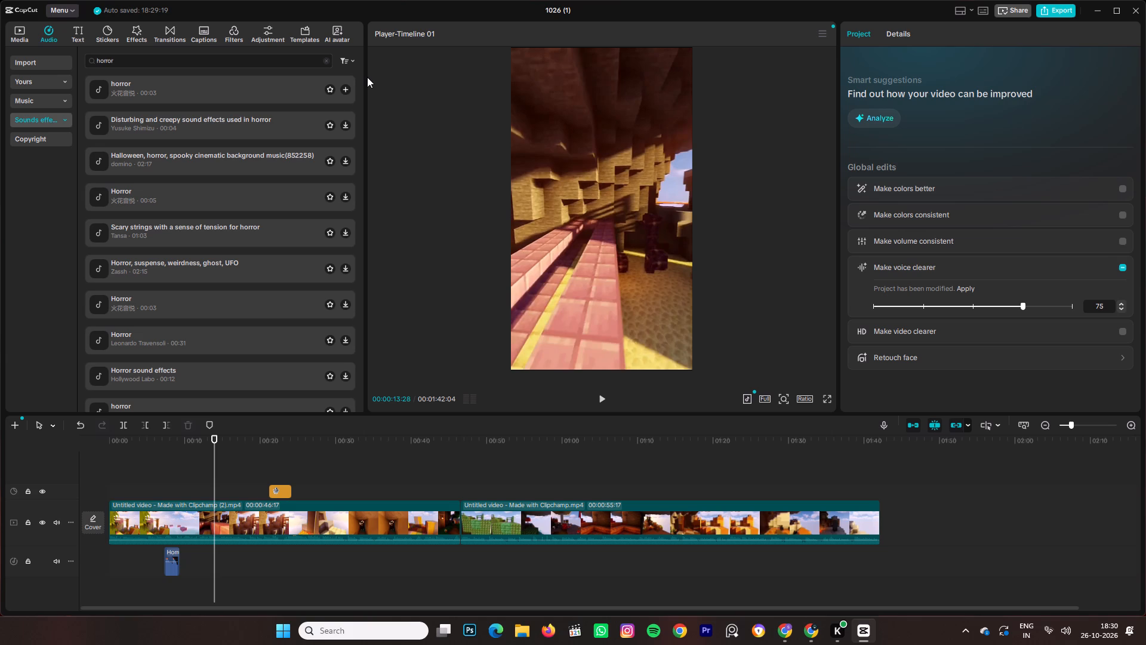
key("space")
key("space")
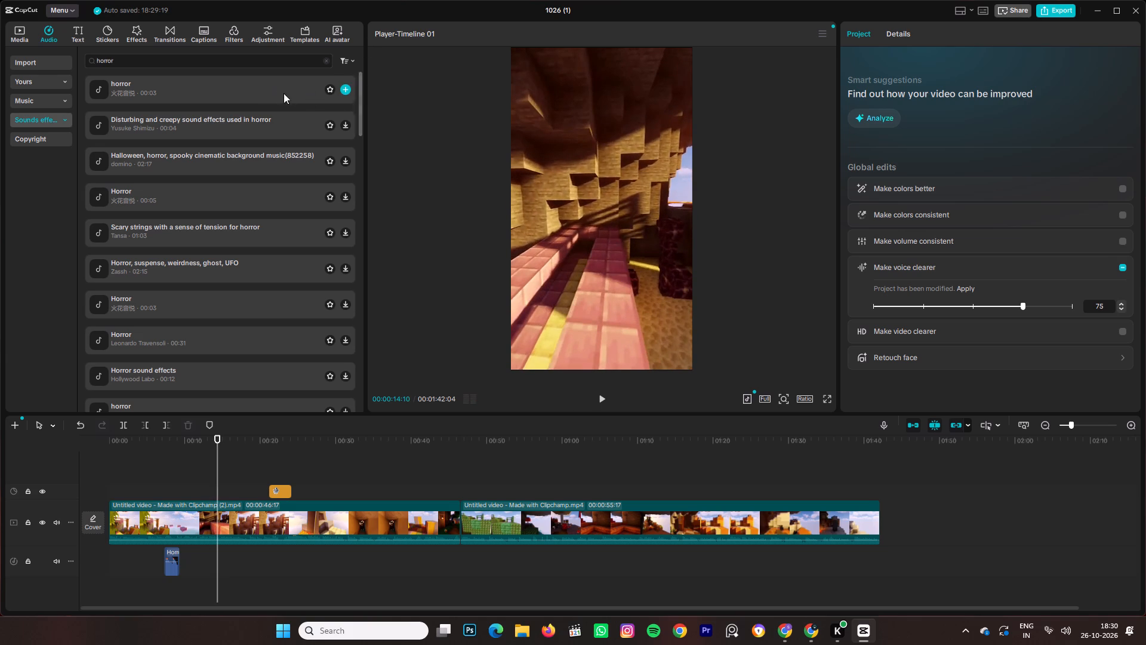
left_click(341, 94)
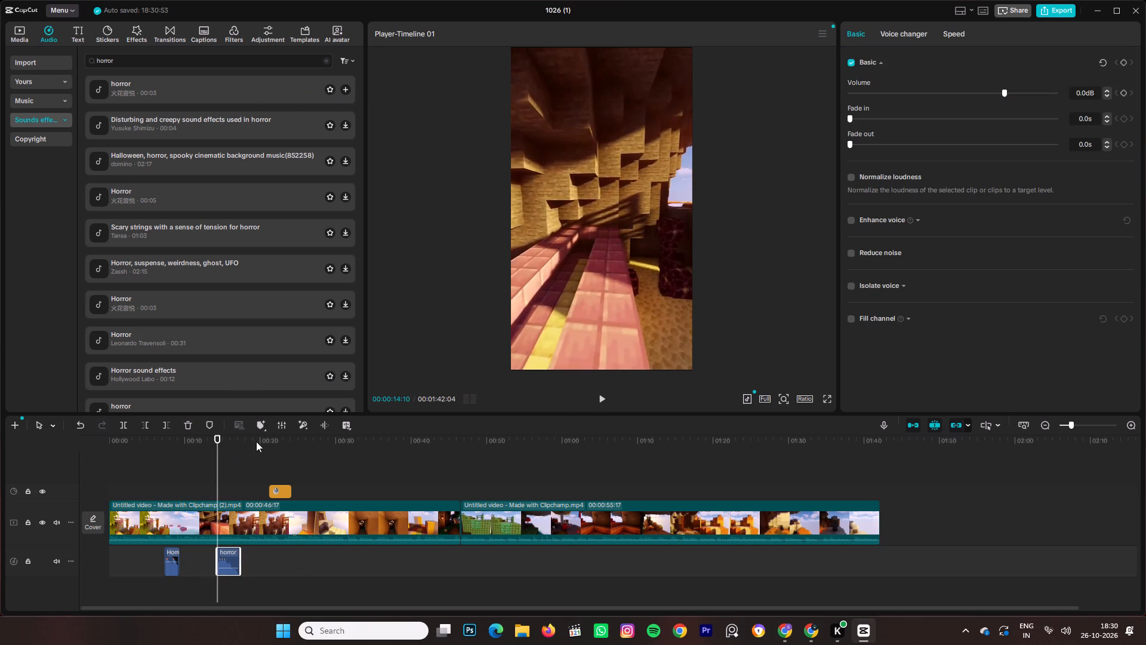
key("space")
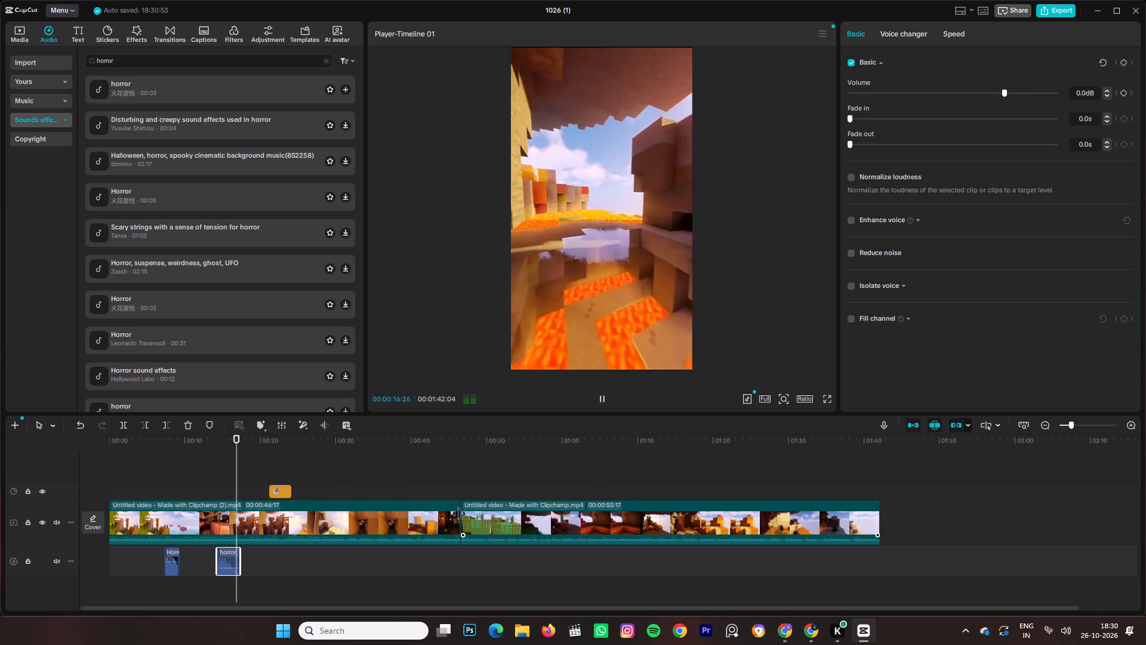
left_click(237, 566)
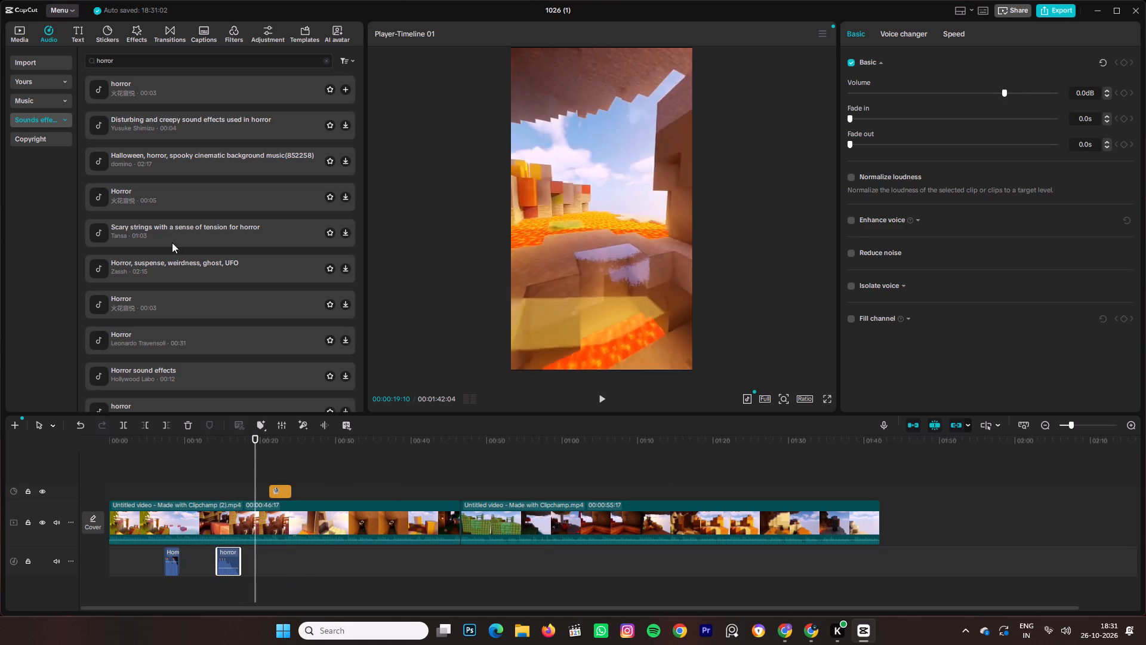
Audition the lower 3-second Horror effect, Scary strings with a sense of tension for horror, and the Horror effect listed above it.
left_click(165, 314)
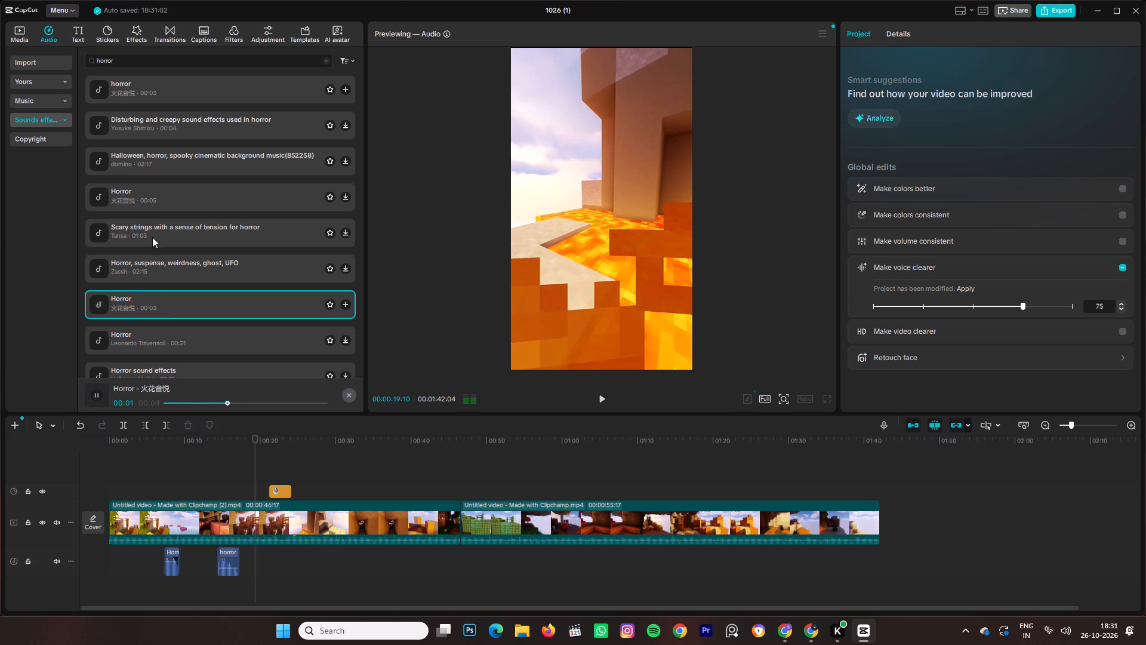
left_click(143, 225)
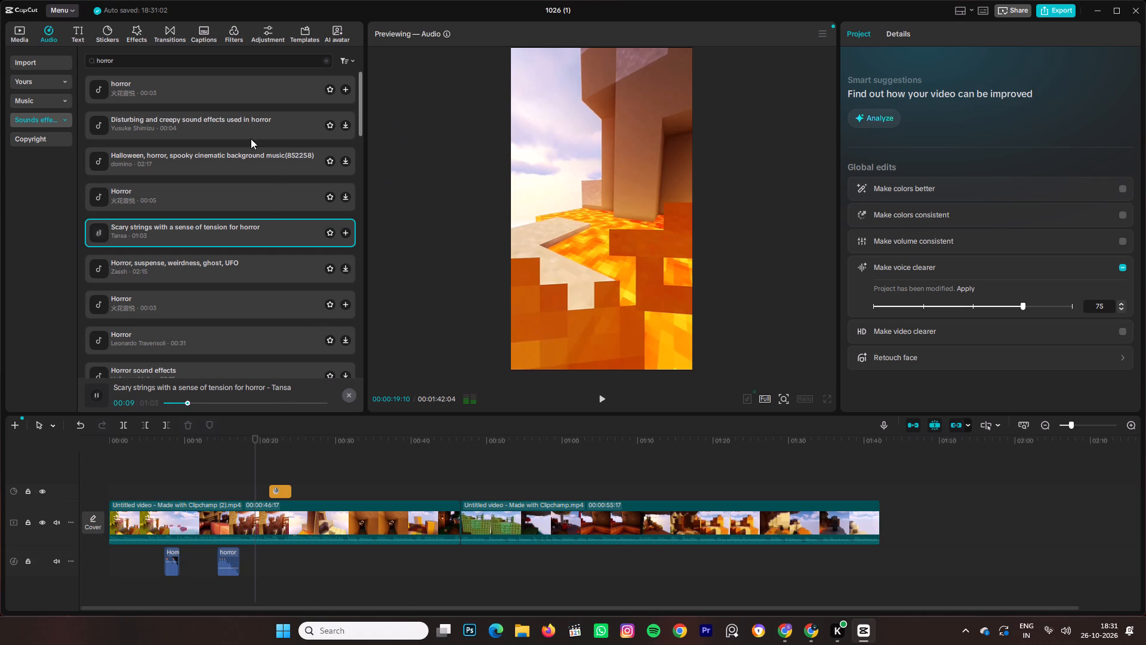
left_click(249, 186)
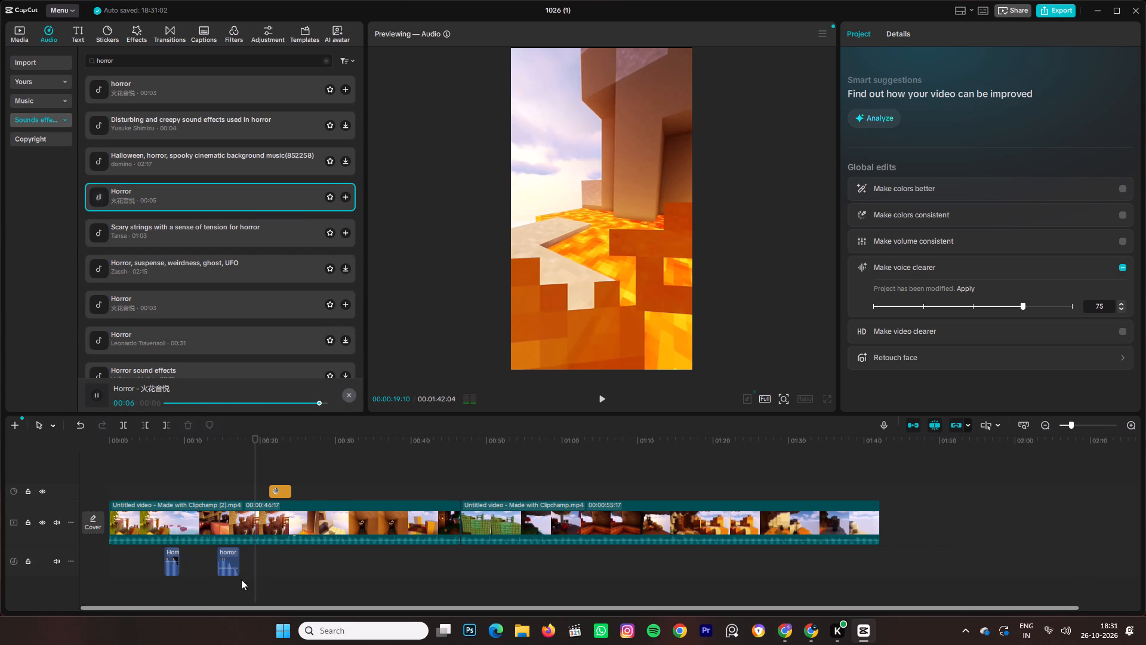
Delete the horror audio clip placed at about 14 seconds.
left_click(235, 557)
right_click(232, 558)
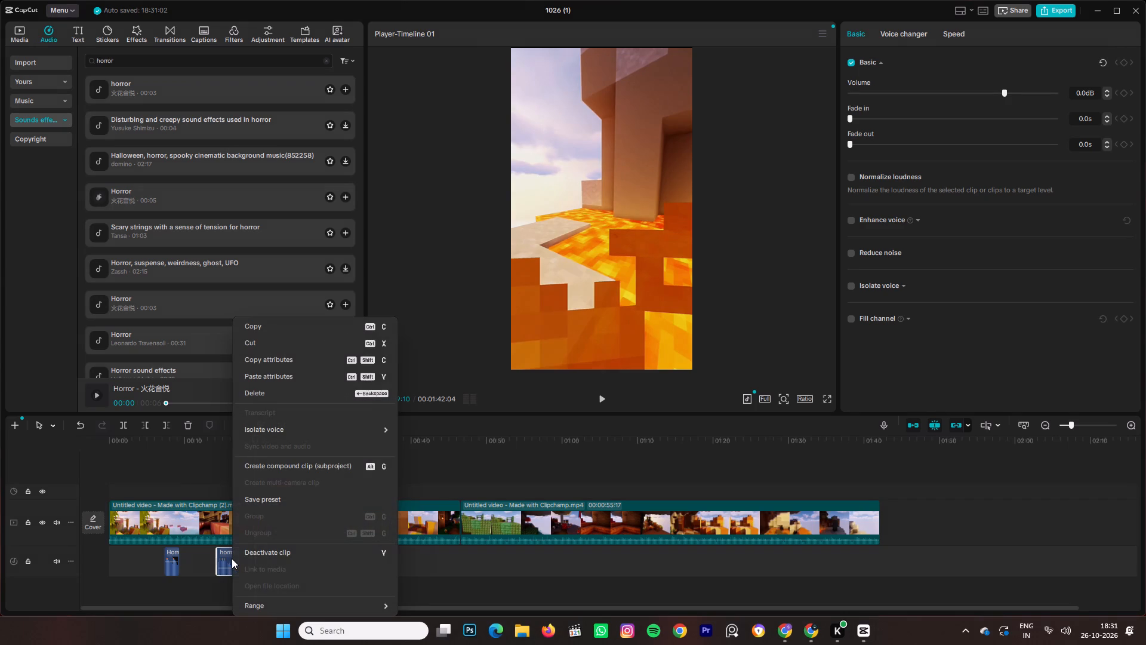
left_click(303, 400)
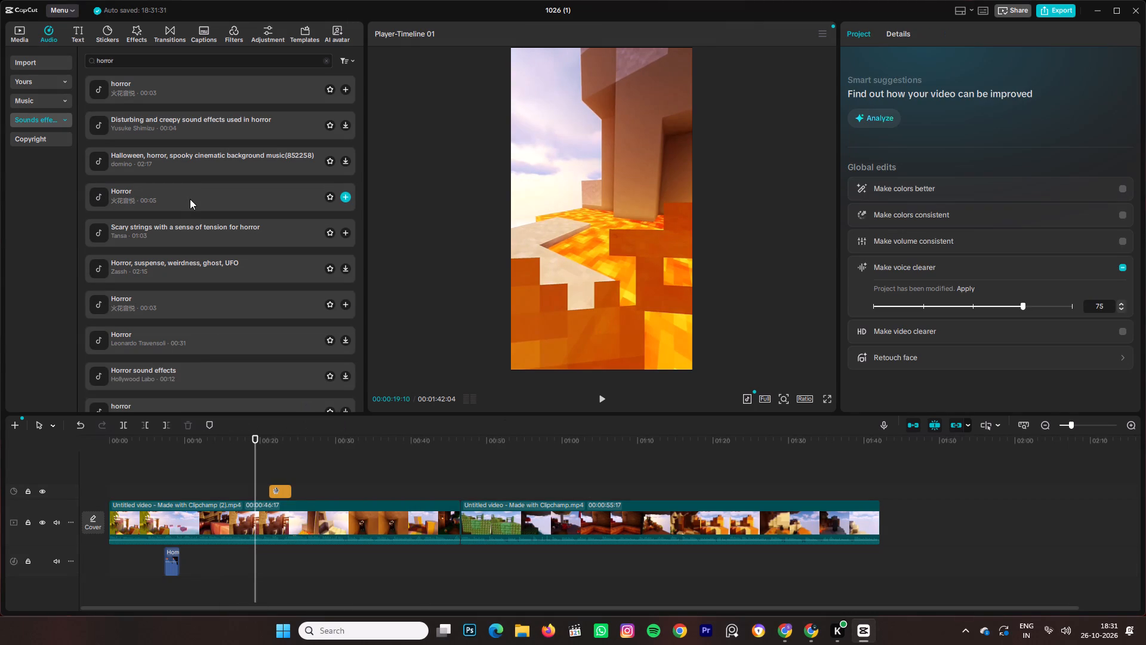
Audition the Horror effect listed just above Scary strings, add it at about 19 seconds, and play the footage through it.
left_click(190, 195)
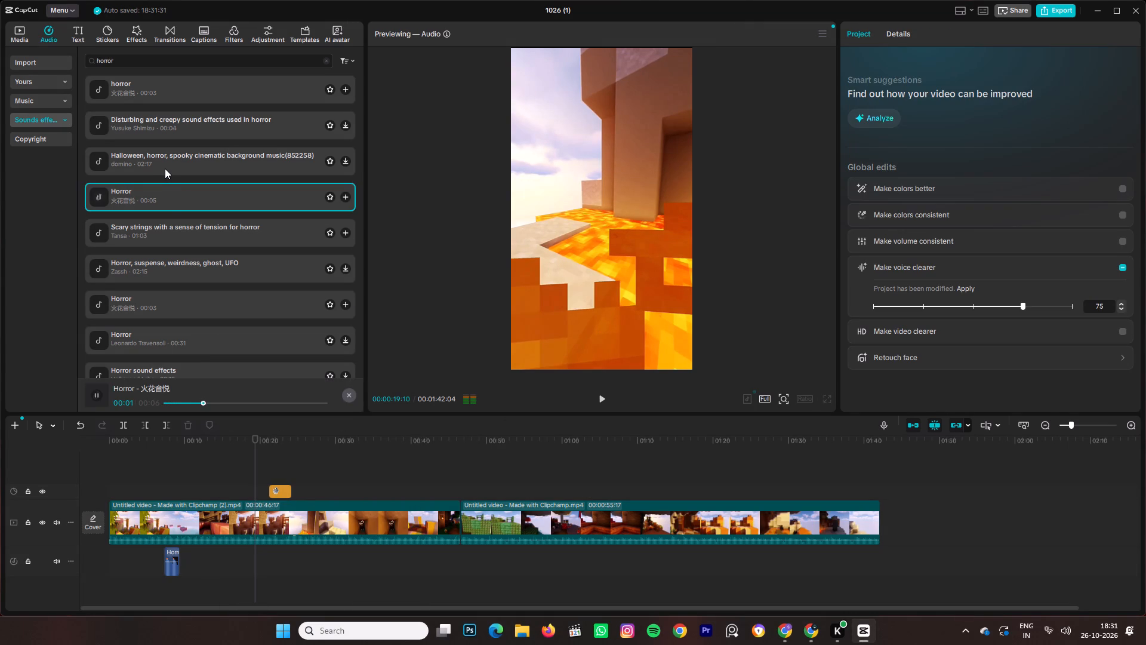
left_click(349, 202)
left_click(347, 201)
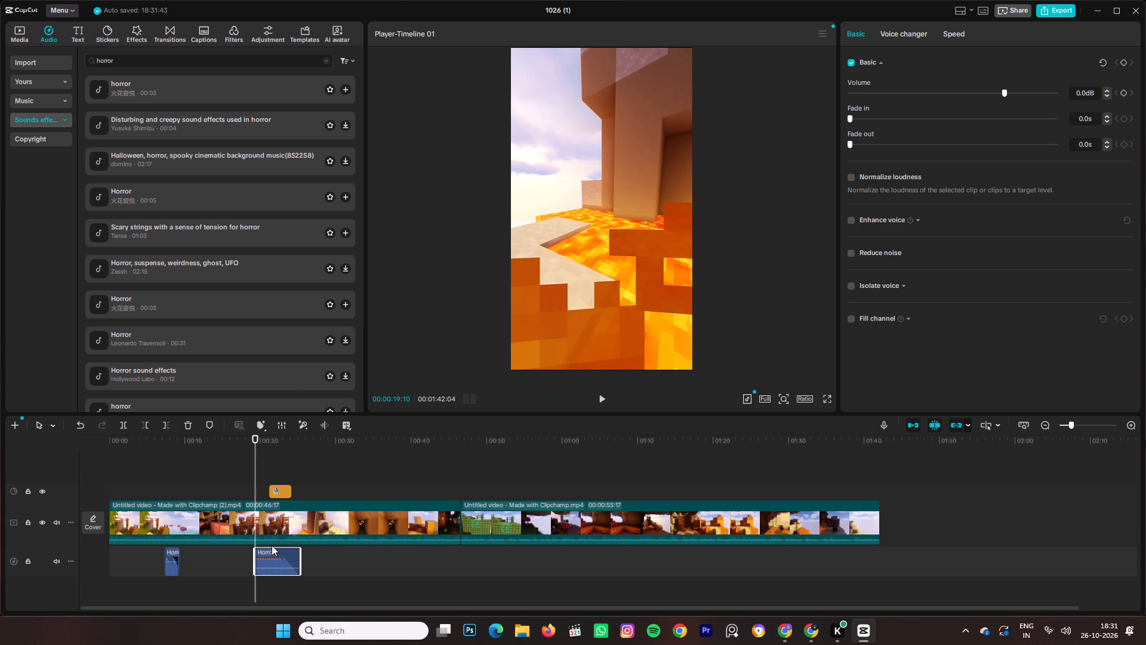
key("Left")
key("Left")
key("Left")
key("Left")
key("Left")
key("Left")
key("Left")
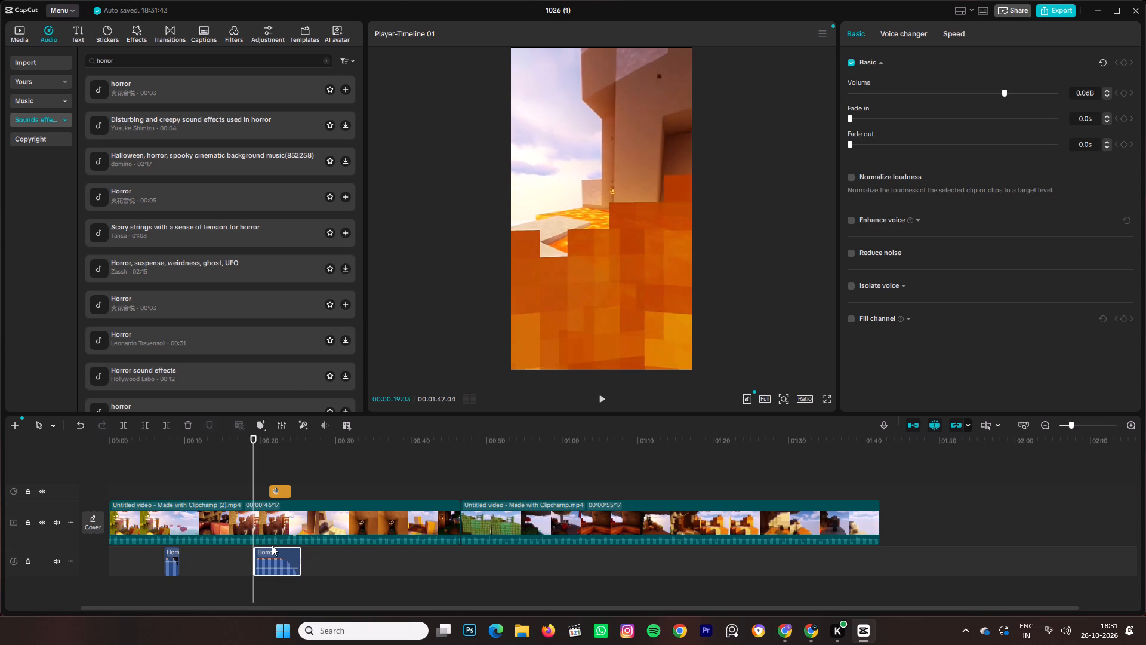
key("Left")
key("Left")
key("space")
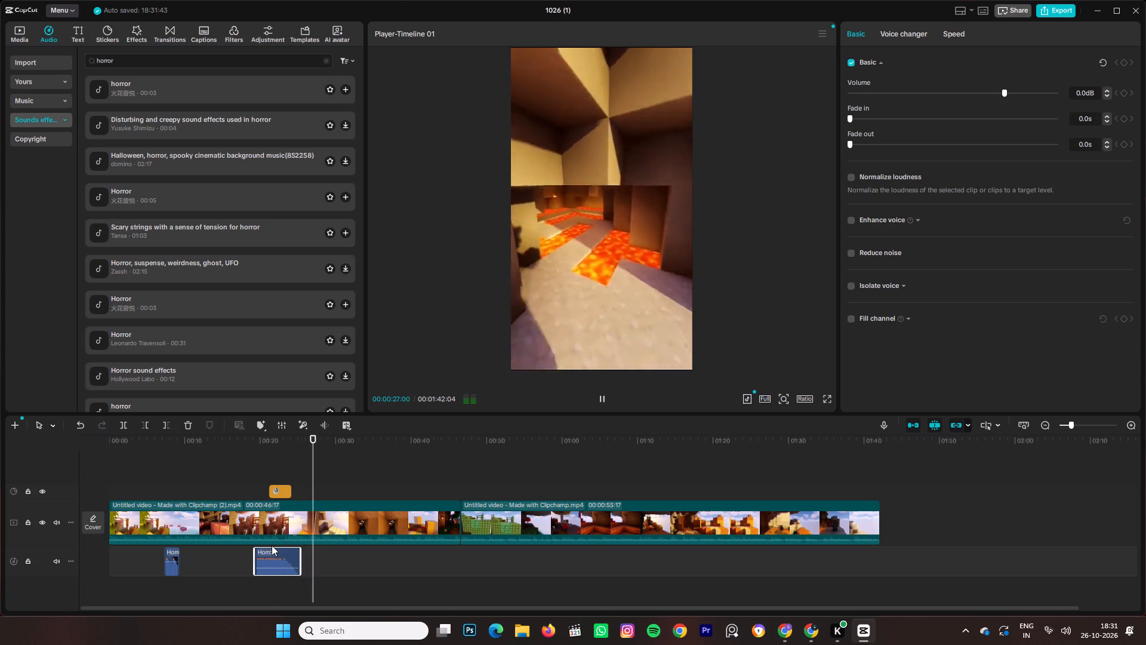
Trim the end of the new Horror clip back to about 24 seconds and replay its ending.
left_click_drag(300, 564, 292, 564)
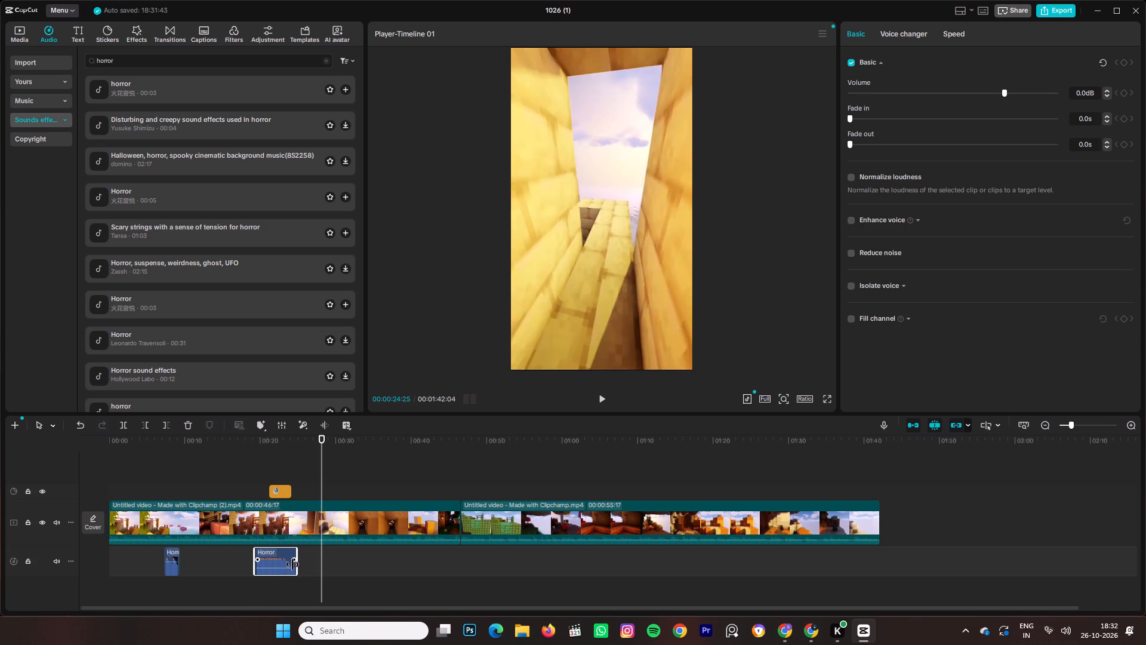
left_click_drag(292, 564, 286, 564)
key("space")
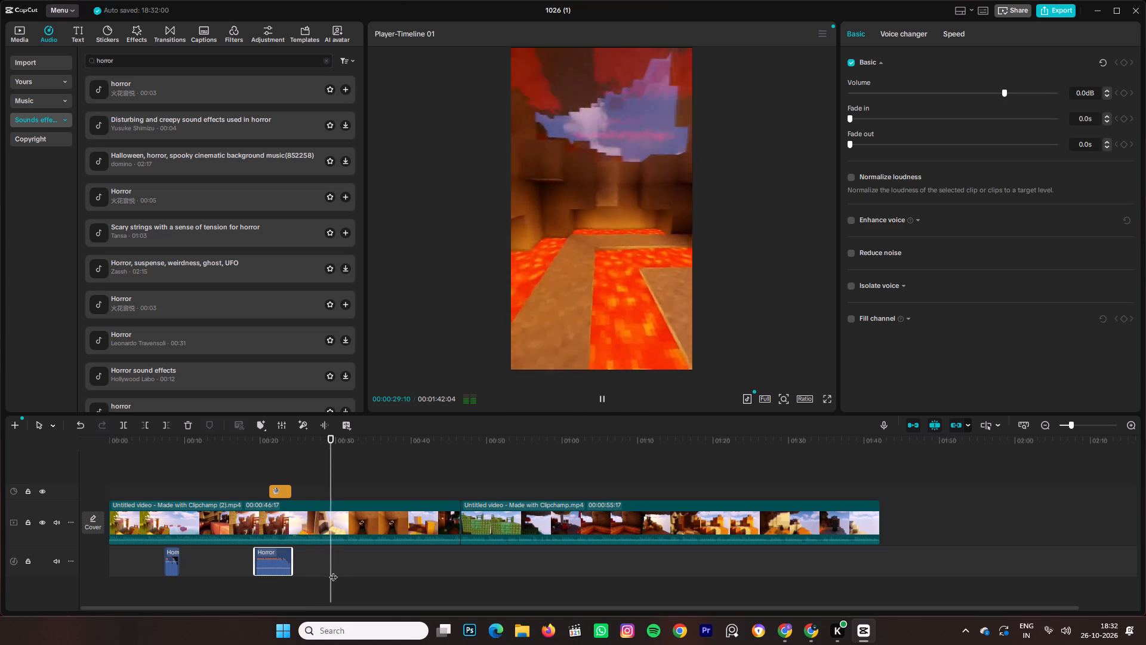
left_click_drag(333, 570, 286, 577)
key("space")
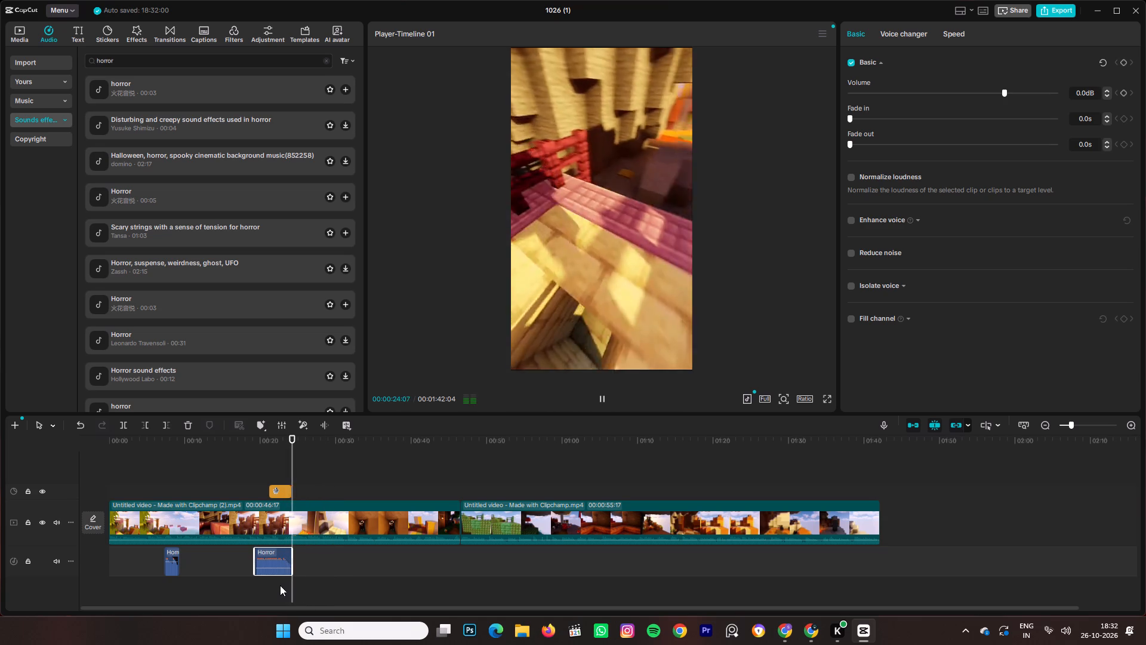
Move the Horror clip to start at about 21 seconds, in line with the ghost sticker, and play it back.
left_click_drag(286, 570, 298, 570)
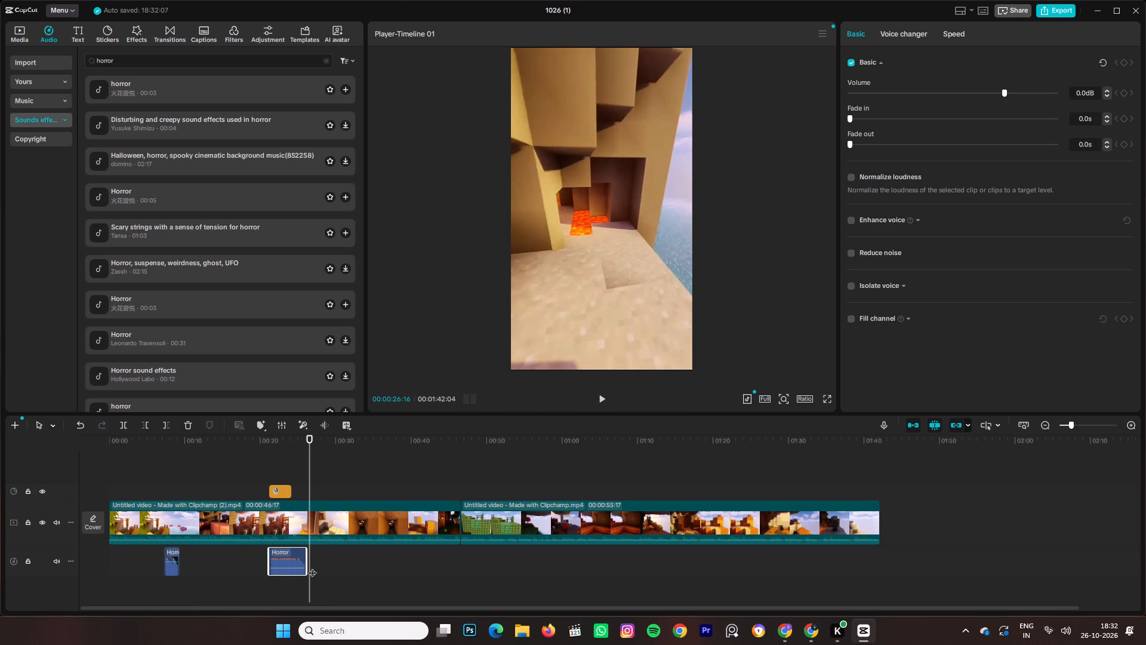
left_click_drag(310, 588, 267, 596)
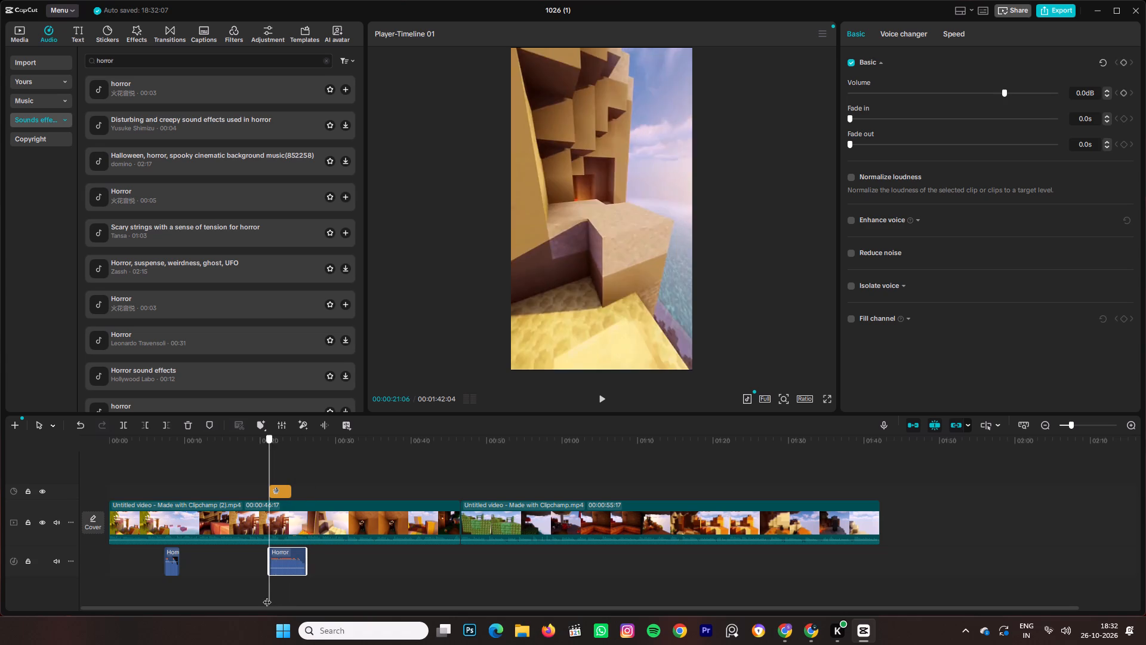
left_click_drag(267, 596, 261, 596)
key("space")
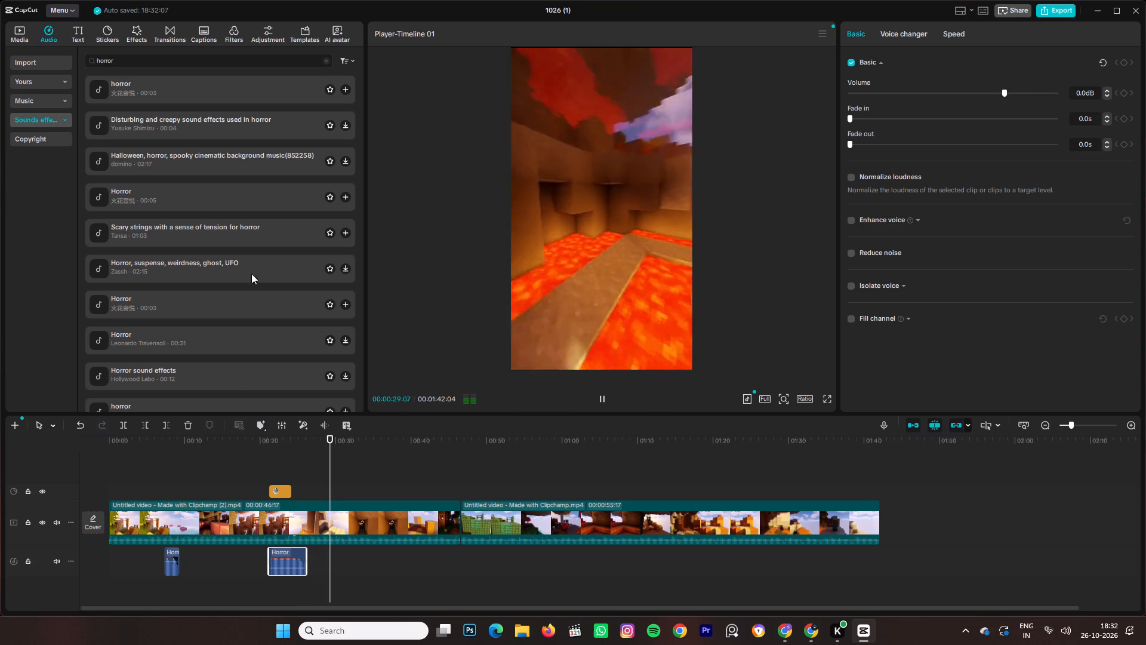
left_click_drag(342, 592, 313, 591)
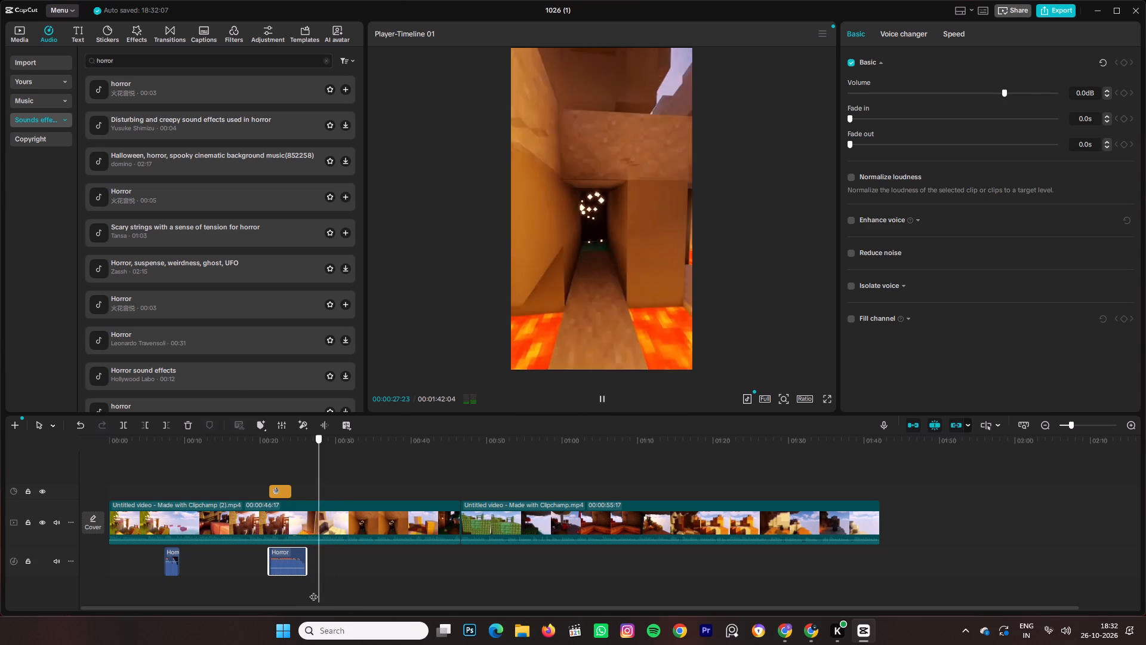
left_click_drag(313, 591, 290, 591)
key("space")
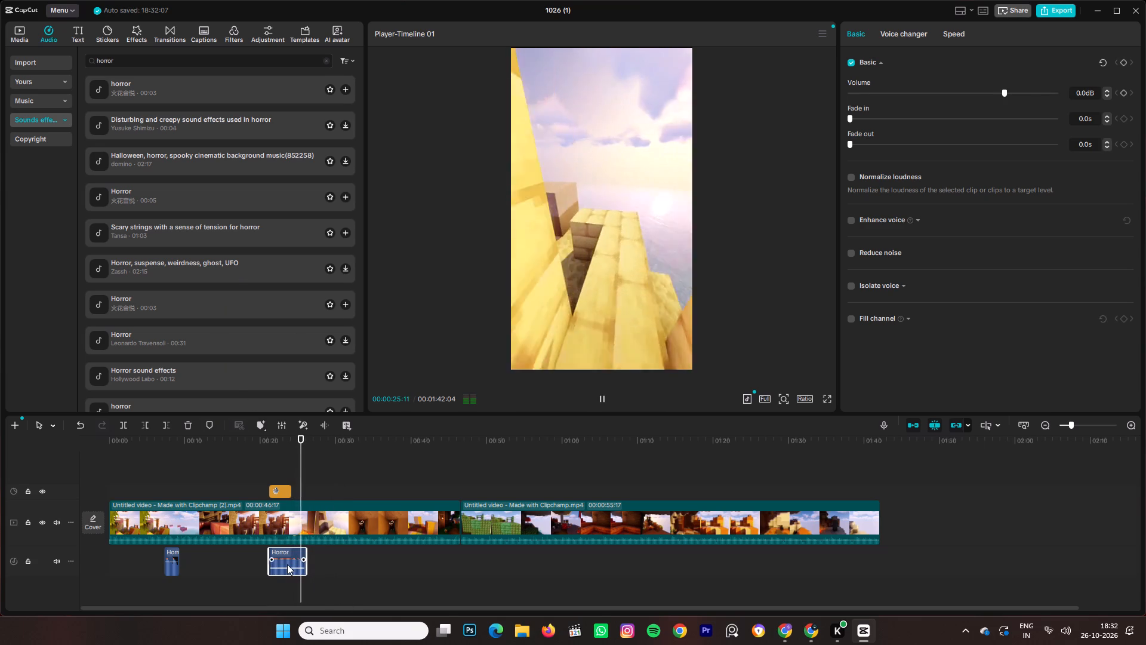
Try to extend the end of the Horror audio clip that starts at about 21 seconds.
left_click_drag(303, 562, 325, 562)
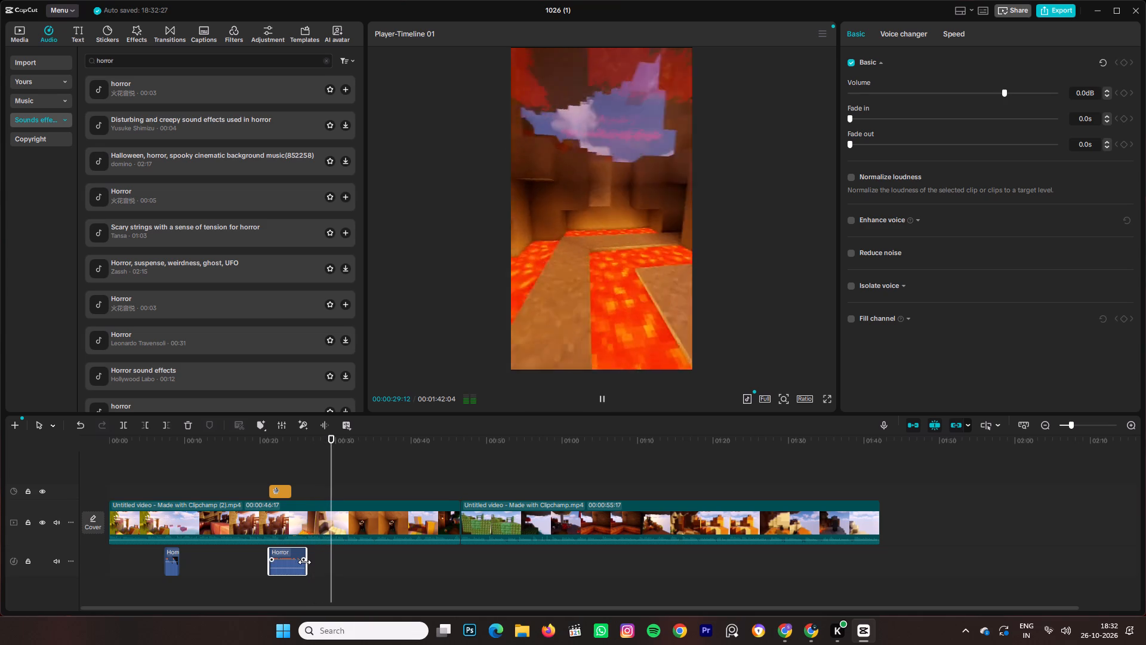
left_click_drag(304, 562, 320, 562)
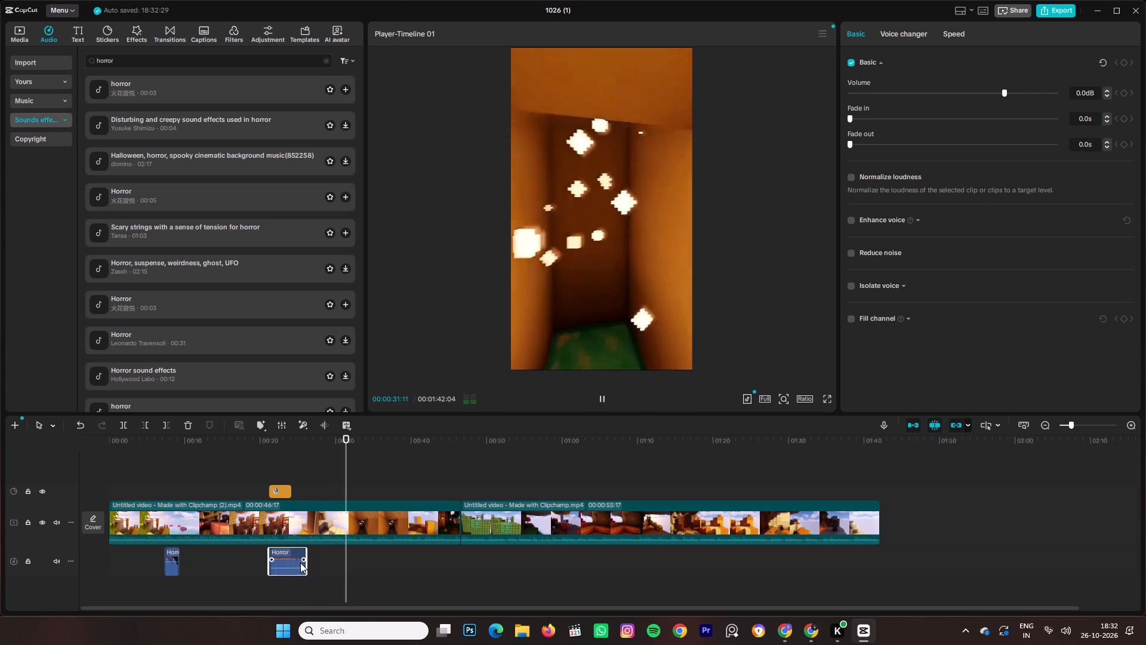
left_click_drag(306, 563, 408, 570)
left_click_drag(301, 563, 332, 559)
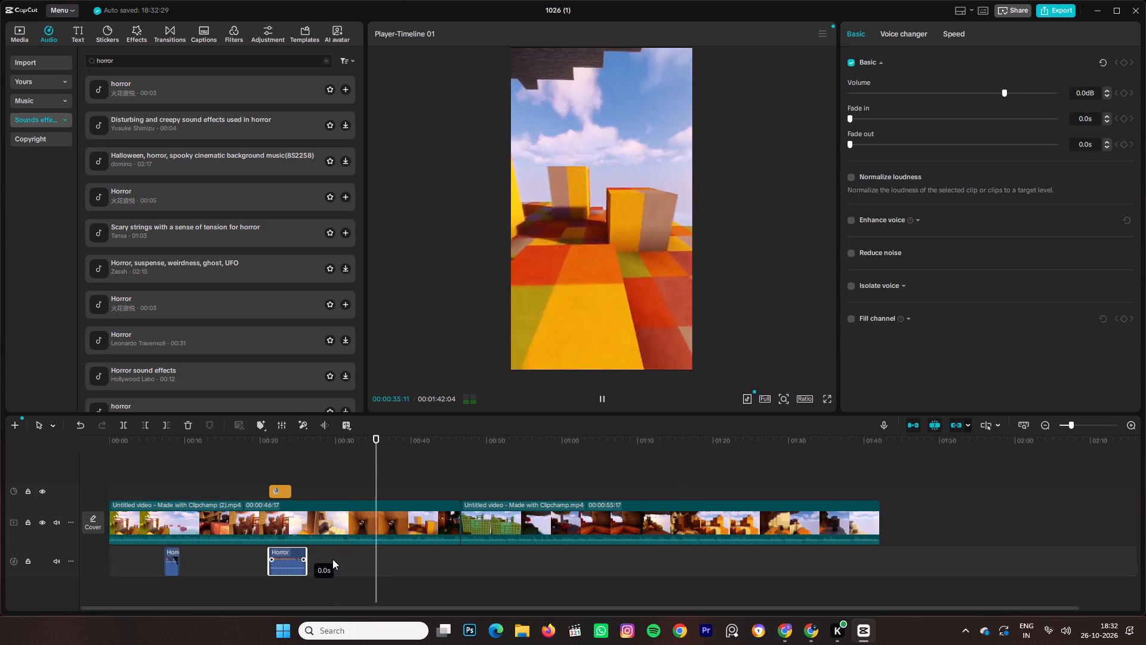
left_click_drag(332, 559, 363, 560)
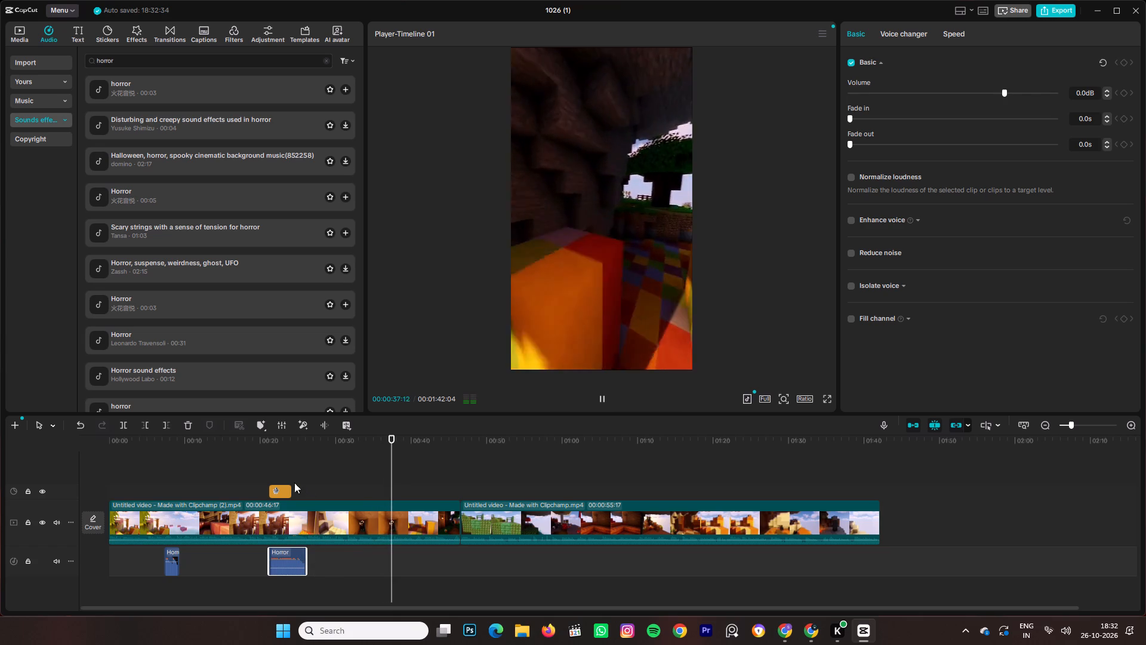
Select the ghost sticker and review the footage around it, from about 19 to 21 seconds.
left_click(281, 486)
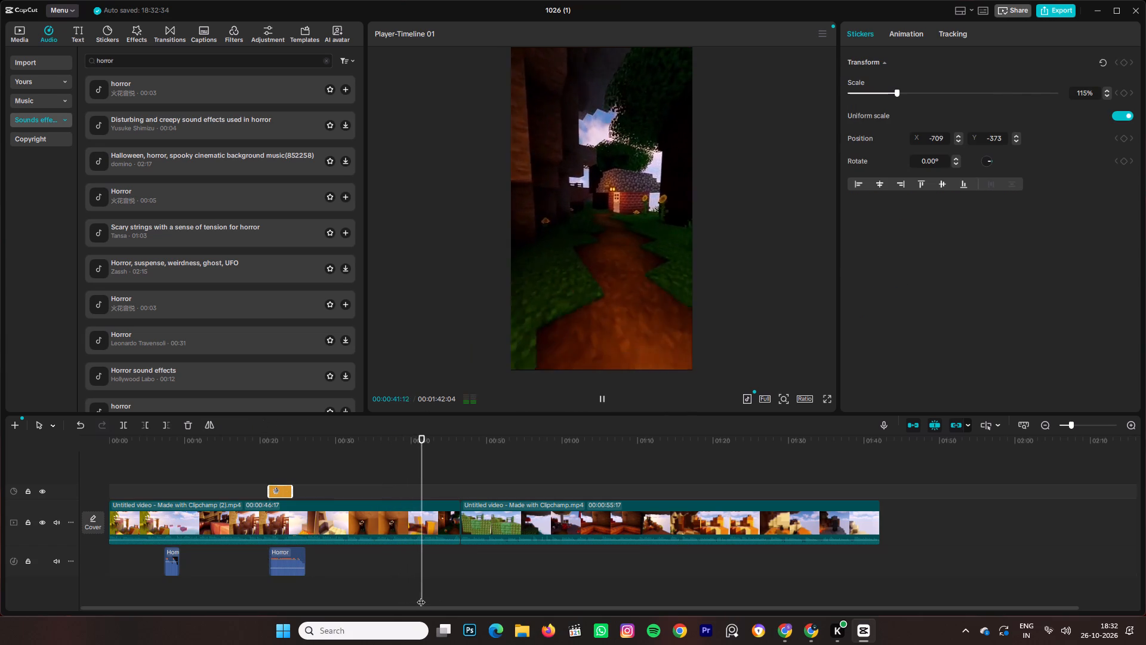
left_click_drag(421, 596, 269, 588)
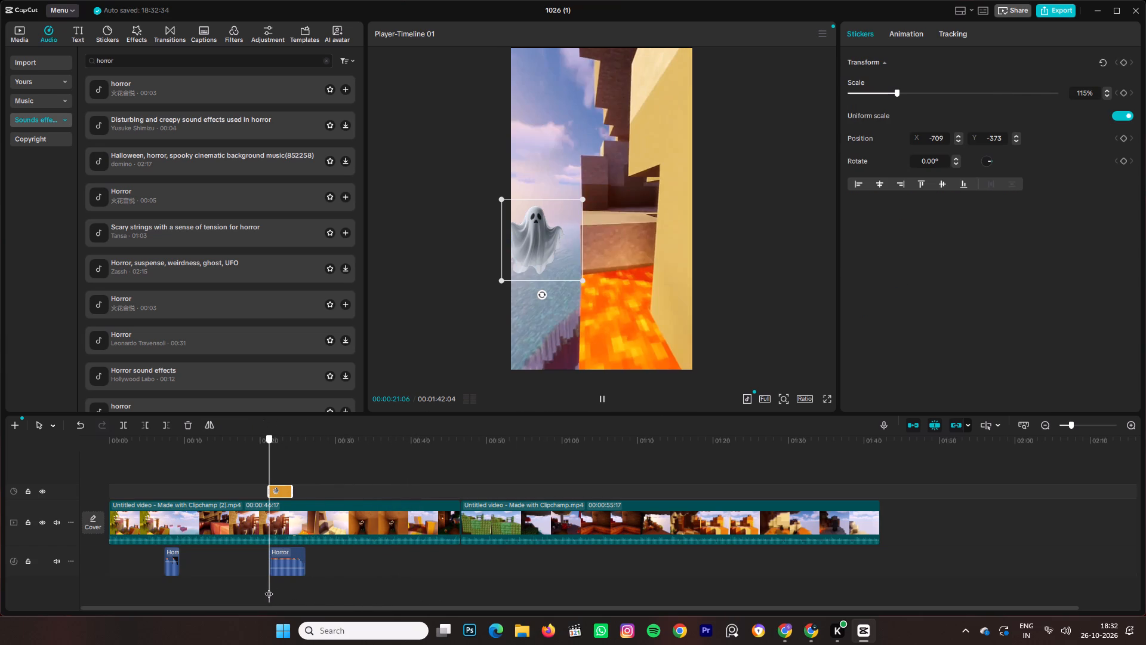
left_click_drag(269, 588, 258, 582)
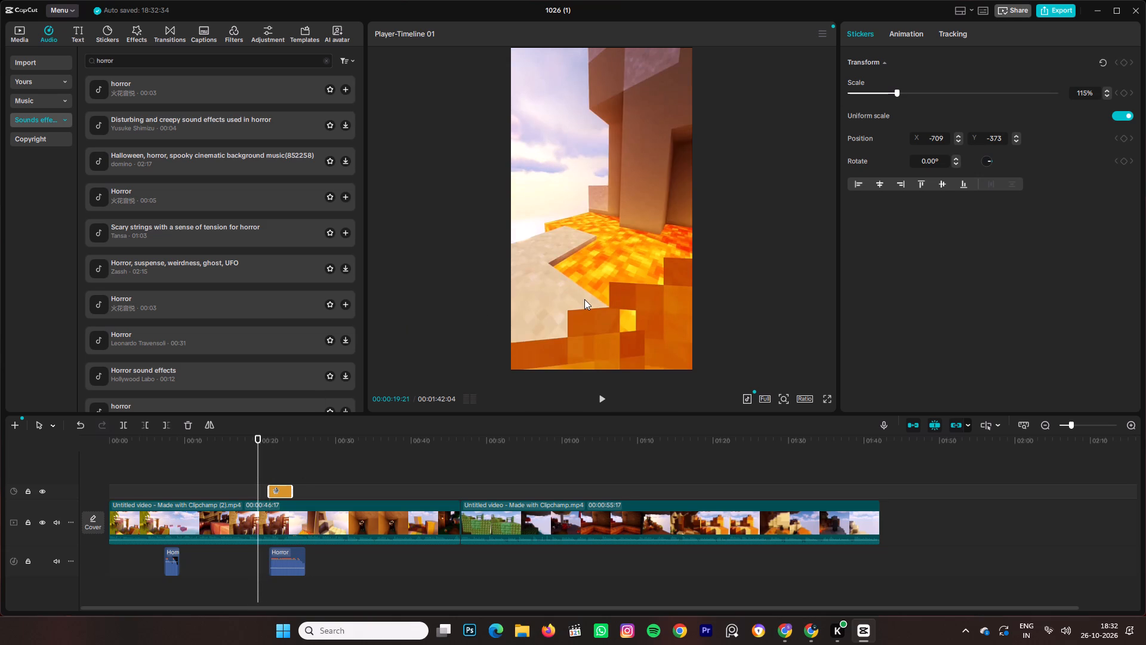
Search the sticker library for "horror".
left_click(105, 33)
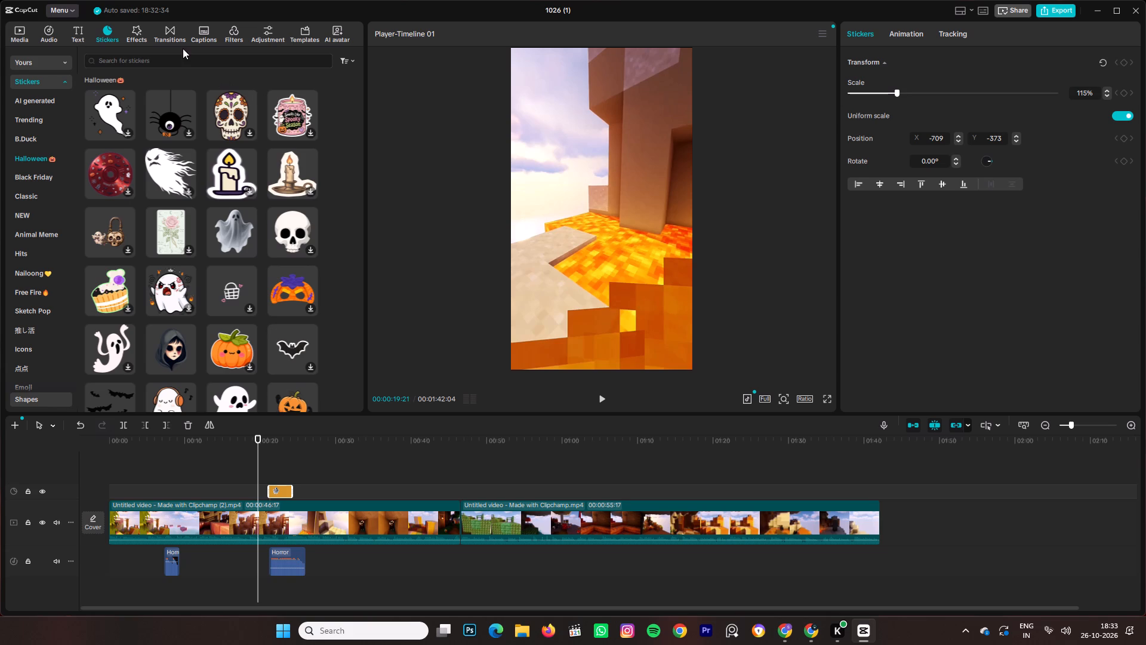
left_click(214, 61)
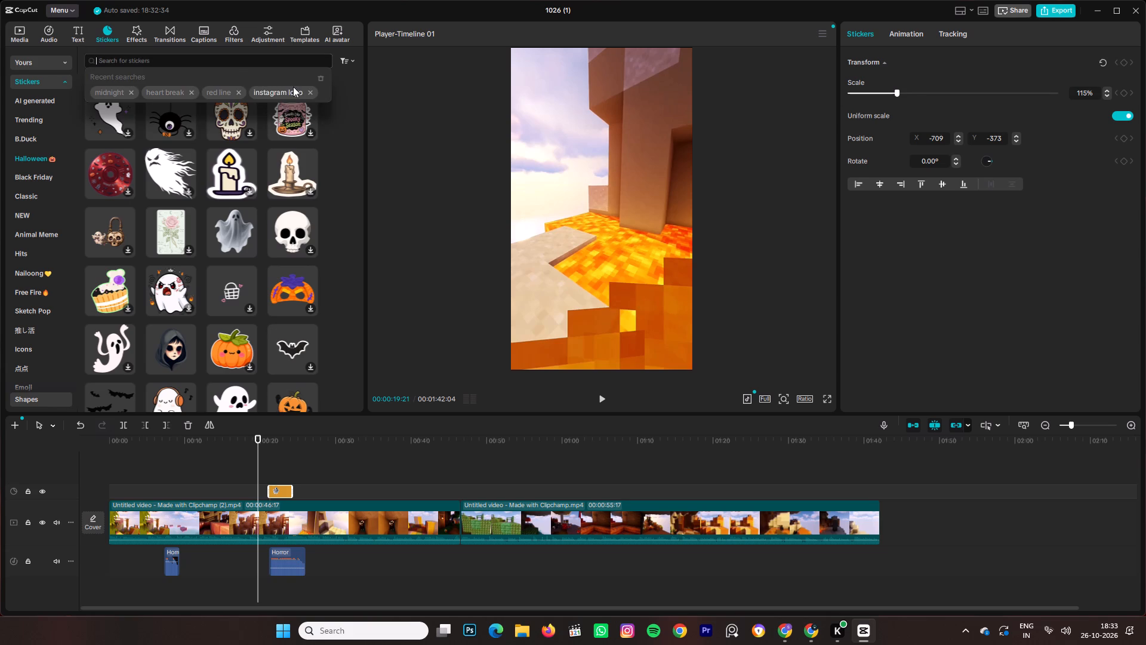
key("h")
key("o")
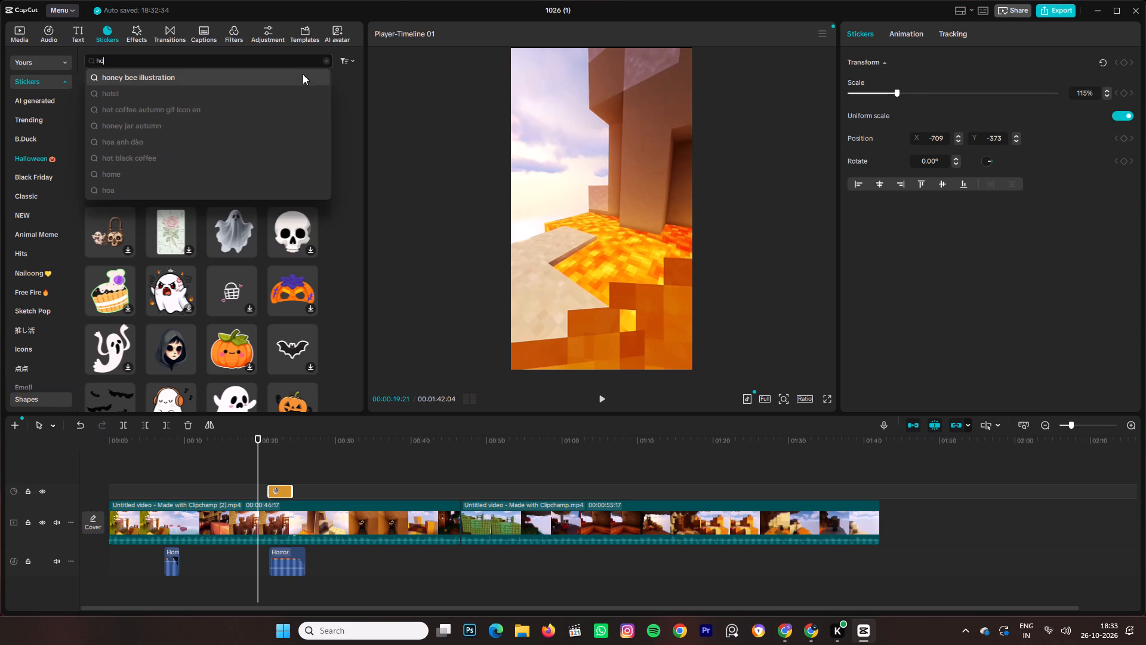
key("r")
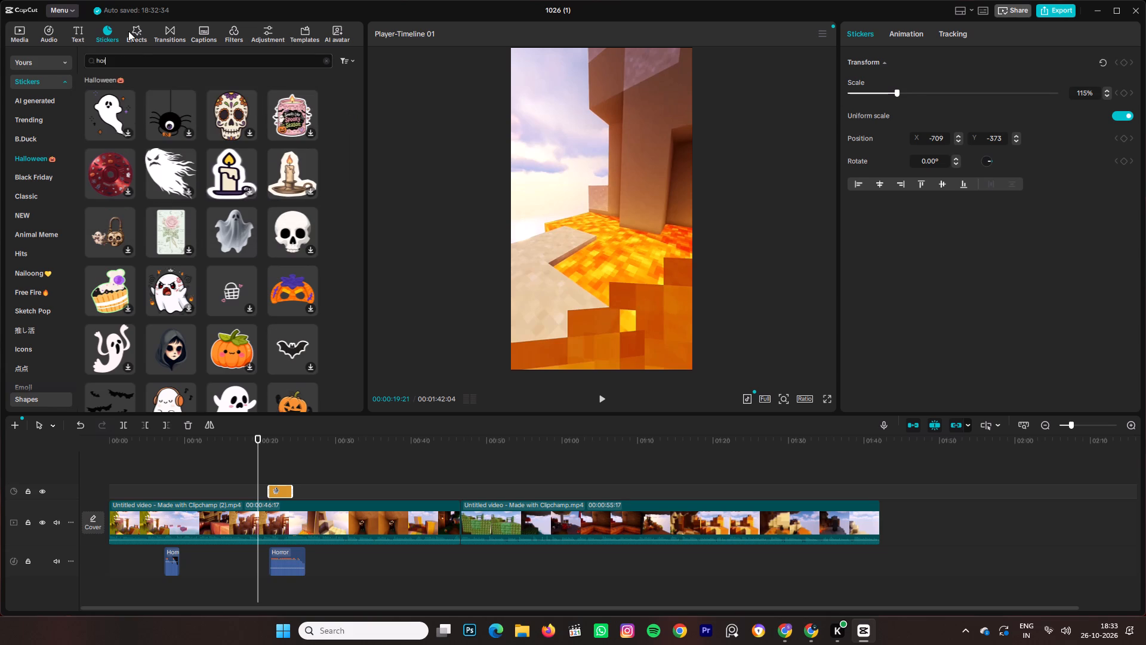
key("o")
key("BackSpace")
key("BackSpace")
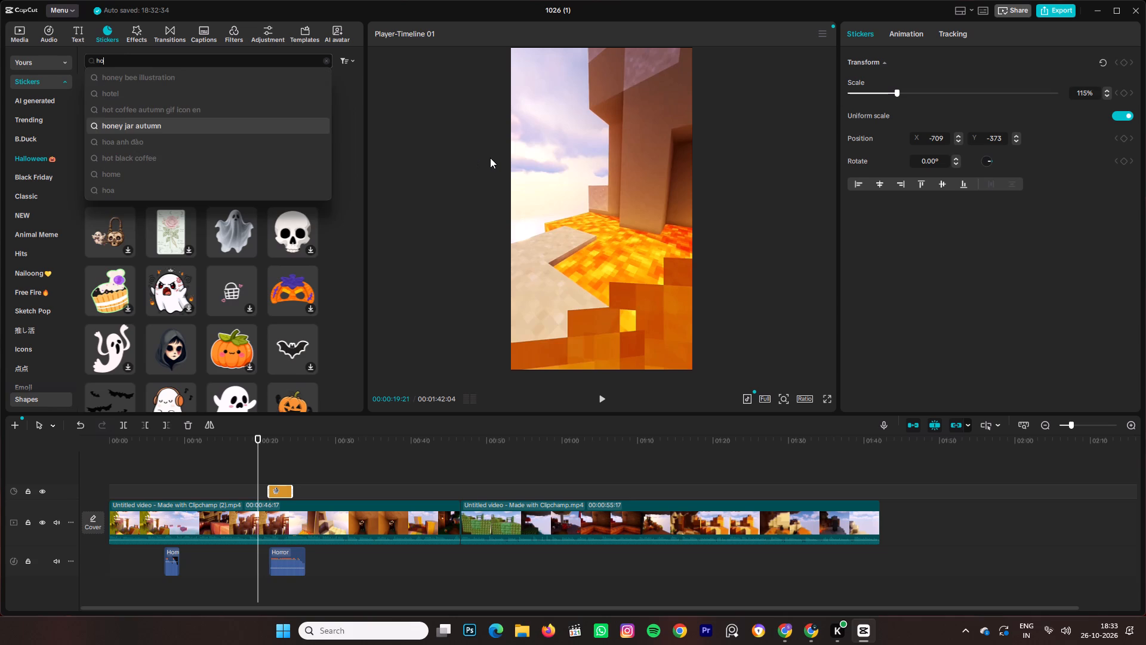
type("tr")
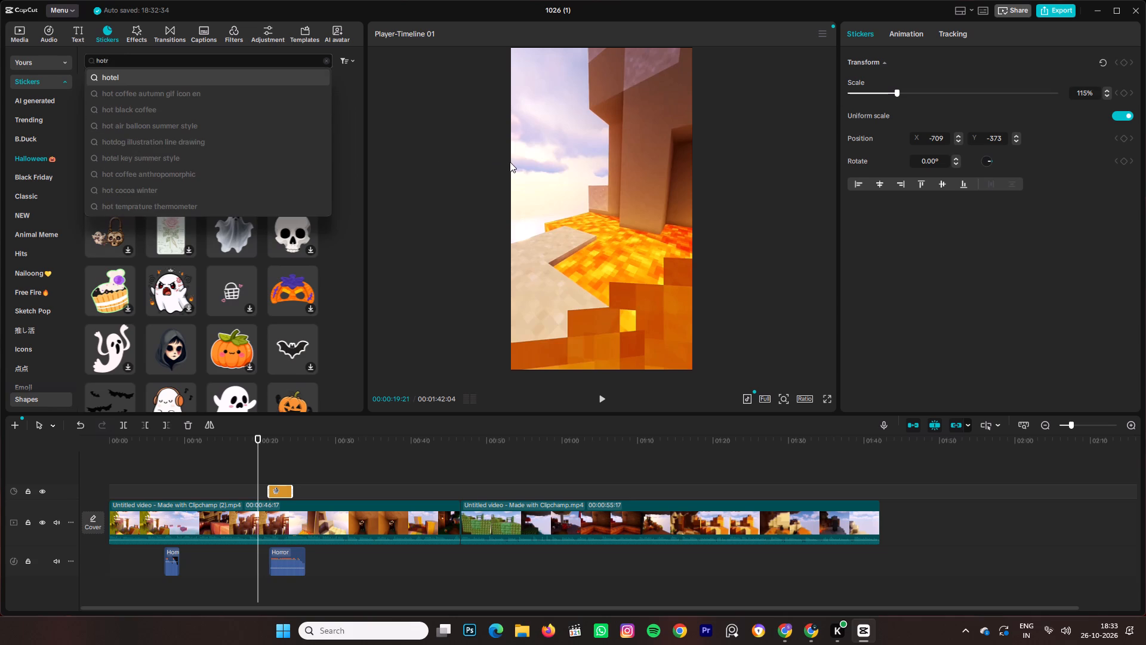
key("BackSpace")
key("BackSpace")
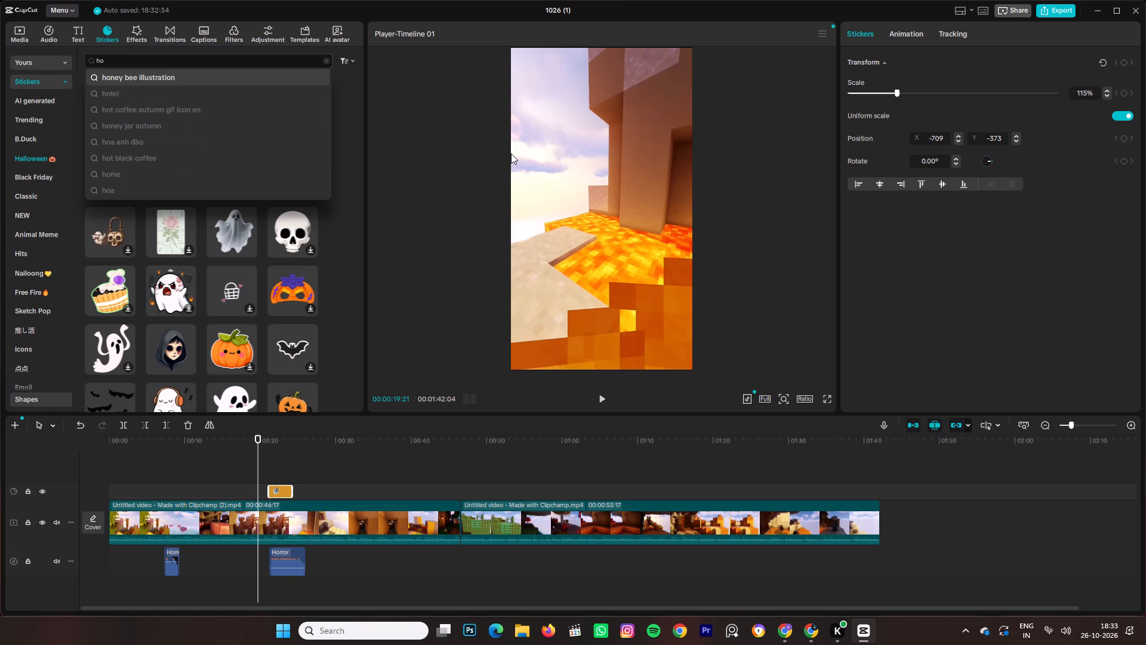
type("rr")
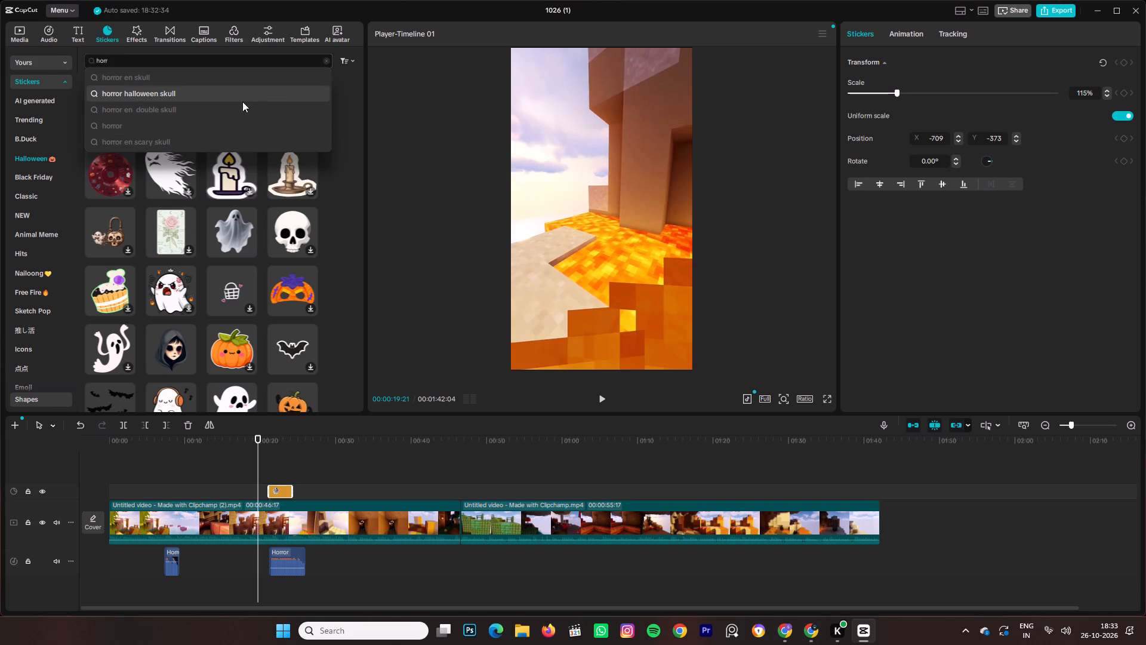
left_click(236, 120)
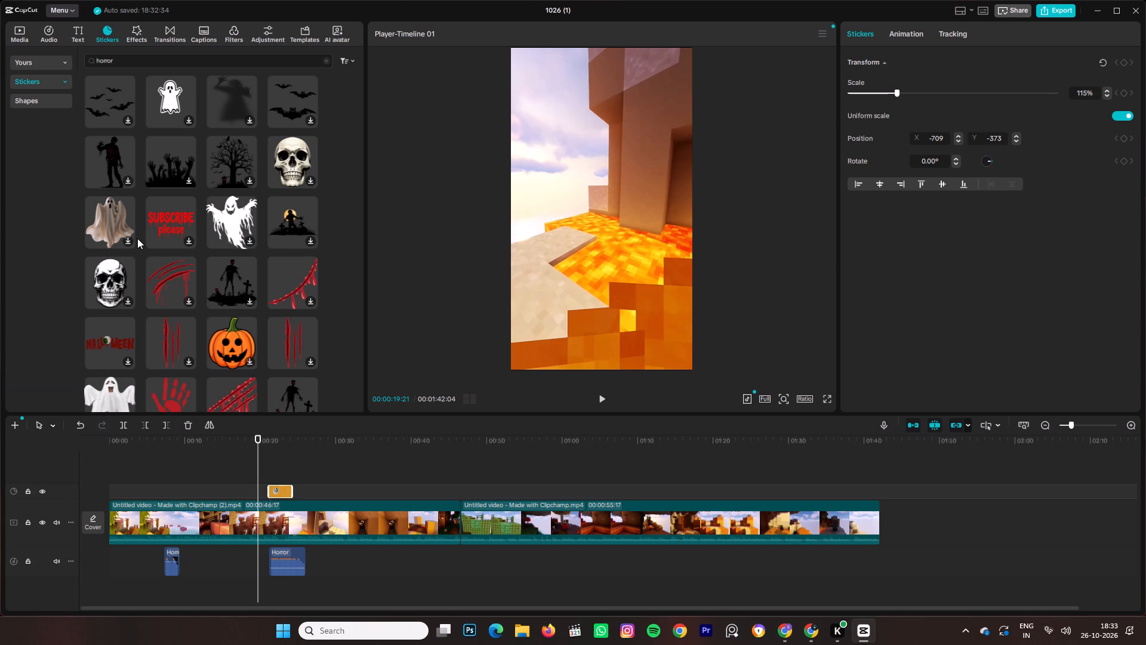
Browse the horror stickers and choose the beige draped ghost for download.
scroll(261, 245, "down", 1)
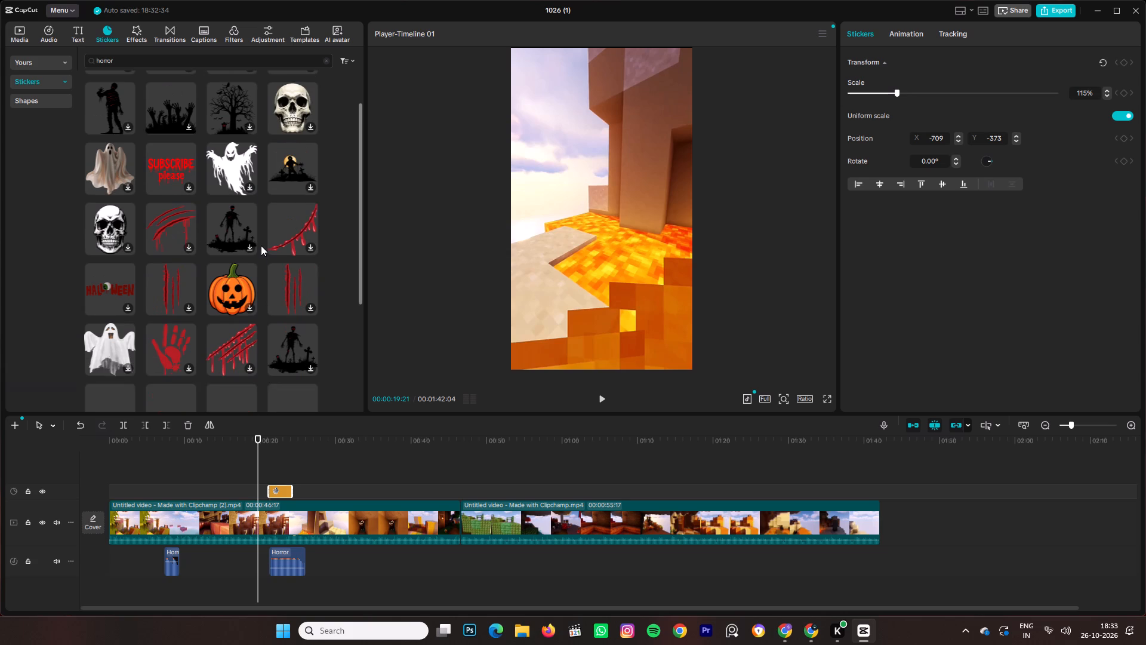
scroll(235, 238, "down", 3)
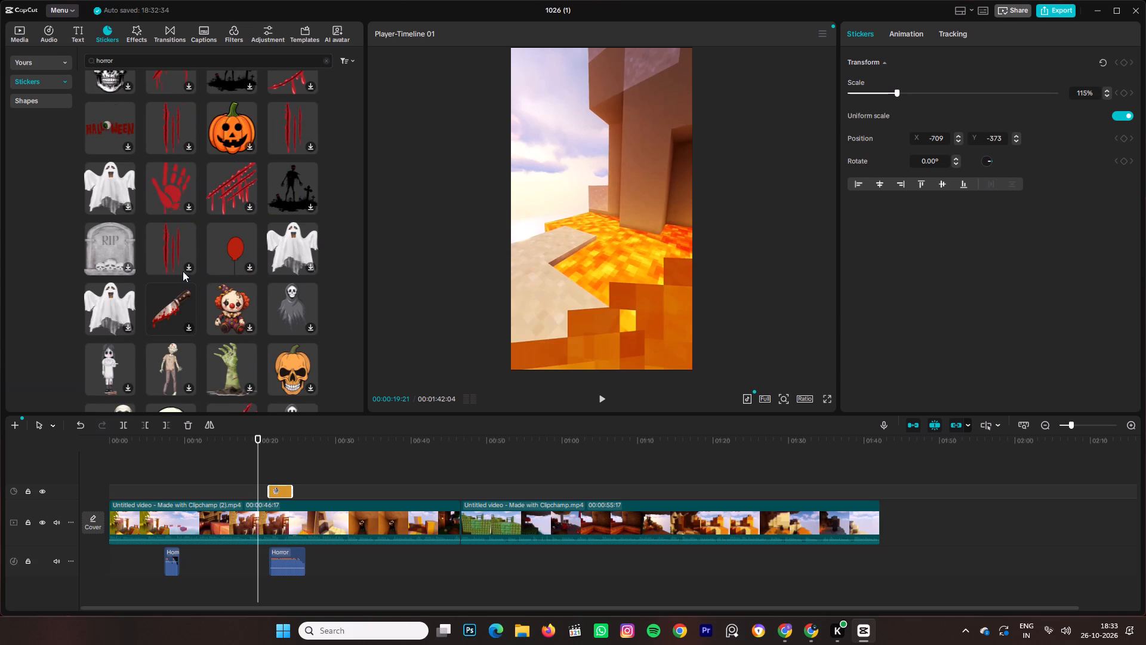
scroll(190, 254, "up", 5)
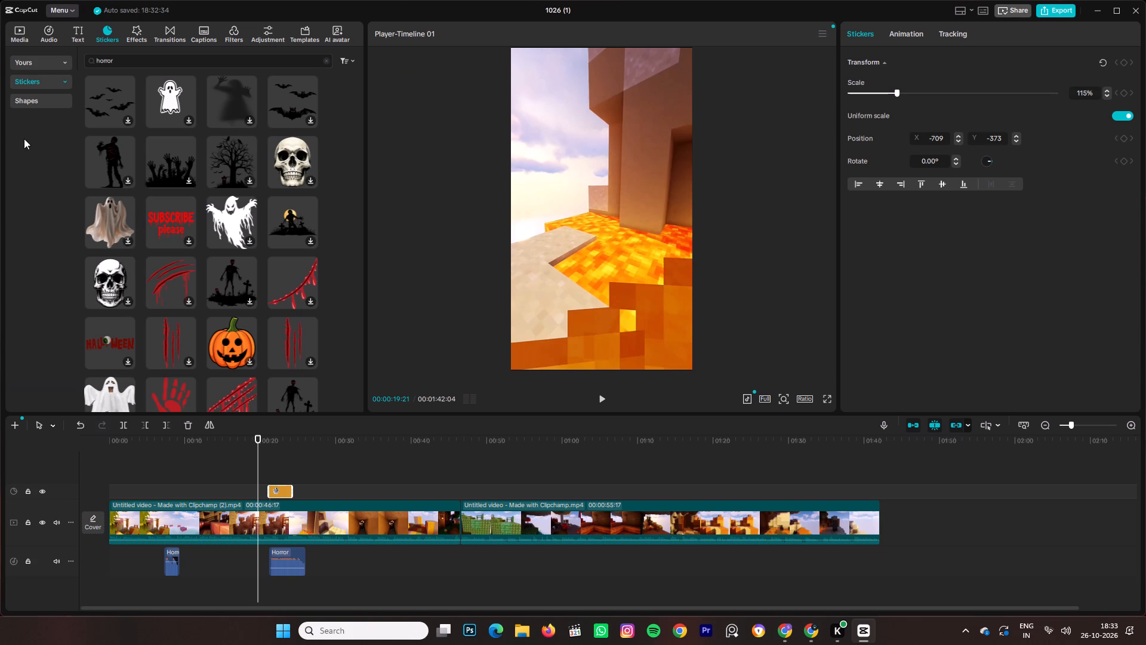
left_click(100, 220)
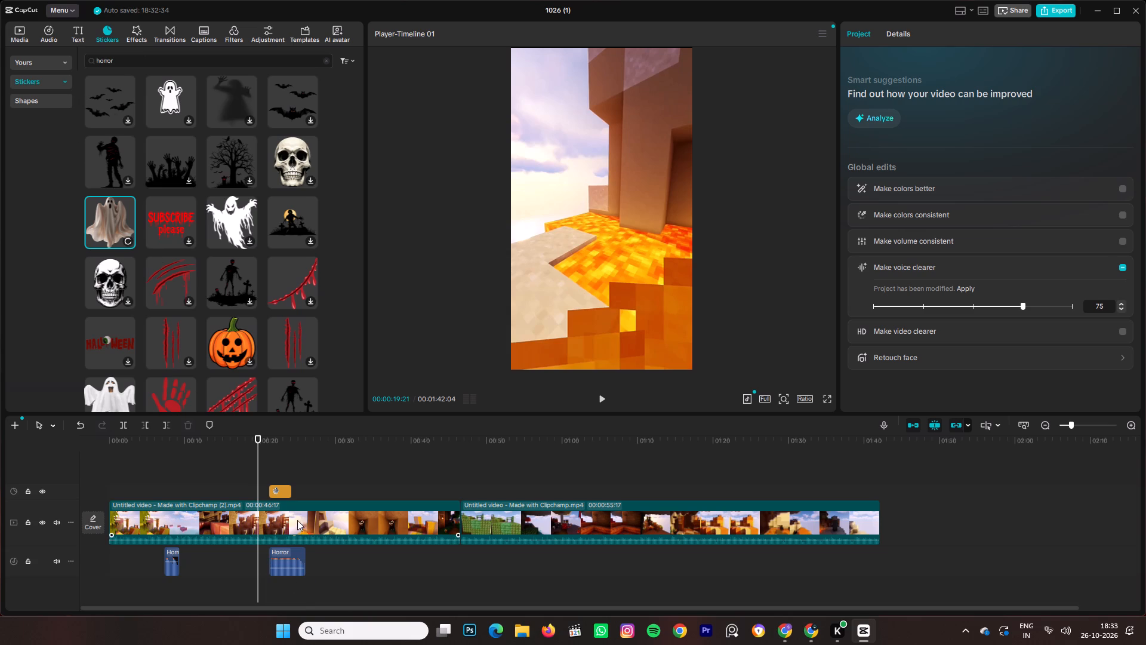
Move the existing ghost sticker earlier on the timeline, to start at about 13 seconds.
left_click(286, 484)
left_click(286, 484)
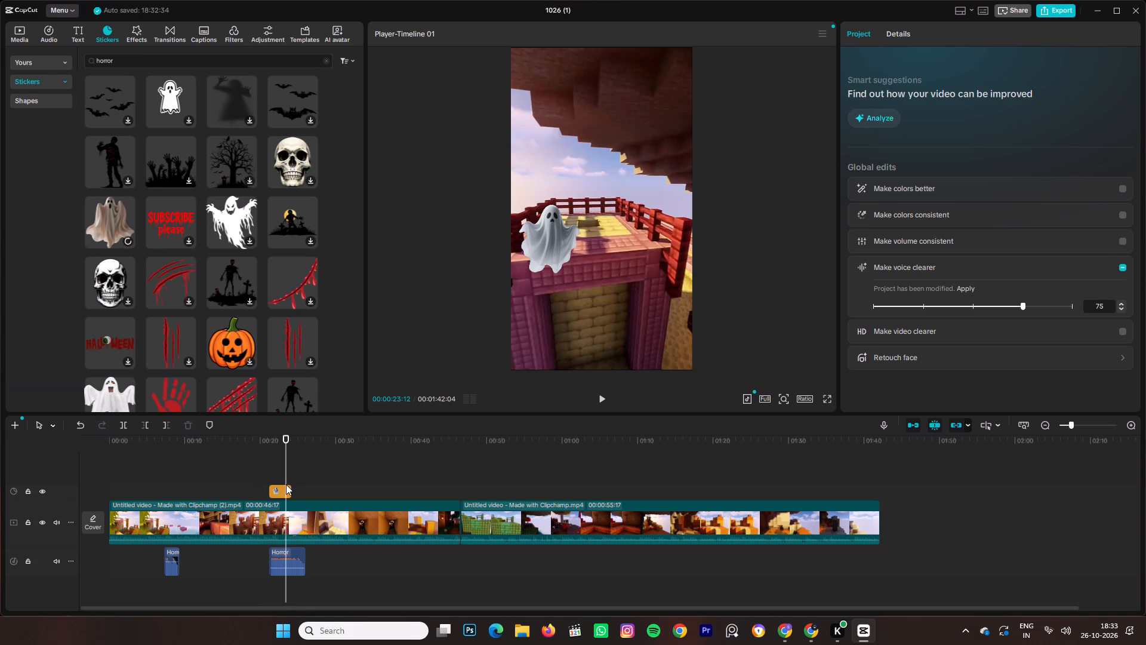
left_click(257, 492)
left_click(279, 494)
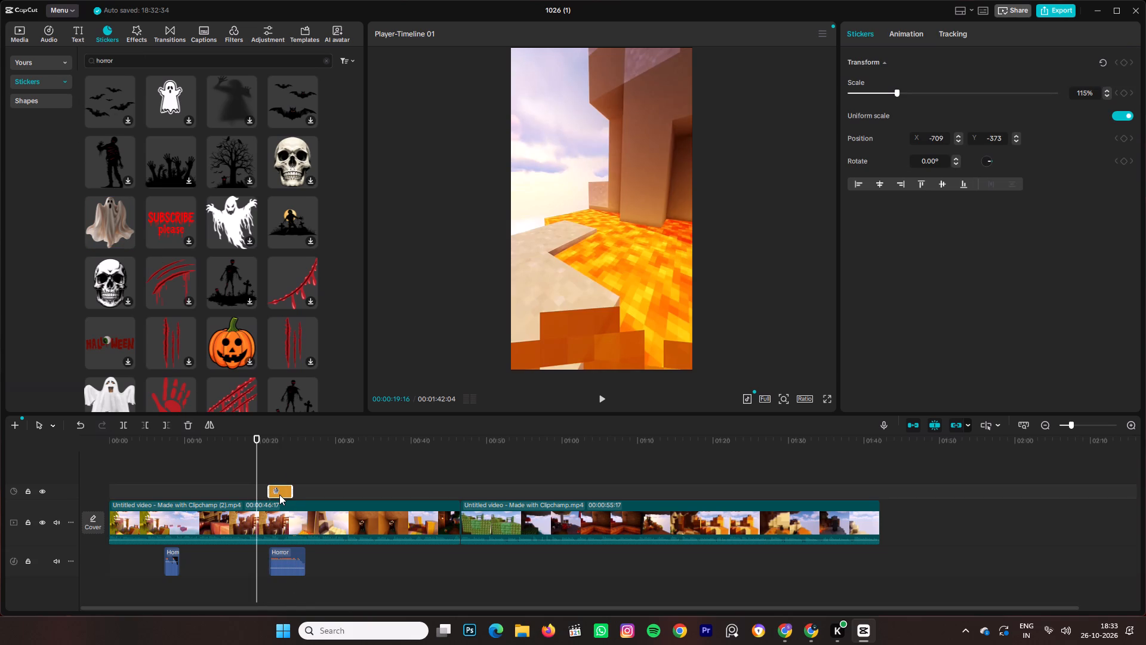
left_click_drag(279, 494, 252, 494)
left_click_drag(252, 494, 217, 494)
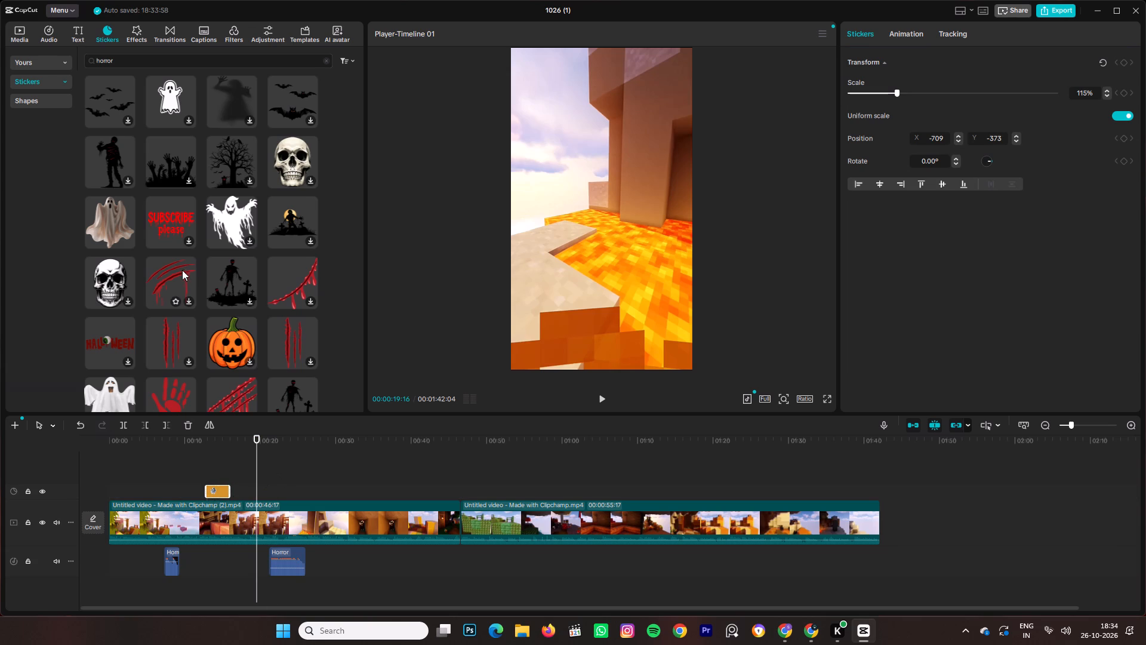
Add the beige draped ghost sticker and move it to start at about 21 seconds, in line with the Horror clip.
left_click(127, 239)
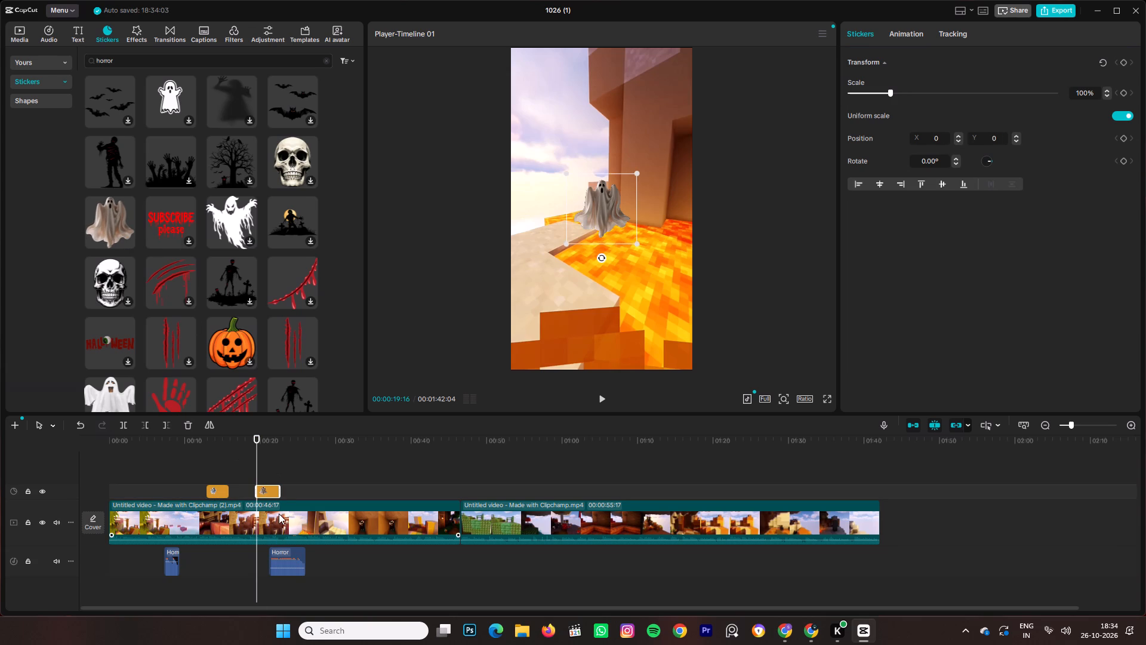
left_click(280, 492)
left_click_drag(266, 492, 273, 492)
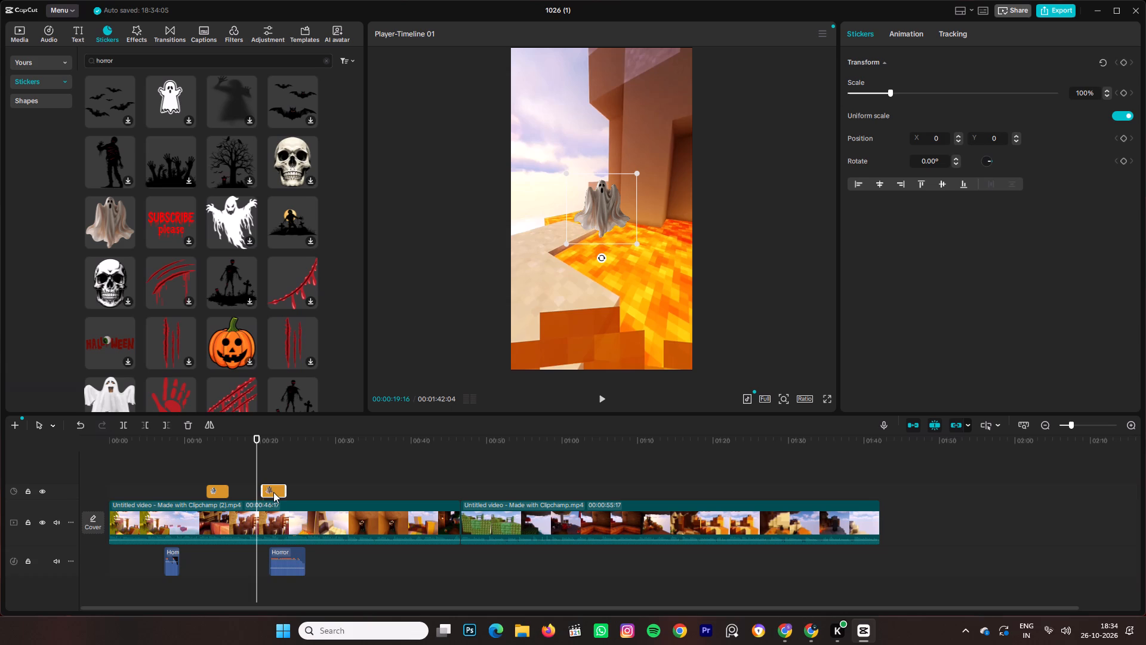
left_click_drag(273, 492, 278, 492)
left_click(278, 492)
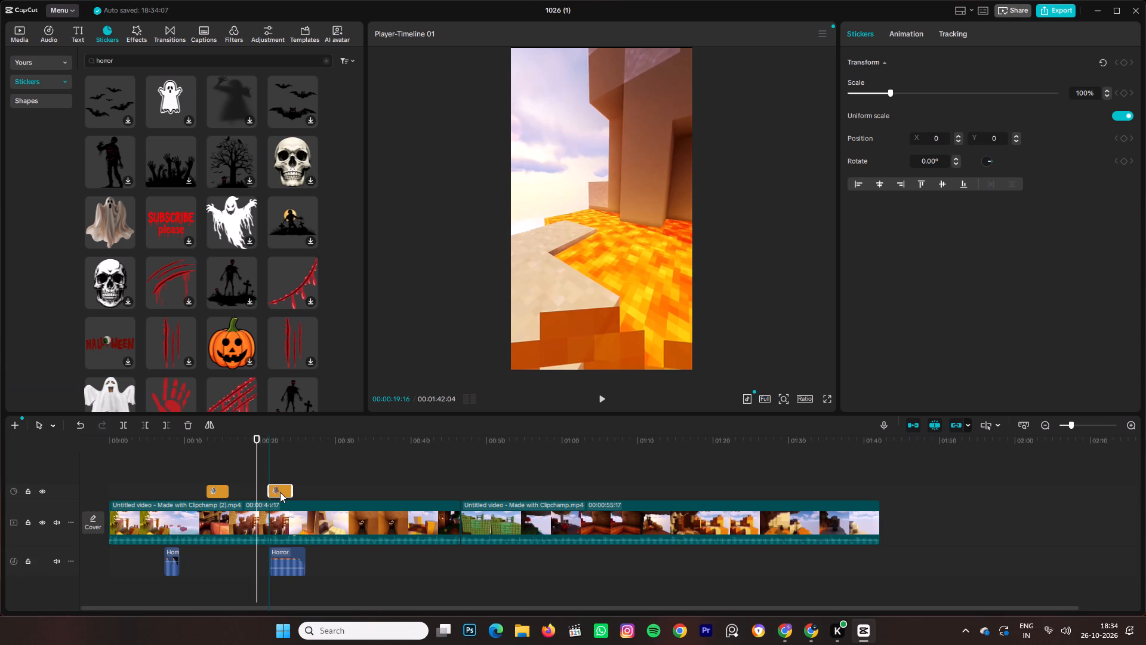
At about 23 seconds, rotate the new ghost sticker to about -38° and enlarge it to about 207%.
left_click(605, 391)
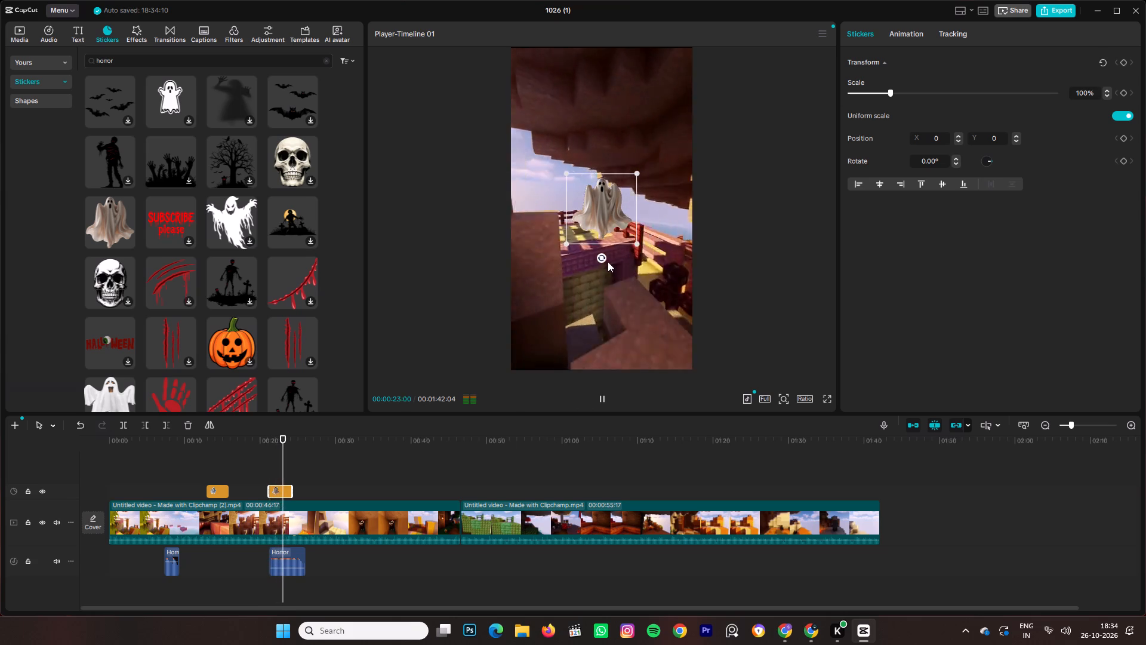
left_click_drag(602, 254, 615, 280)
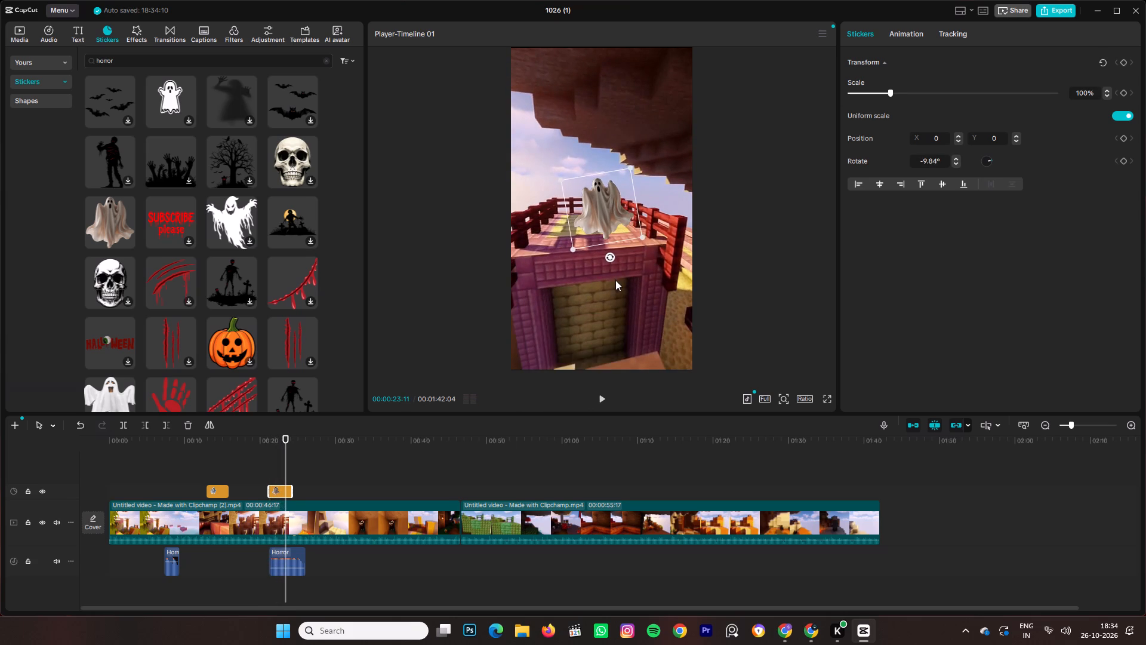
left_click_drag(615, 280, 666, 287)
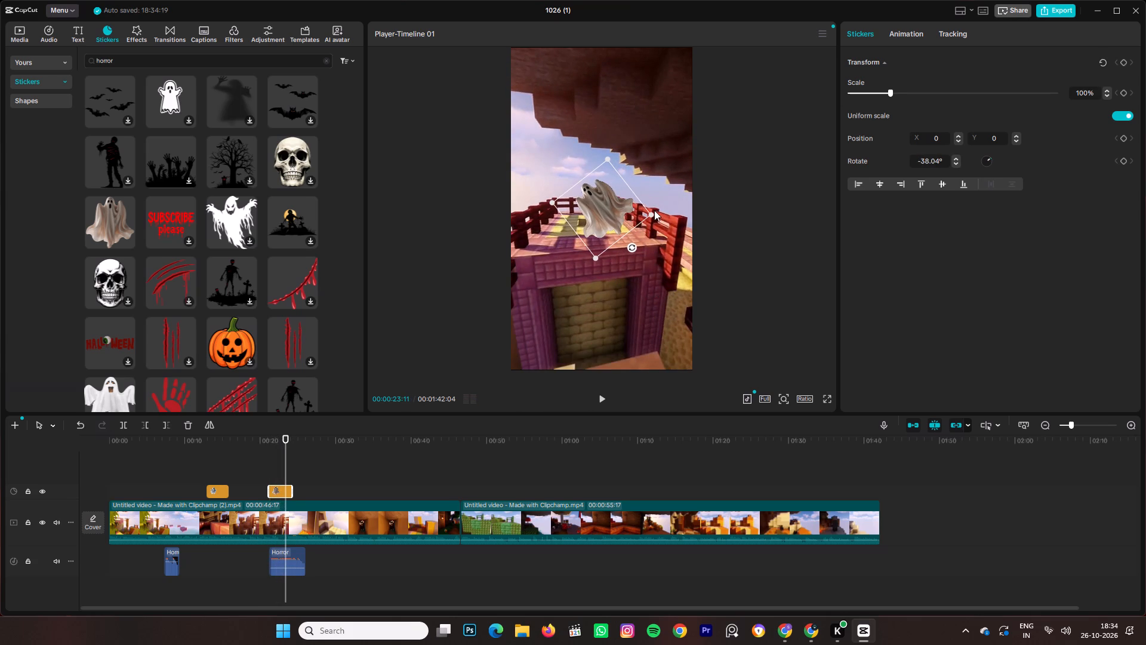
left_click_drag(646, 216, 690, 276)
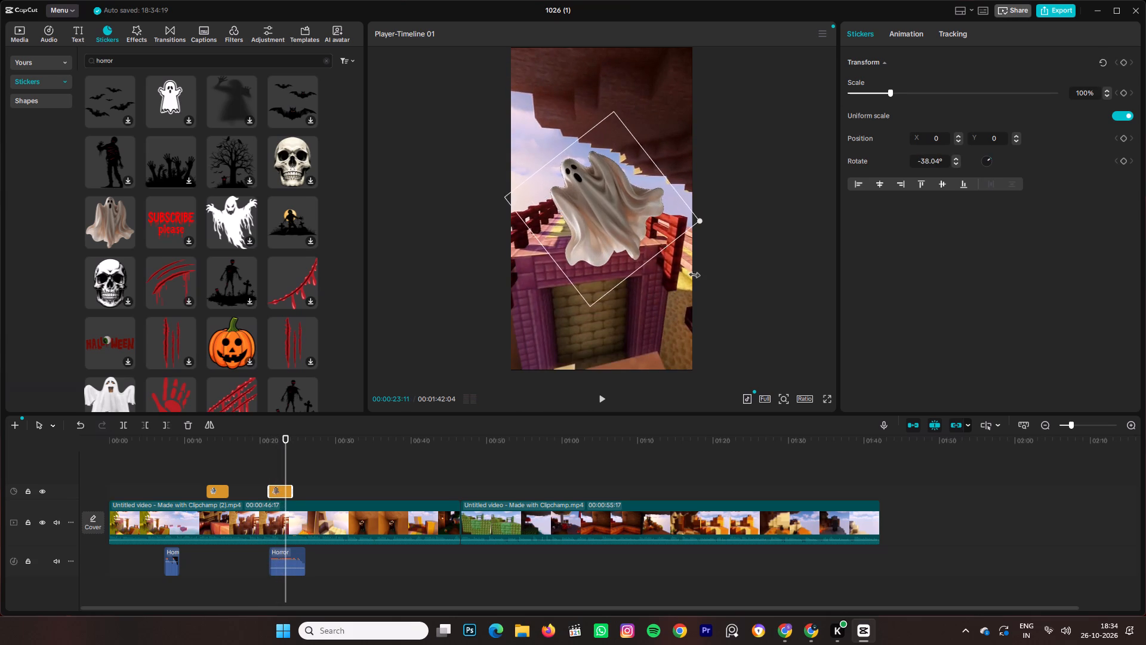
left_click_drag(690, 276, 694, 281)
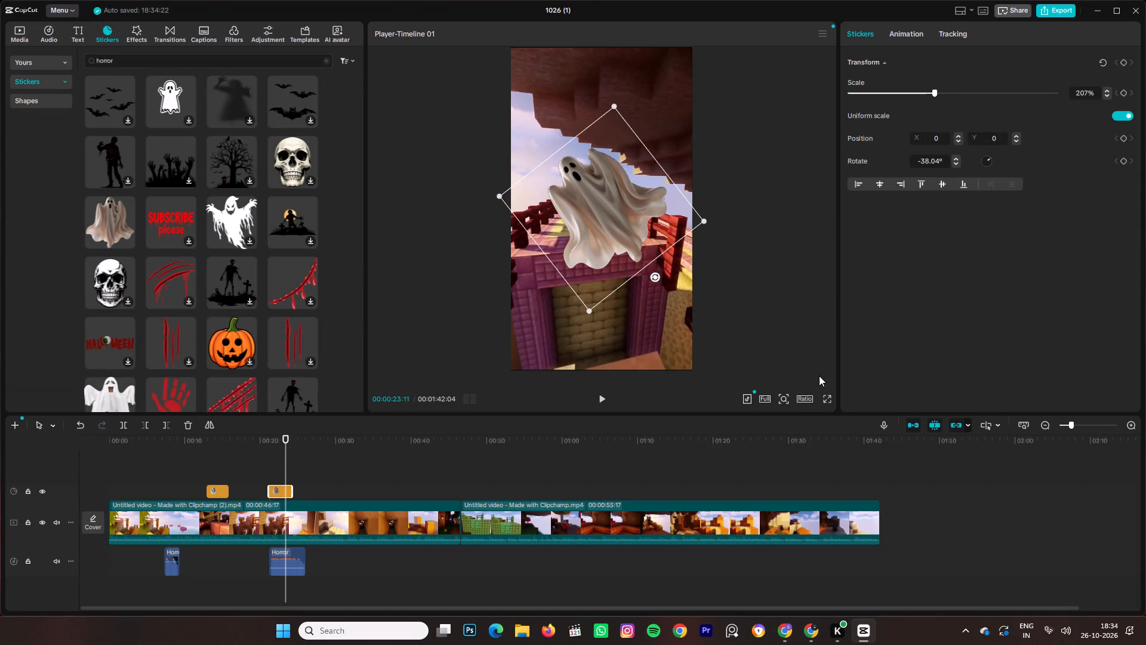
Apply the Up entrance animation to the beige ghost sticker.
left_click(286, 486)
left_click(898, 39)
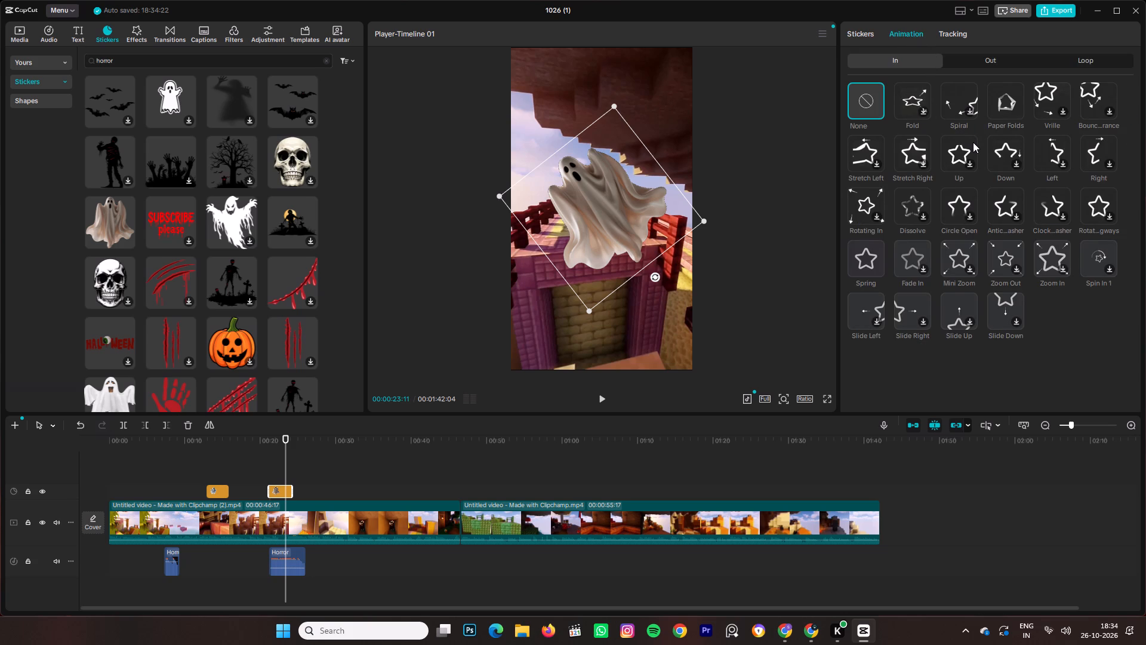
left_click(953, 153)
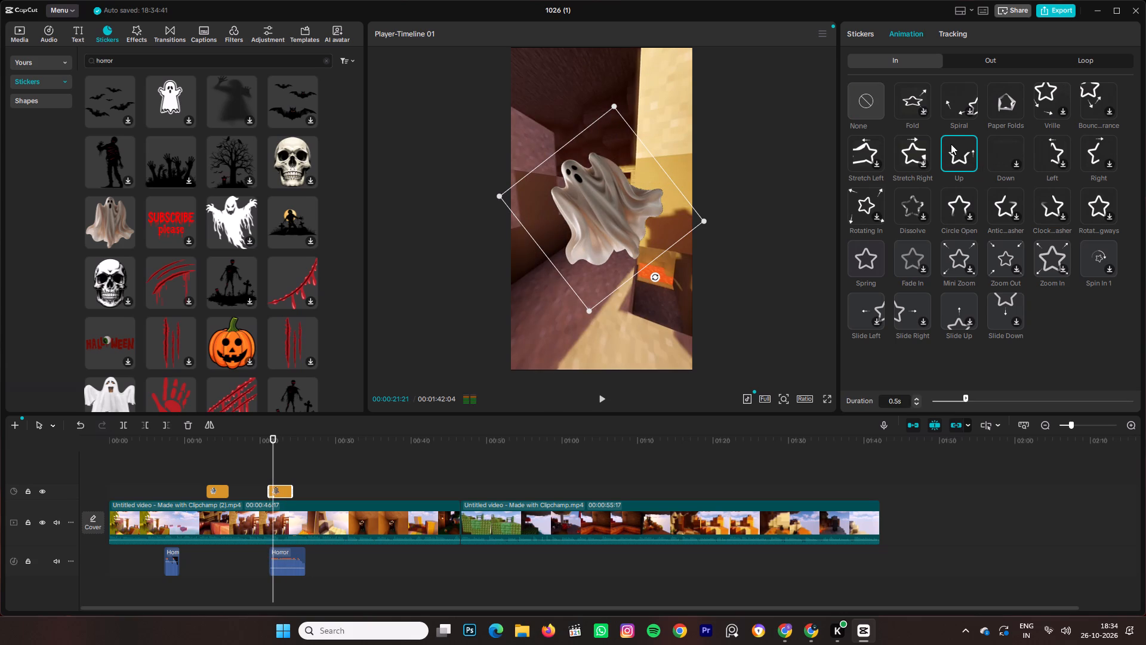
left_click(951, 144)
Extend the end of the beige ghost sticker on the timeline to about 26.5 seconds, just past the Horror clip.
left_click_drag(293, 493, 308, 493)
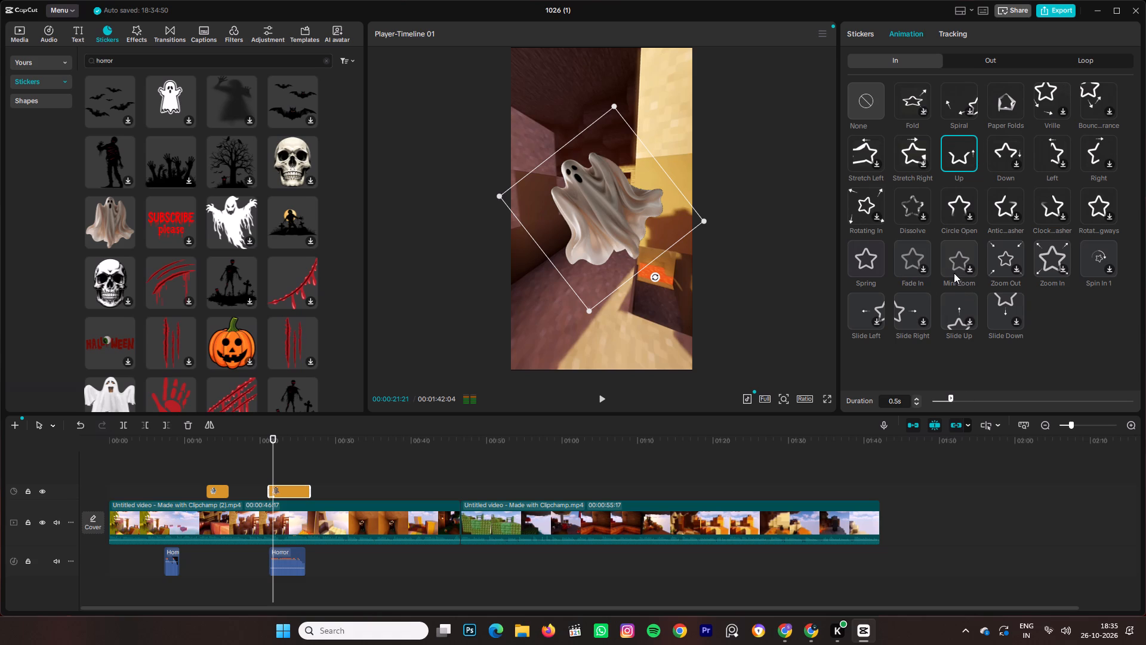
Give the beige ghost sticker the Zoom In entrance animation and preview it with the sticker at a smaller size.
left_click(1058, 268)
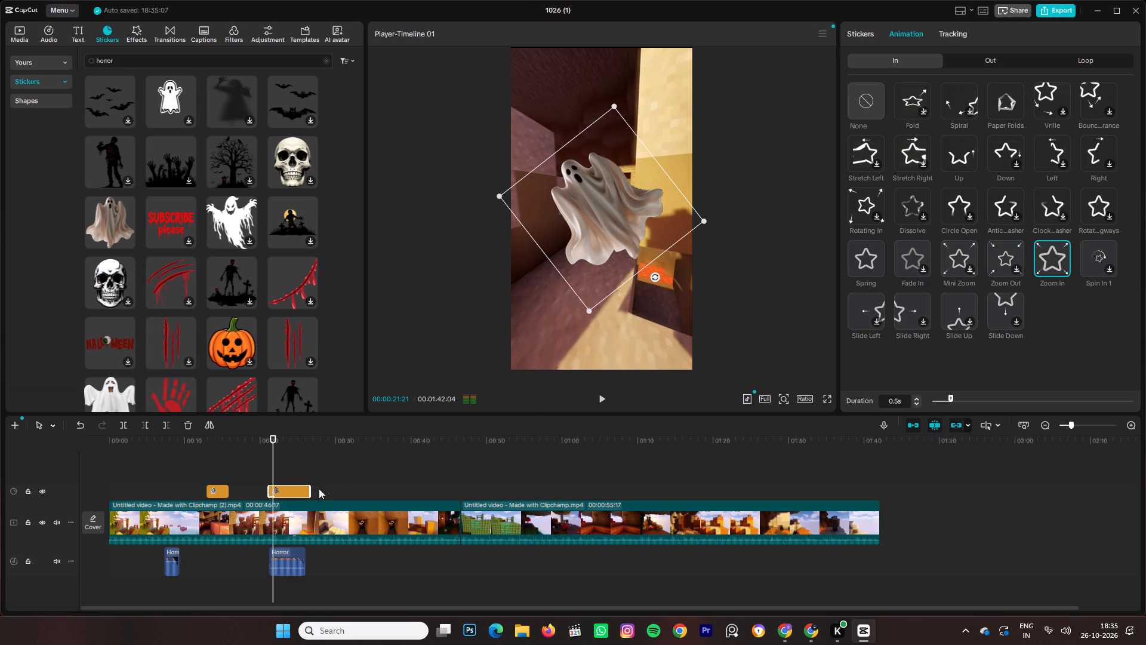
left_click_drag(700, 222, 592, 226)
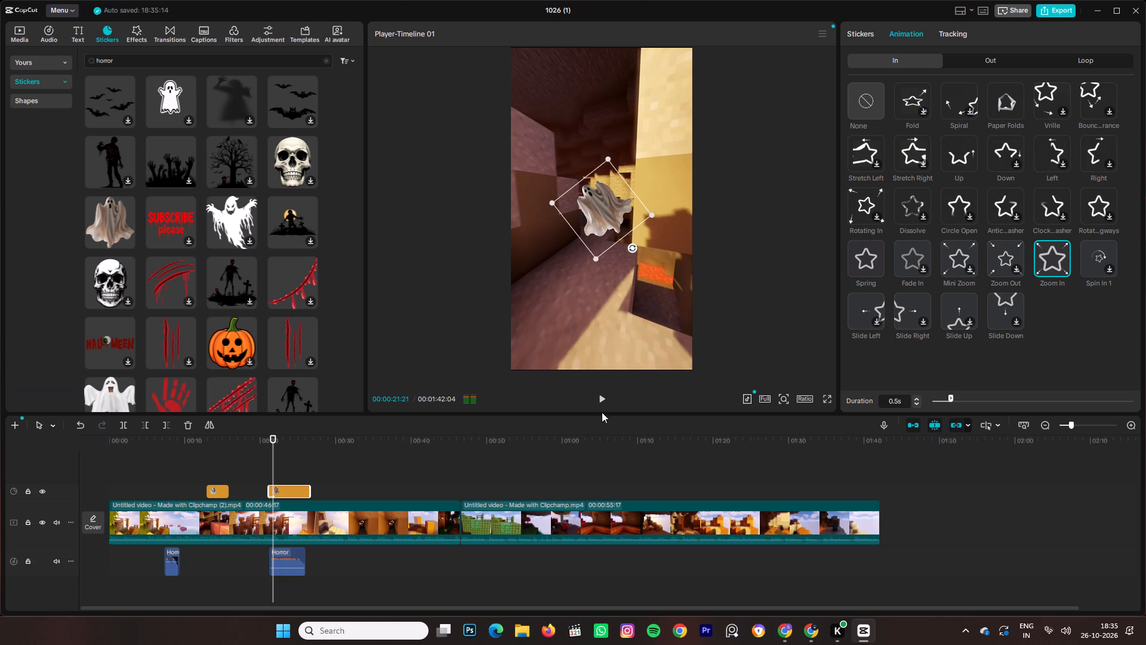
left_click(602, 412)
left_click(592, 400)
left_click(596, 398)
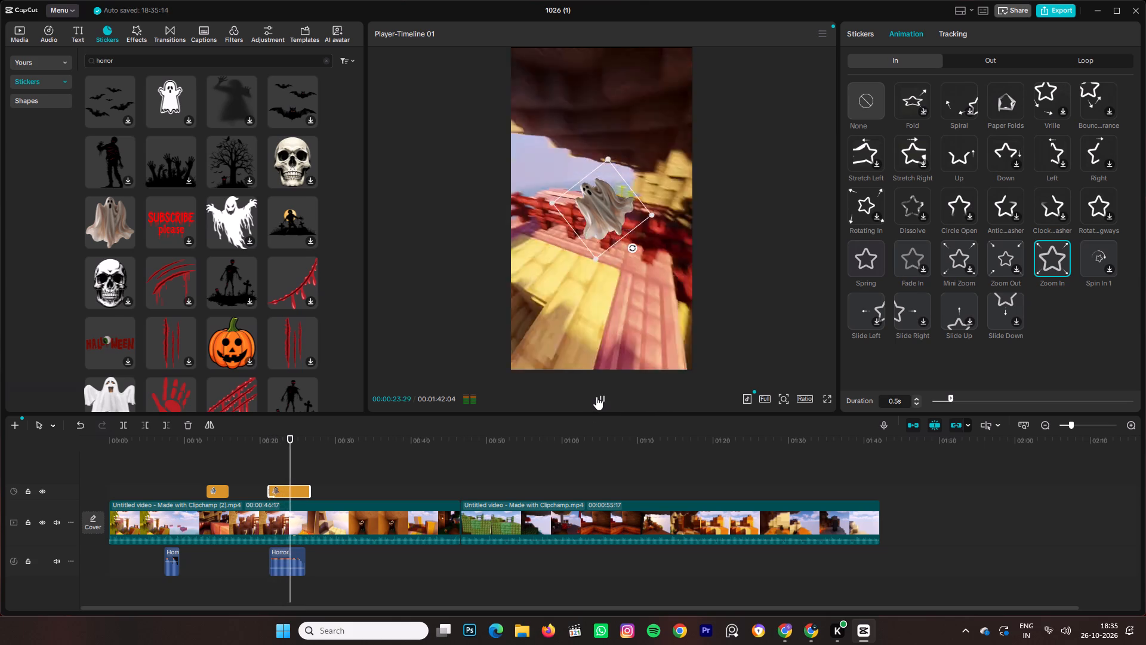
left_click(1052, 259)
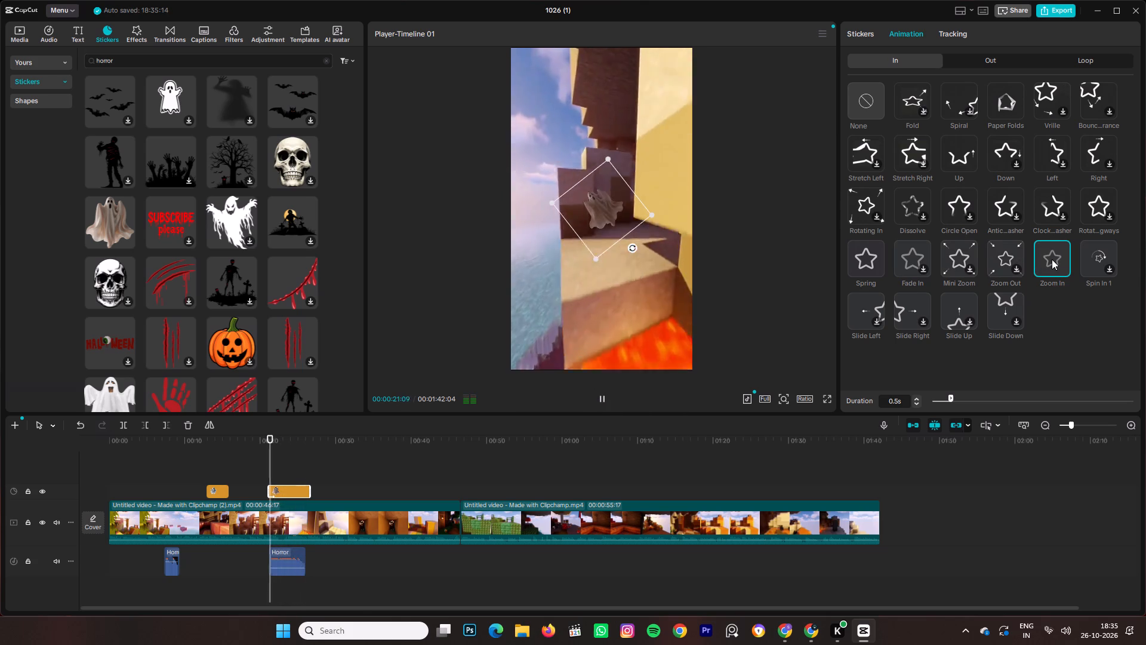
left_click(1052, 259)
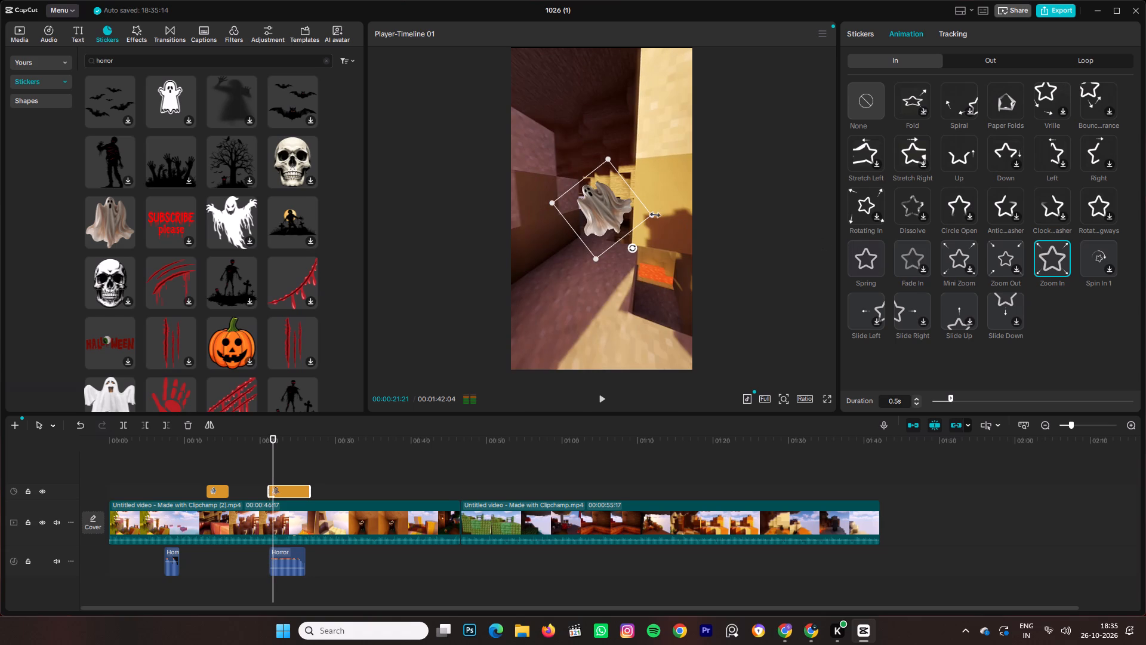
Rotate the beige ghost sticker to about -13° and enlarge it to about 265%.
left_click_drag(652, 215, 666, 265)
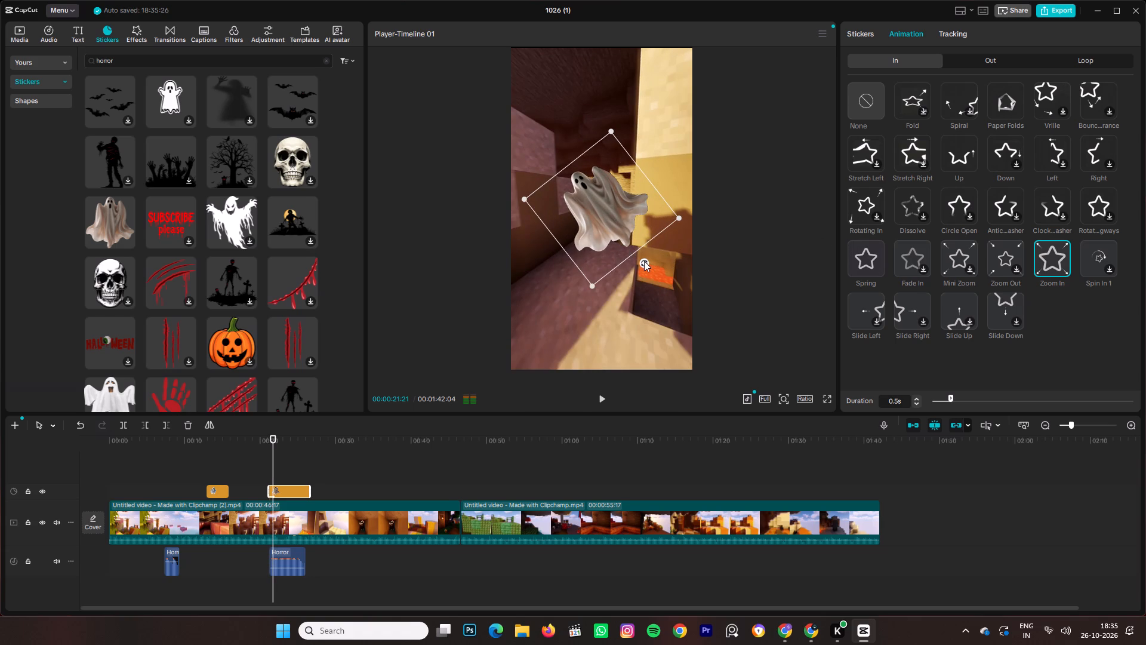
left_click_drag(644, 261, 597, 332)
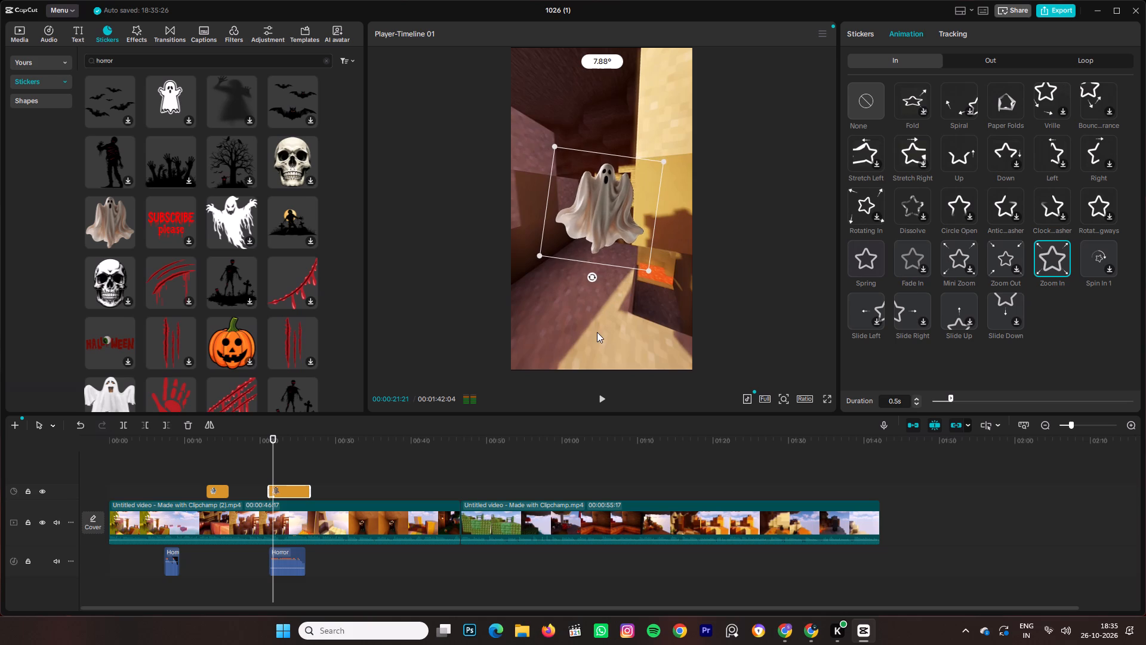
left_click_drag(597, 332, 638, 344)
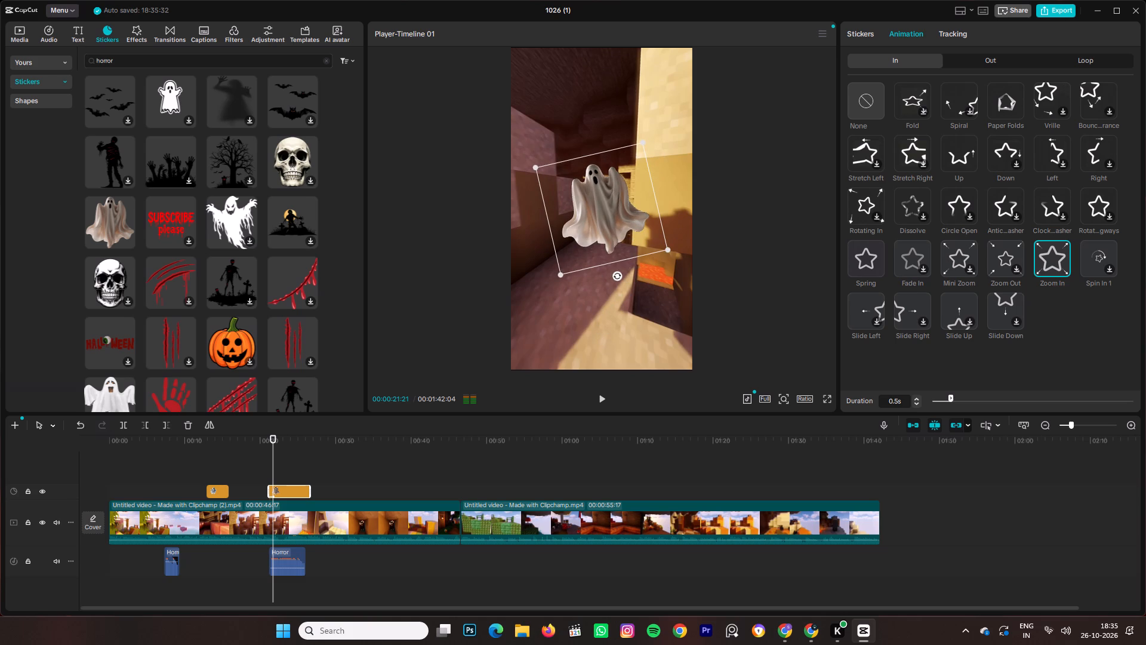
left_click_drag(663, 247, 744, 331)
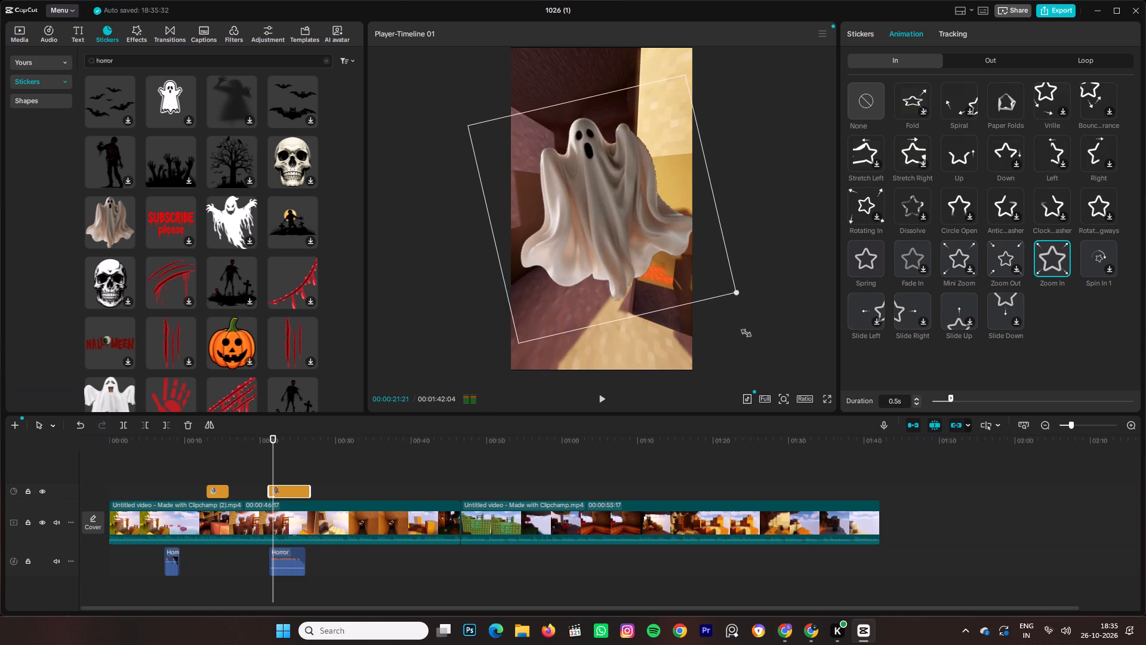
left_click_drag(744, 331, 717, 310)
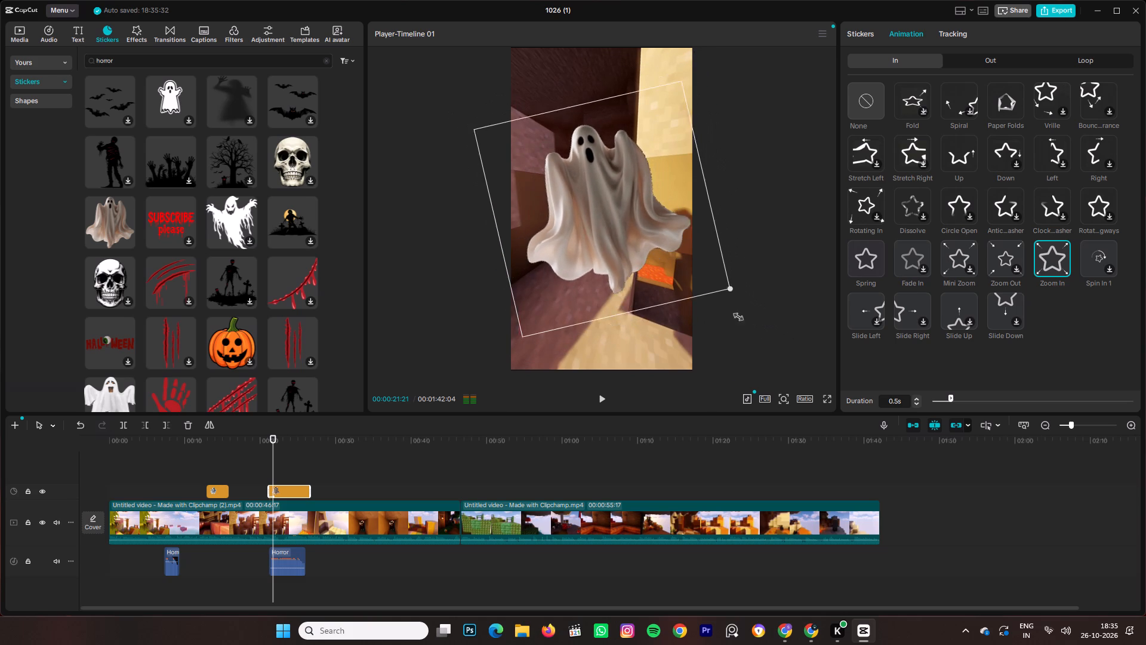
left_click_drag(717, 310, 714, 309)
left_click_drag(616, 216, 616, 167)
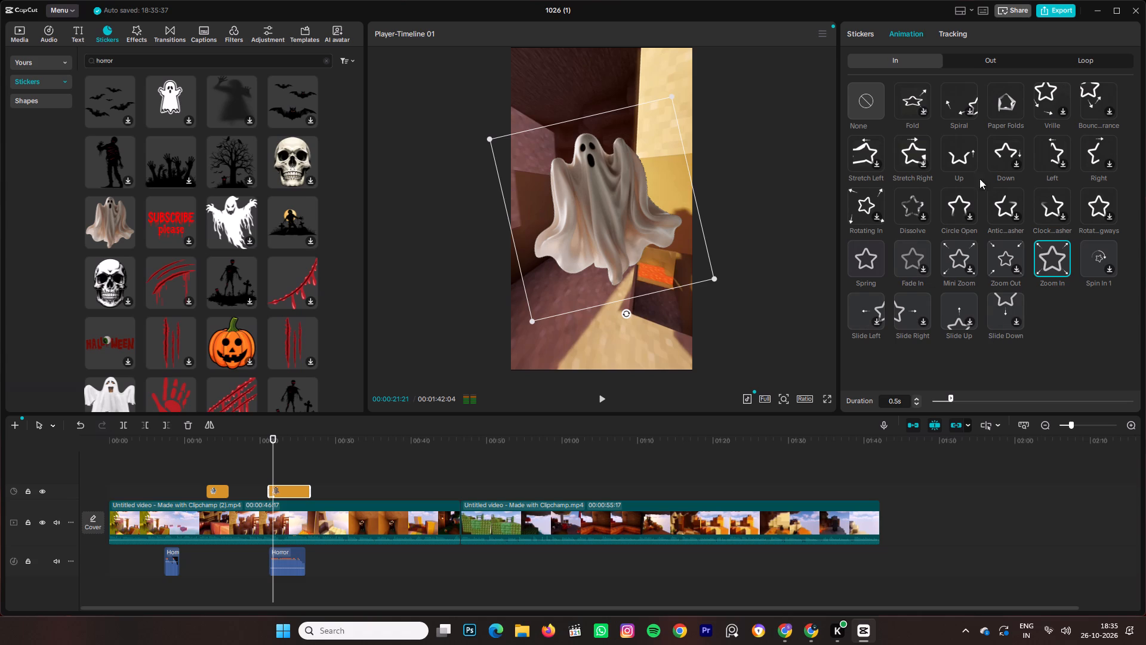
Select motion tracking for the beige ghost sticker and widen the tracking area across the ghost's body.
left_click(949, 32)
left_click(916, 91)
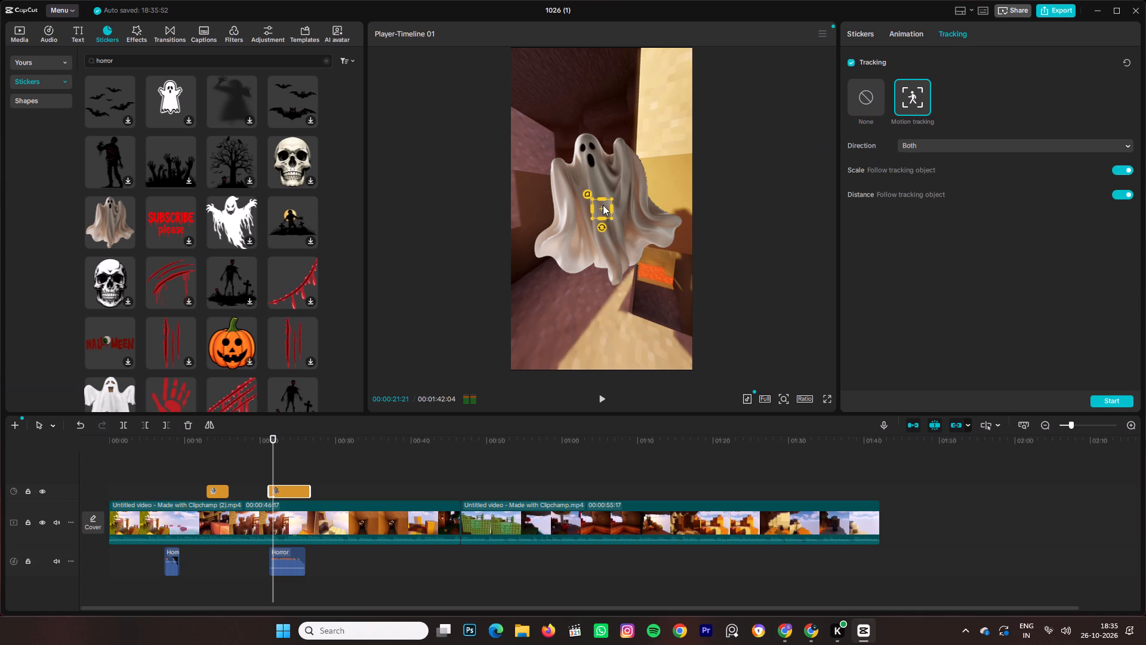
left_click_drag(612, 205, 663, 232)
Shift the beige ghost sticker in the frame to about X -171, Y 0.
left_click_drag(599, 192, 602, 180)
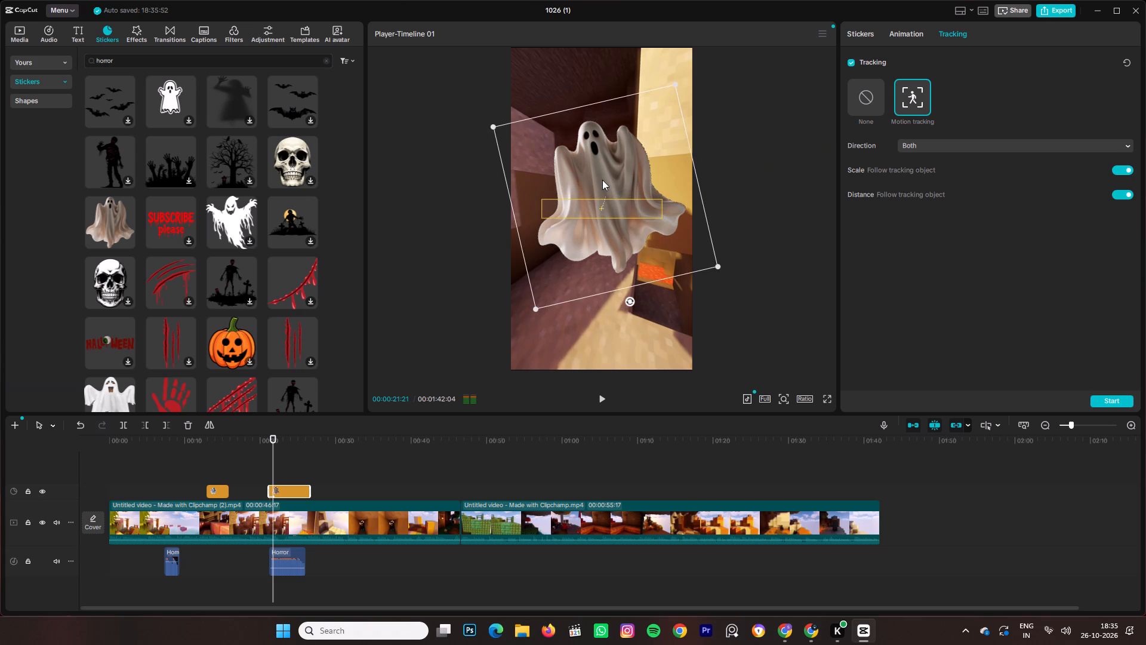
left_click_drag(602, 180, 584, 195)
left_click(608, 278)
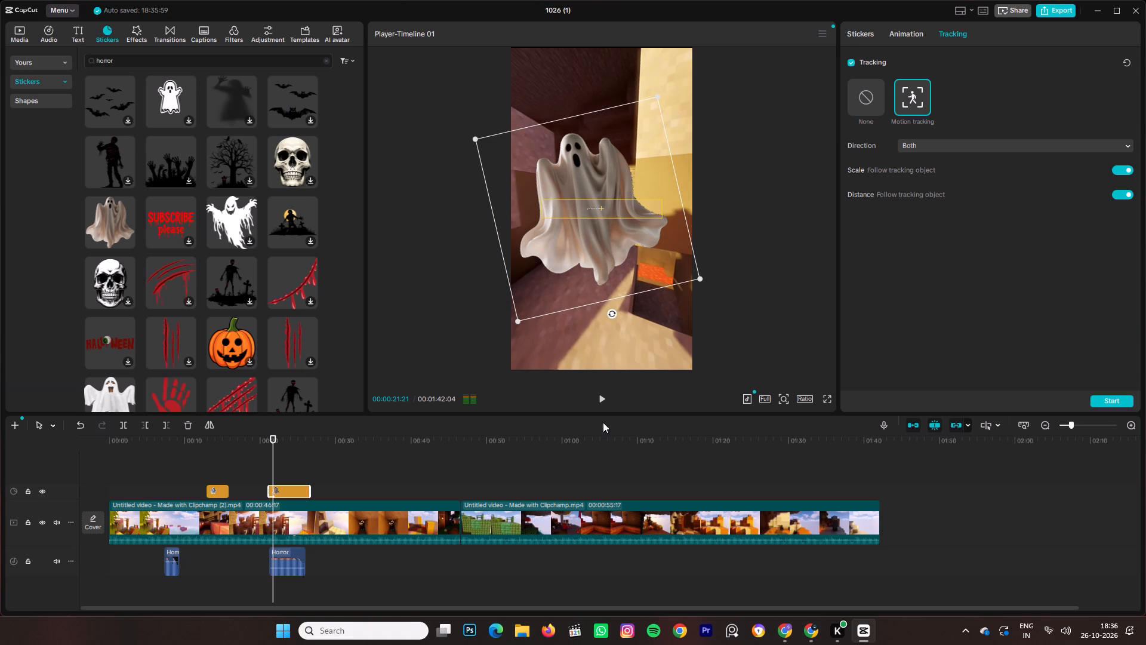
Play the video from about 21 seconds and review the ghost sticker's tracking, animation and transform settings.
left_click(606, 398)
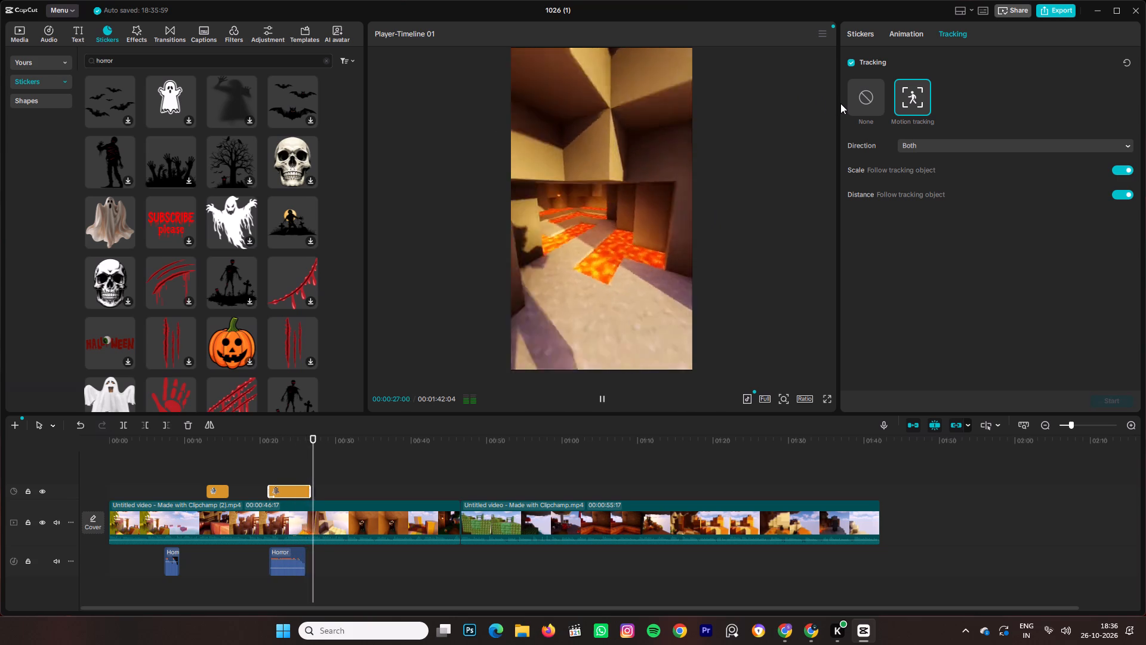
left_click(924, 86)
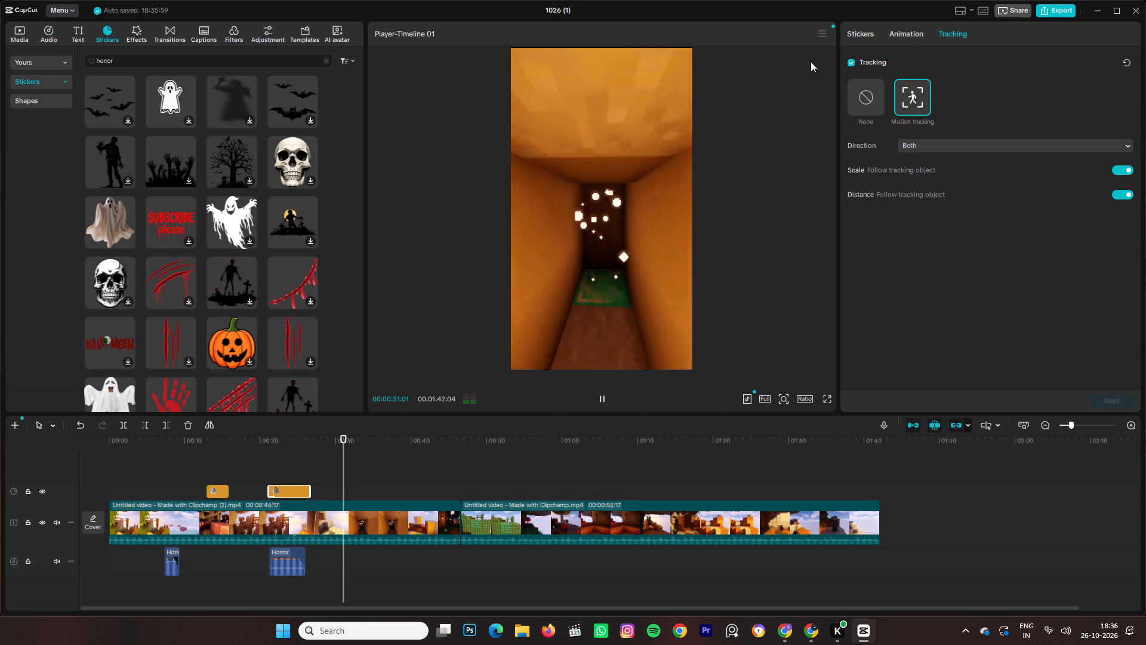
left_click(911, 34)
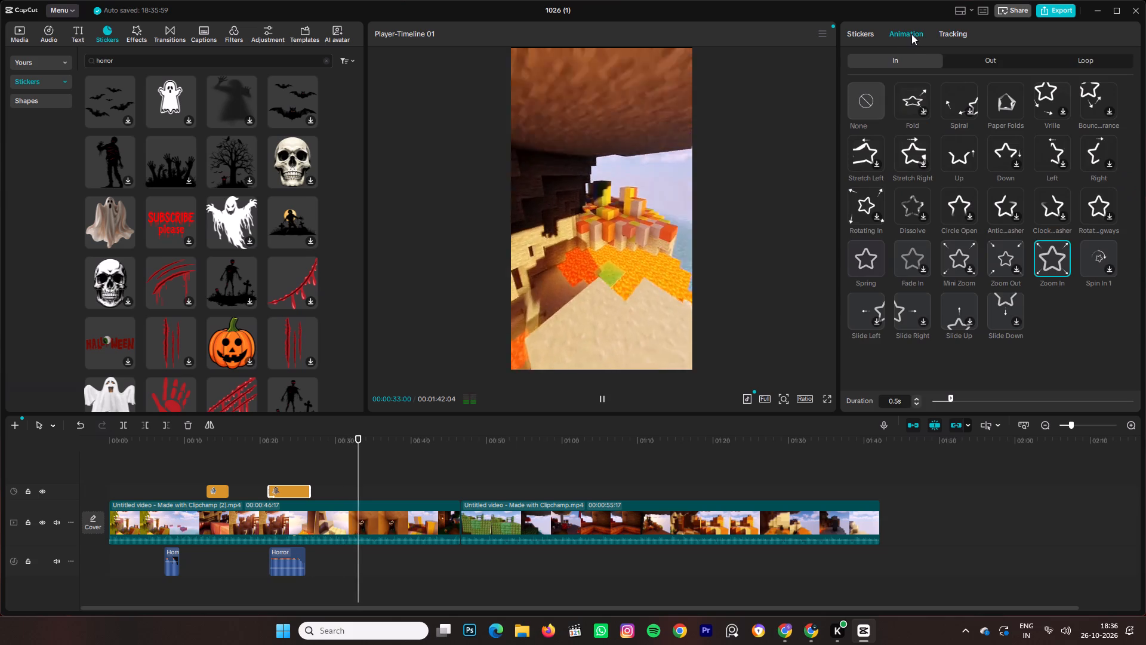
left_click(856, 27)
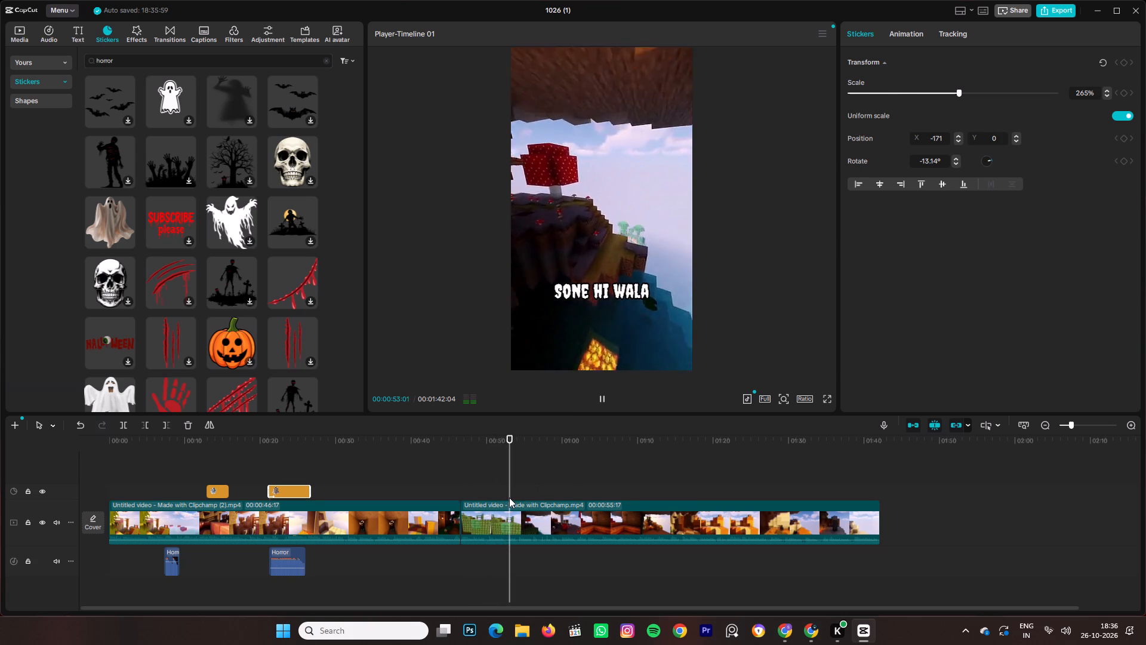
left_click_drag(509, 497, 459, 497)
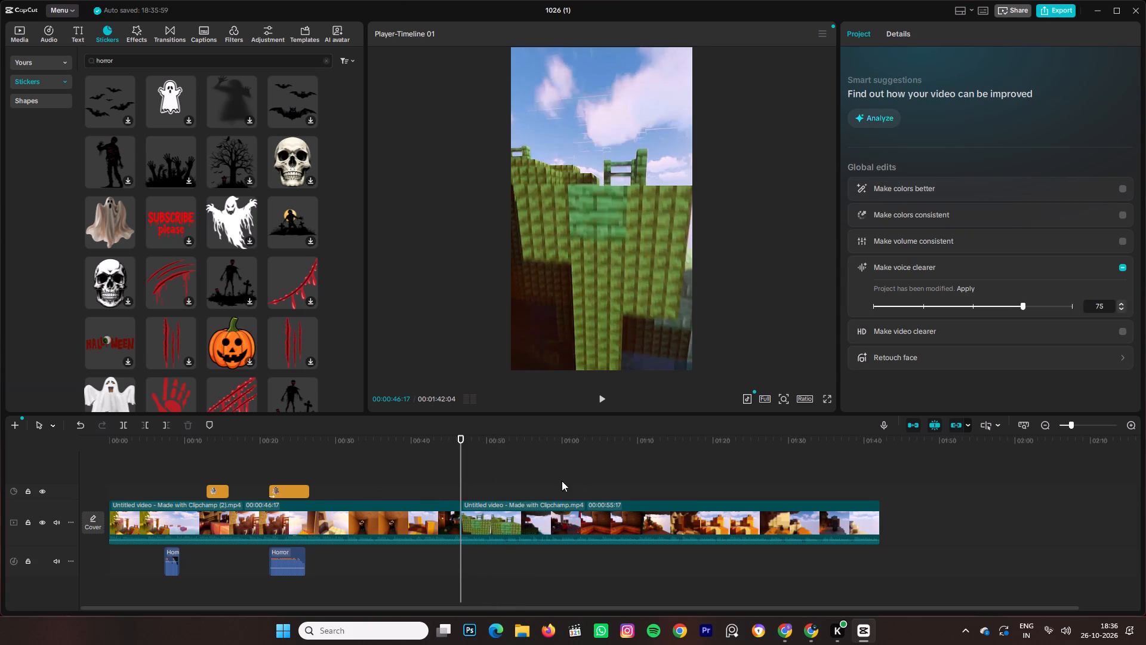
Delete the earlier ghost sticker at about 13 seconds from the timeline.
right_click(224, 487)
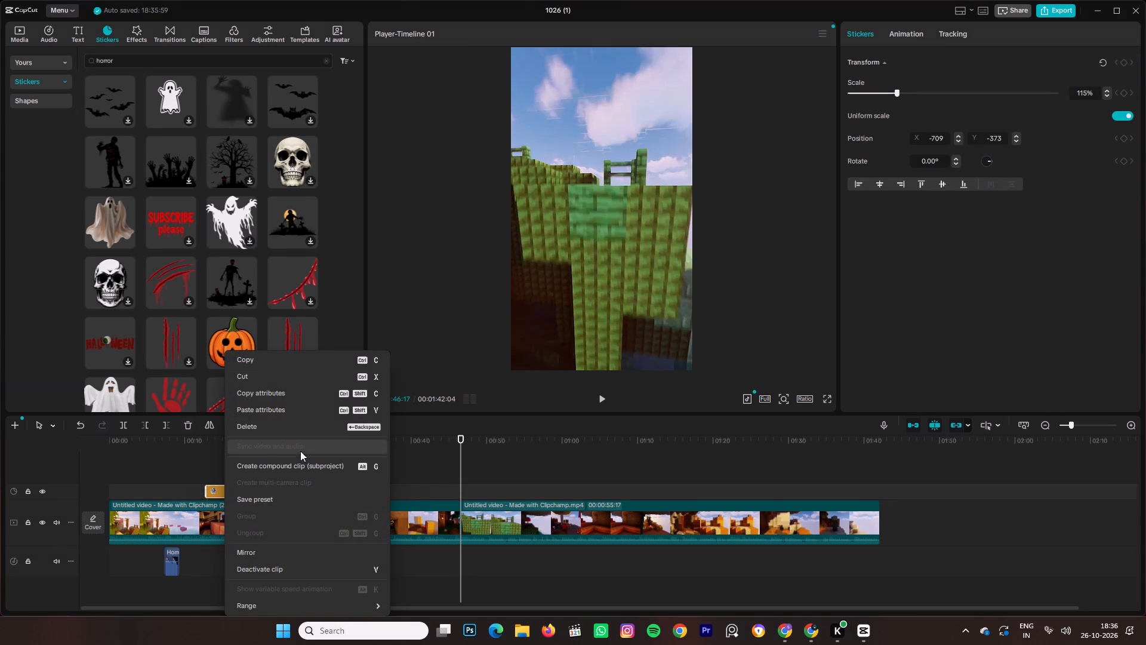
left_click(274, 431)
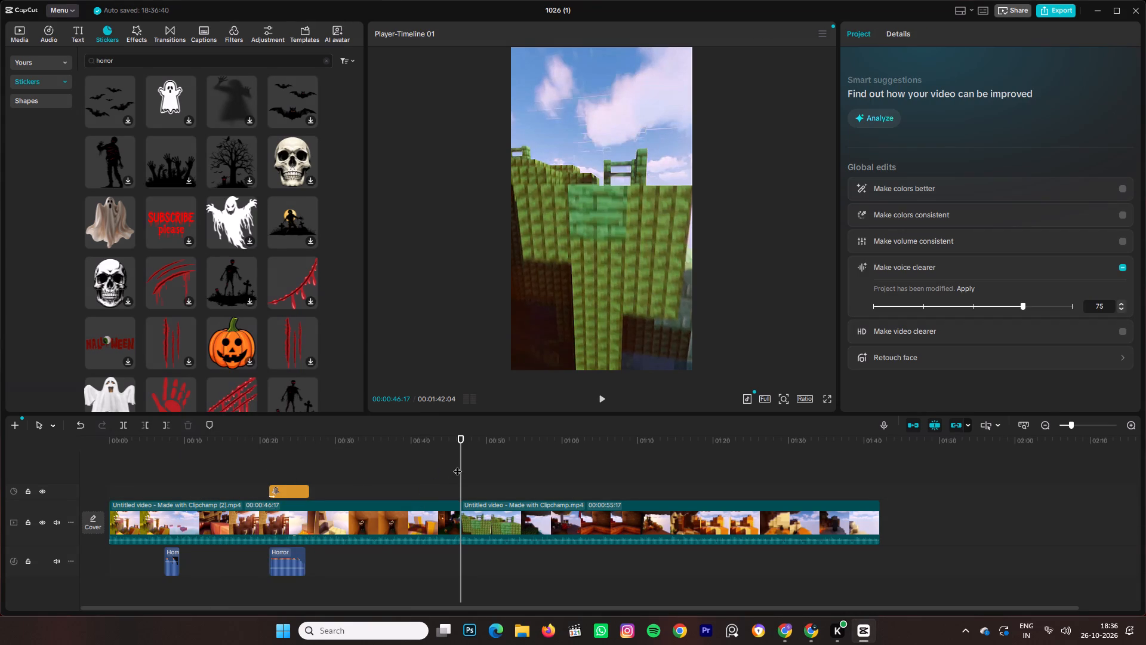
Play the video from about 26 seconds to review the section after the beige ghost sticker.
left_click_drag(458, 465, 322, 512)
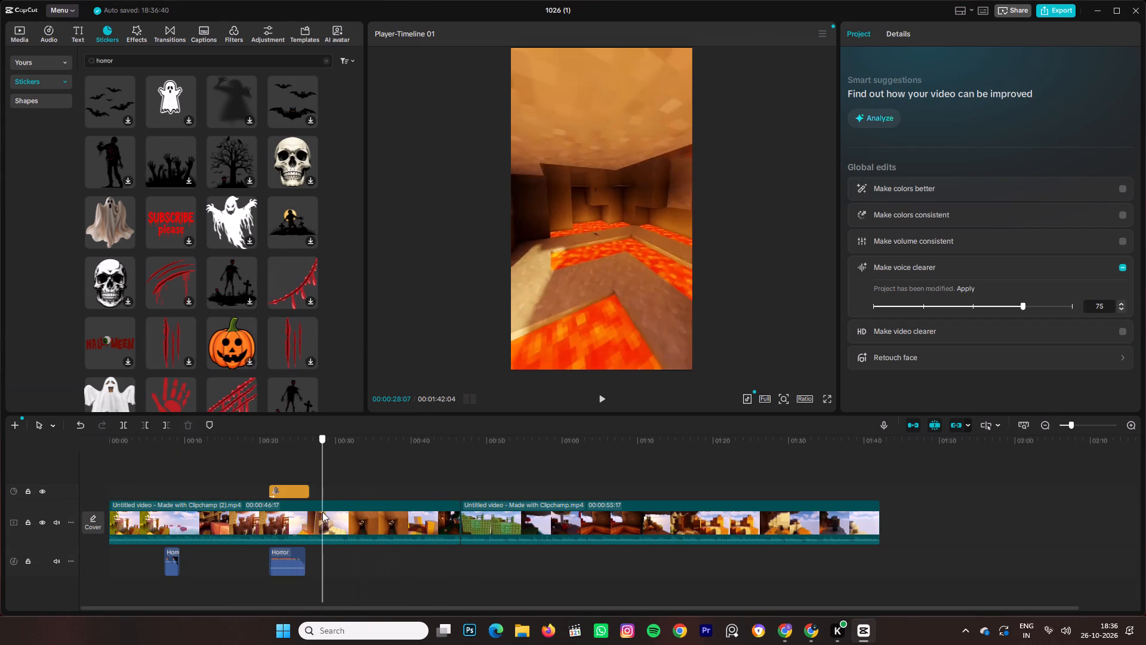
left_click_drag(322, 512, 304, 512)
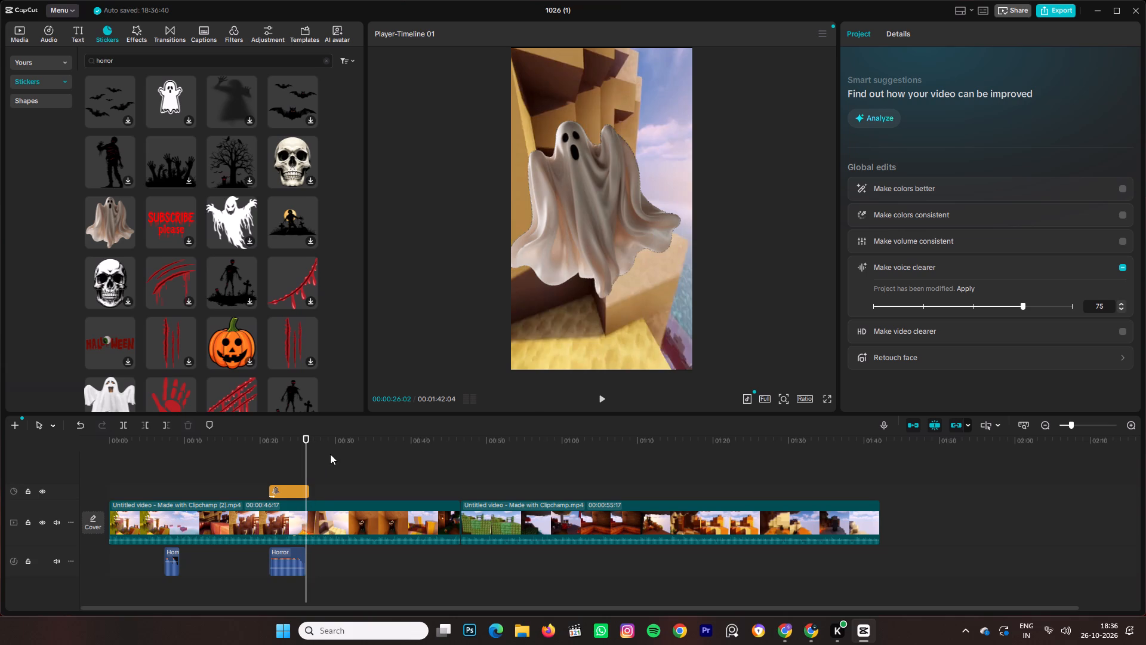
key("space")
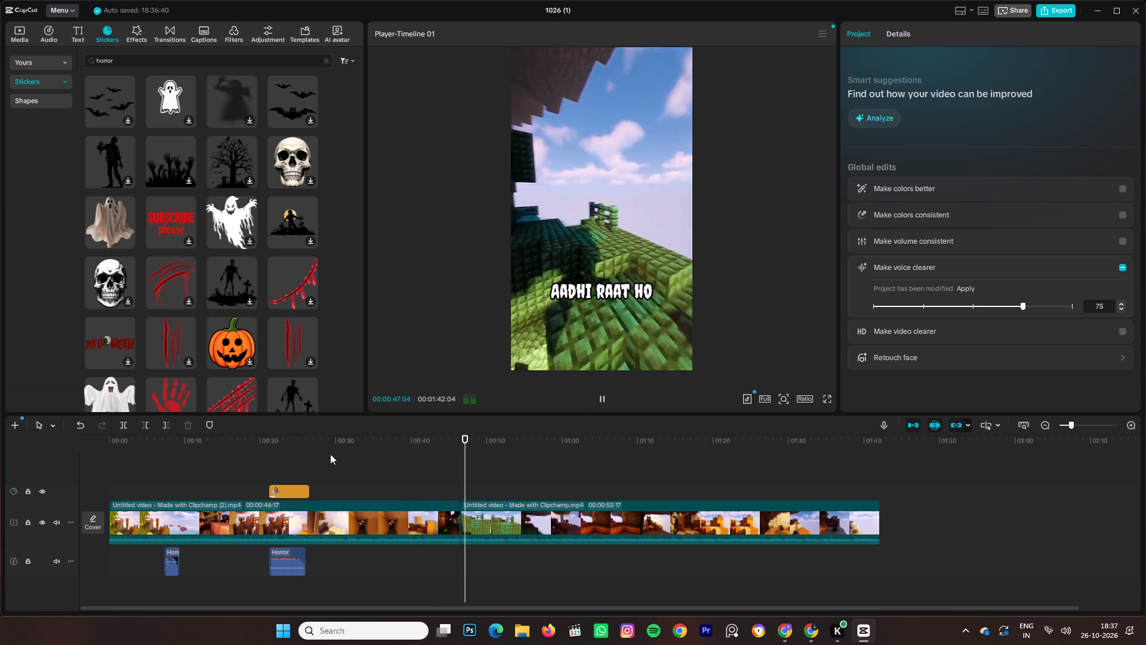
Stop the playback at about 32 seconds and look over the text, audio and effects libraries.
left_click(356, 567)
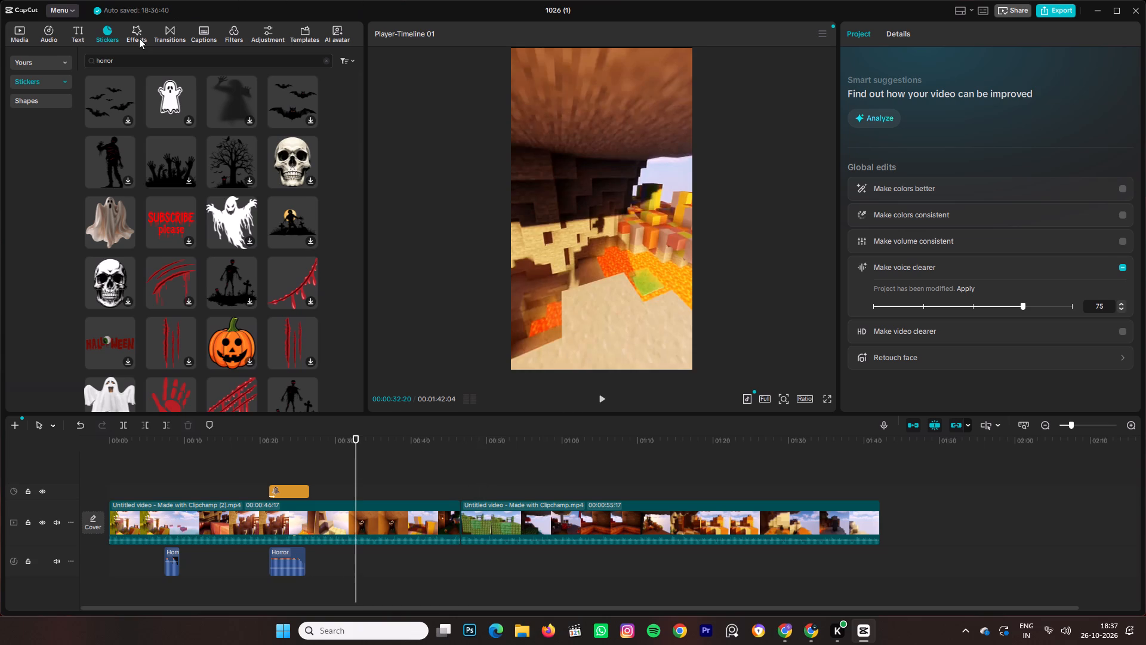
left_click(79, 38)
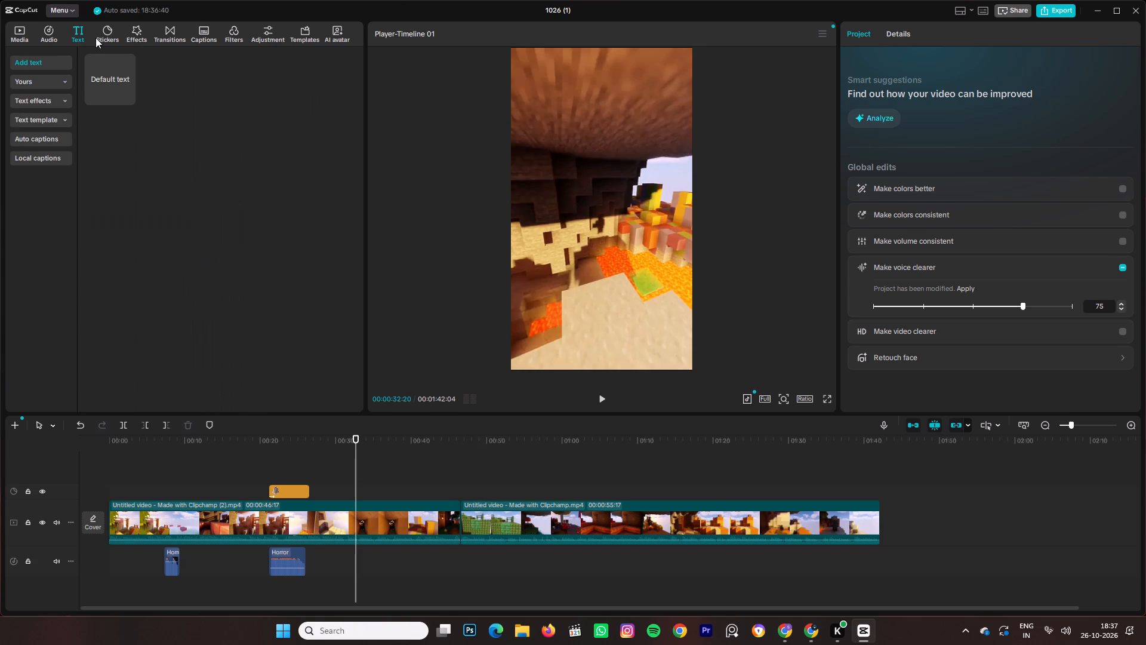
left_click(53, 34)
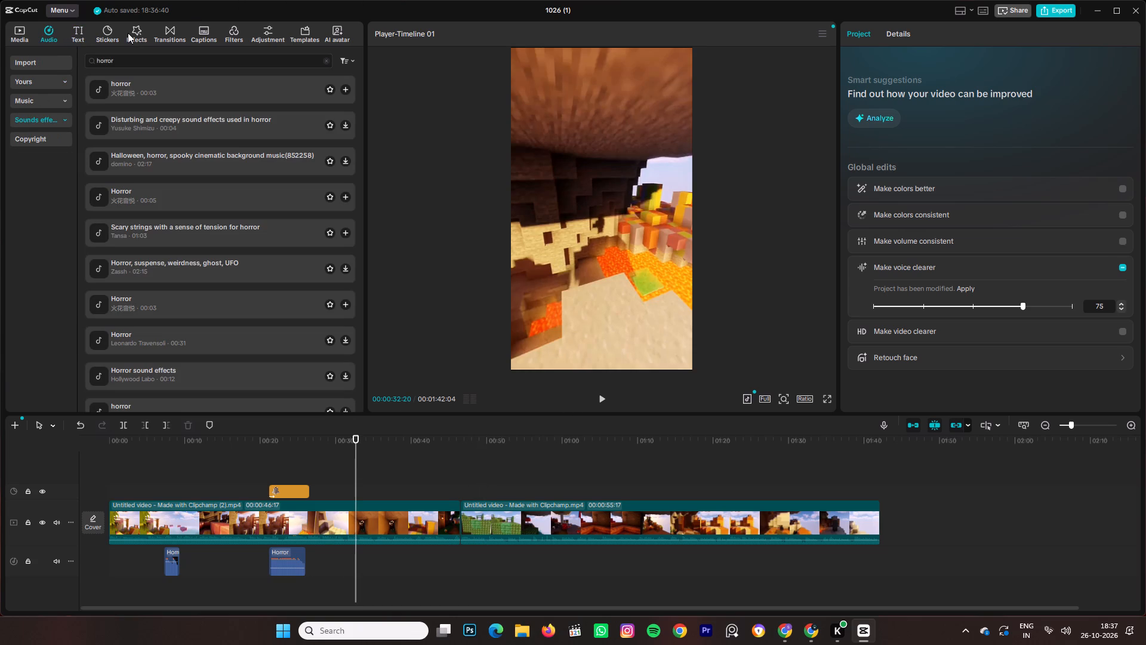
left_click(137, 33)
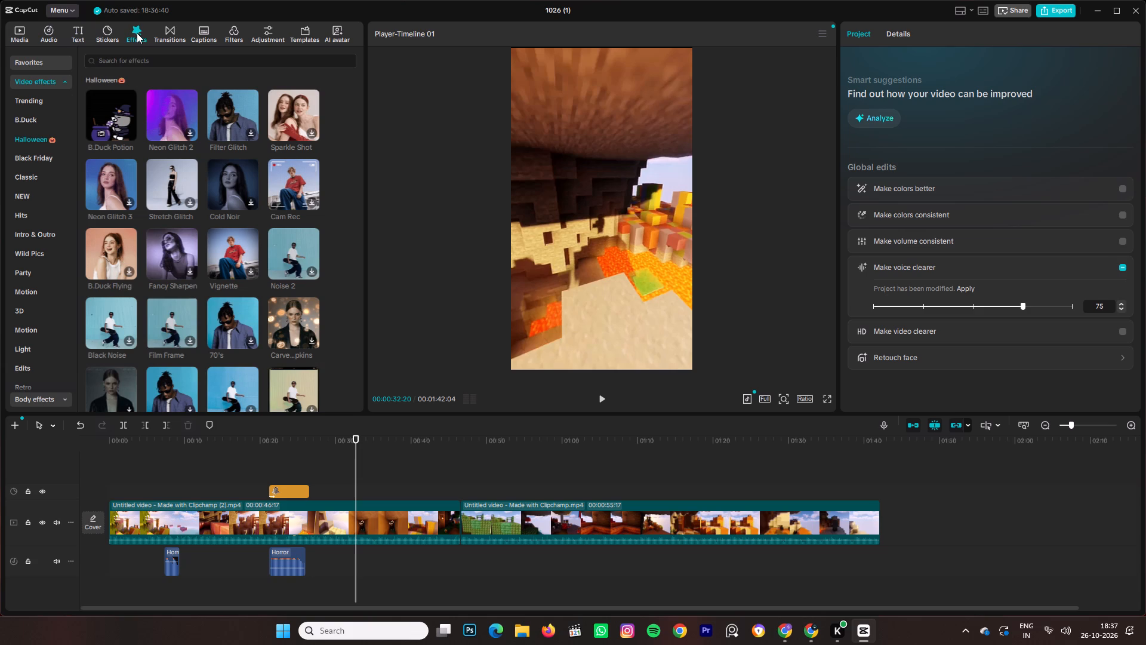
left_click(128, 34)
Clear the horror sticker search and look through the Halloween stickers and the other sticker categories.
left_click(100, 34)
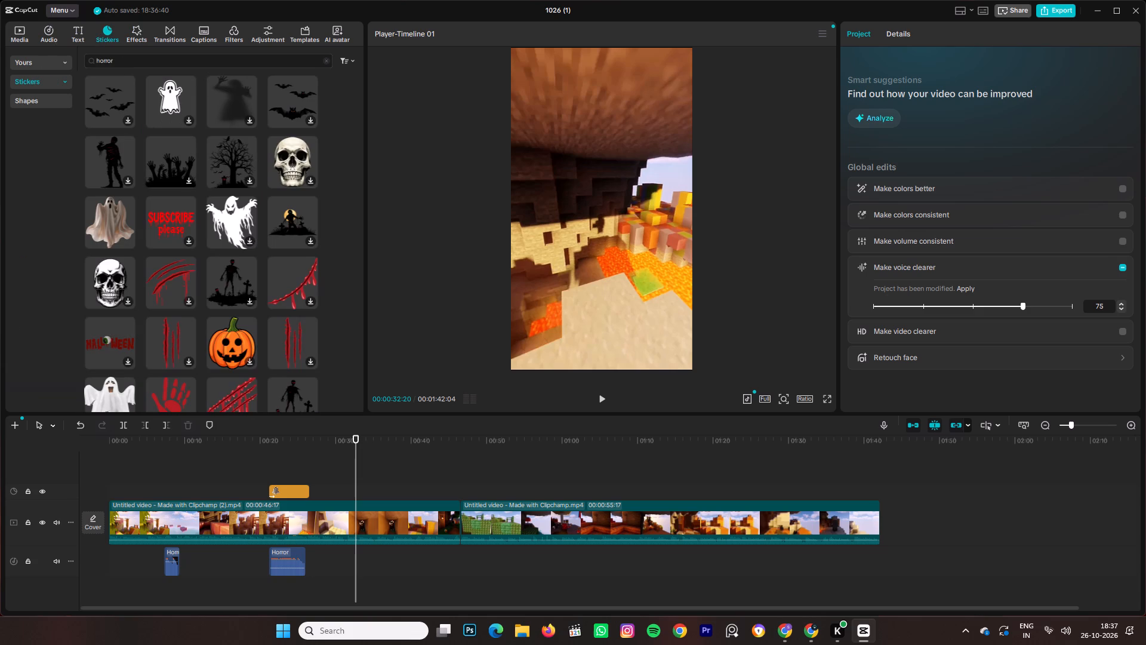
left_click(328, 63)
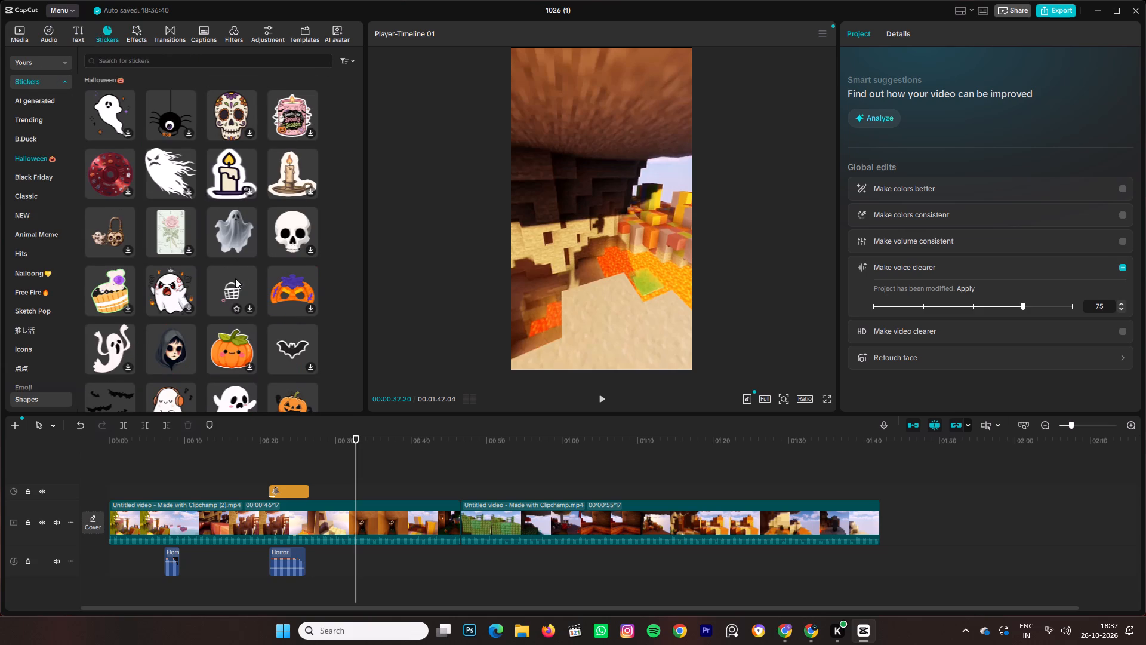
scroll(240, 280, "down", 6)
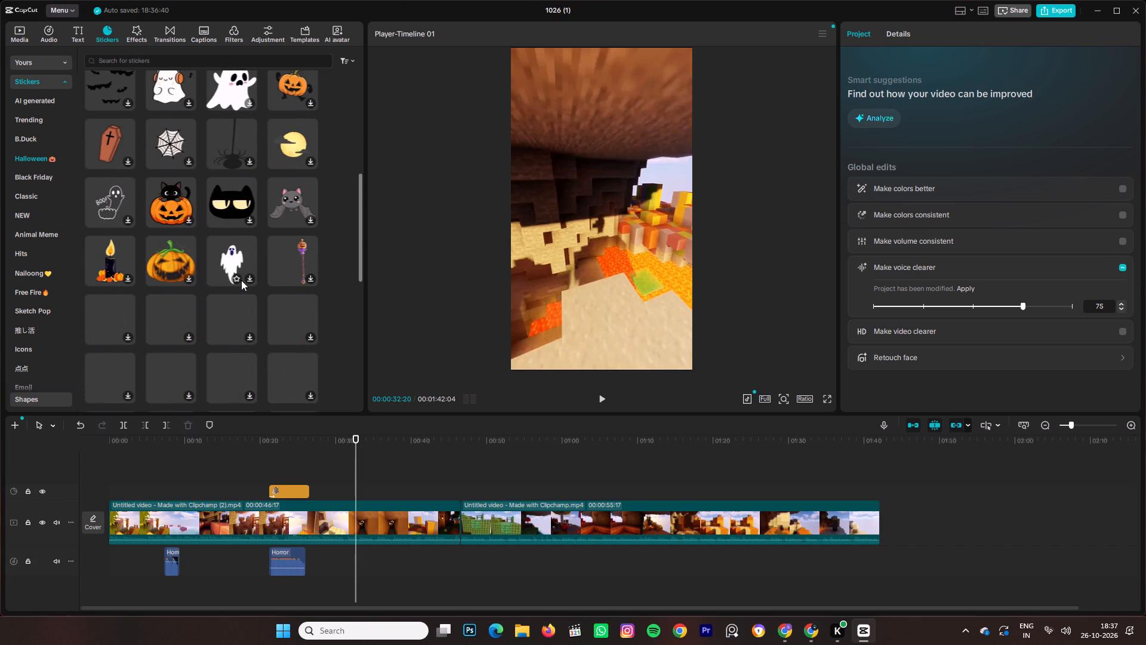
scroll(241, 280, "down", 1)
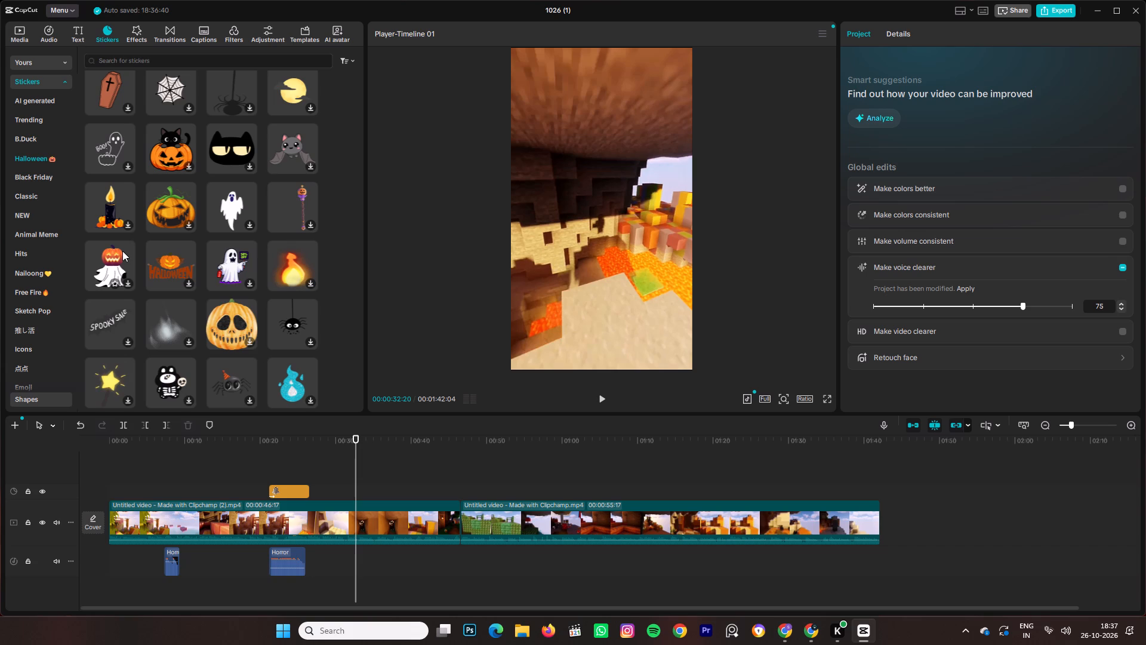
scroll(104, 242, "down", 4)
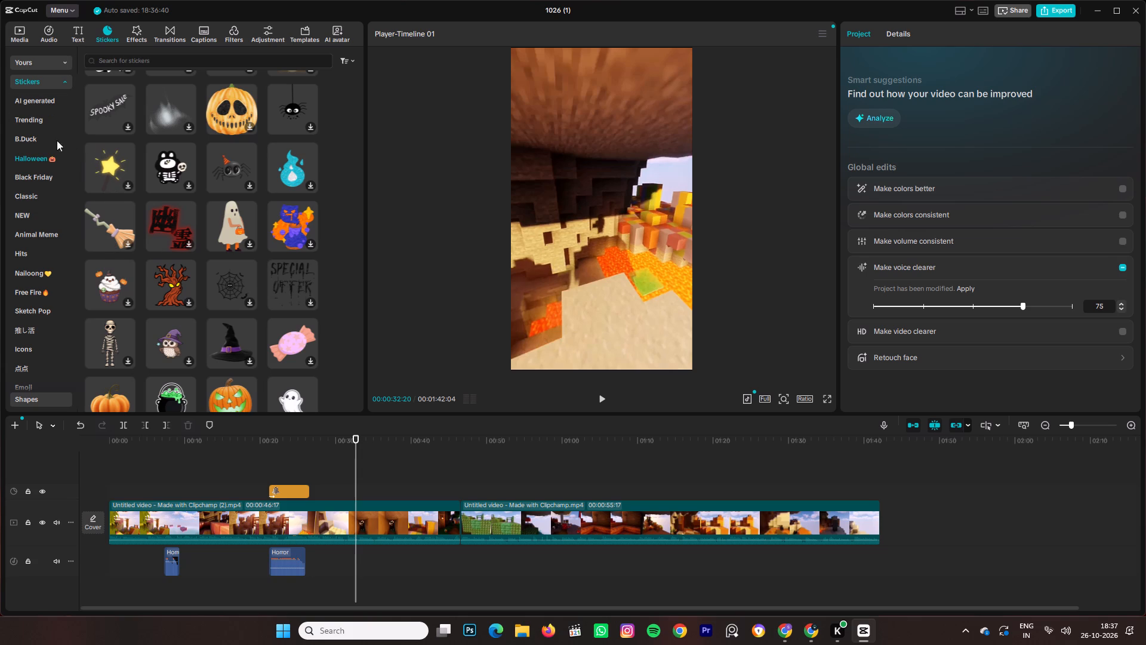
scroll(12, 279, "down", 3)
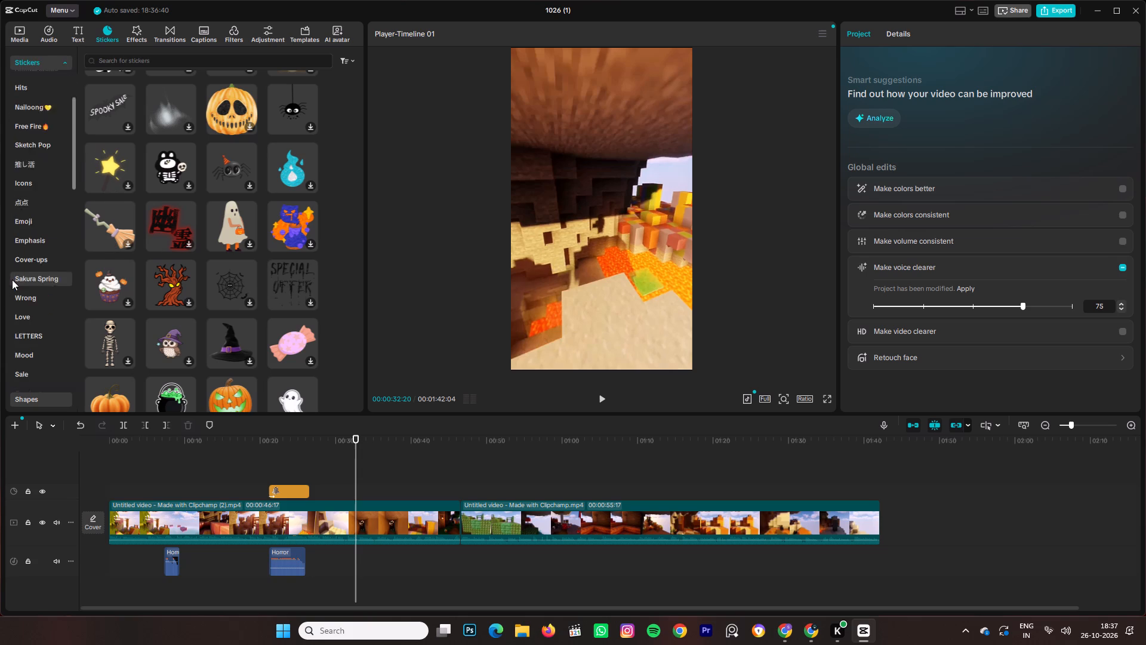
scroll(12, 279, "down", 1)
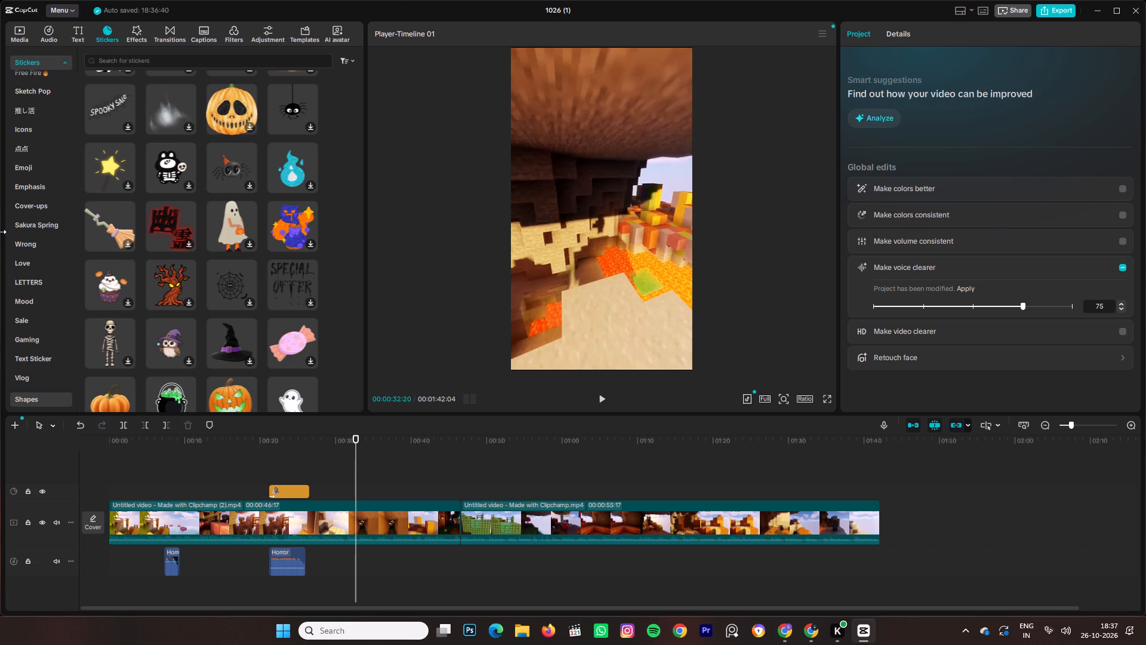
scroll(14, 227, "up", 1)
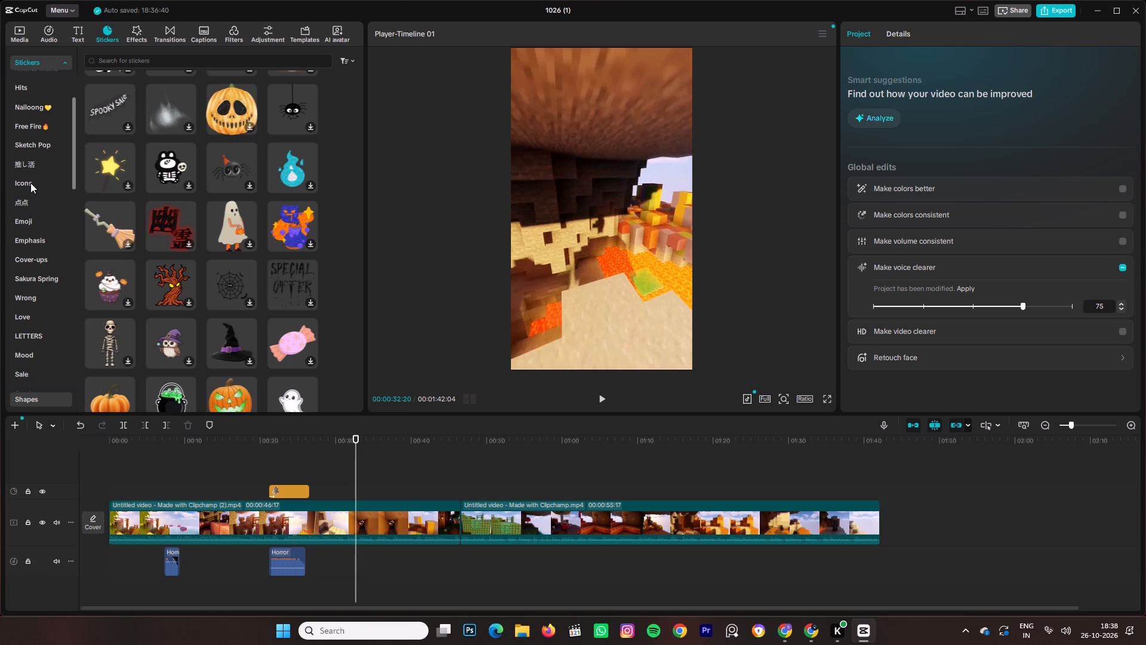
scroll(4, 156, "up", 3)
scroll(67, 151, "up", 5)
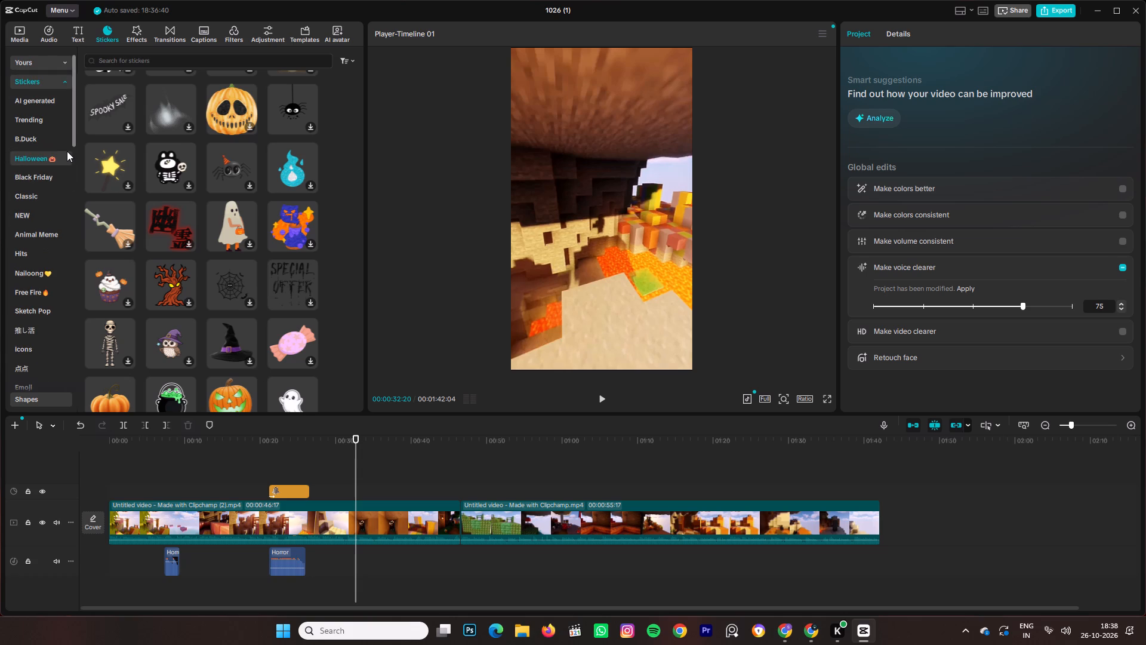
scroll(67, 151, "up", 3)
Examine the AI avatar options, including the avatar library, photo to avatar, fashion model and AI dialogue scene.
left_click(344, 27)
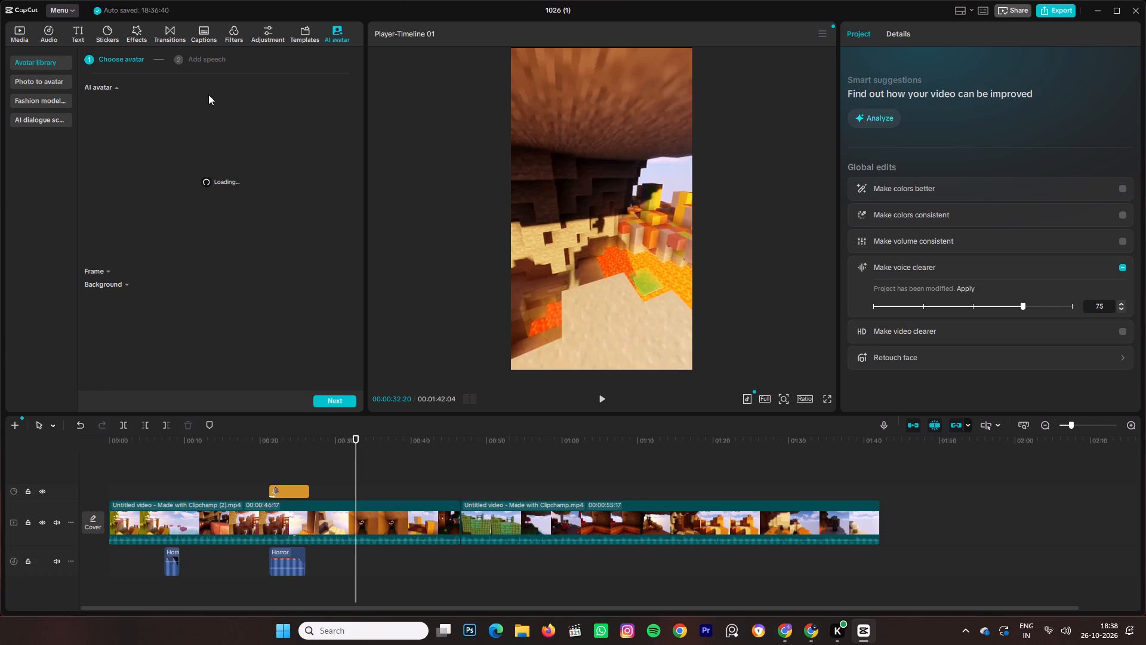
left_click(171, 103)
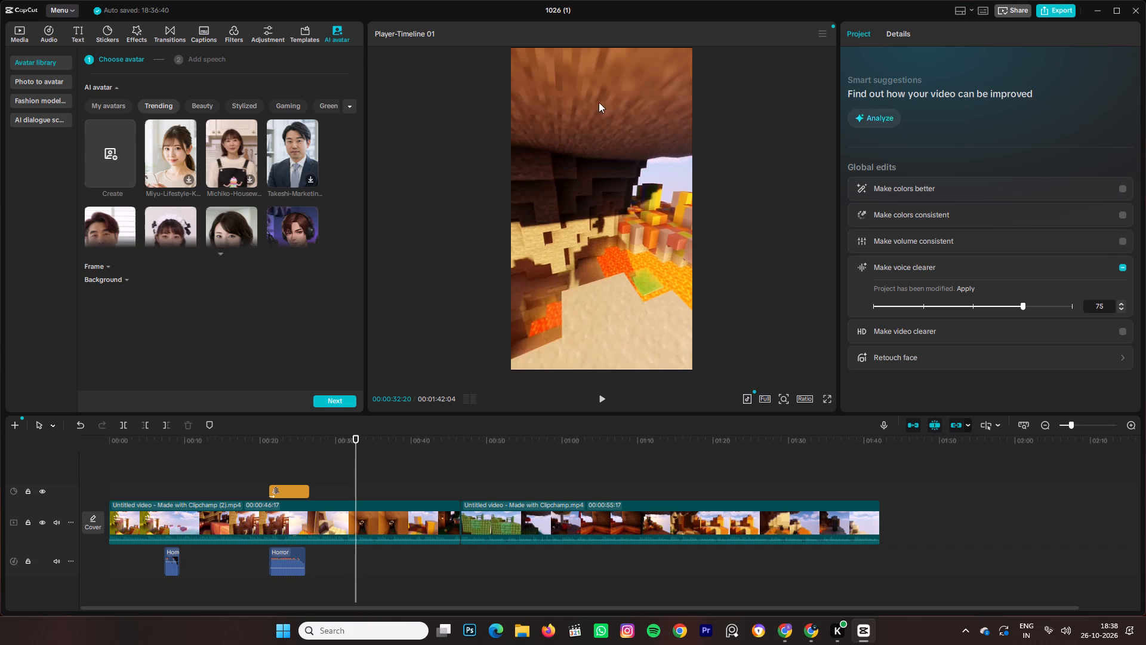
scroll(248, 122, "down", 3)
scroll(341, 149, "down", 2)
scroll(296, 167, "down", 2)
left_click(122, 153)
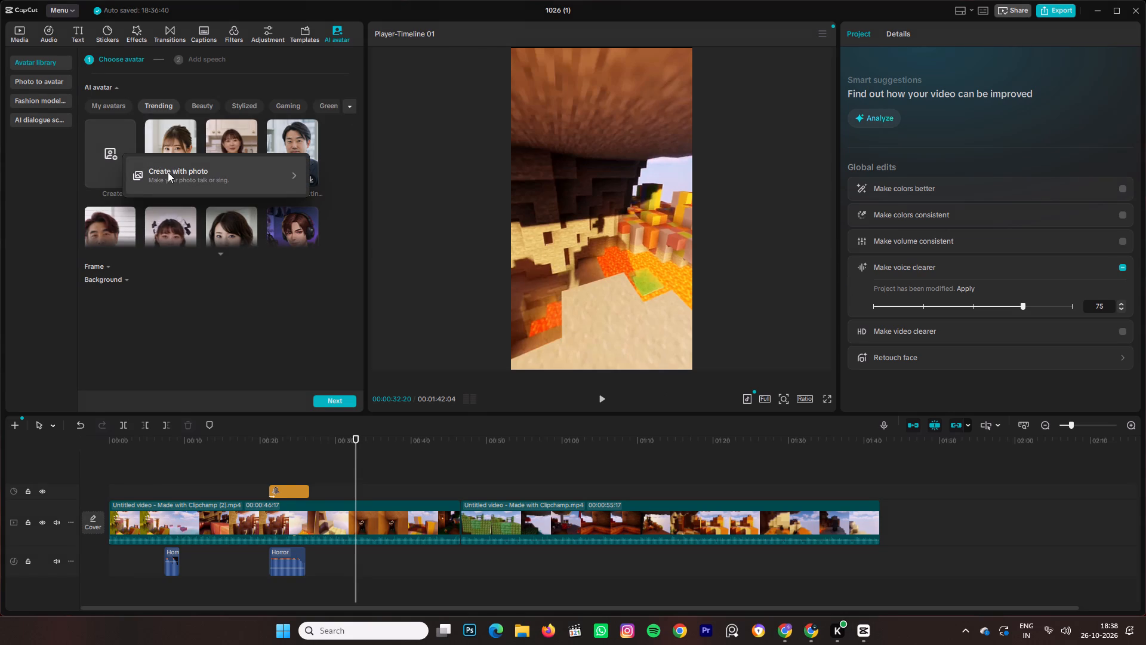
left_click(120, 180)
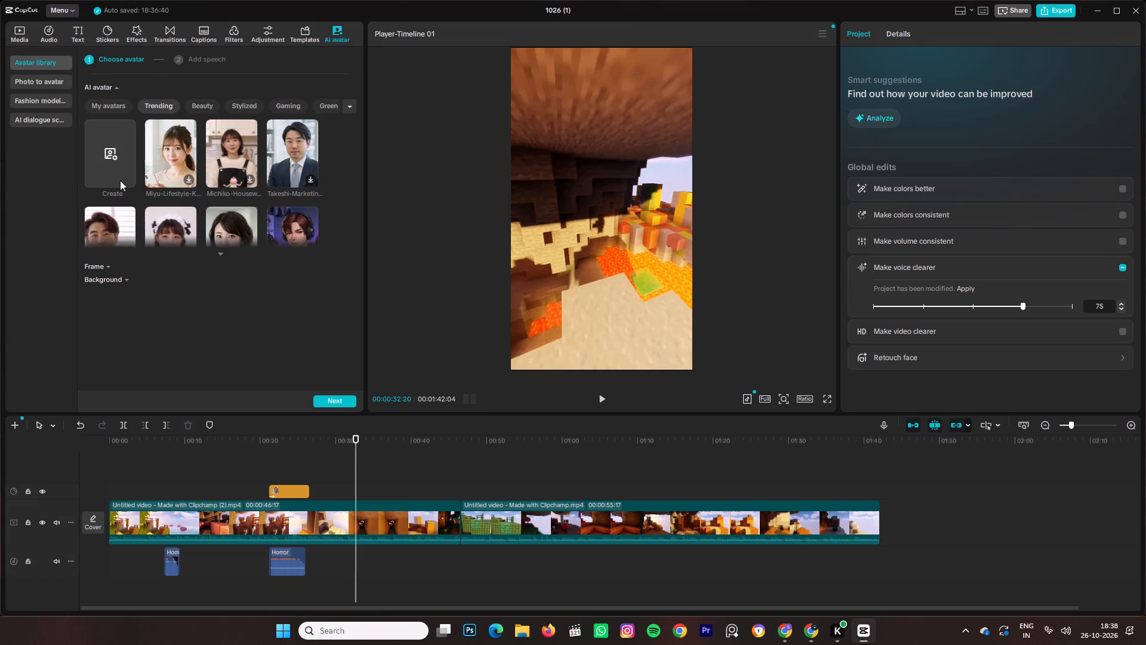
left_click(120, 180)
left_click(73, 115)
left_click(19, 75)
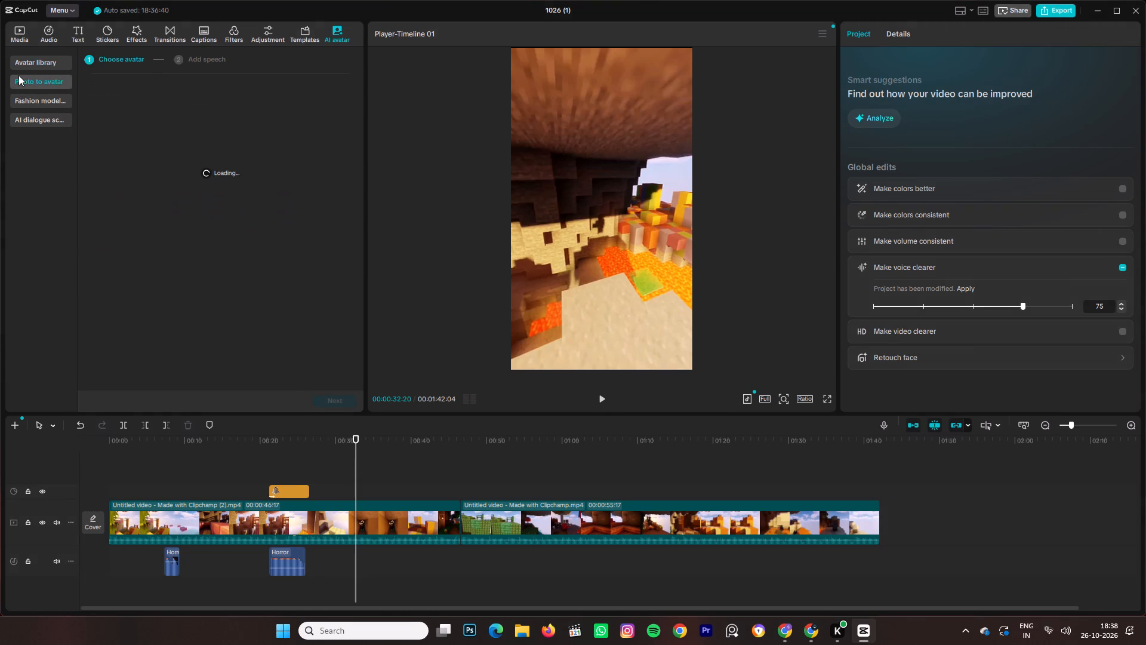
left_click(49, 97)
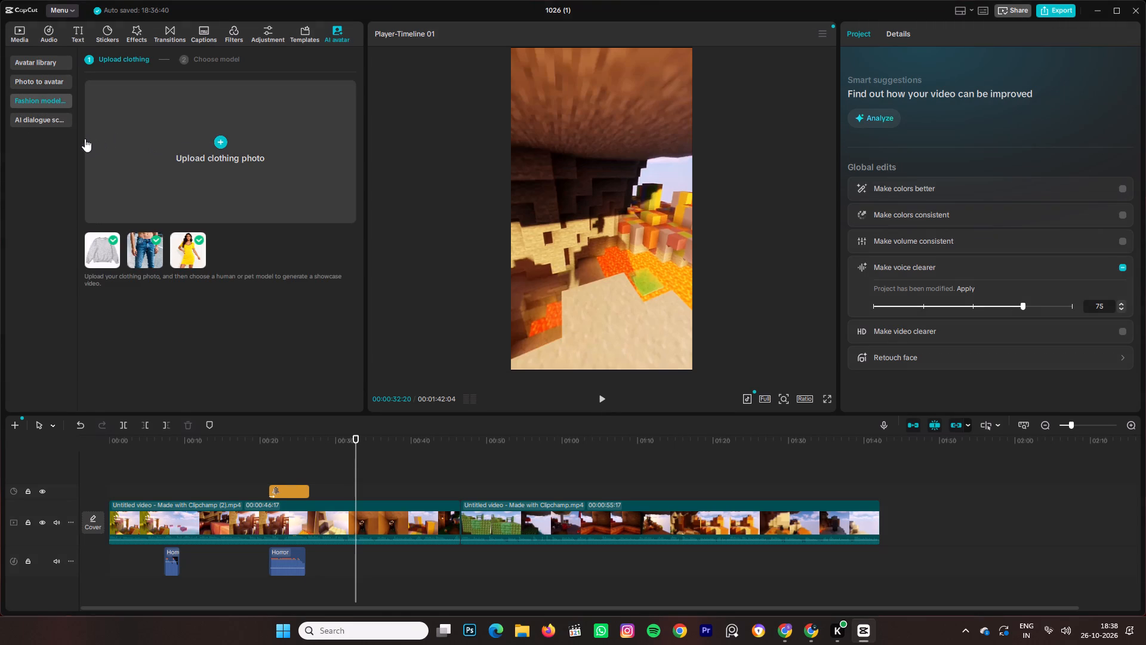
left_click(43, 124)
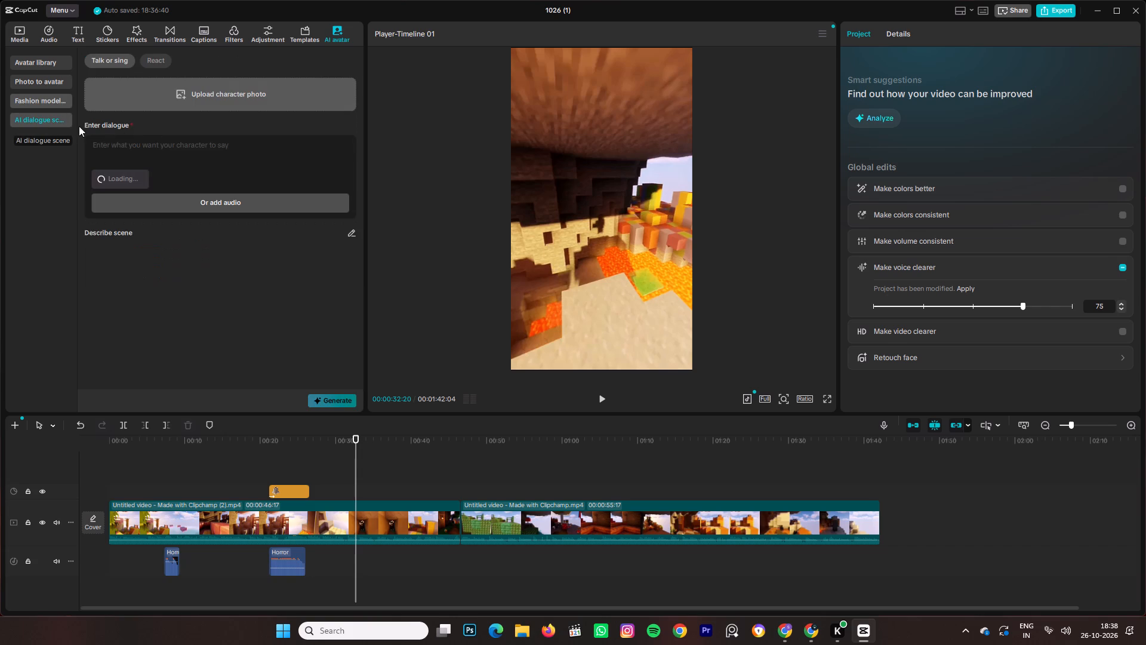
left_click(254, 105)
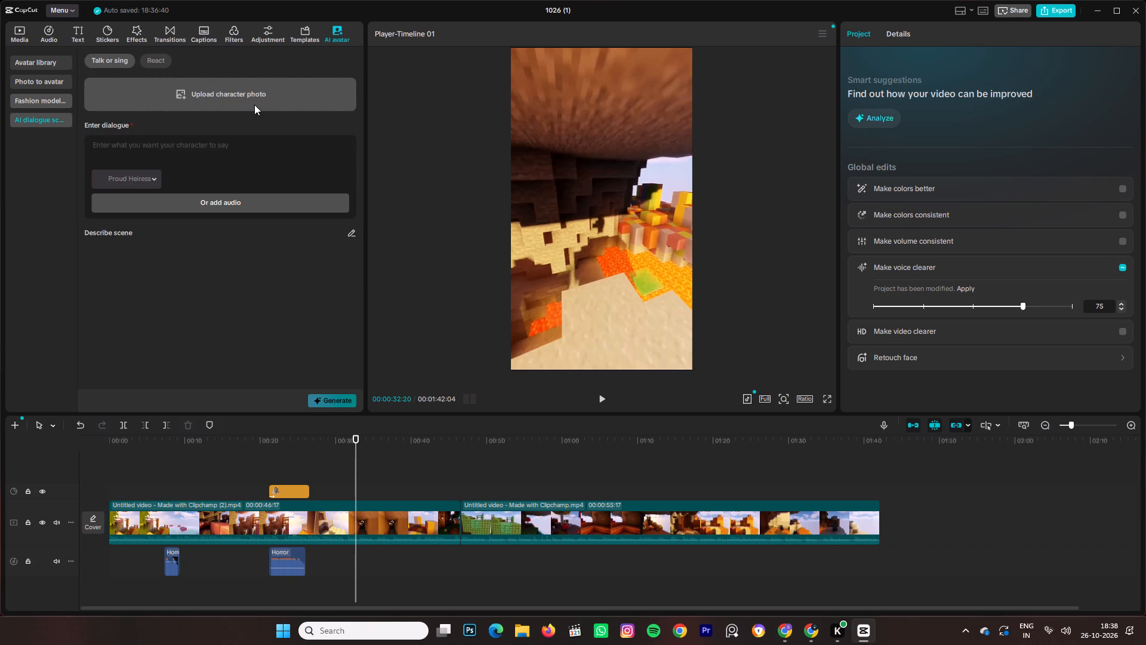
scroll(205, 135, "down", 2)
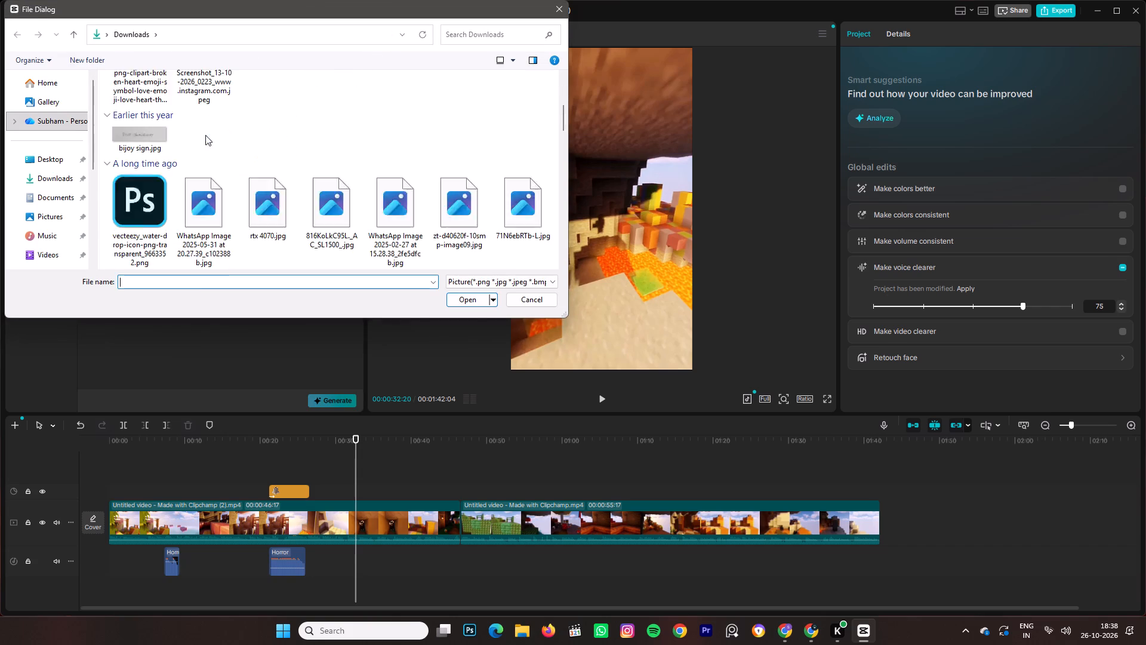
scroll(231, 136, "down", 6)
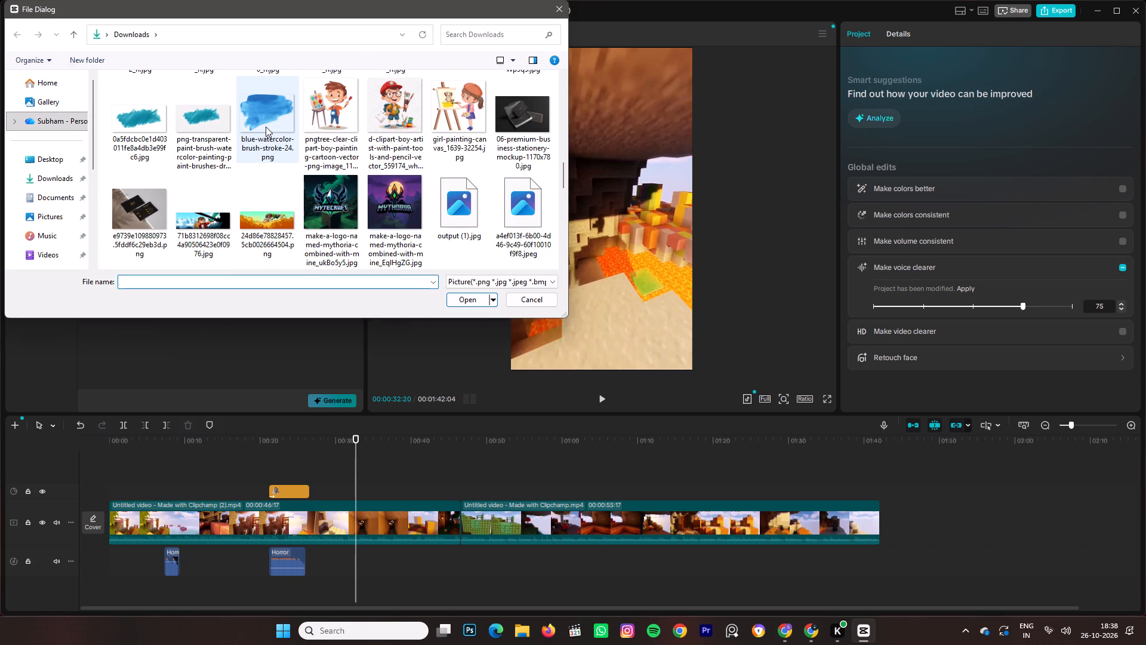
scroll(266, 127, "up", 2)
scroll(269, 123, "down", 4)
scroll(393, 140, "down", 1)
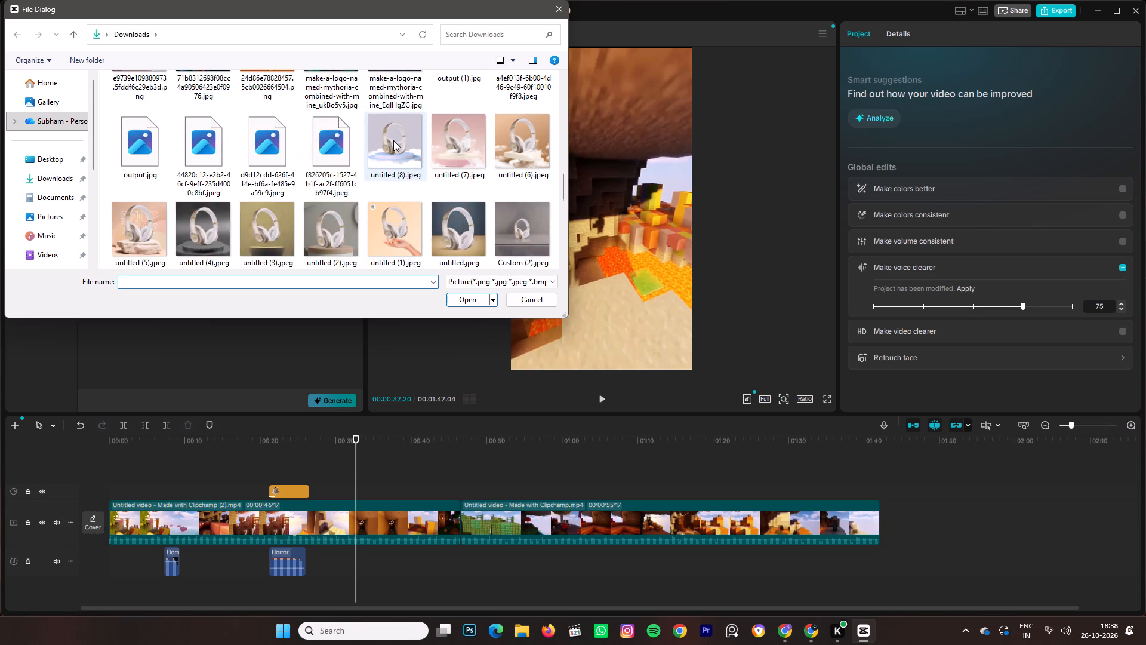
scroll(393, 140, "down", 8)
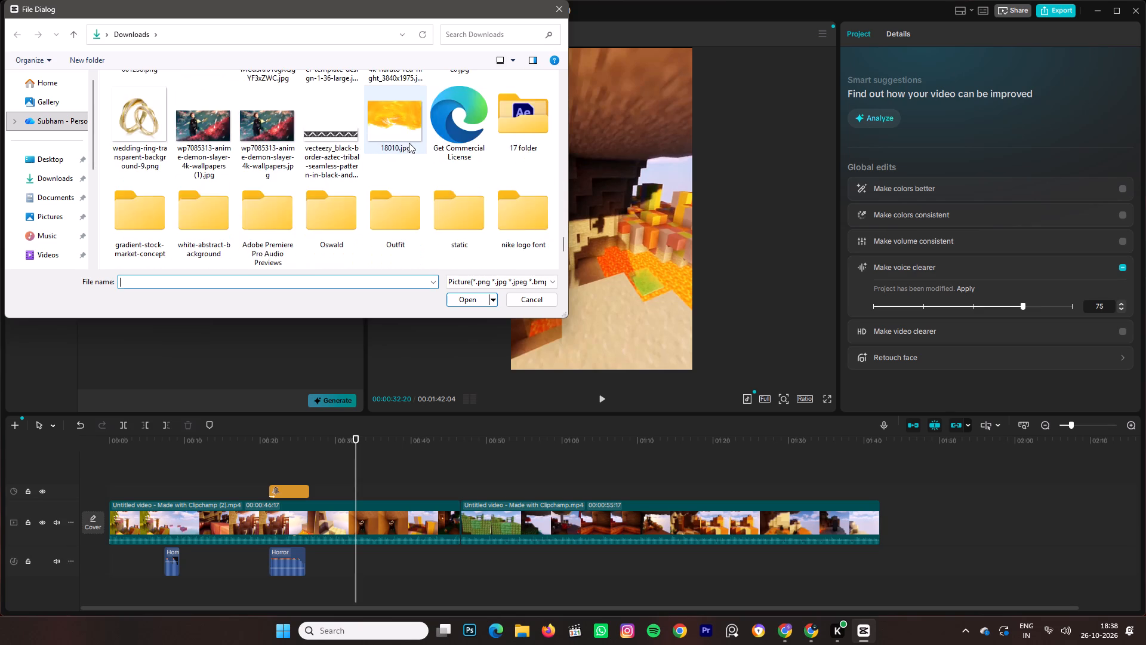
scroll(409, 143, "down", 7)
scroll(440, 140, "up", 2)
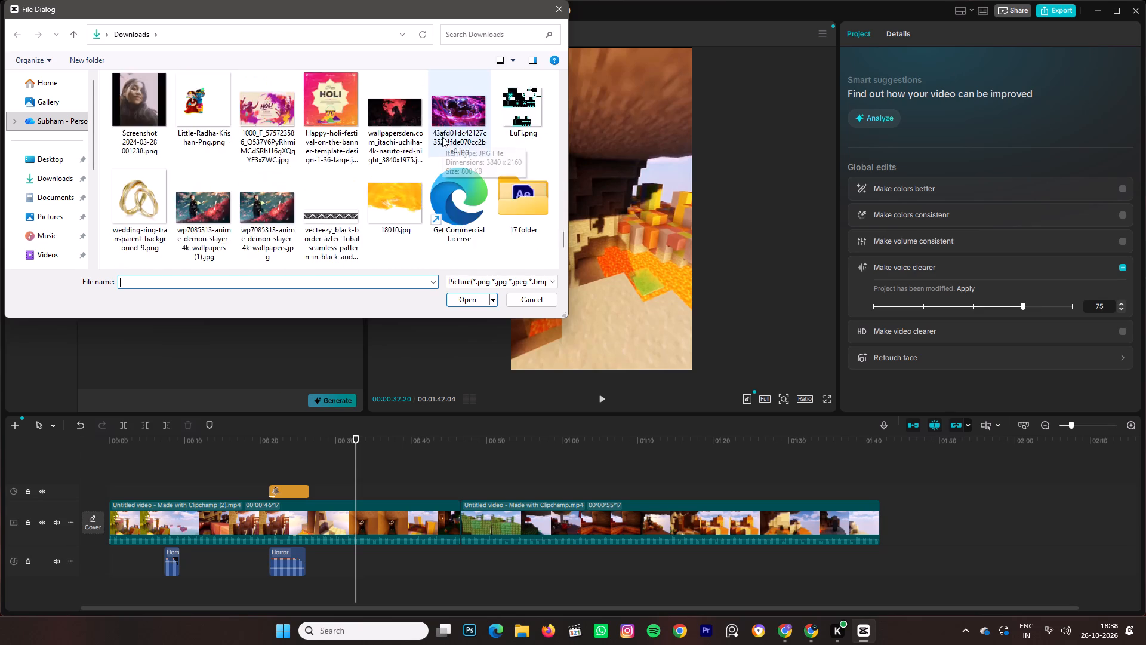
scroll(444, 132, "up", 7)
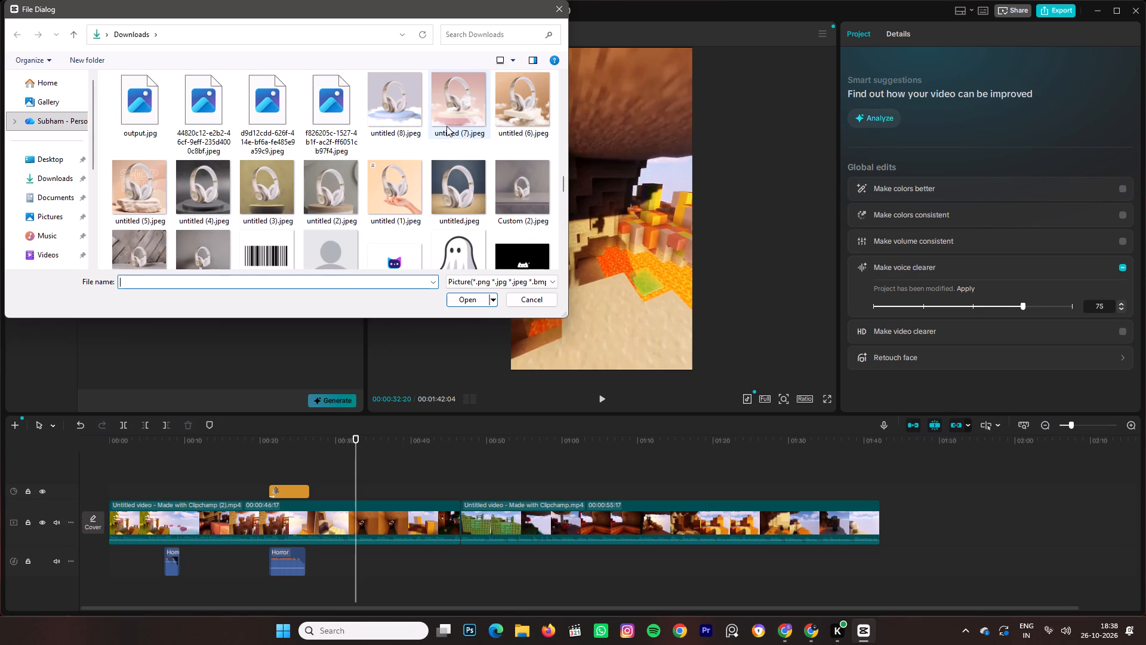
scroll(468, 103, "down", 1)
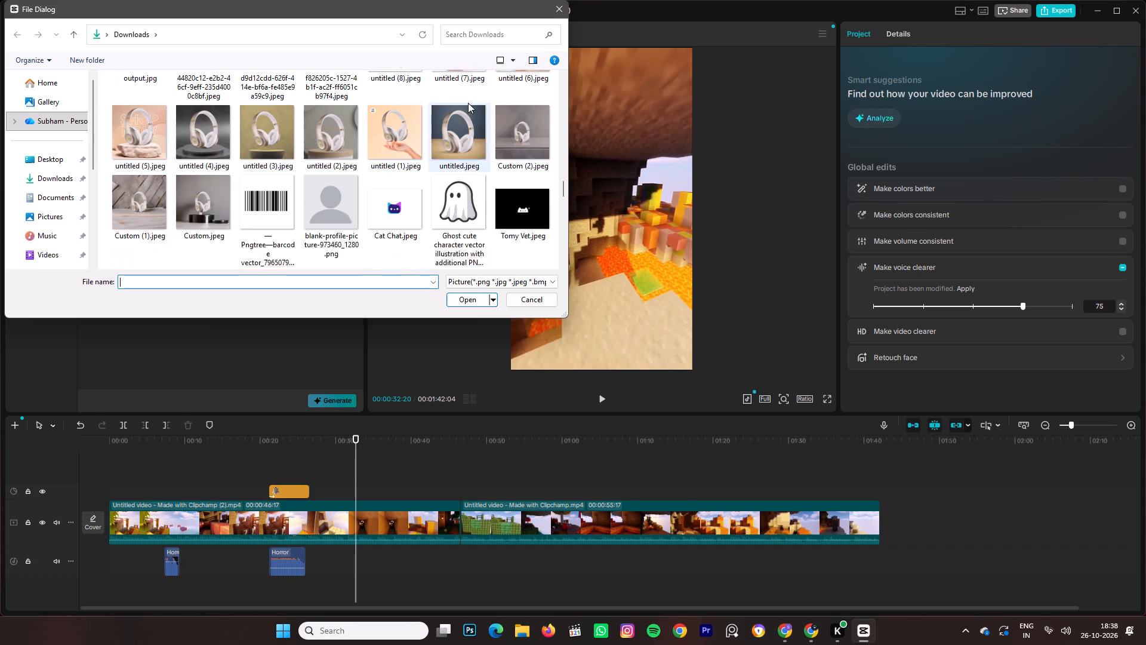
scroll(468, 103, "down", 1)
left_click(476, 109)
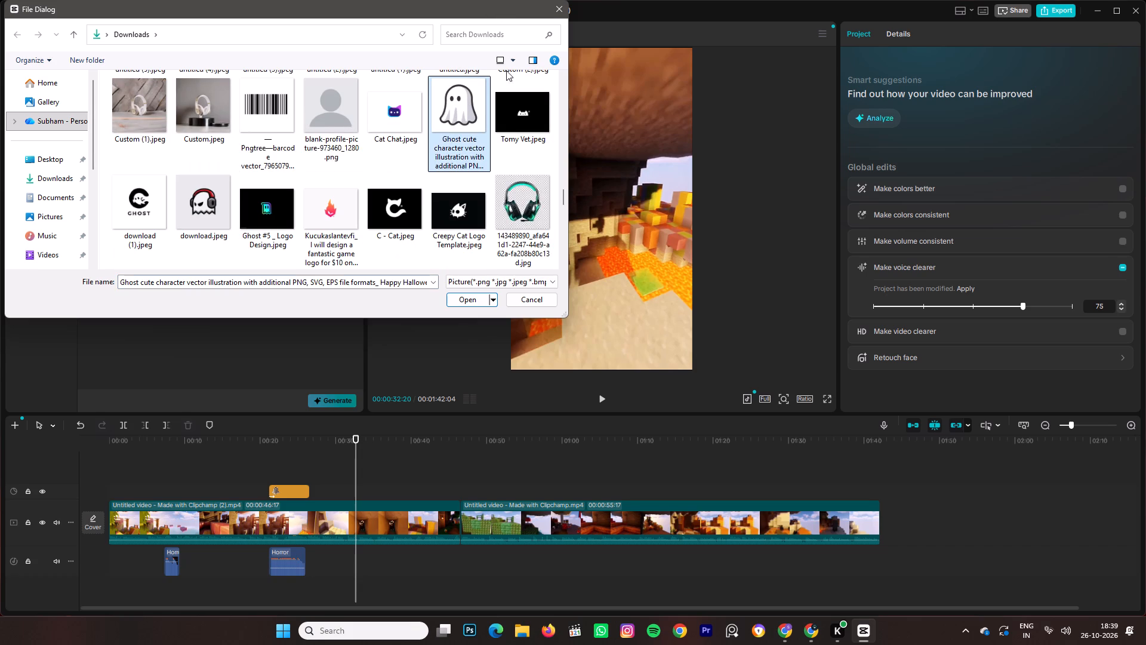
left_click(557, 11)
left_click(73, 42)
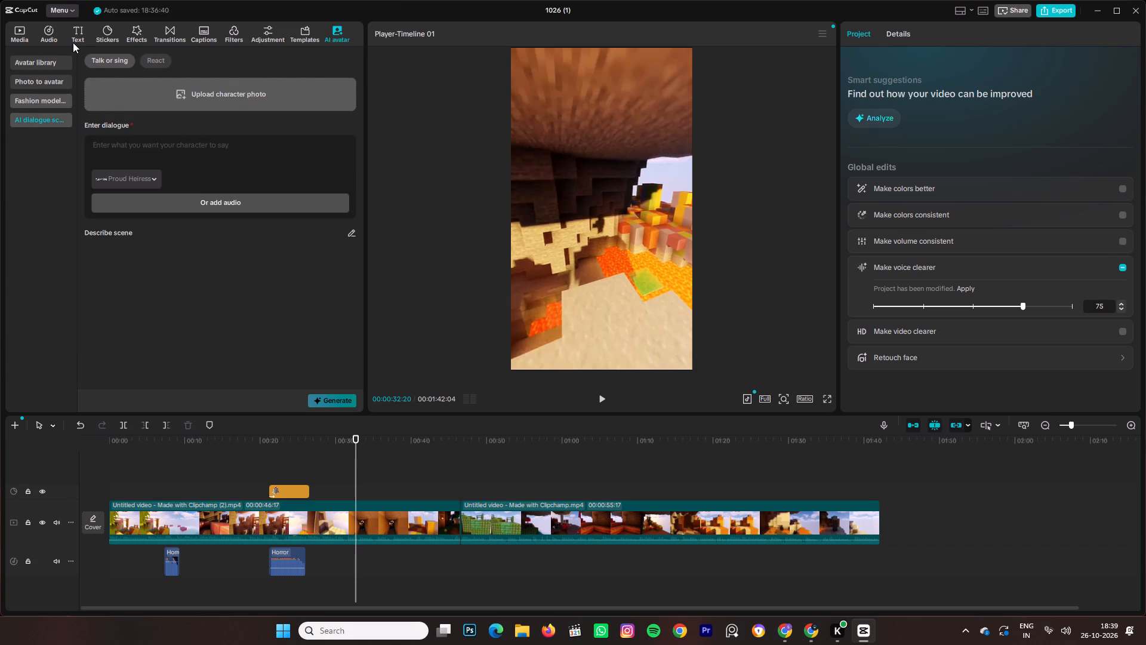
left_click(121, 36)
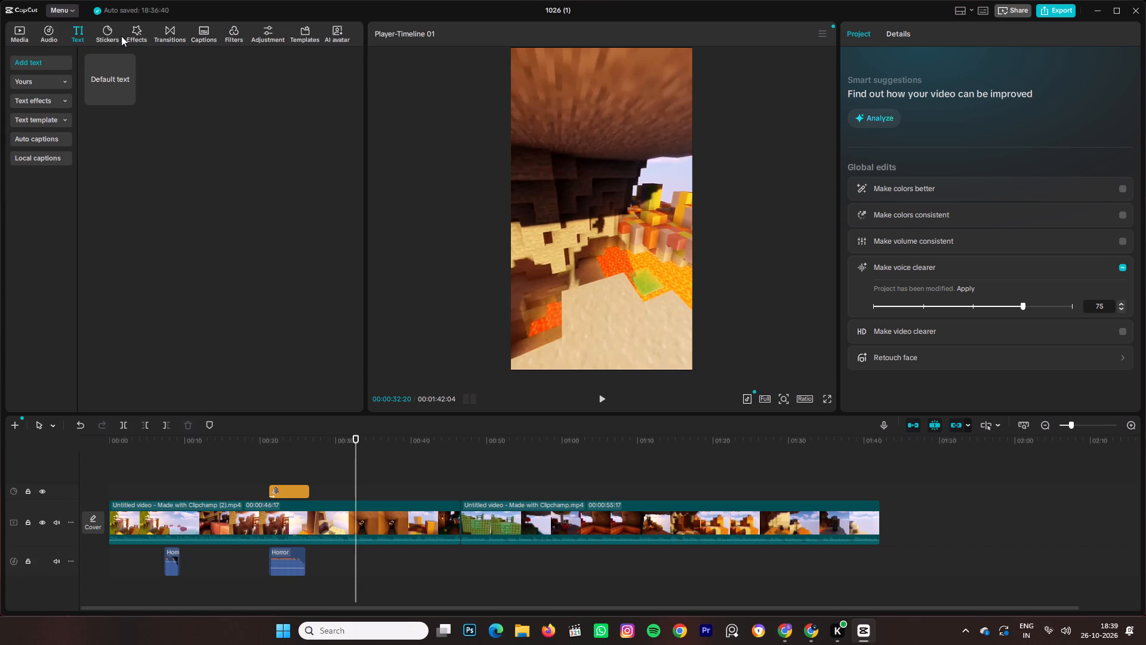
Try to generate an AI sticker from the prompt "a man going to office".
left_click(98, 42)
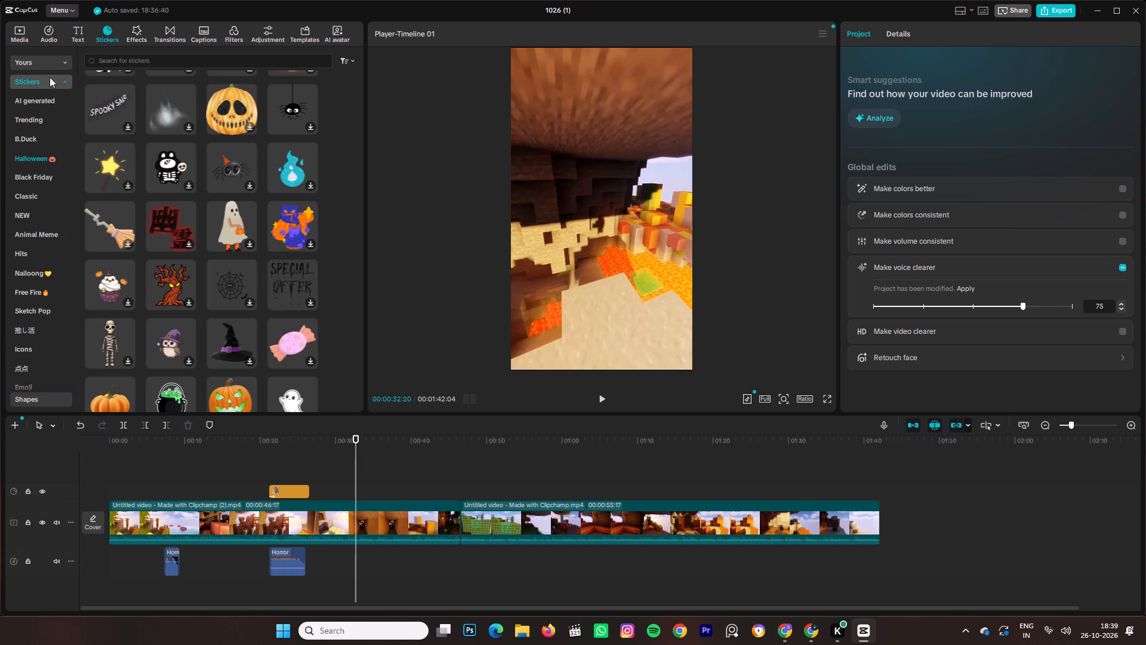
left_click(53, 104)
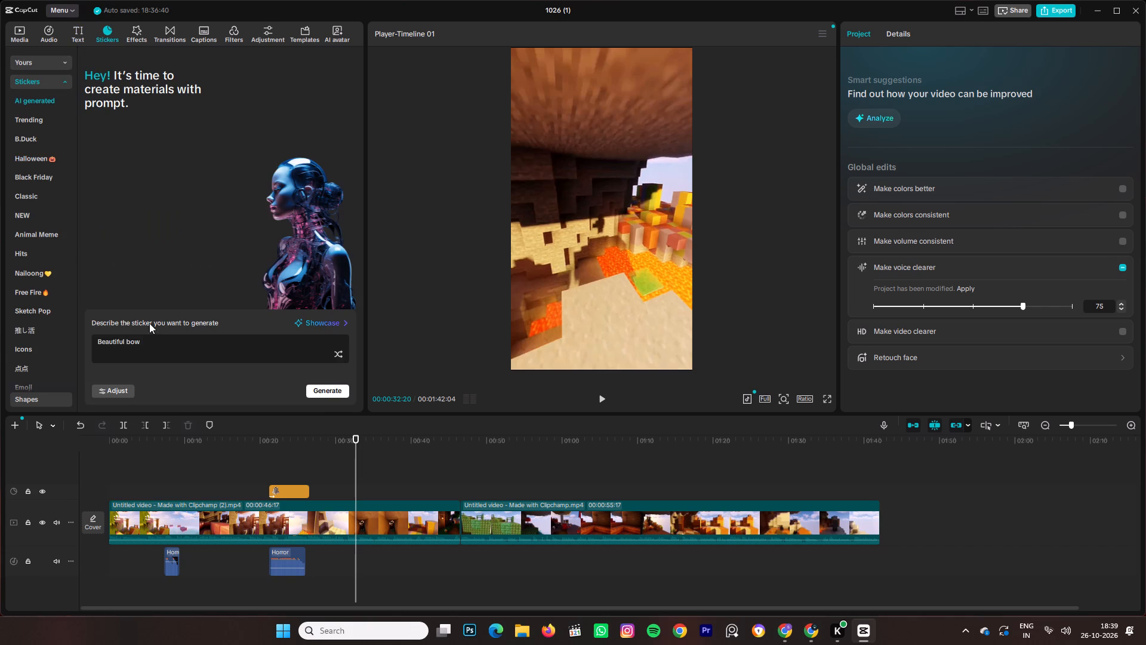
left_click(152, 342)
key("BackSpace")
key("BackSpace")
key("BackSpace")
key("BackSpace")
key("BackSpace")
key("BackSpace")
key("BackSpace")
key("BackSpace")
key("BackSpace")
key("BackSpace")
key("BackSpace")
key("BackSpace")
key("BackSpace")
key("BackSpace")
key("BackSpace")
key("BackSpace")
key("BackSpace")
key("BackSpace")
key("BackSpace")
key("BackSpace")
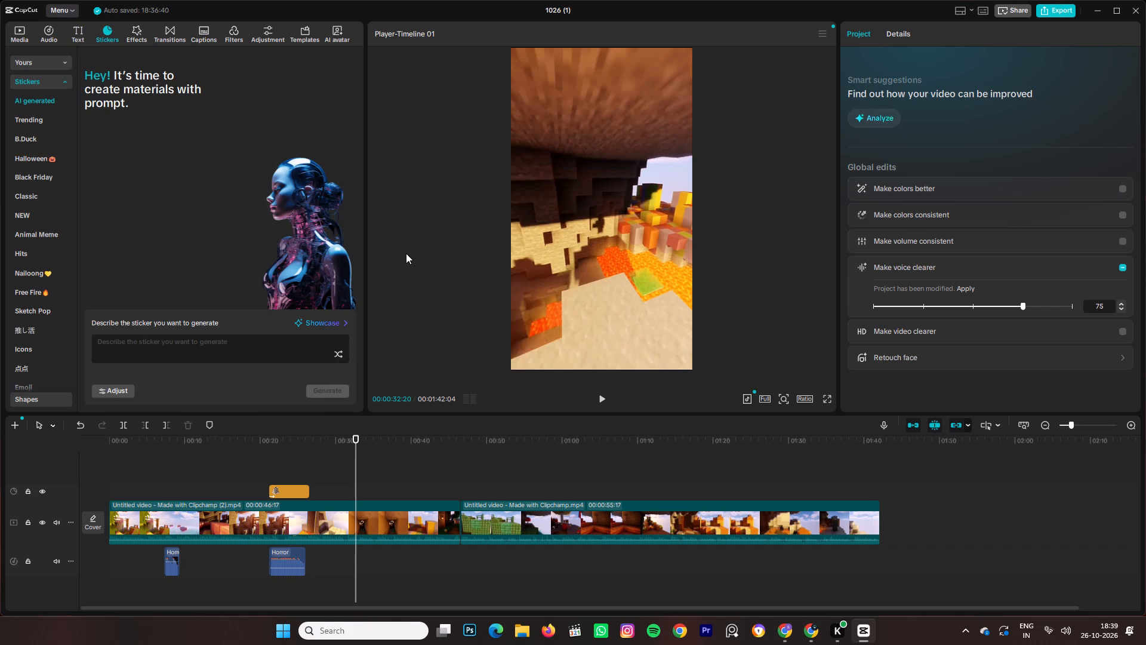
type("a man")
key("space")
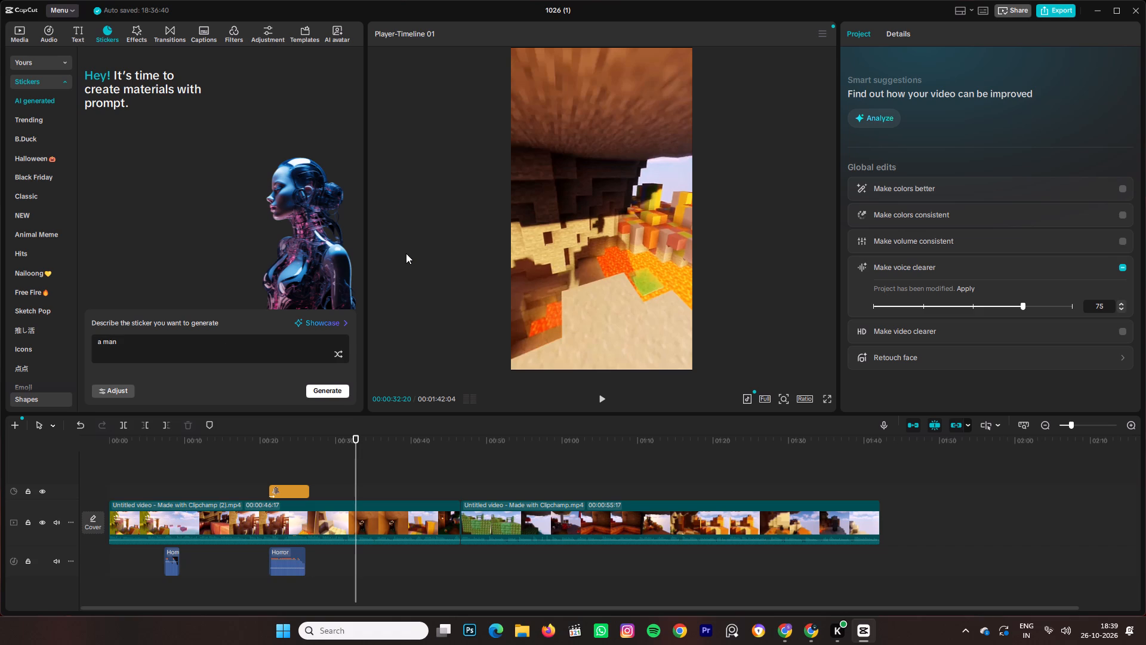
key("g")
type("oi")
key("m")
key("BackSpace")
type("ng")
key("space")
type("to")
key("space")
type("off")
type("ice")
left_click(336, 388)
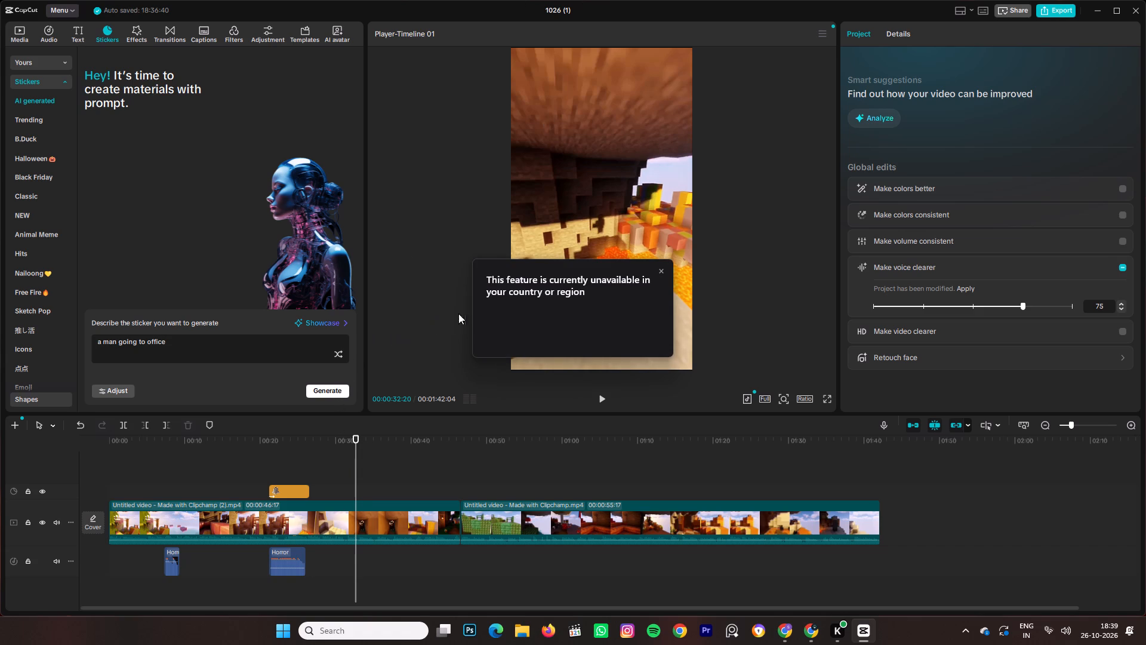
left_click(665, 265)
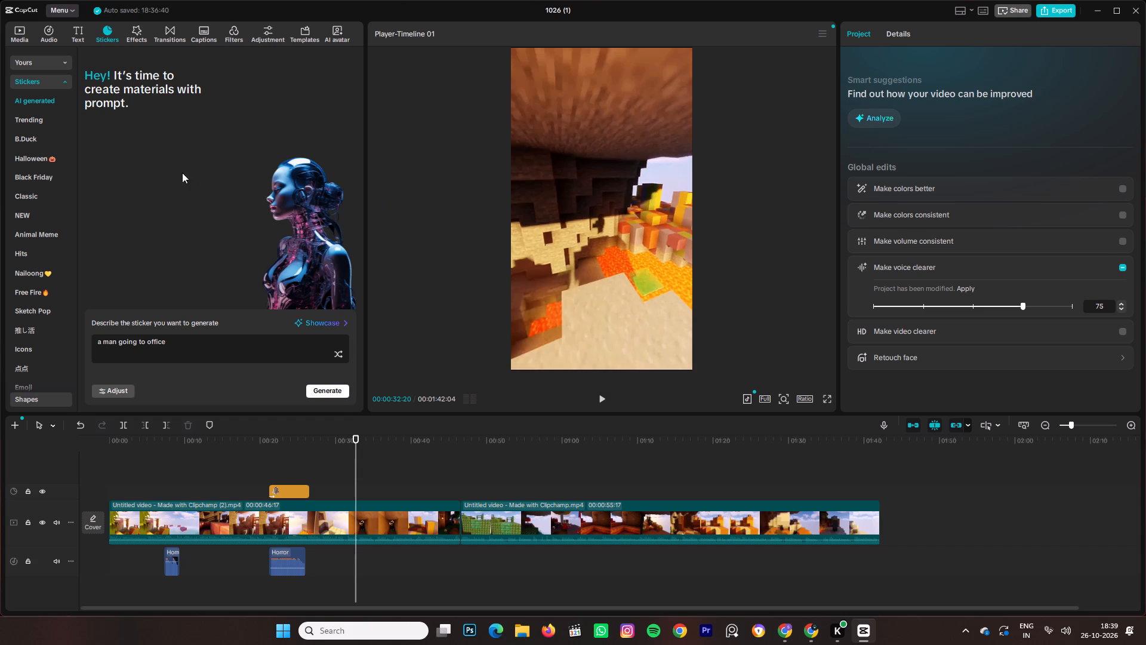
Search the sticker library for "office worker" and preview the black-and-white cat with laptop sticker.
left_click(40, 124)
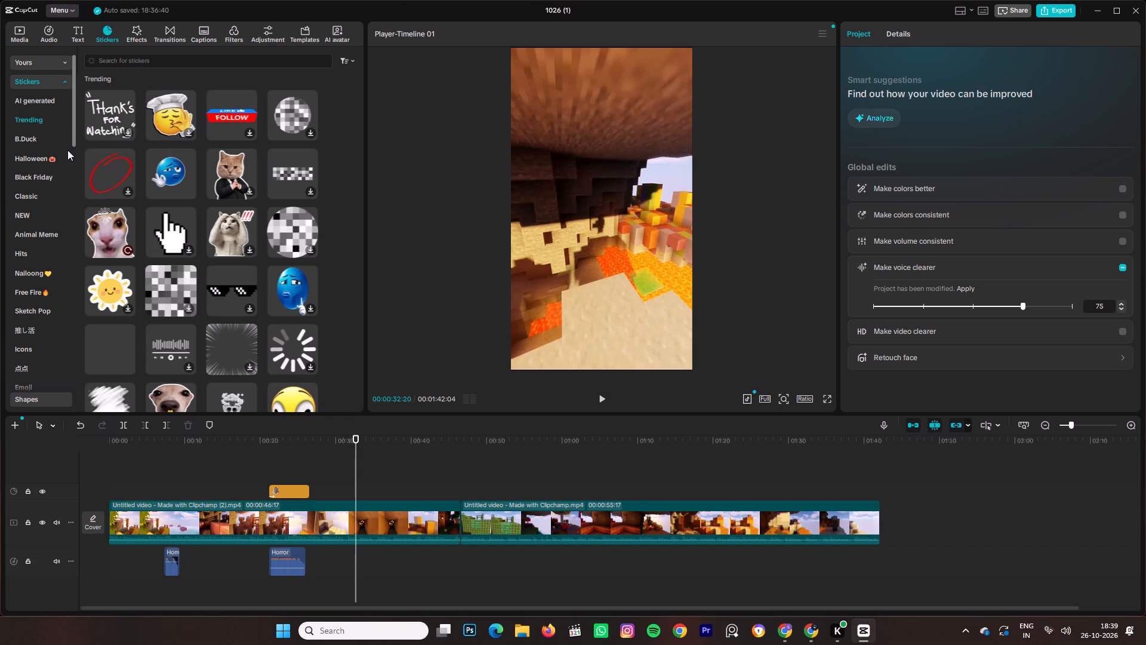
left_click(67, 150)
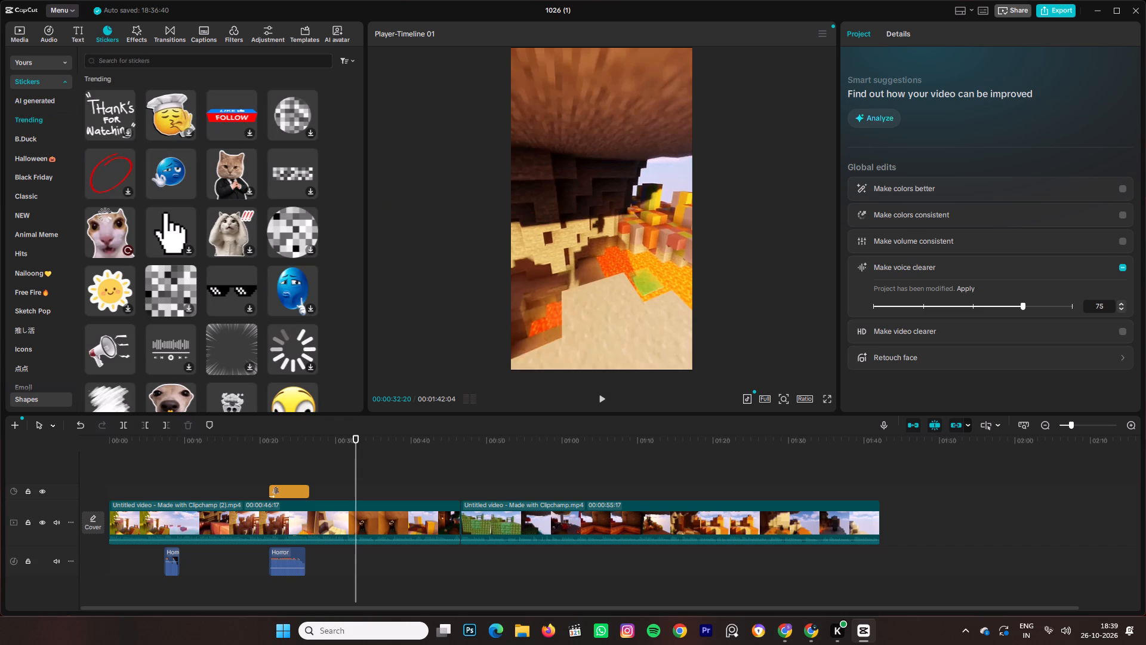
left_click(184, 64)
key("o")
type("ff")
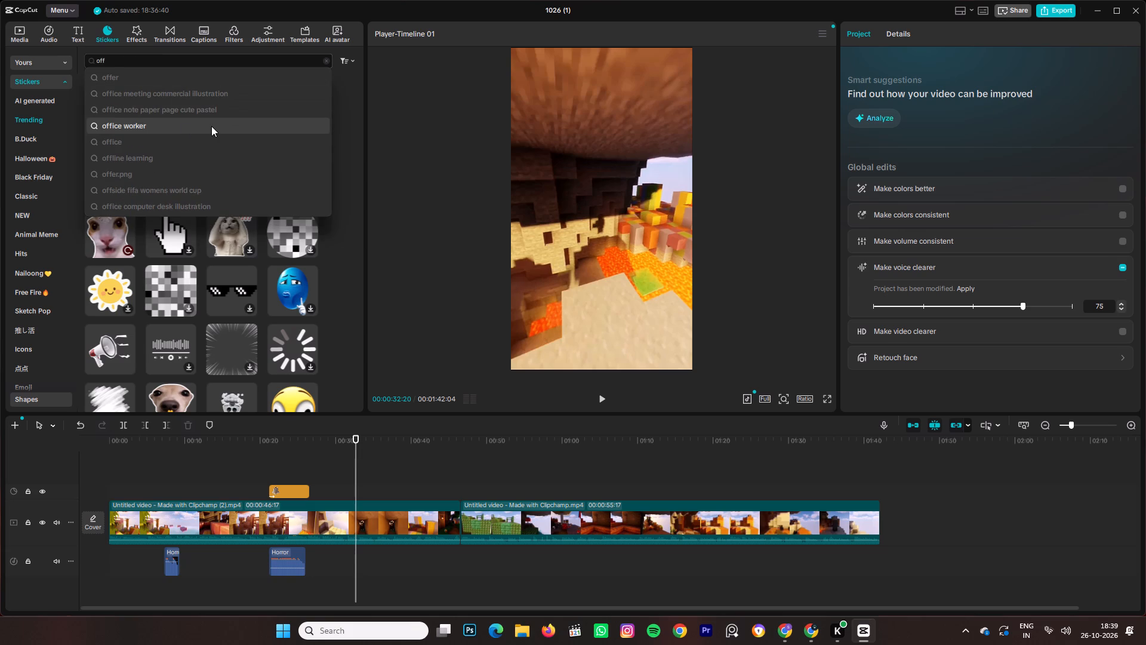
left_click(170, 124)
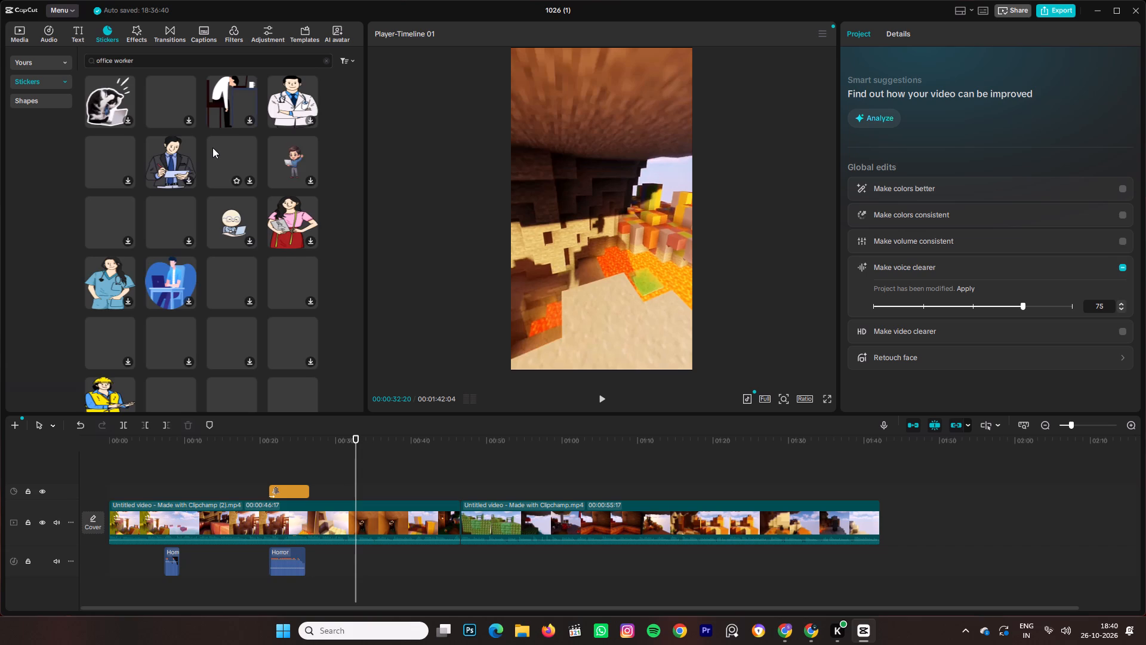
left_click(126, 106)
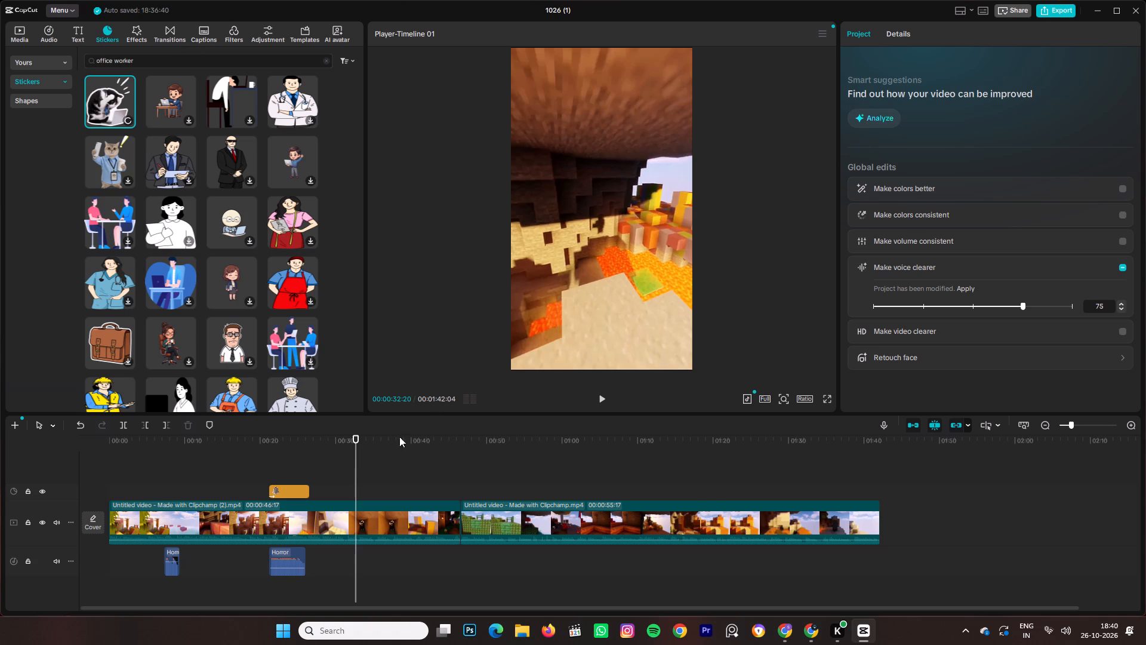
left_click(606, 396)
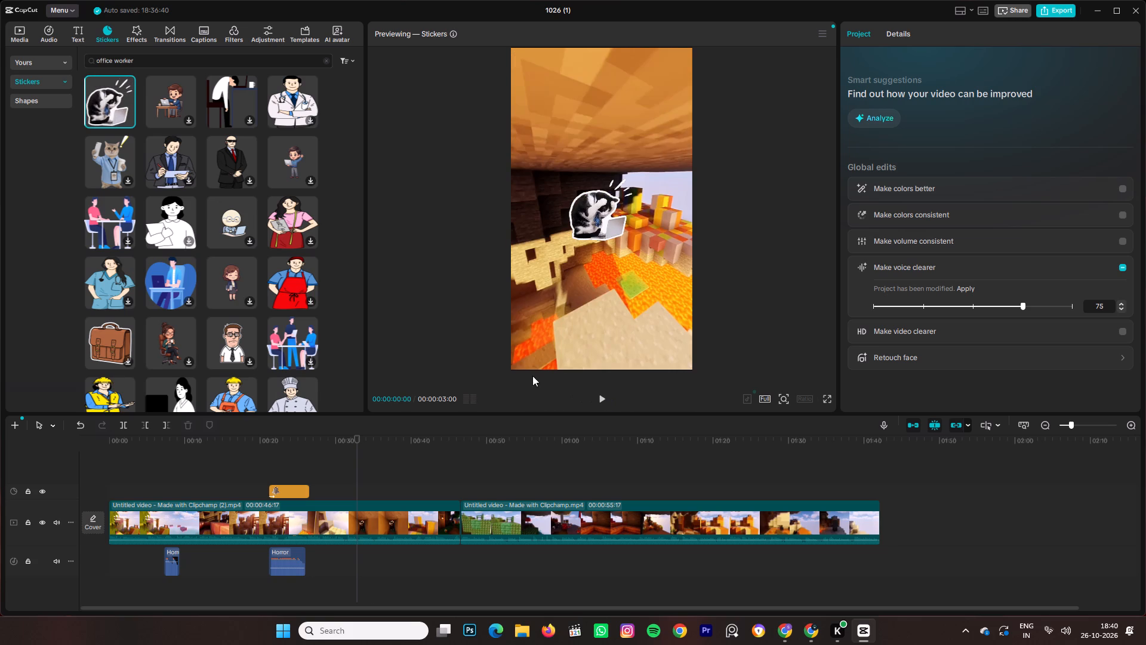
Play and scrub the first clip between about 32 and 41 seconds to look for a spot for the cat sticker.
left_click_drag(354, 477, 355, 477)
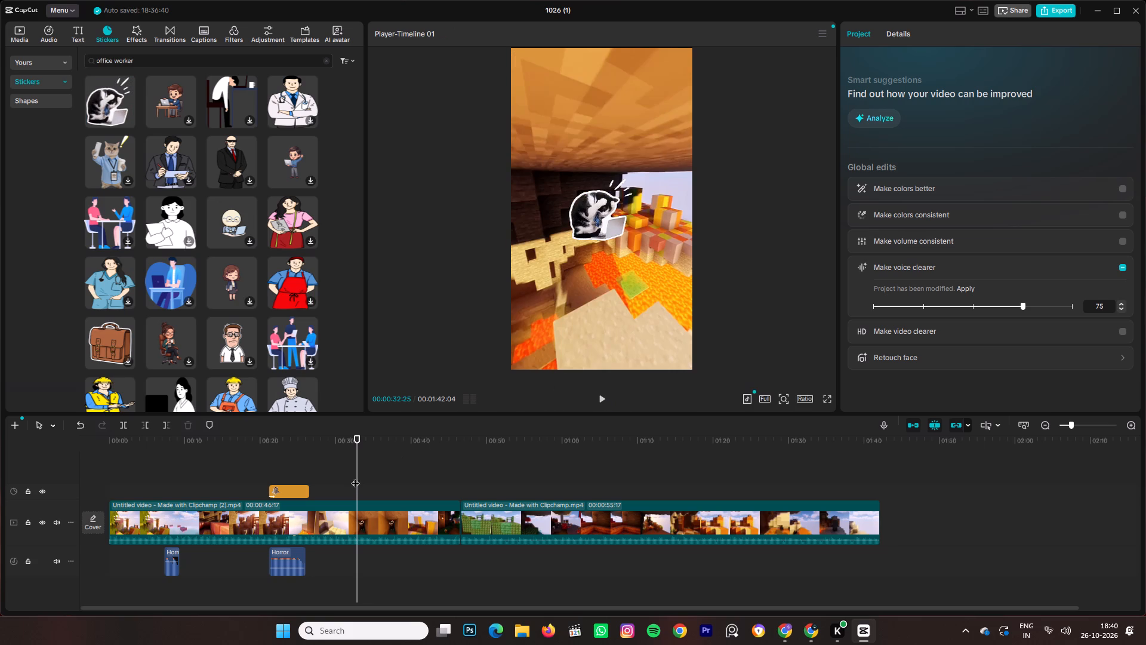
left_click_drag(355, 477, 370, 489)
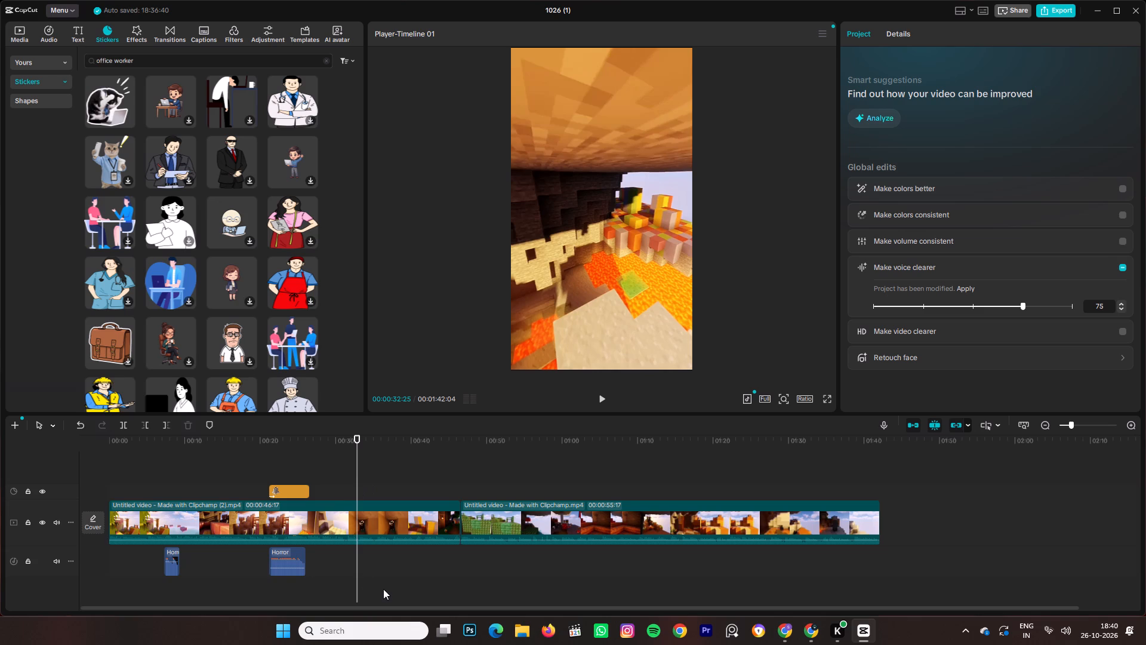
left_click(390, 589)
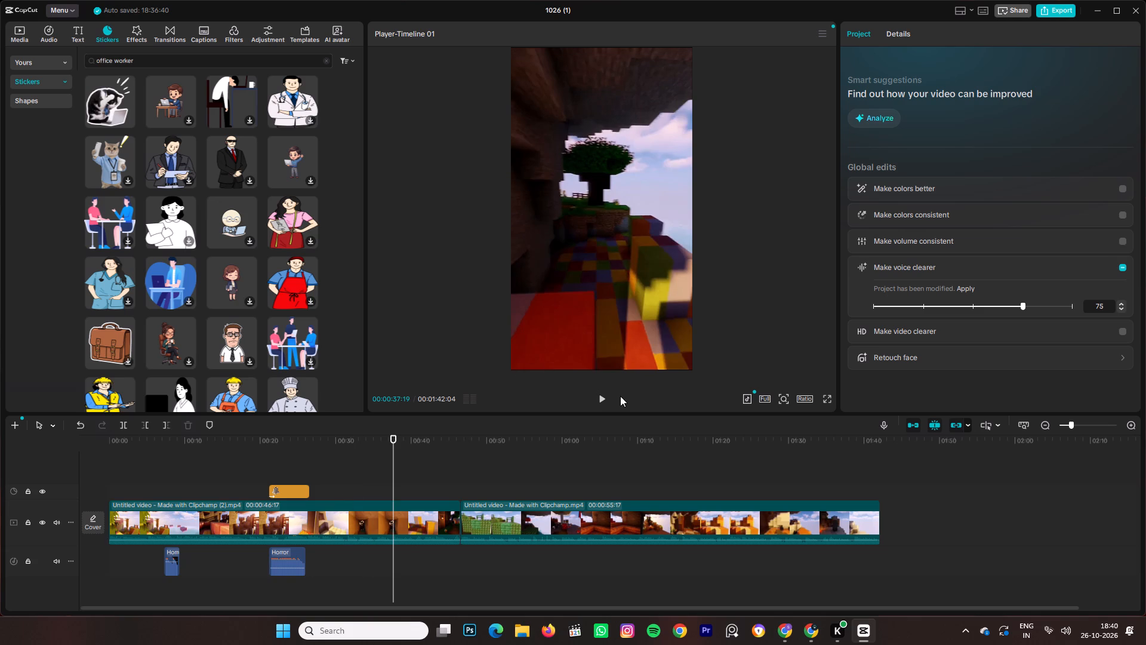
left_click(605, 401)
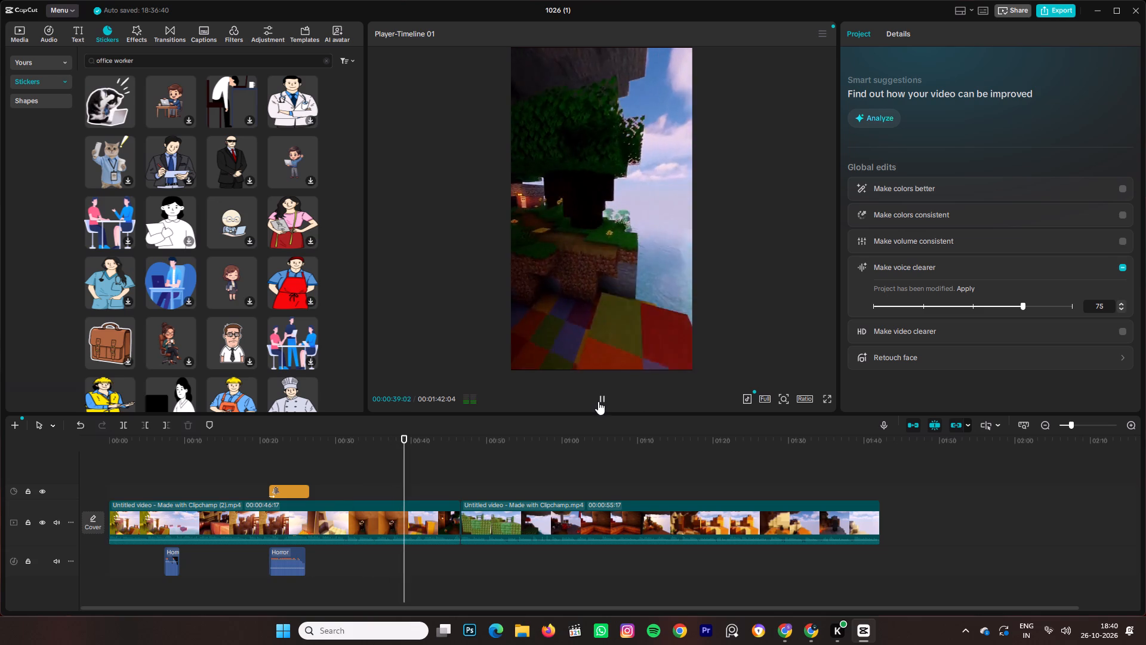
key("Left")
key("Left")
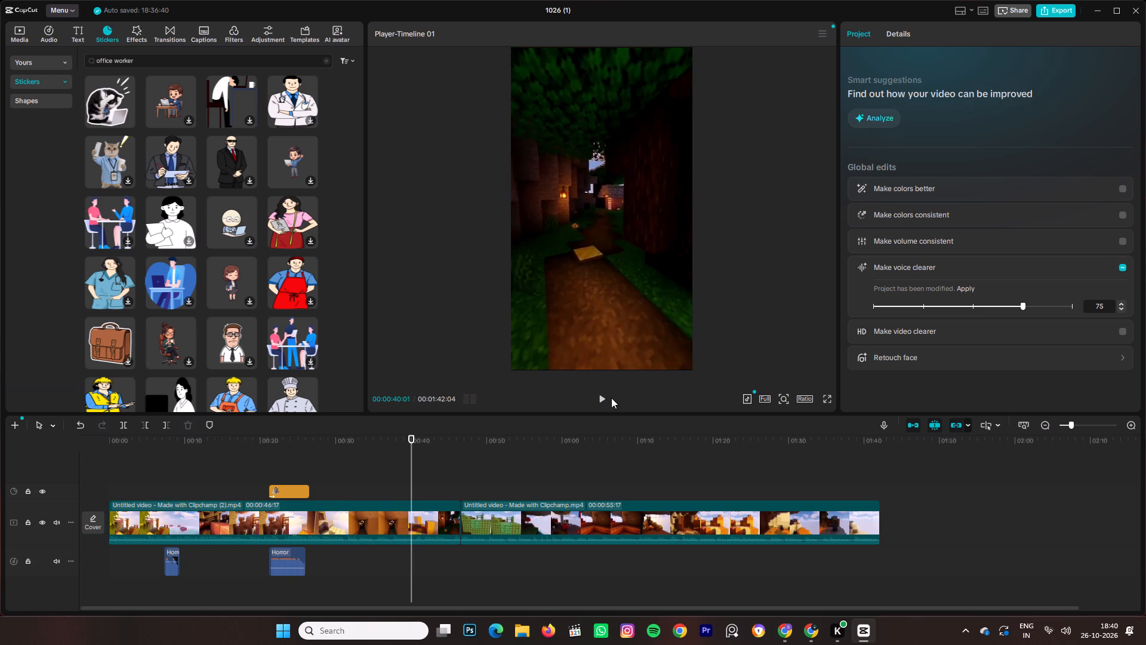
key("Left")
key("Left")
key("Left")
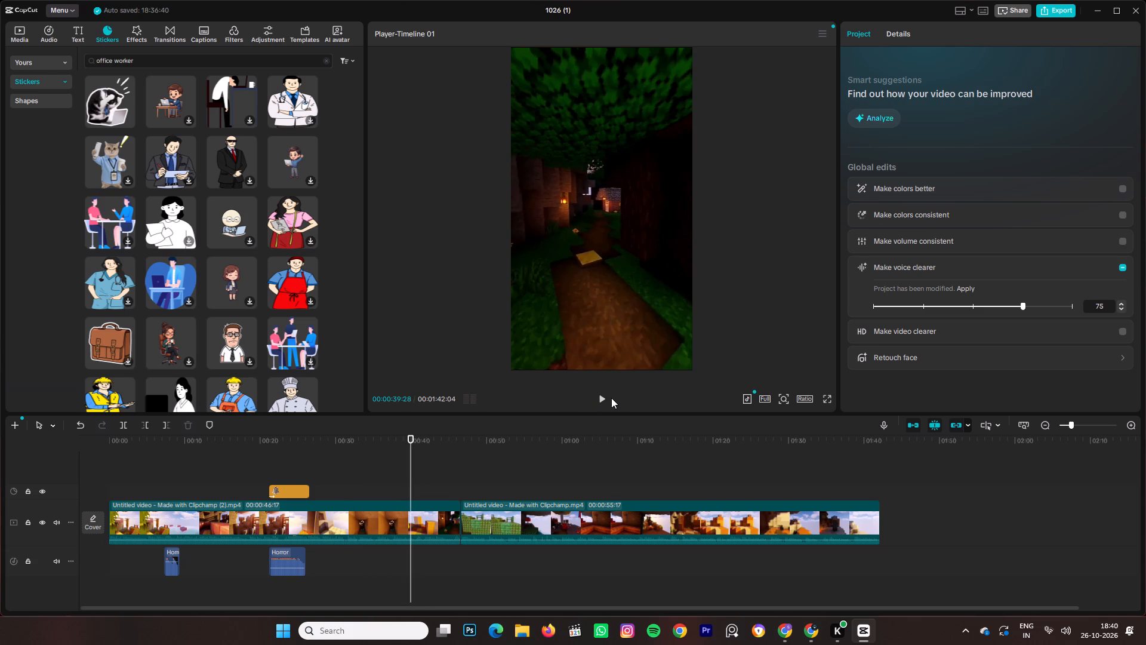
key("space")
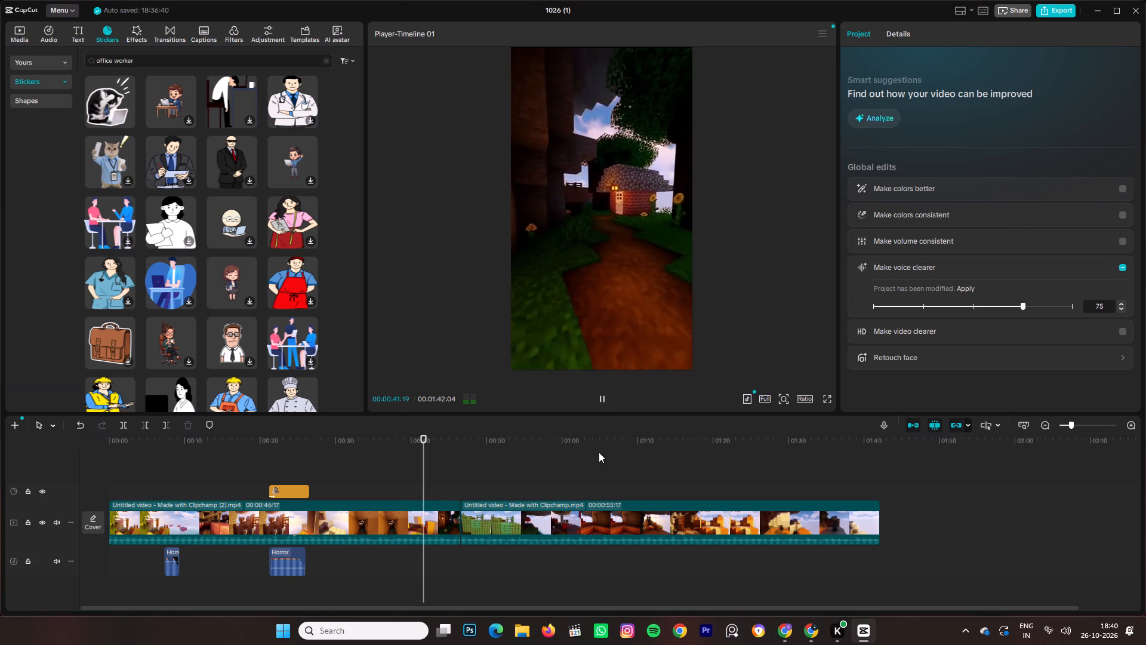
Replay from the end of the ghost sticker and add the cat with laptop sticker at about 38 seconds.
key("Up")
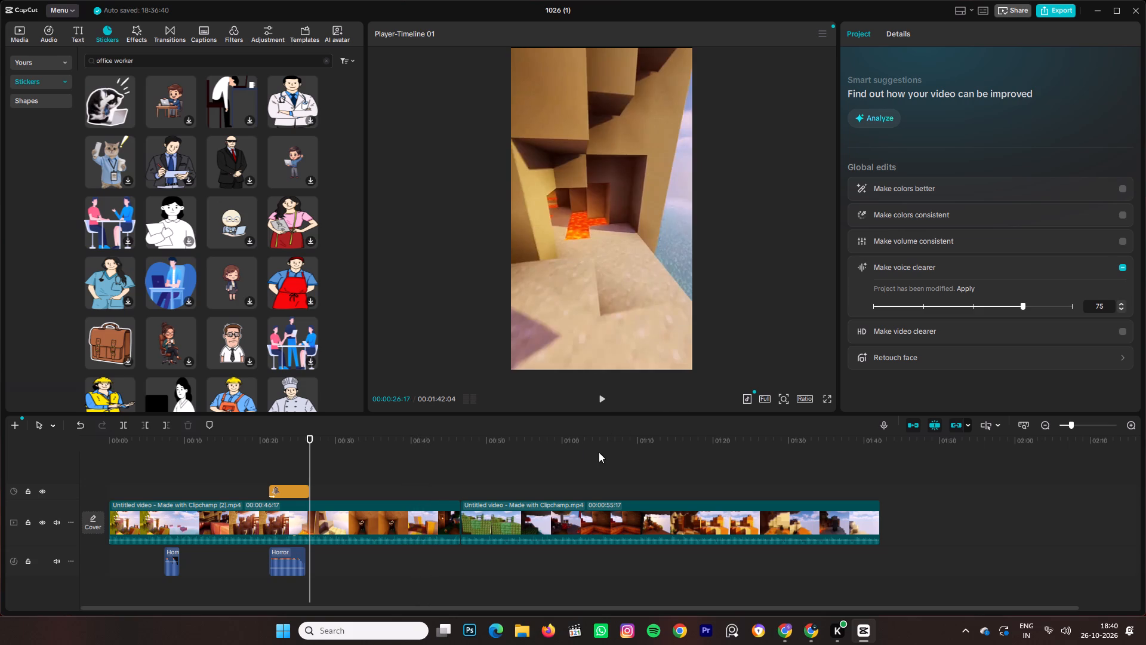
key("space")
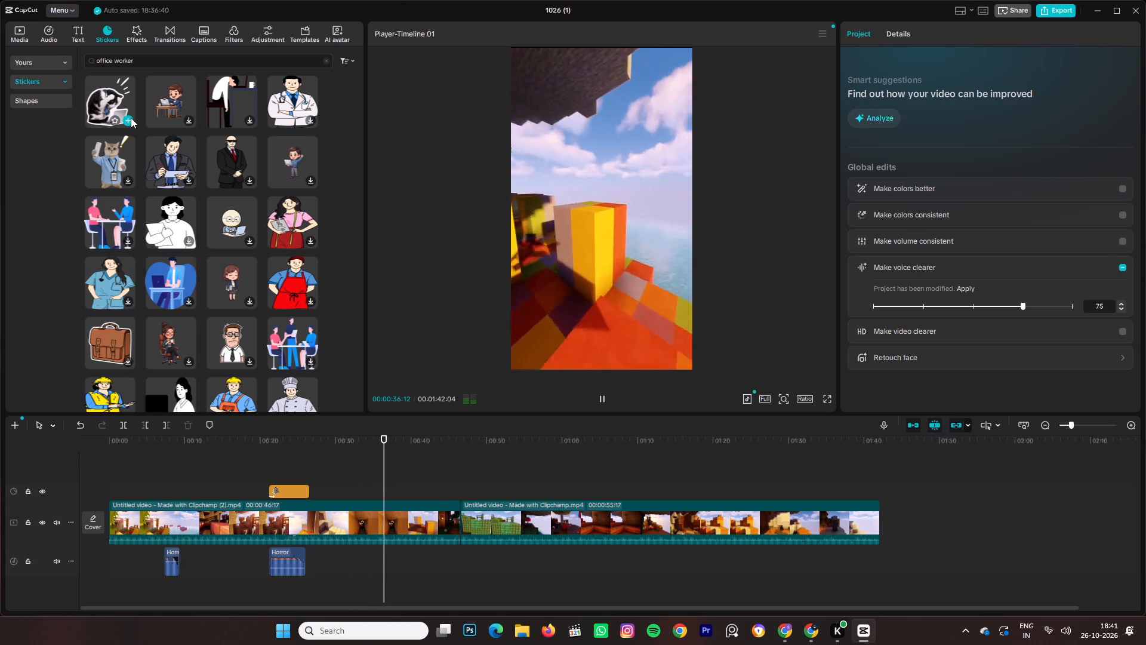
key("space")
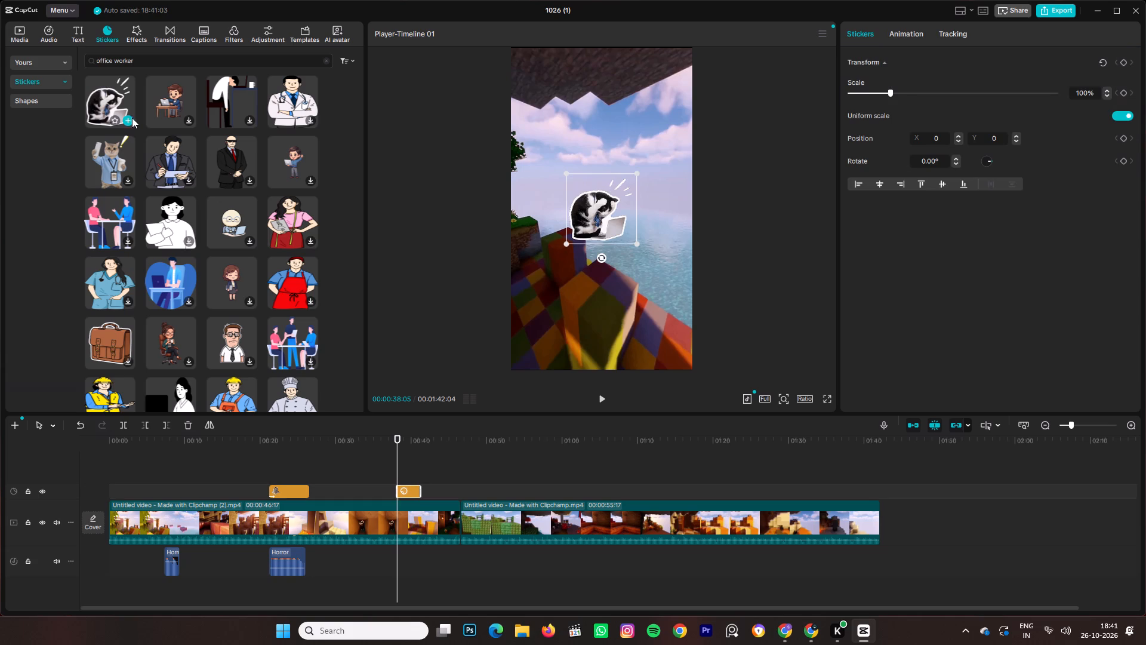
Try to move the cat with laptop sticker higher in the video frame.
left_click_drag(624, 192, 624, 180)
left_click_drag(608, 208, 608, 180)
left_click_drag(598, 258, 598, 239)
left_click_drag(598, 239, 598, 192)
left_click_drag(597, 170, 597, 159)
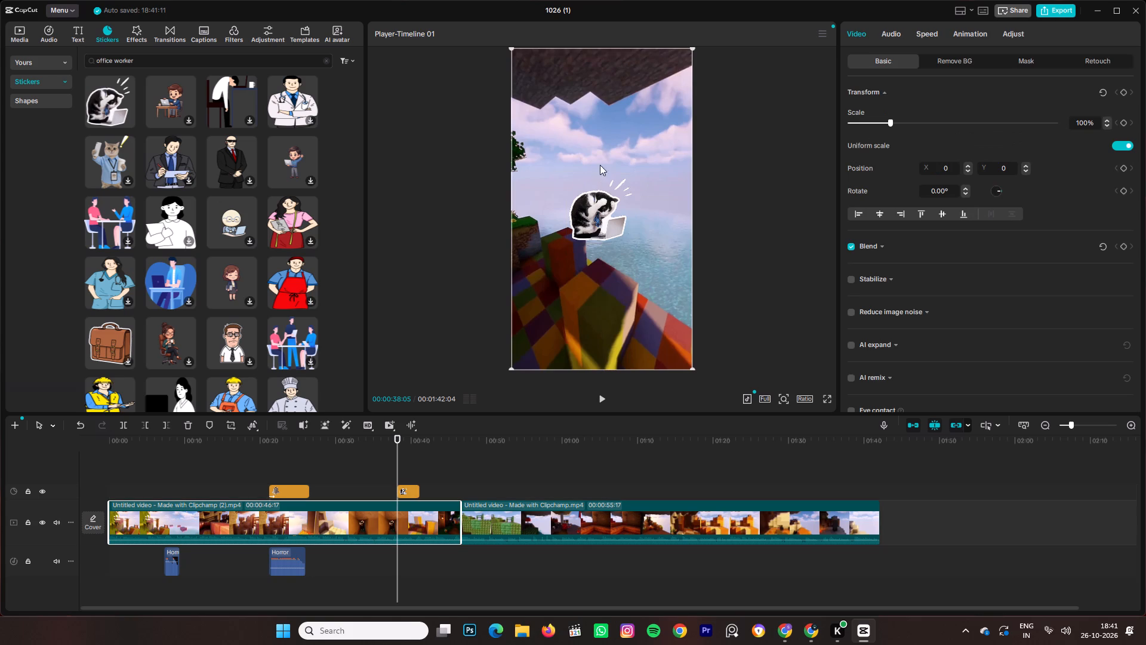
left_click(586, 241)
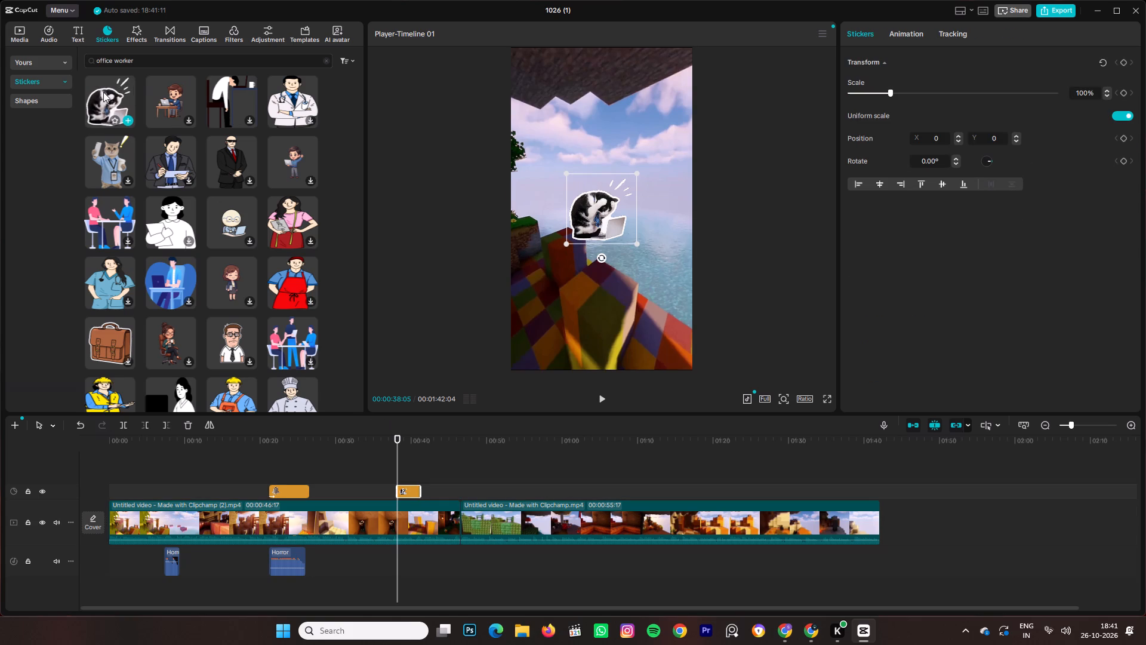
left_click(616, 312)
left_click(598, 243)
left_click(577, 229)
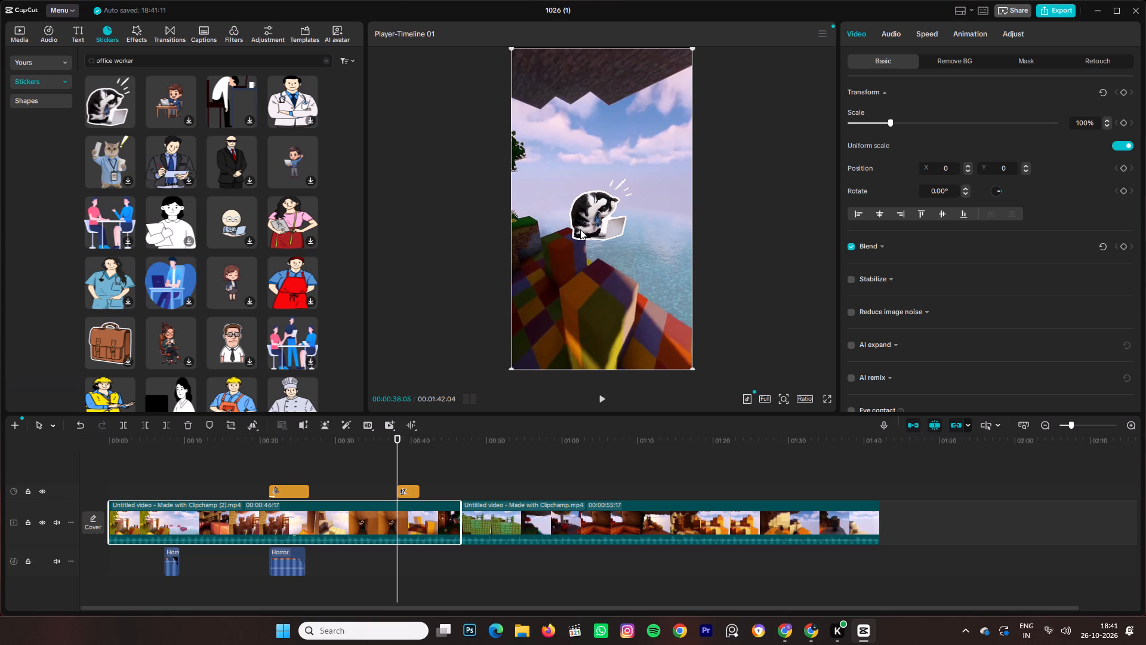
Enlarge the cat with laptop sticker to about 168% scale.
right_click(595, 225)
left_click_drag(636, 241, 635, 239)
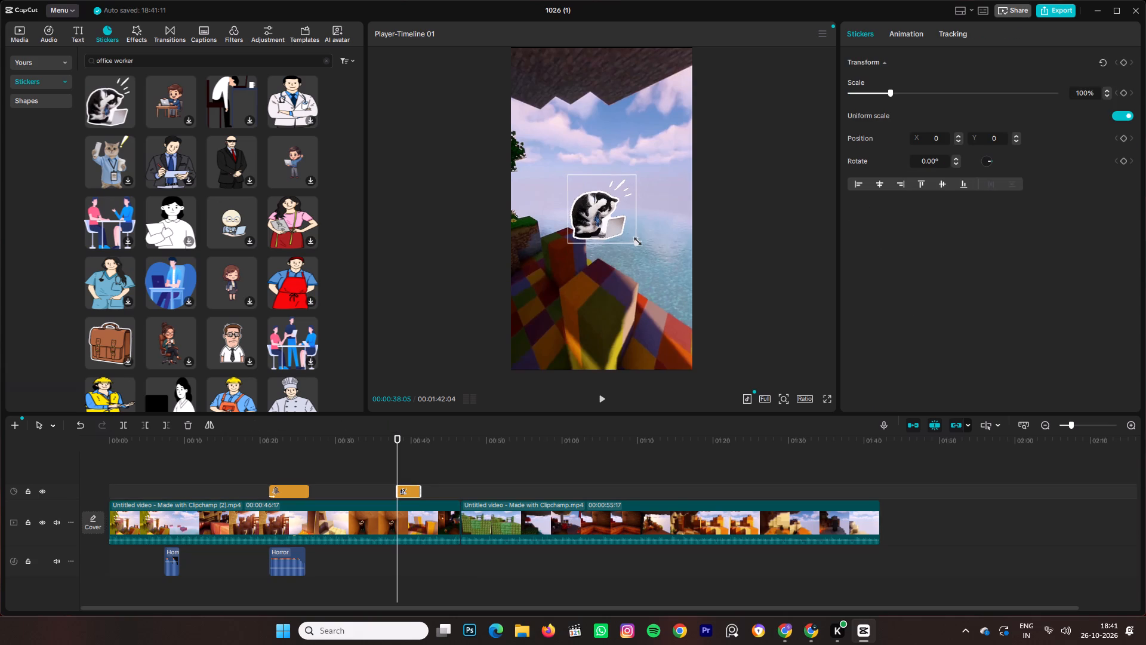
left_click_drag(635, 239, 652, 238)
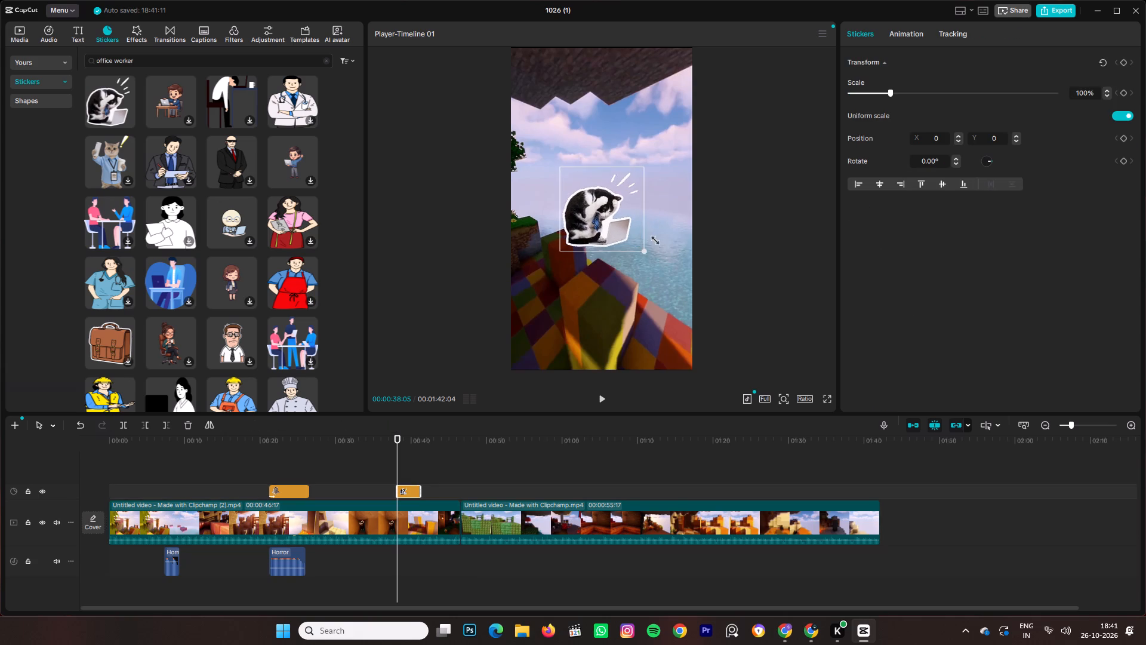
left_click_drag(652, 238, 669, 275)
Move the cat sticker straight up to the upper part of the frame, at about Y 1079.
left_click_drag(594, 221, 595, 209)
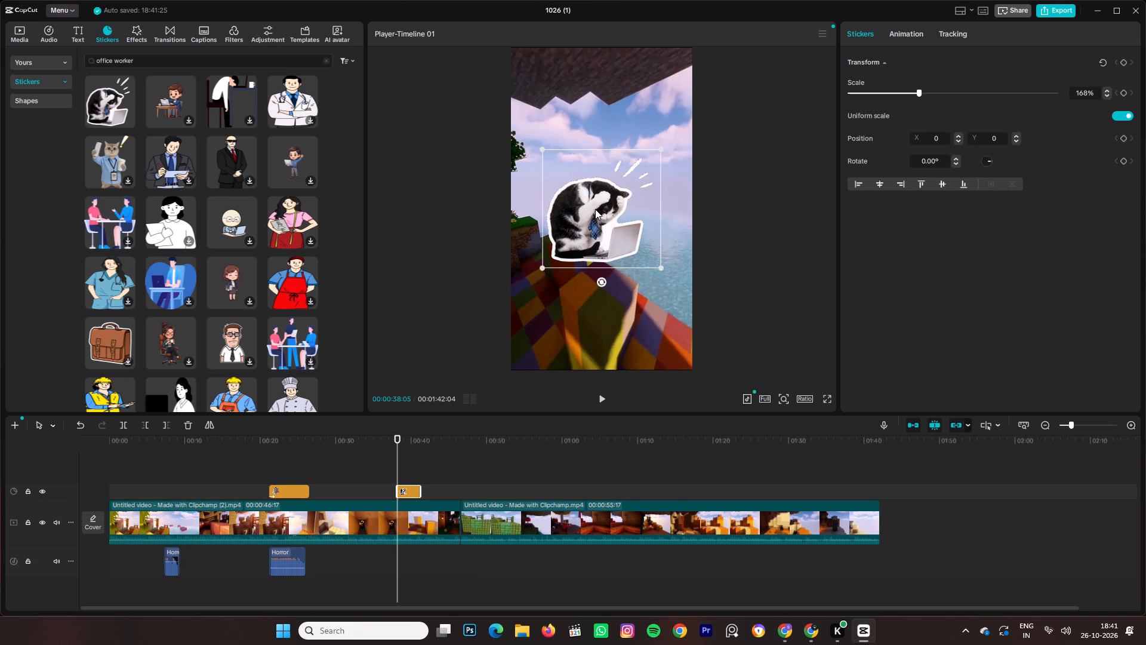
left_click_drag(595, 209, 594, 130)
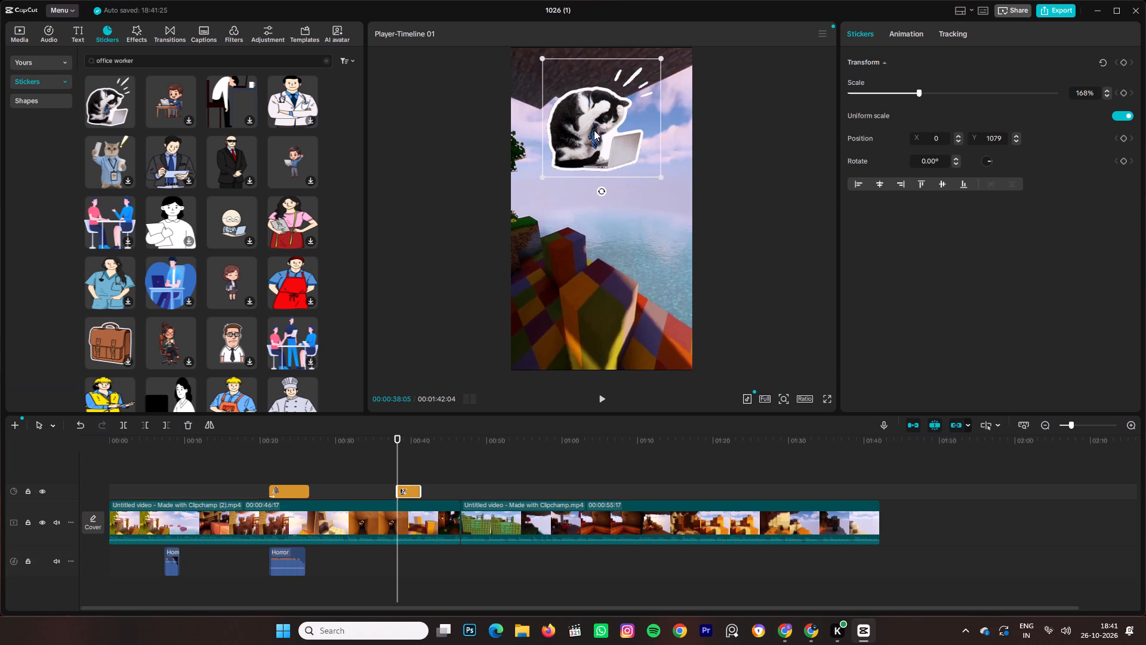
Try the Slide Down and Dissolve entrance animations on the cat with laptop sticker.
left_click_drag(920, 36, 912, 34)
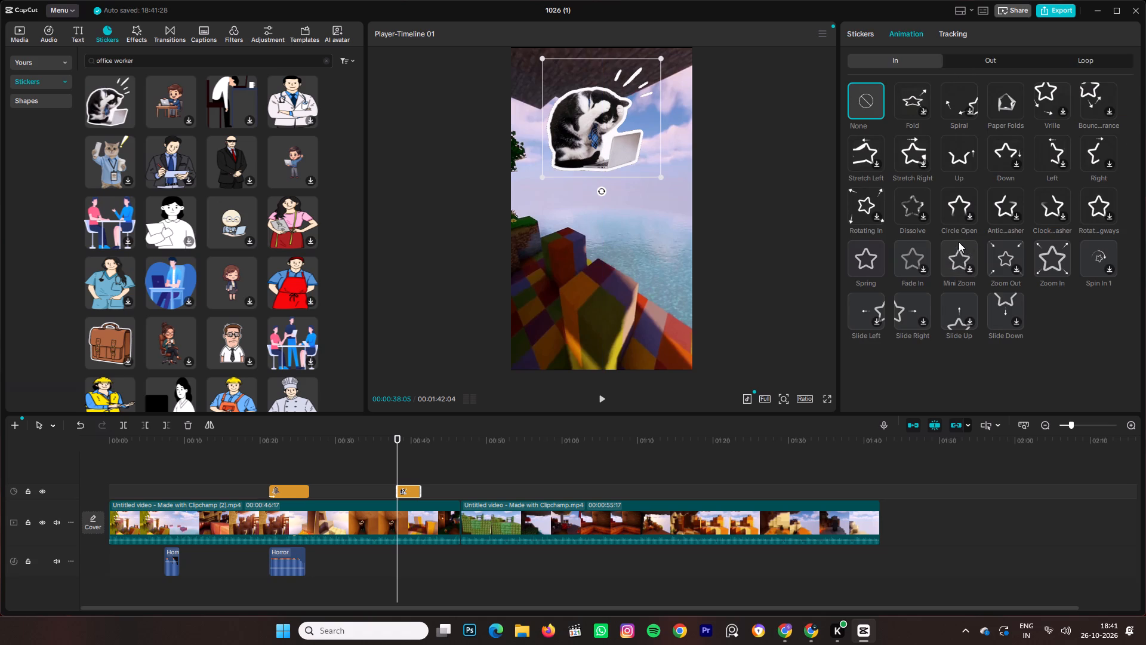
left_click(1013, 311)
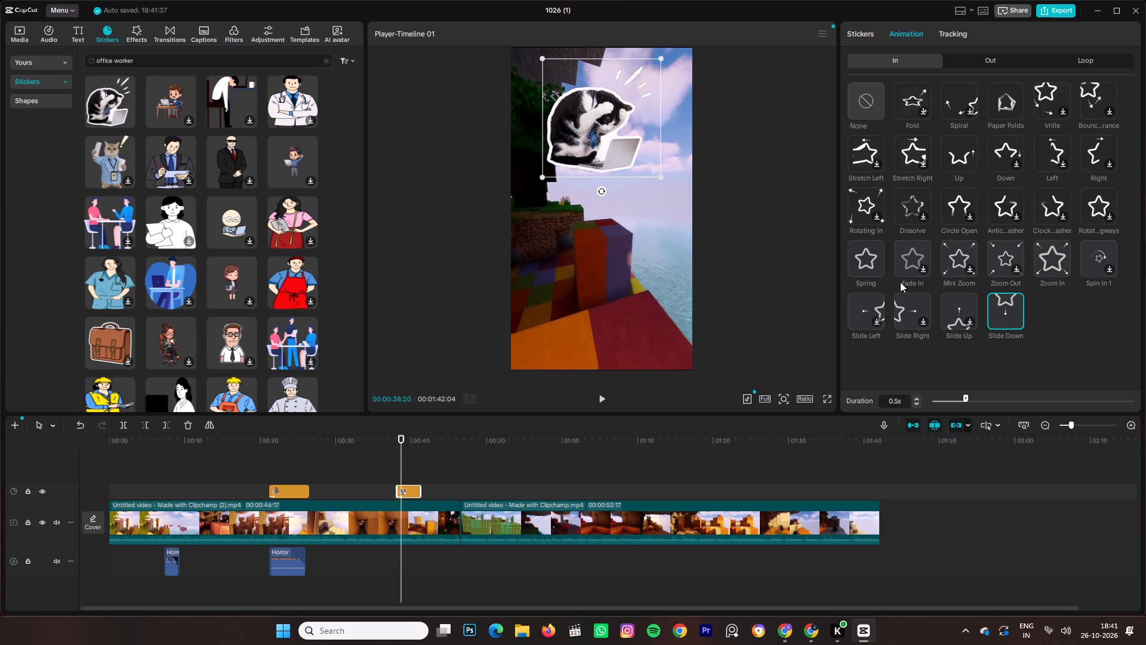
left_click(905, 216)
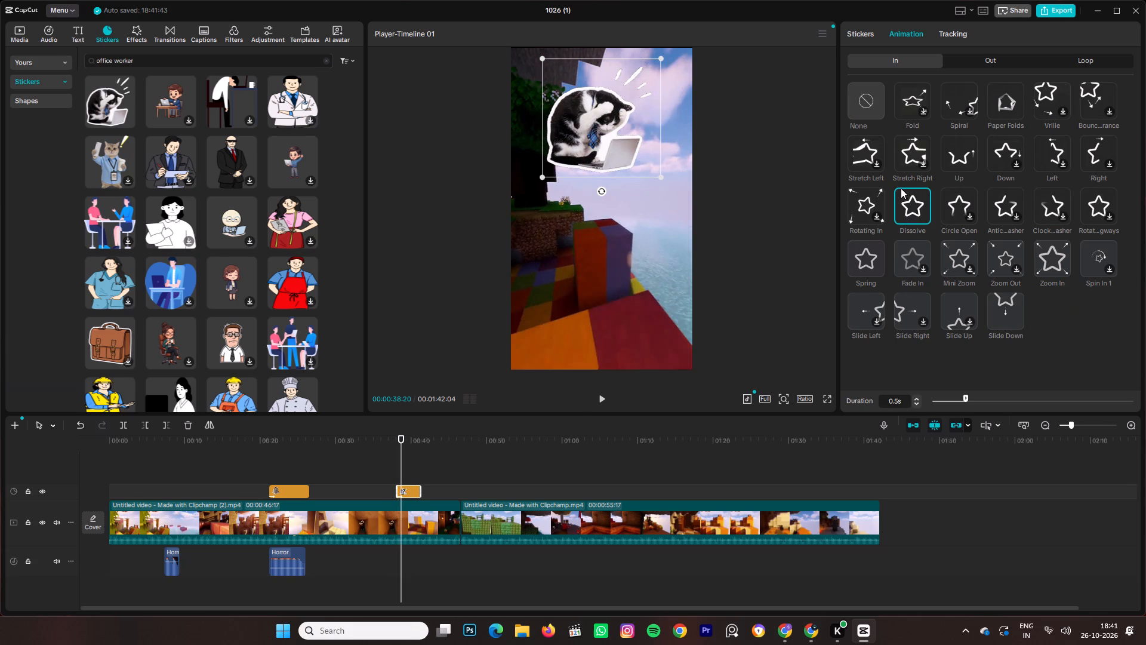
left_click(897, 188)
Extend the cat sticker on the timeline so it ends at about 44 seconds.
left_click_drag(417, 494, 425, 494)
left_click_drag(425, 494, 440, 494)
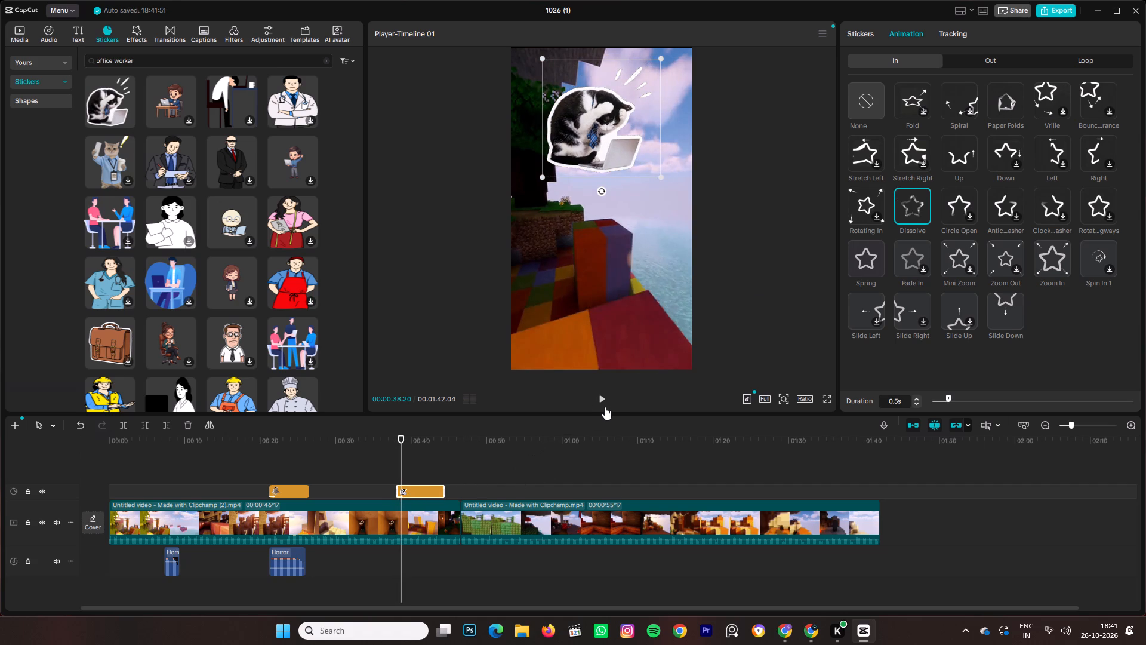
Play back the section around the cat sticker from about 35 seconds to check its timing and entrance animation.
left_click(604, 401)
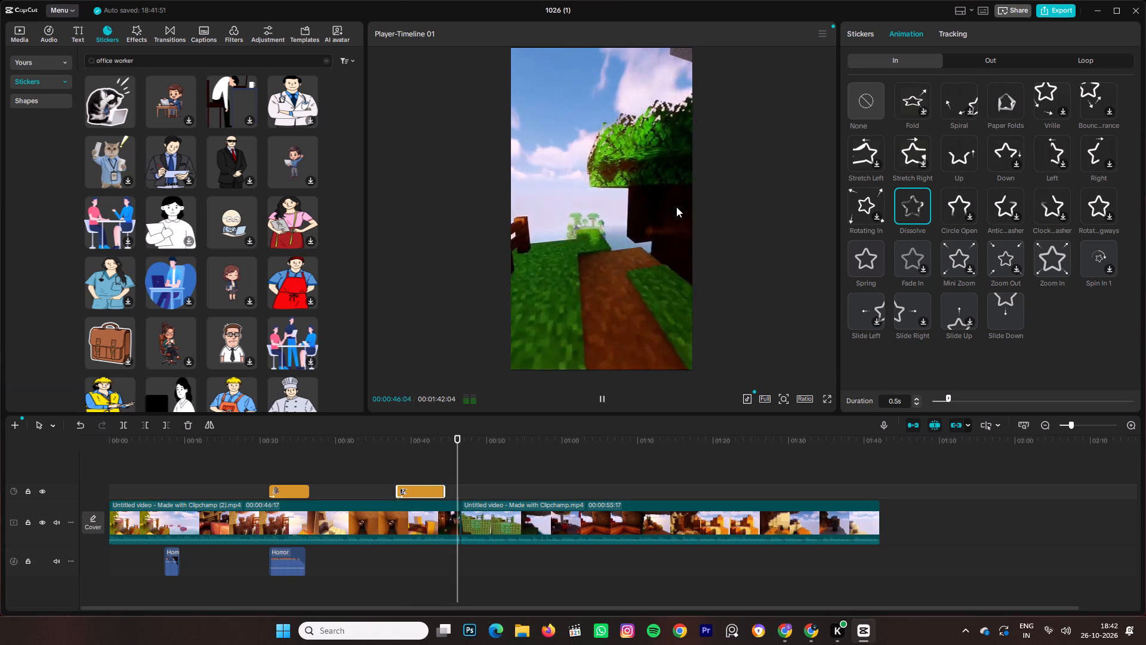
left_click(426, 492)
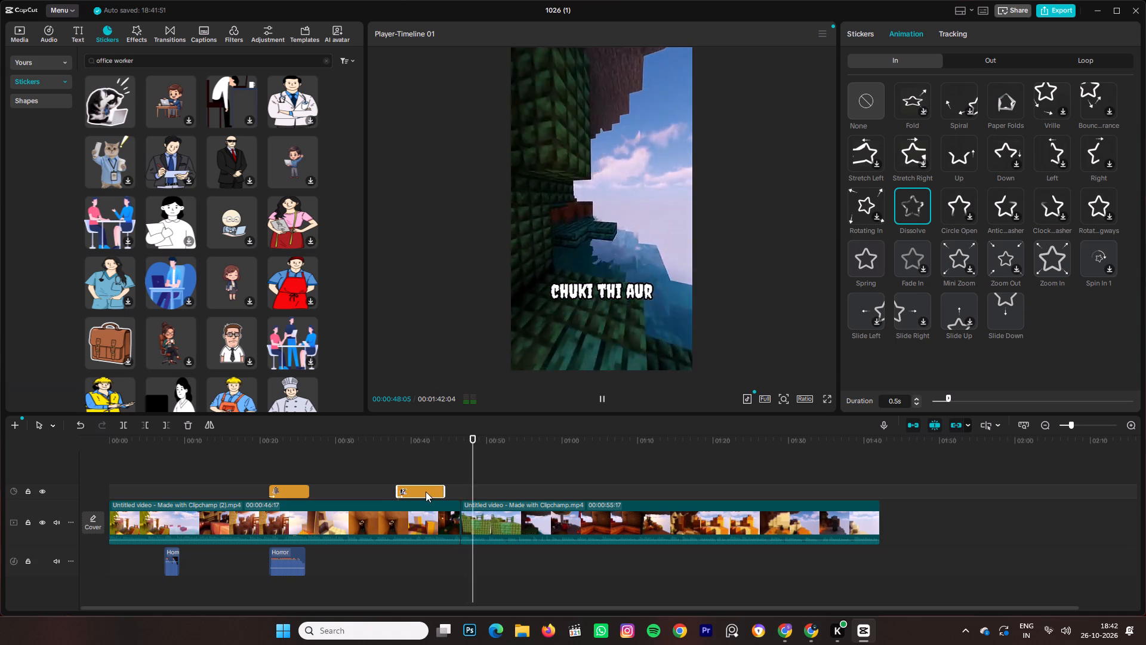
left_click(378, 487)
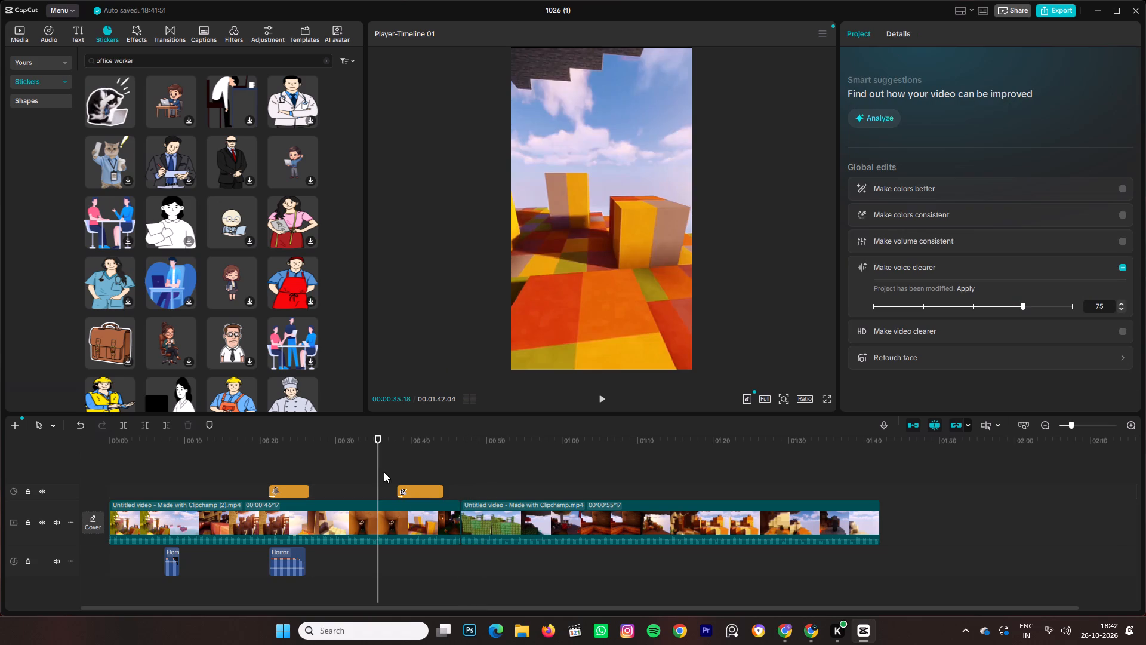
key("space")
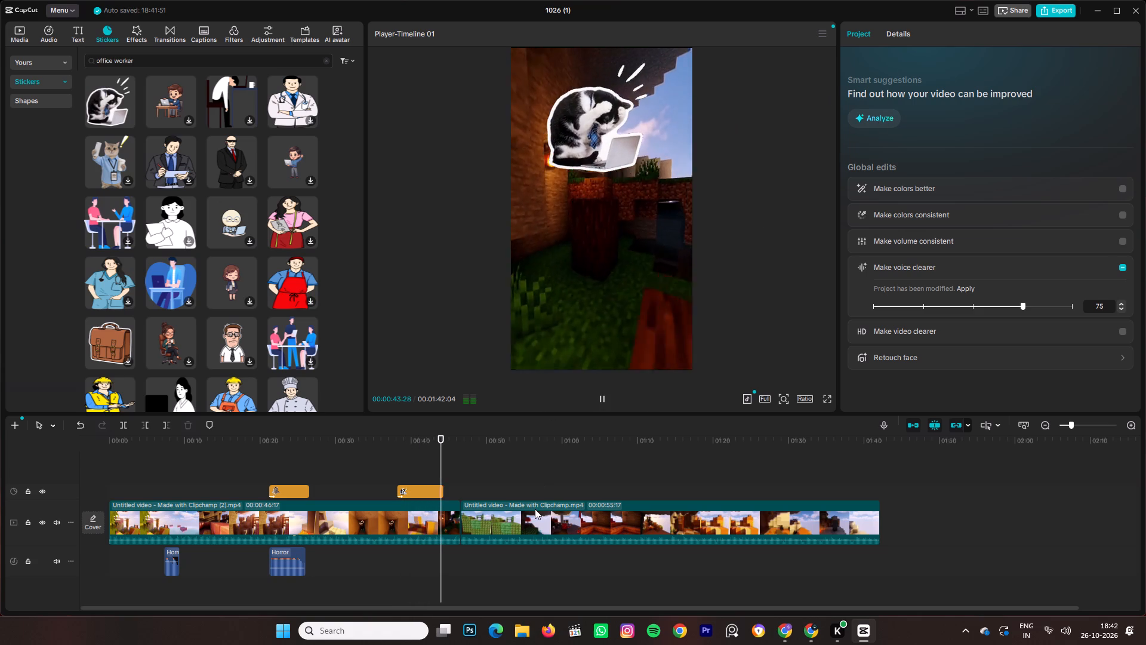
left_click(434, 487)
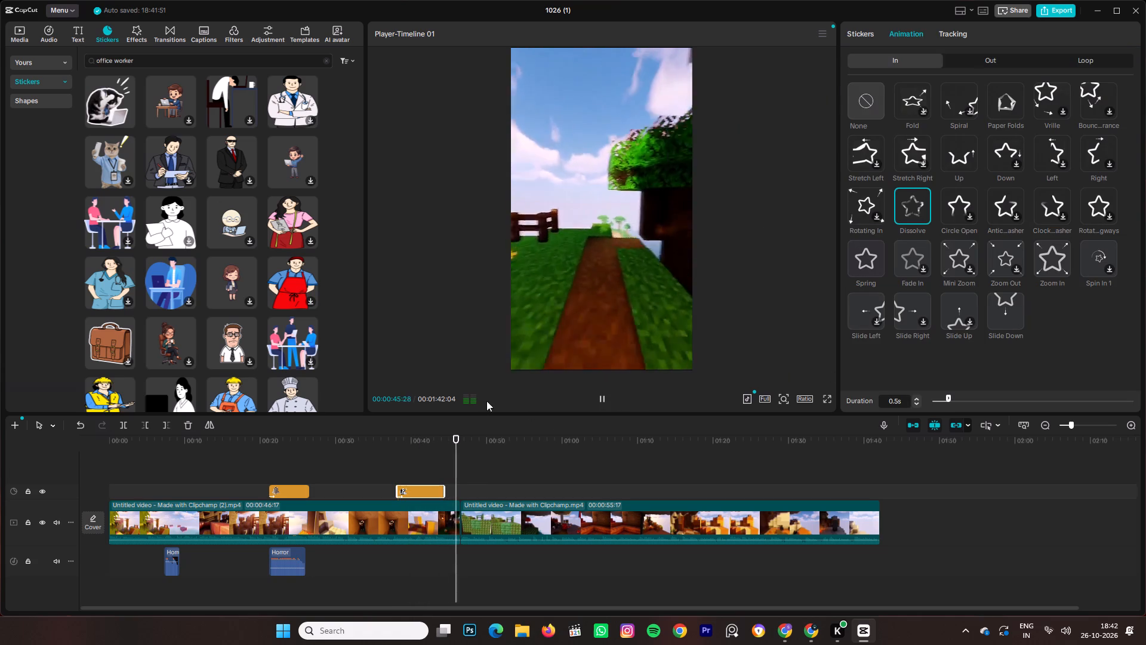
left_click(380, 463)
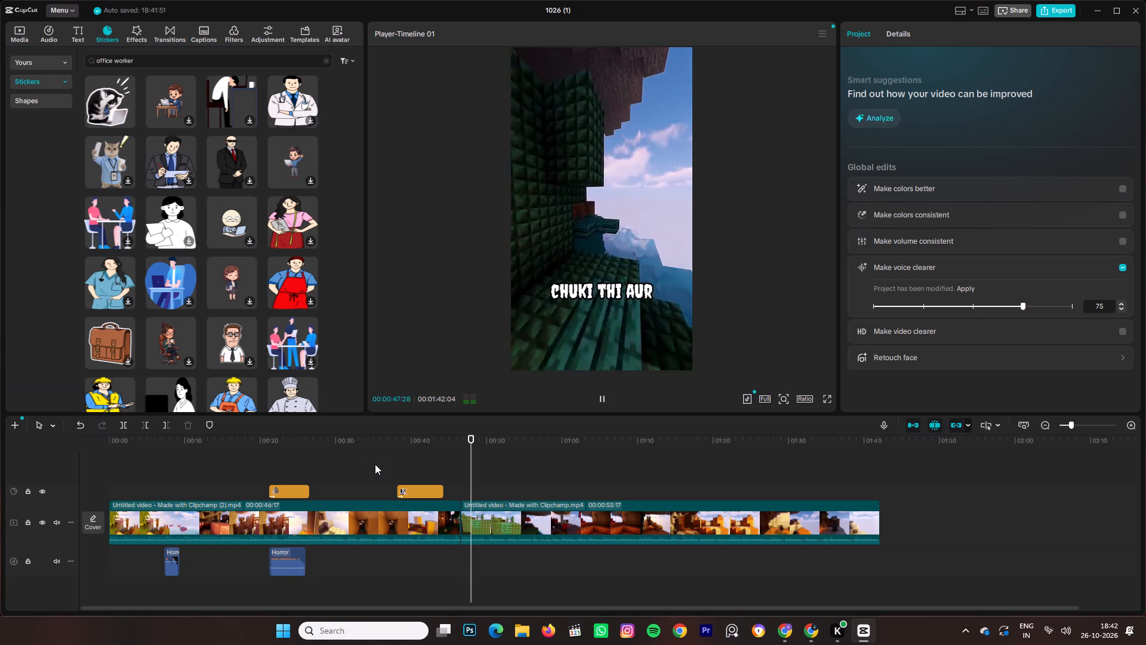
left_click(375, 464)
key("space")
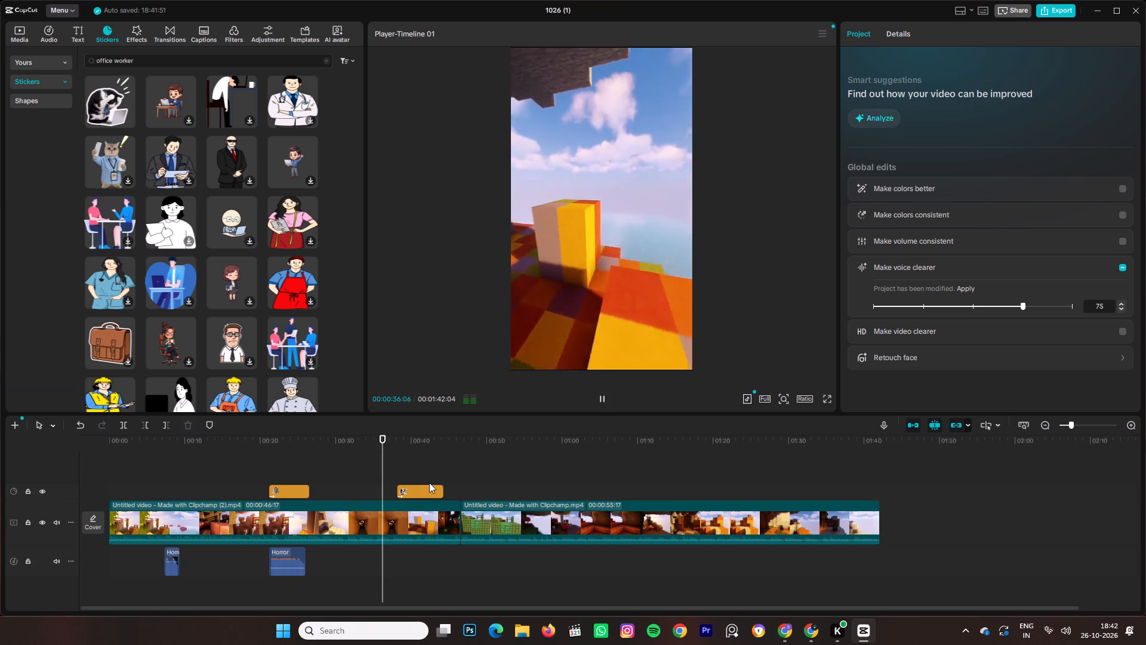
left_click(429, 483)
Try the Zoom In entrance animation on the cat sticker and replace it with Zoom Out.
left_click(403, 494)
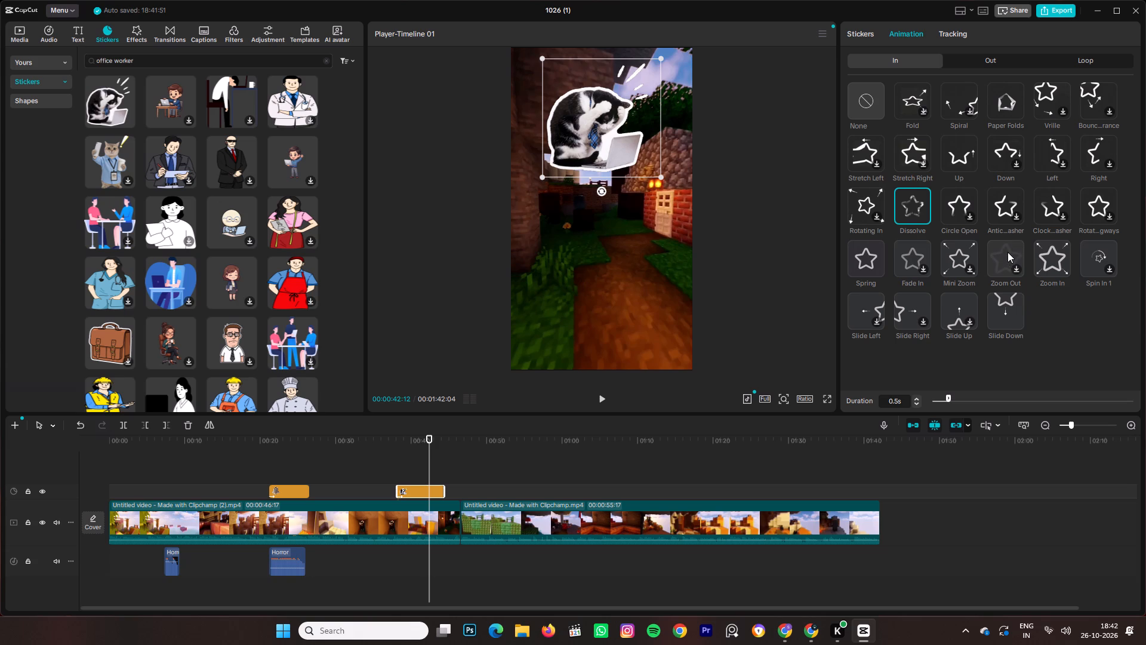
left_click(1062, 260)
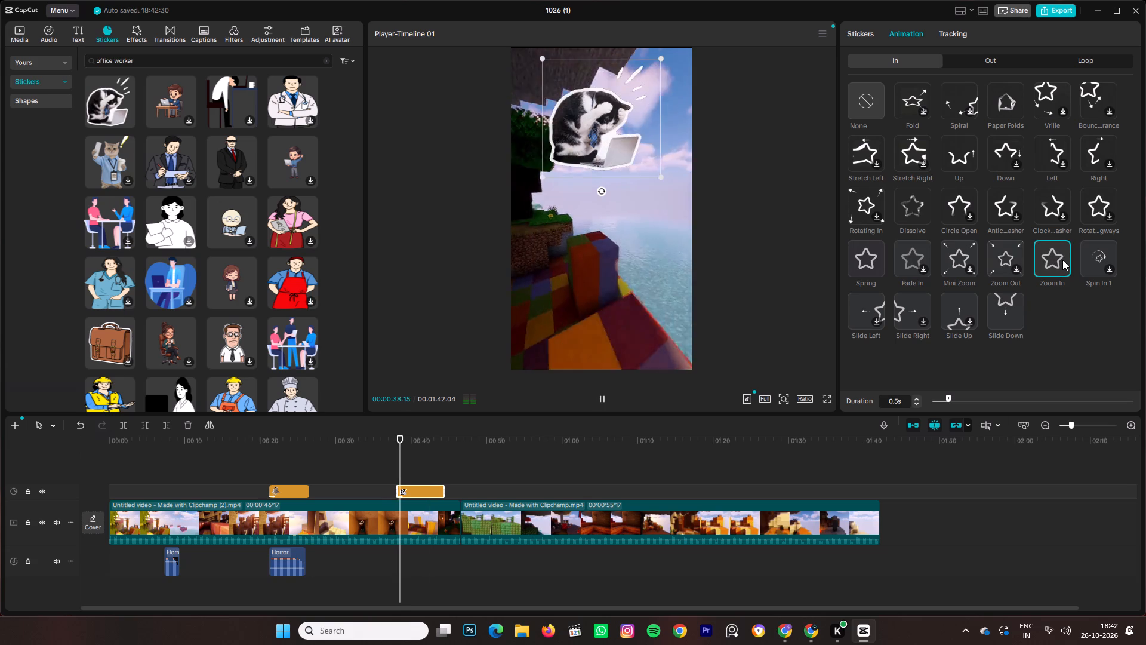
left_click(1003, 263)
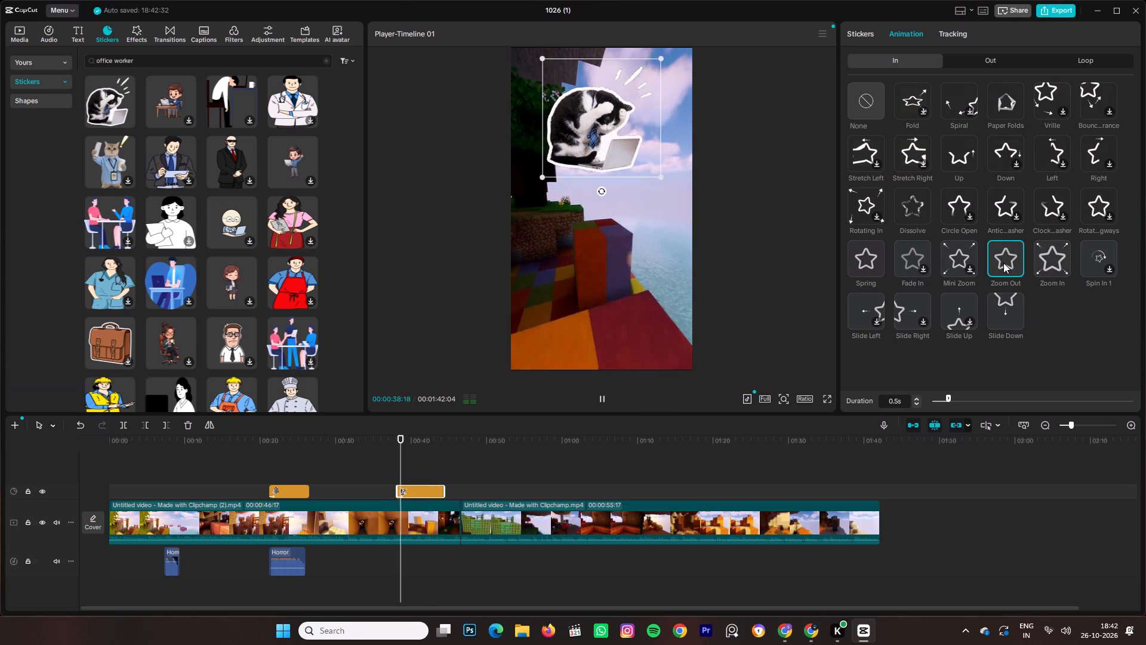
left_click(1003, 263)
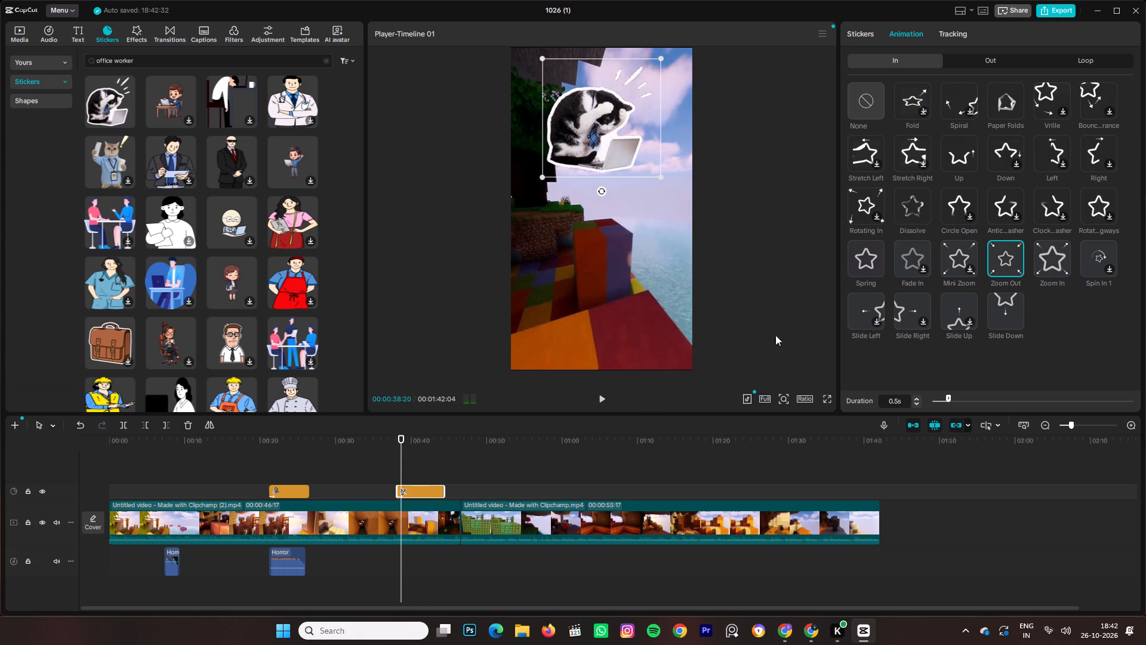
key("space")
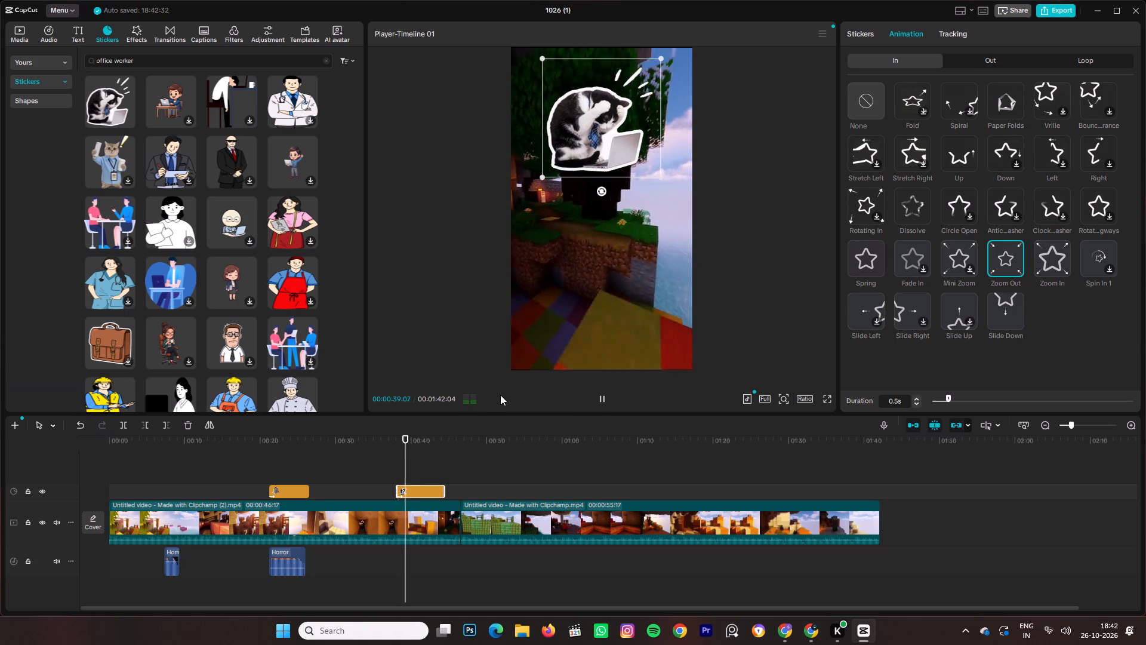
left_click(994, 258)
left_click_drag(994, 257, 994, 255)
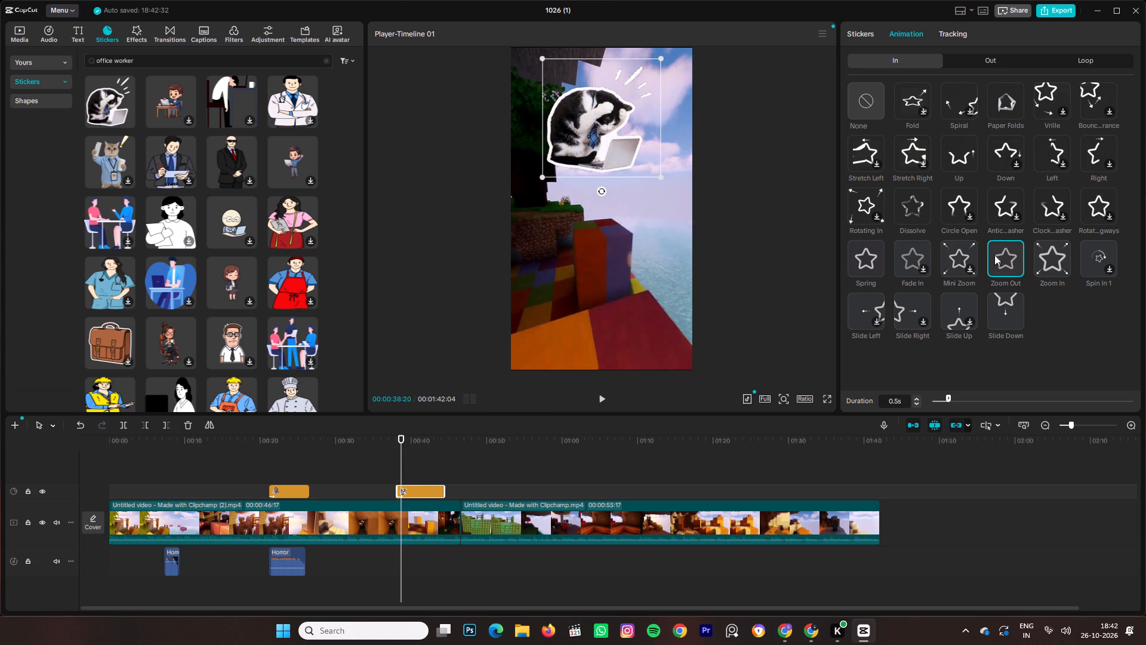
left_click_drag(994, 255, 998, 248)
Set the duration of the cat sticker's Zoom Out animation to 3.1 s and resume playback.
left_click_drag(945, 400, 1032, 413)
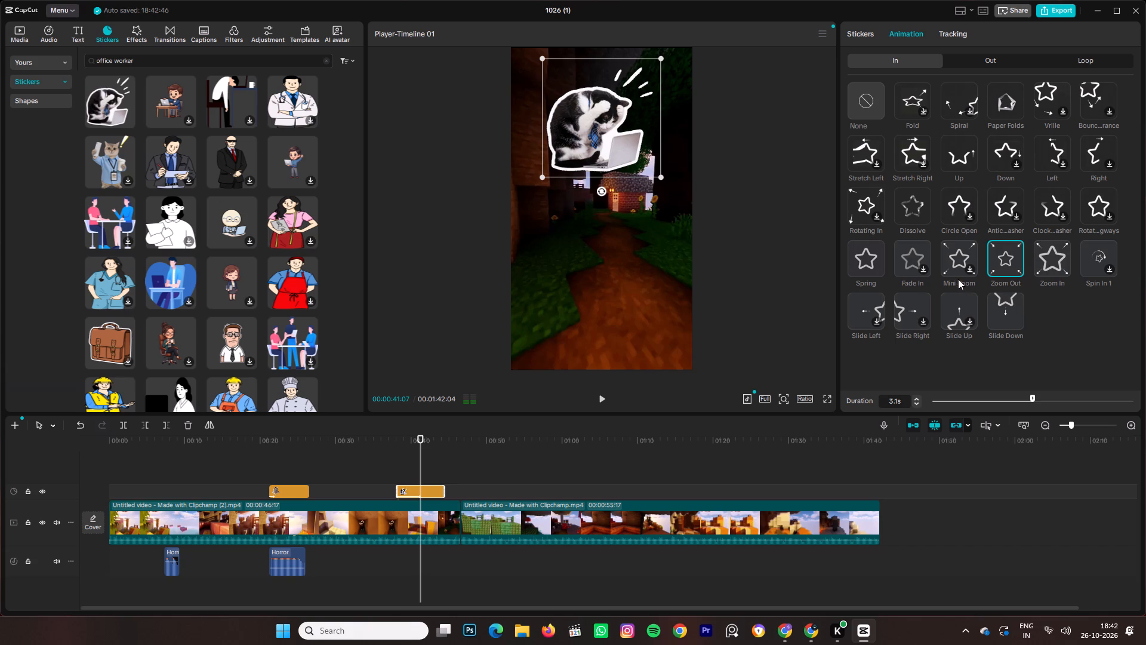
key("space")
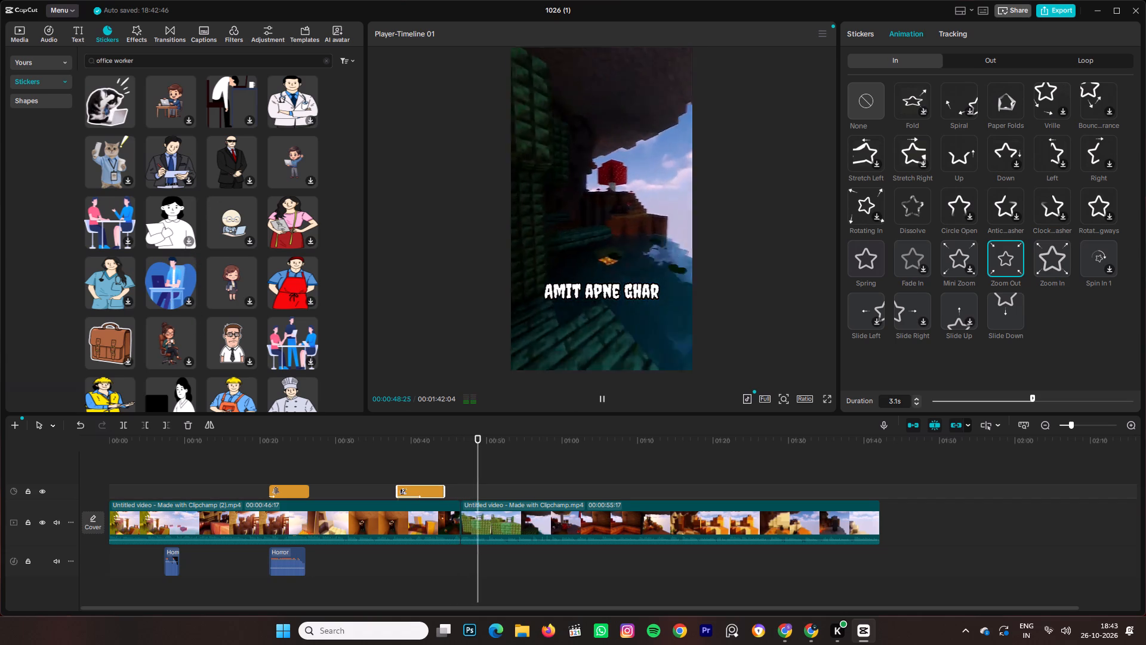
Search the sound effects library for "office" in place of the horror search.
left_click(58, 34)
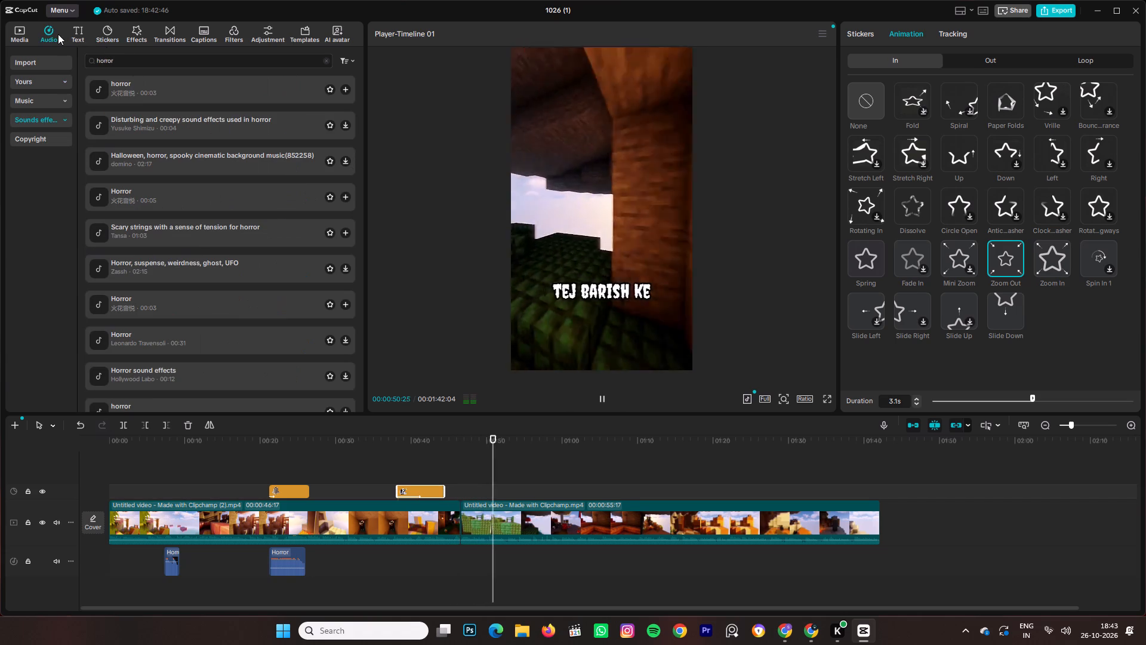
left_click(193, 63)
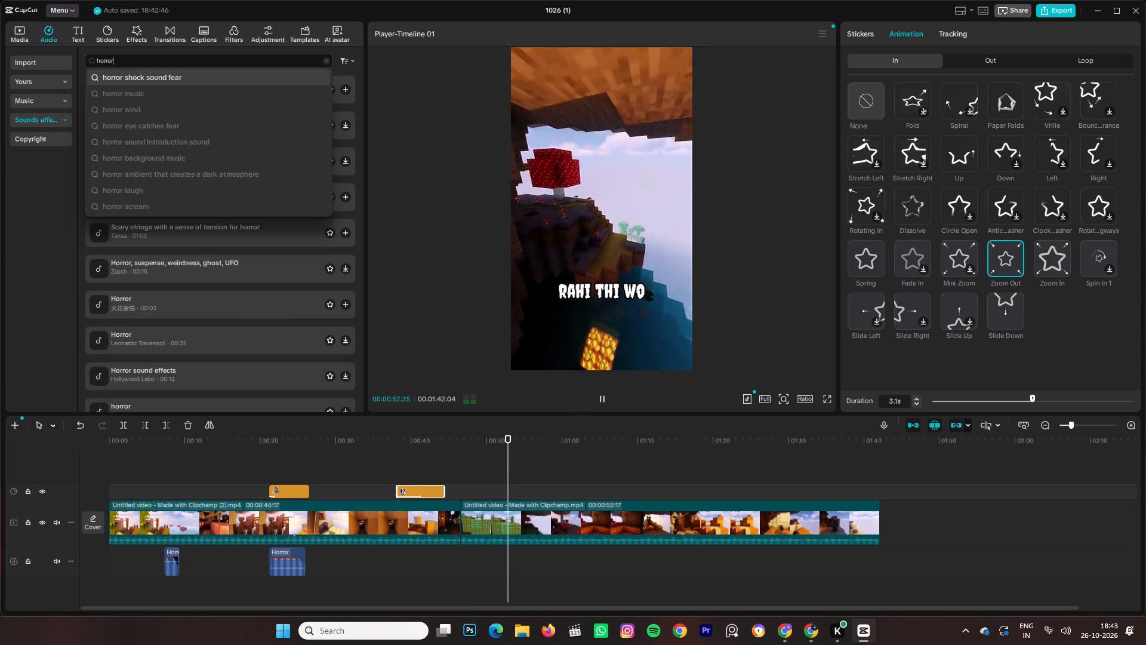
key("BackSpace")
key("BackSpace")
key("BackSpace")
key("BackSpace")
key("BackSpace")
key("BackSpace")
key("BackSpace")
key("BackSpace")
key("BackSpace")
key("BackSpace")
key("BackSpace")
key("BackSpace")
key("BackSpace")
key("BackSpace")
key("BackSpace")
key("BackSpace")
key("BackSpace")
key("o")
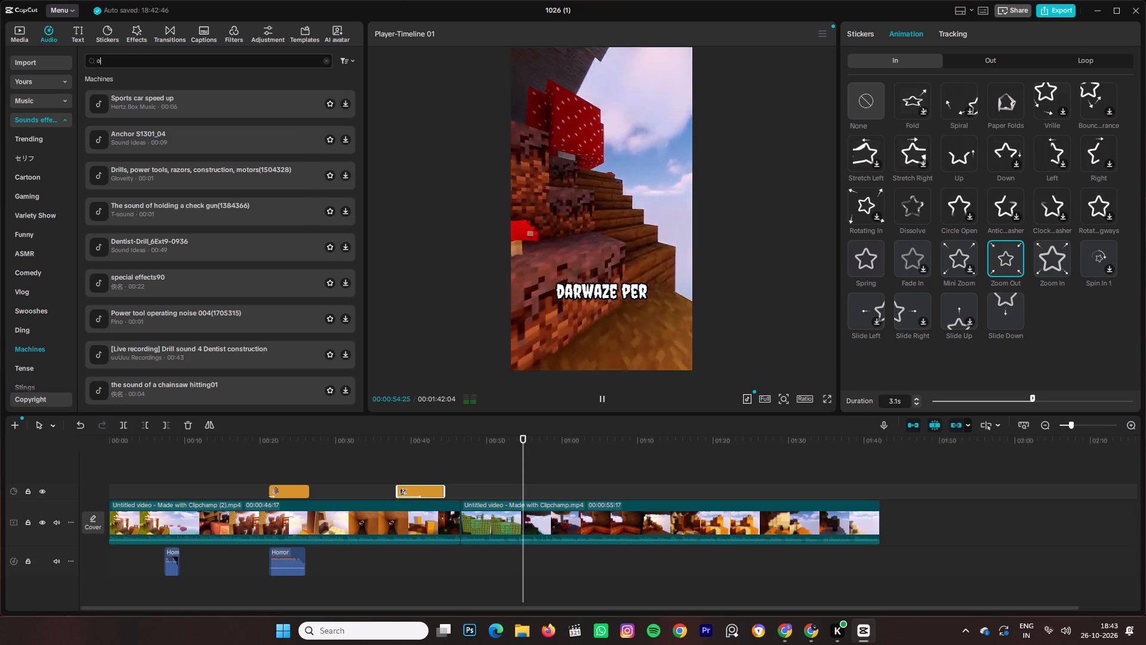
type("fff")
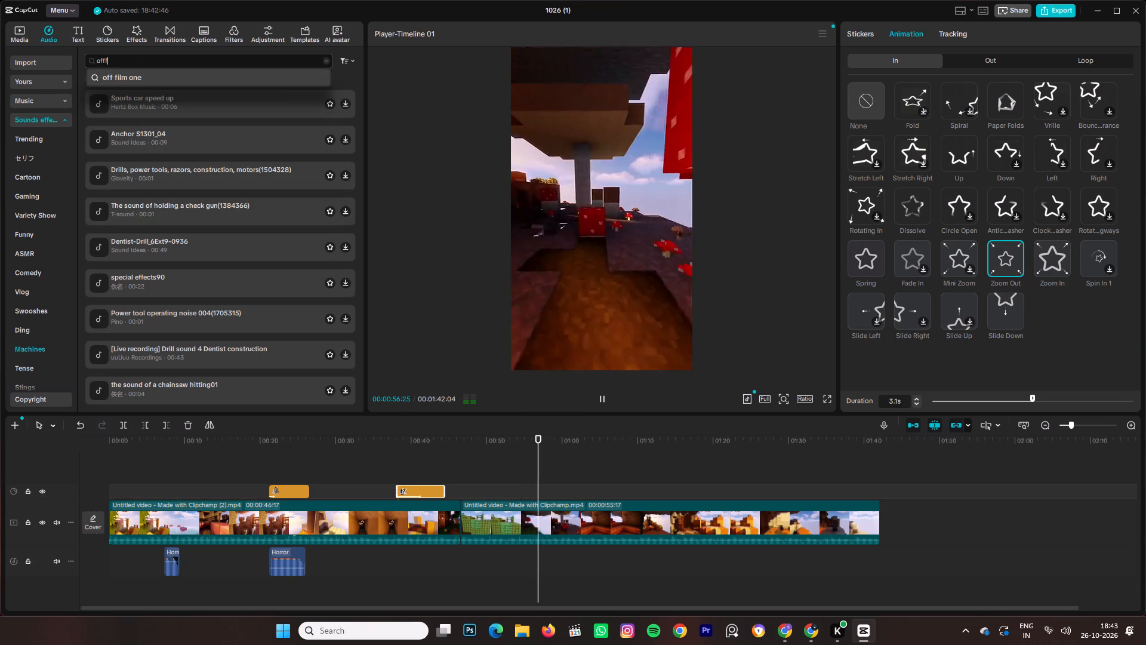
key("BackSpace")
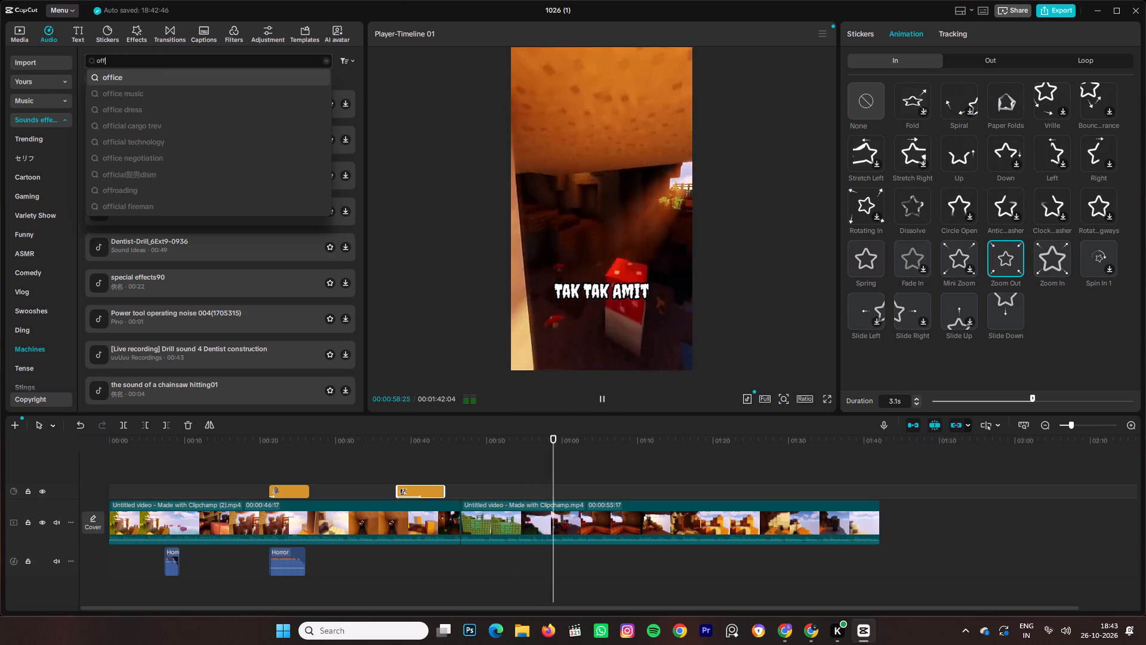
left_click(144, 72)
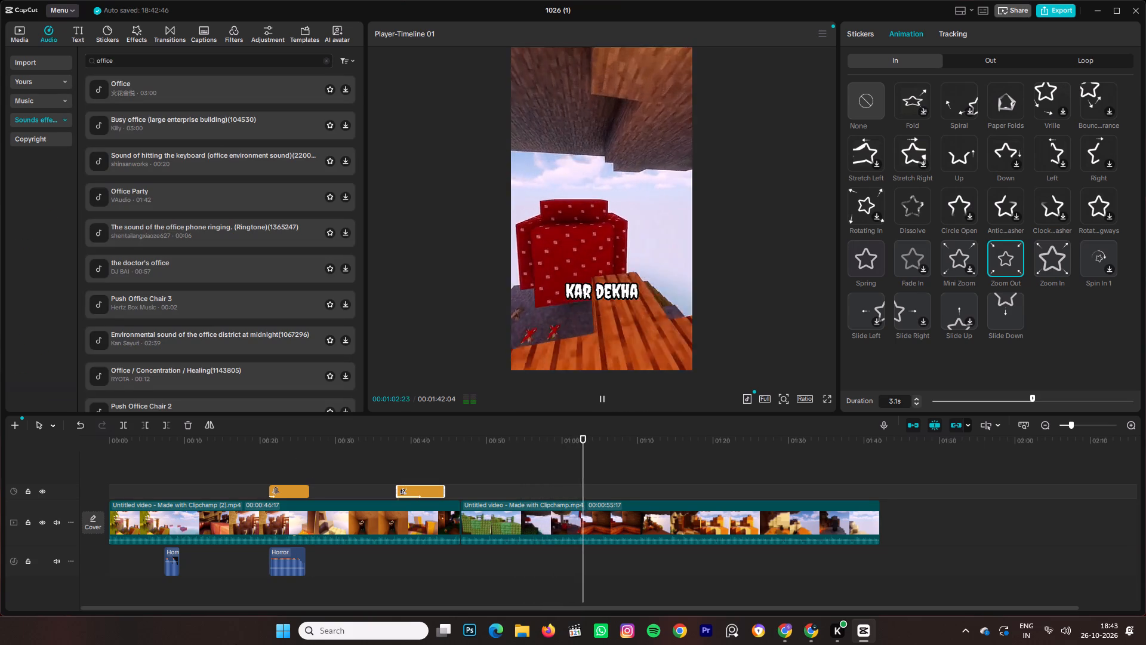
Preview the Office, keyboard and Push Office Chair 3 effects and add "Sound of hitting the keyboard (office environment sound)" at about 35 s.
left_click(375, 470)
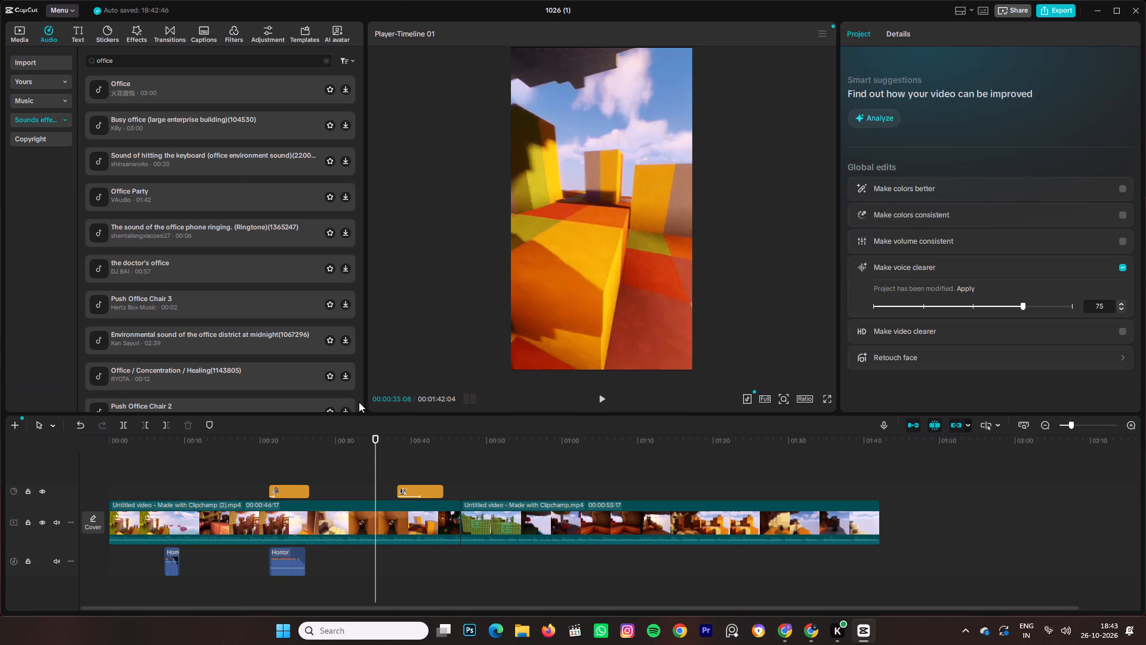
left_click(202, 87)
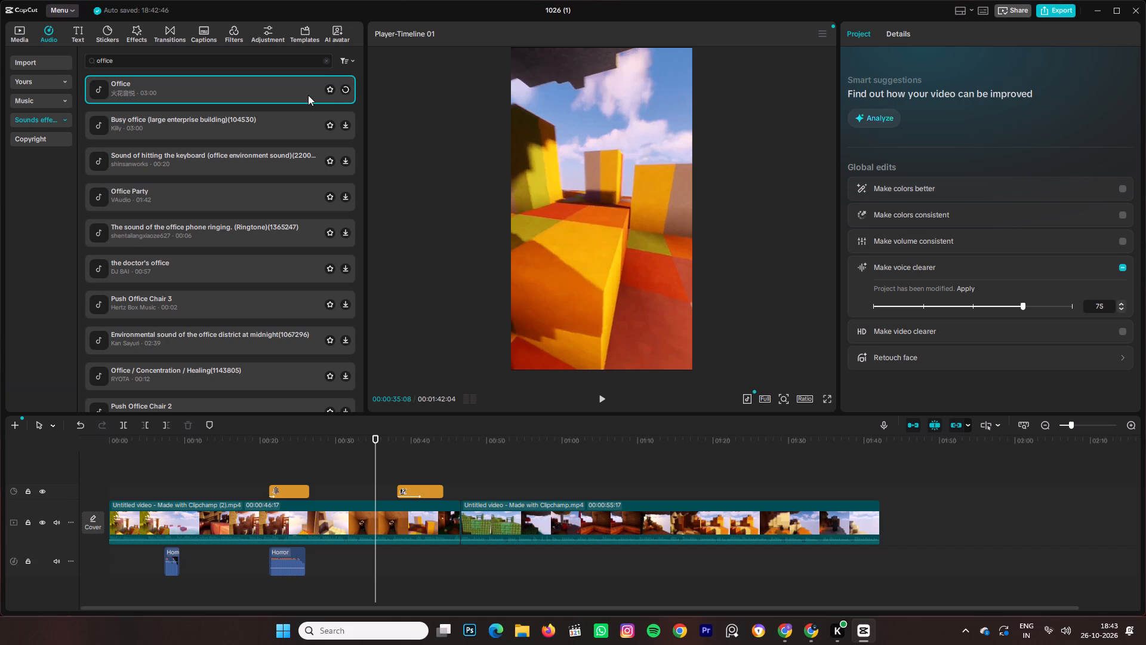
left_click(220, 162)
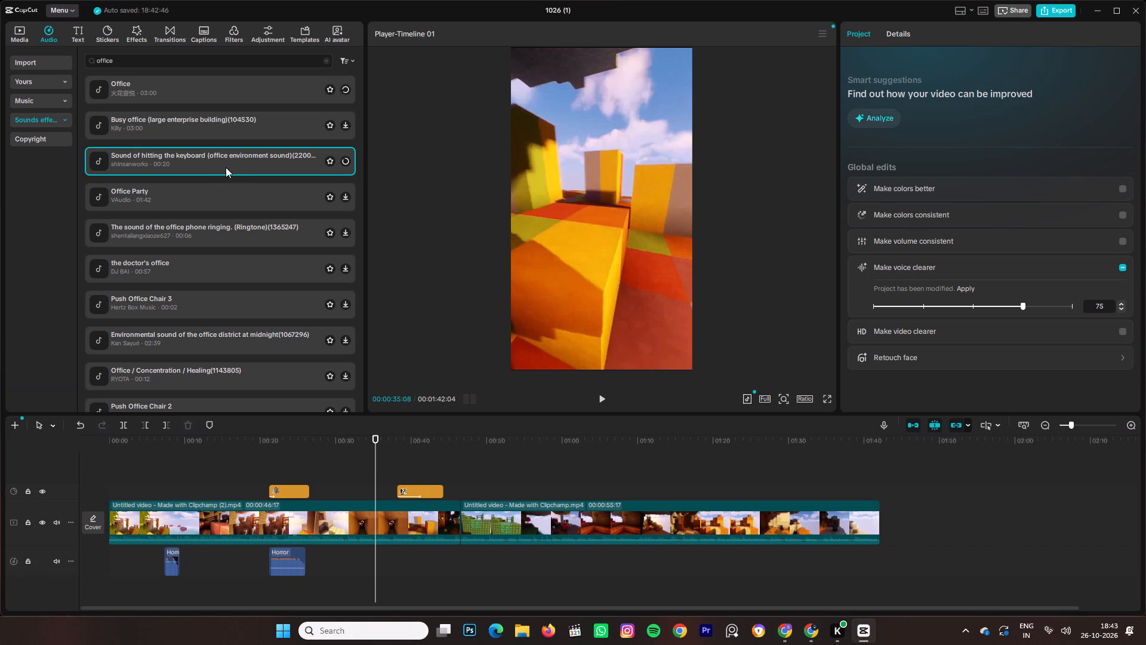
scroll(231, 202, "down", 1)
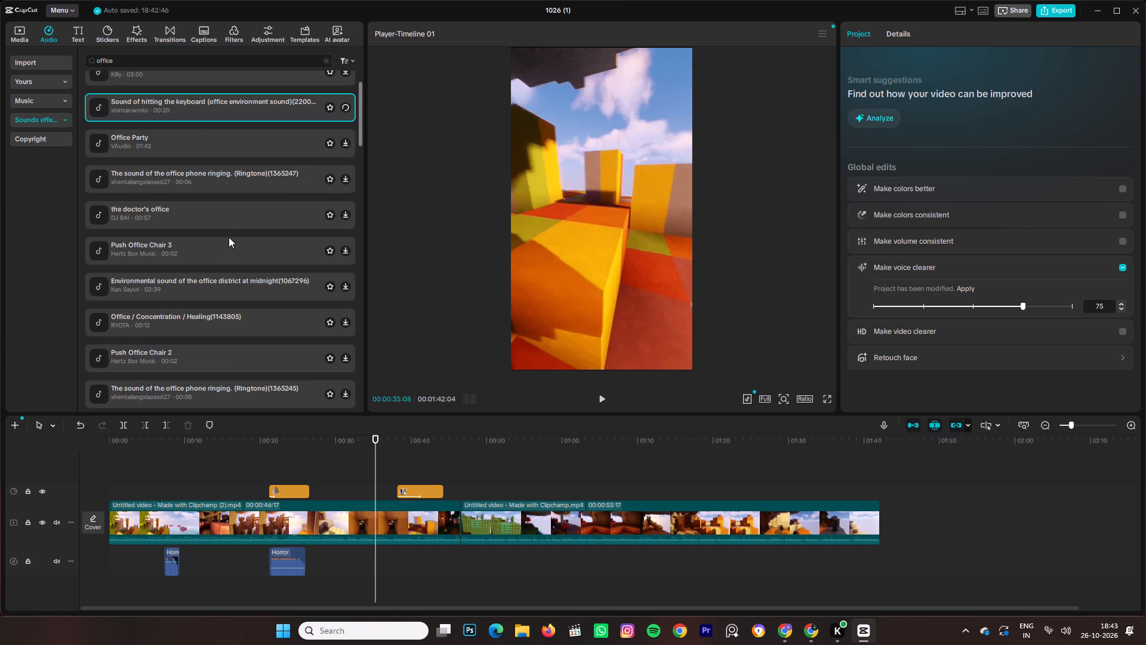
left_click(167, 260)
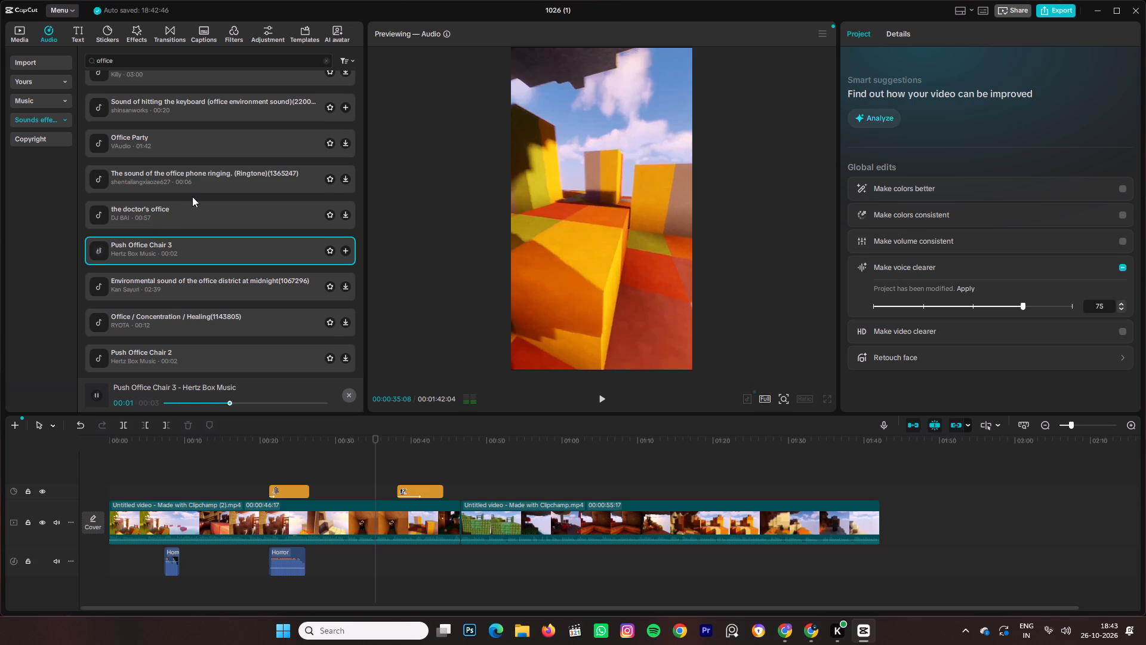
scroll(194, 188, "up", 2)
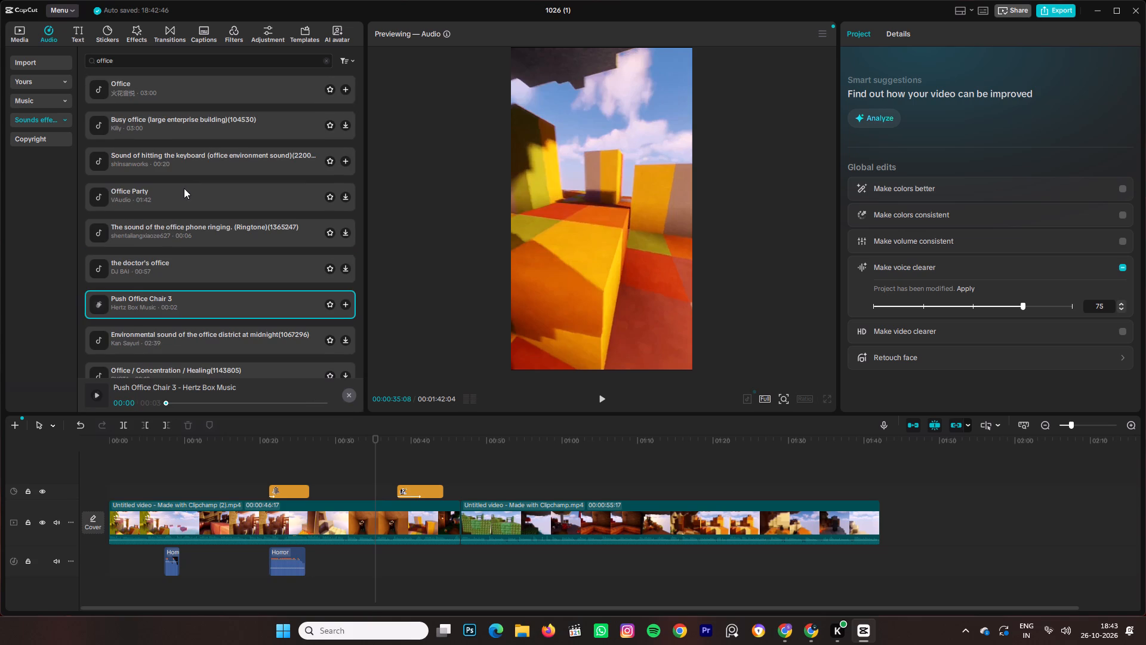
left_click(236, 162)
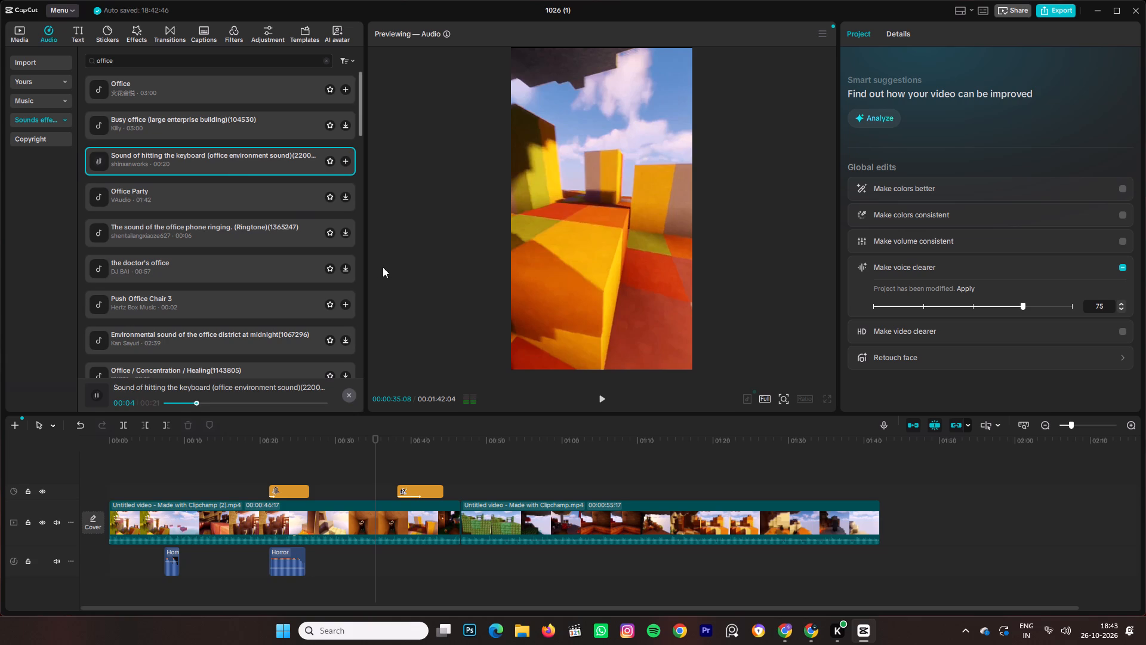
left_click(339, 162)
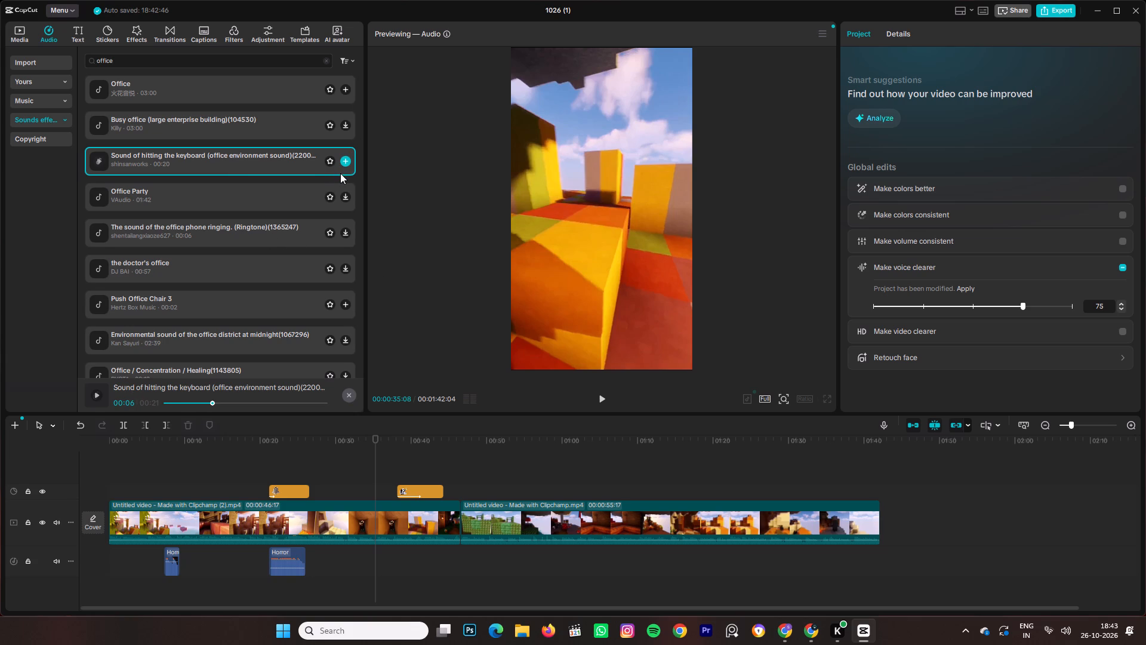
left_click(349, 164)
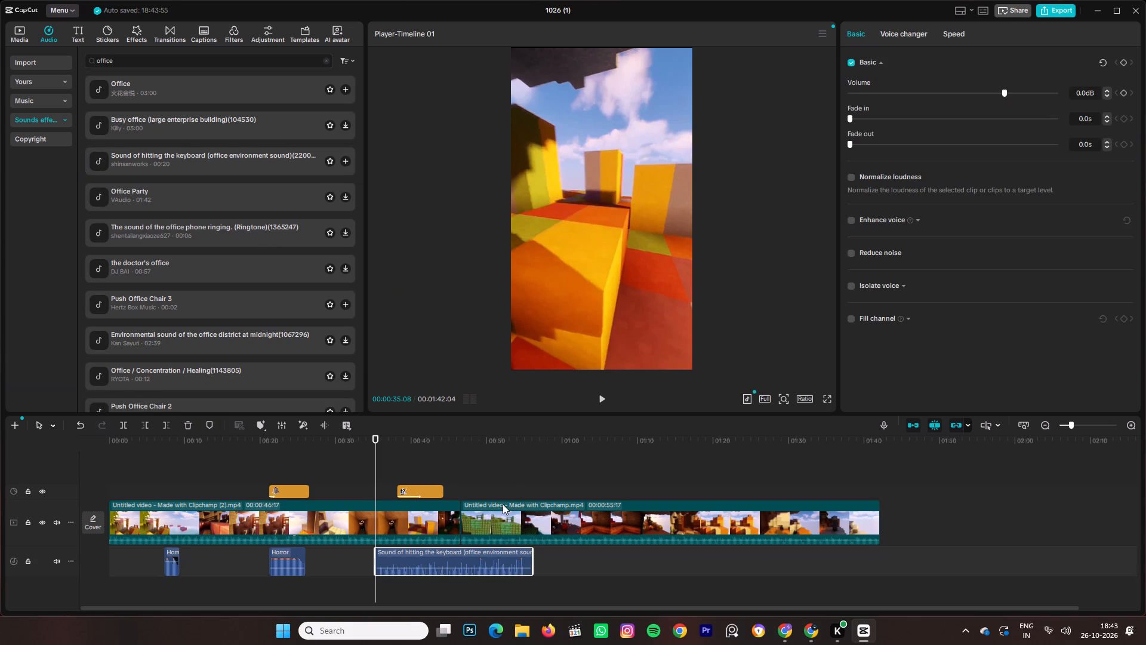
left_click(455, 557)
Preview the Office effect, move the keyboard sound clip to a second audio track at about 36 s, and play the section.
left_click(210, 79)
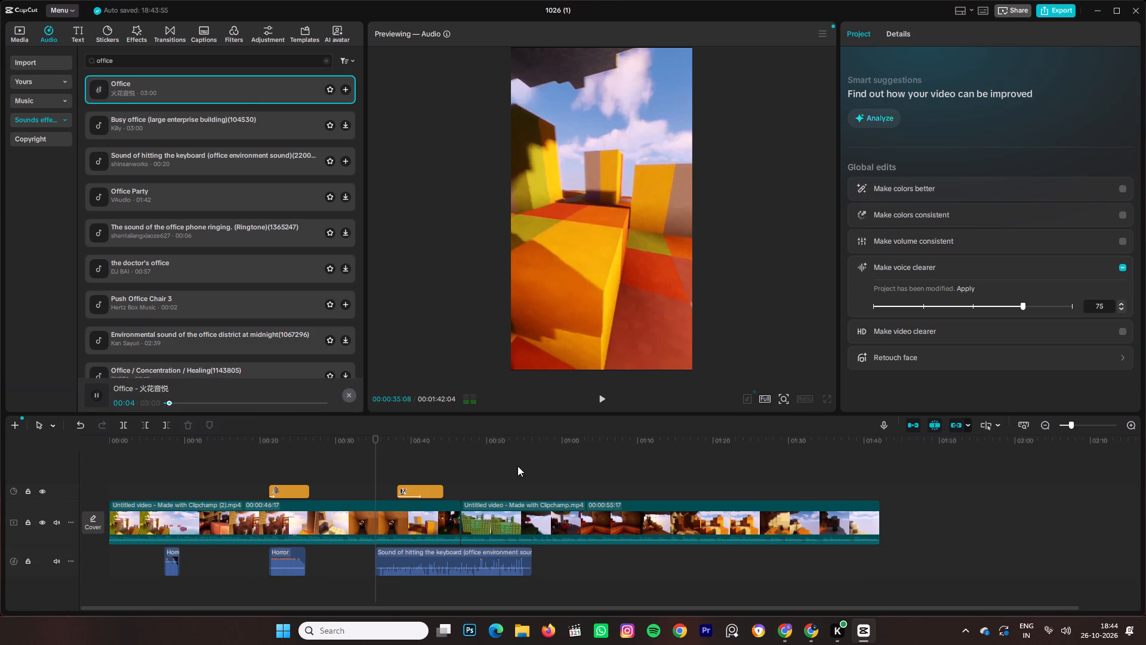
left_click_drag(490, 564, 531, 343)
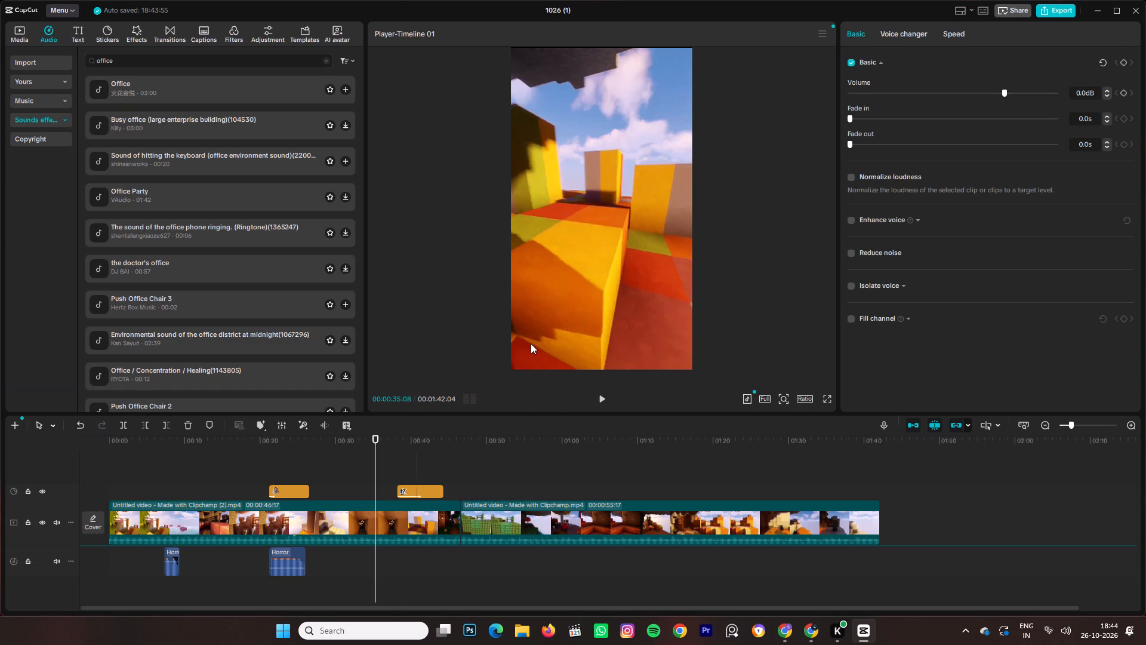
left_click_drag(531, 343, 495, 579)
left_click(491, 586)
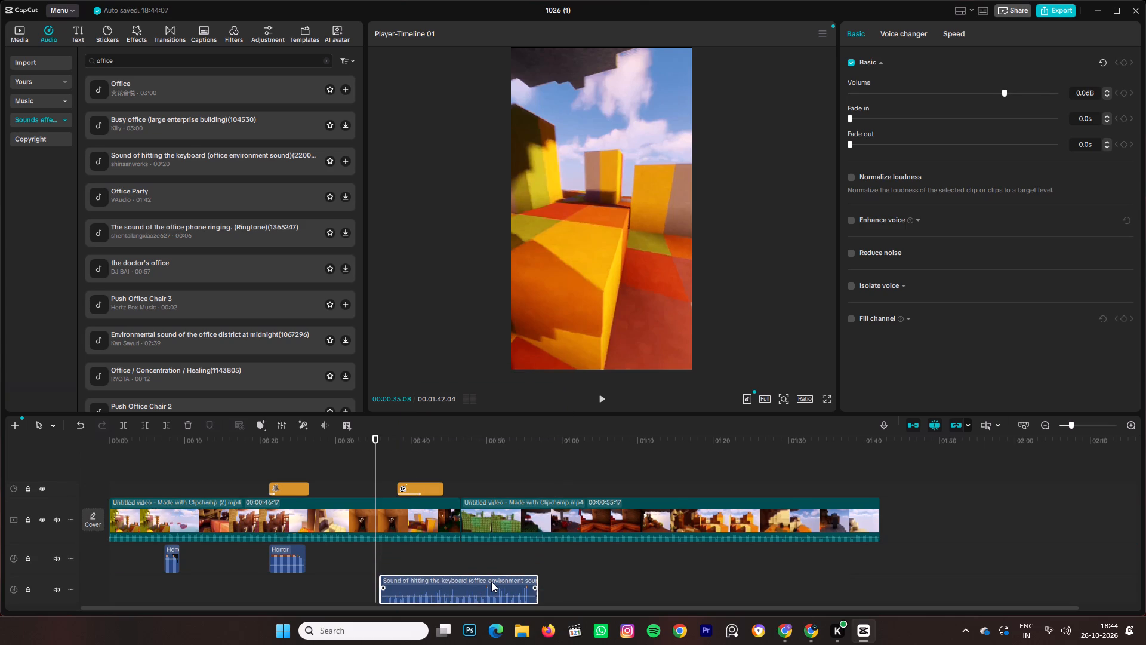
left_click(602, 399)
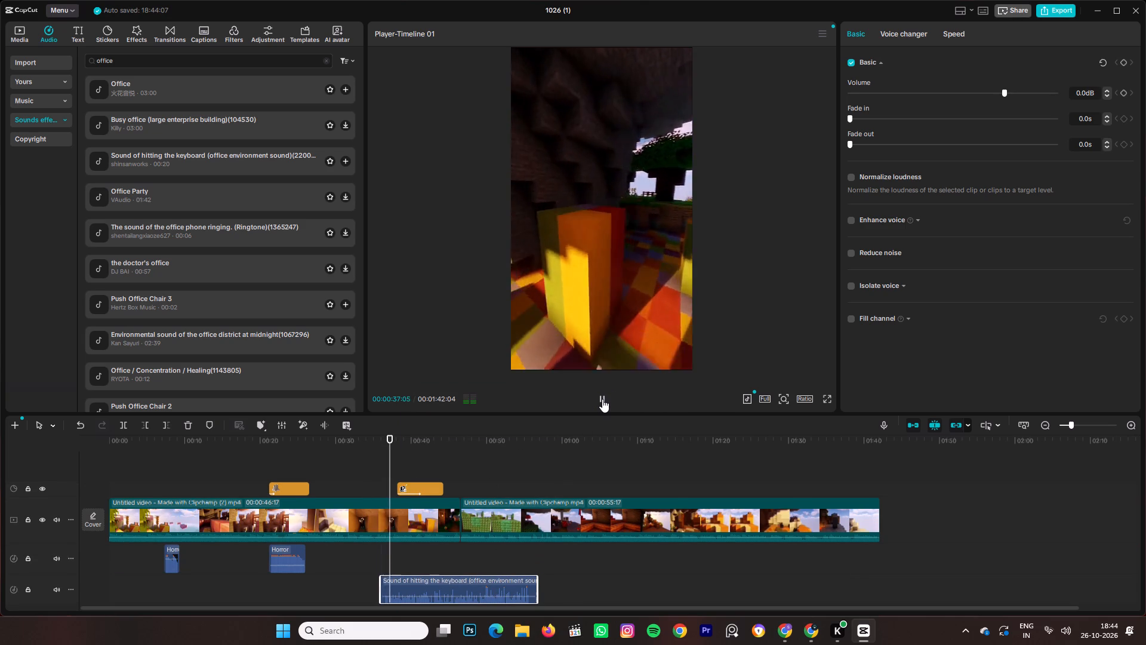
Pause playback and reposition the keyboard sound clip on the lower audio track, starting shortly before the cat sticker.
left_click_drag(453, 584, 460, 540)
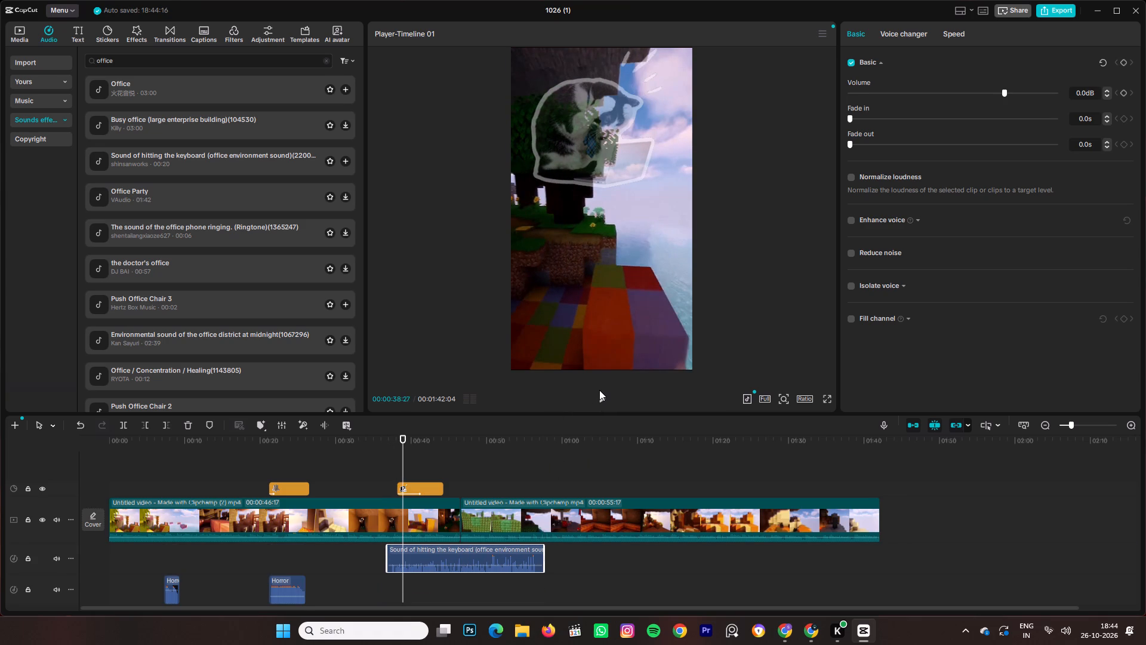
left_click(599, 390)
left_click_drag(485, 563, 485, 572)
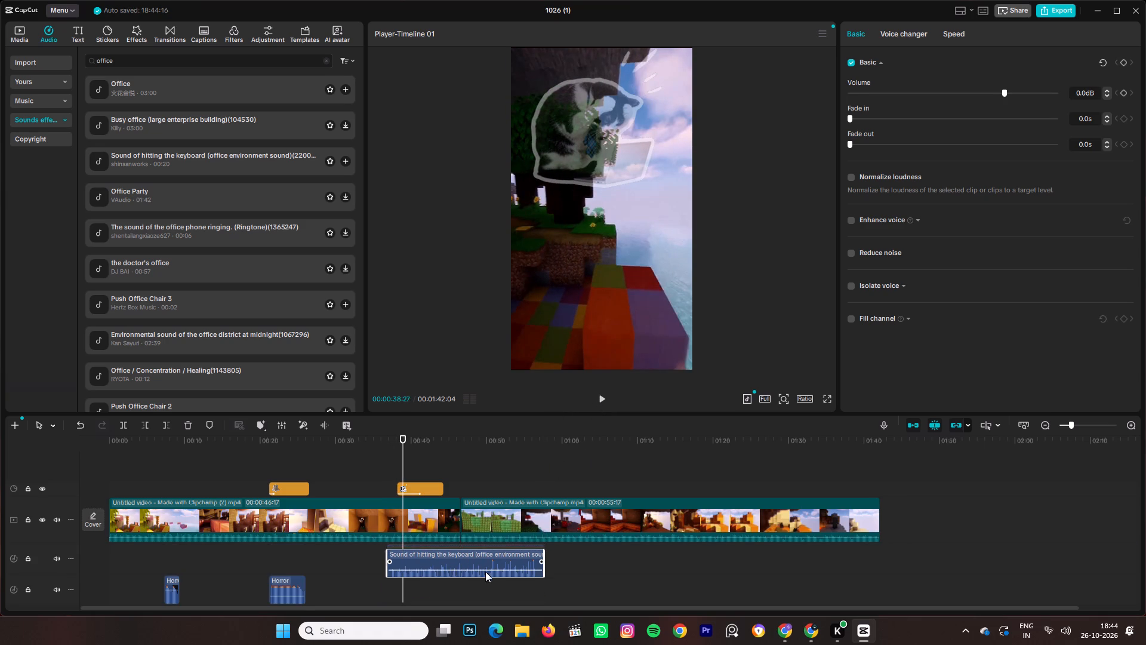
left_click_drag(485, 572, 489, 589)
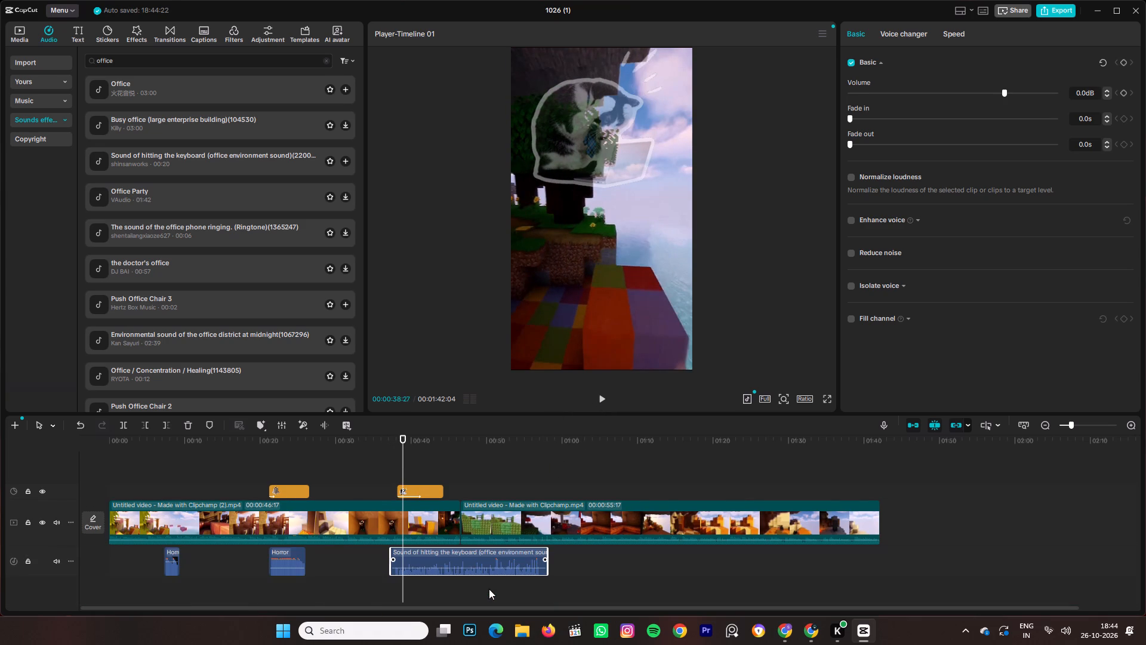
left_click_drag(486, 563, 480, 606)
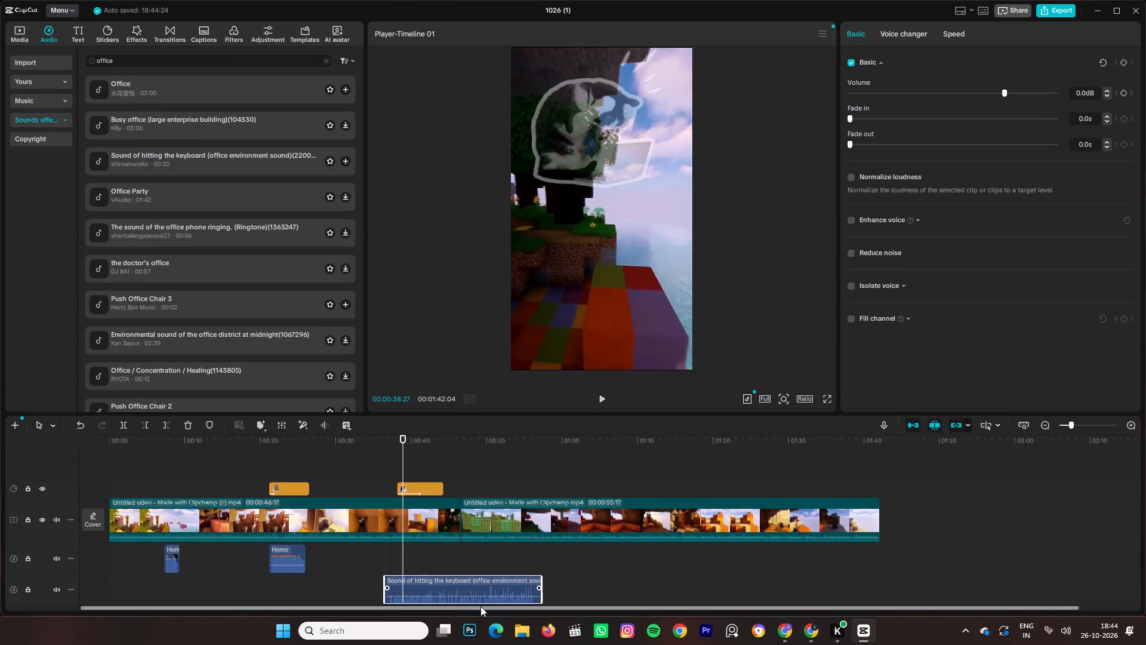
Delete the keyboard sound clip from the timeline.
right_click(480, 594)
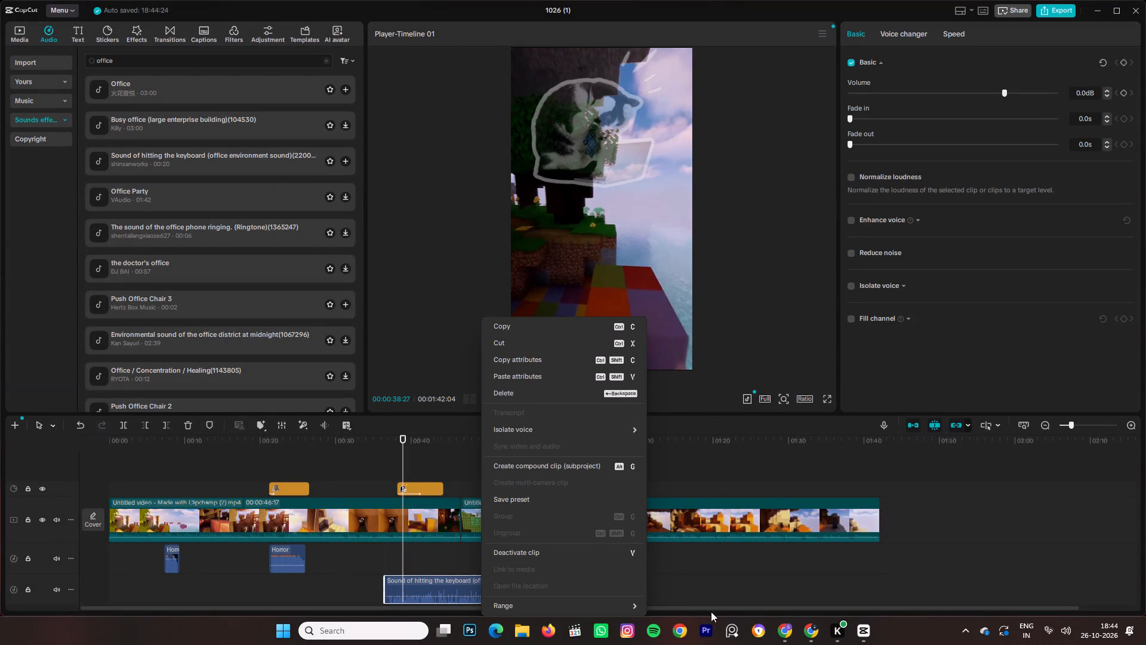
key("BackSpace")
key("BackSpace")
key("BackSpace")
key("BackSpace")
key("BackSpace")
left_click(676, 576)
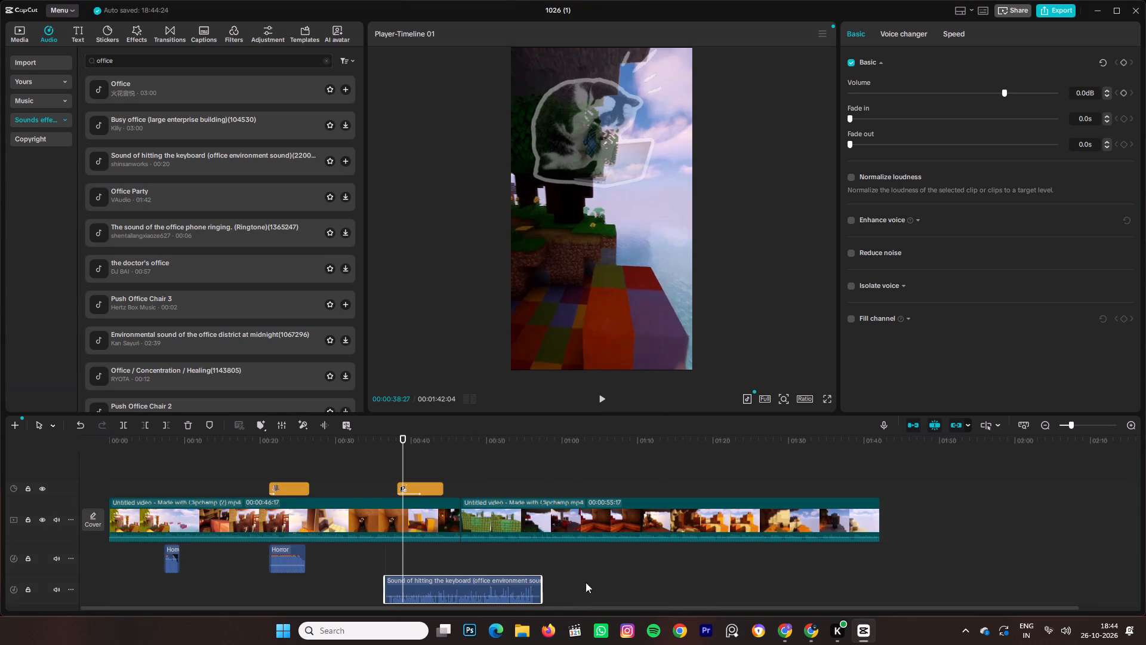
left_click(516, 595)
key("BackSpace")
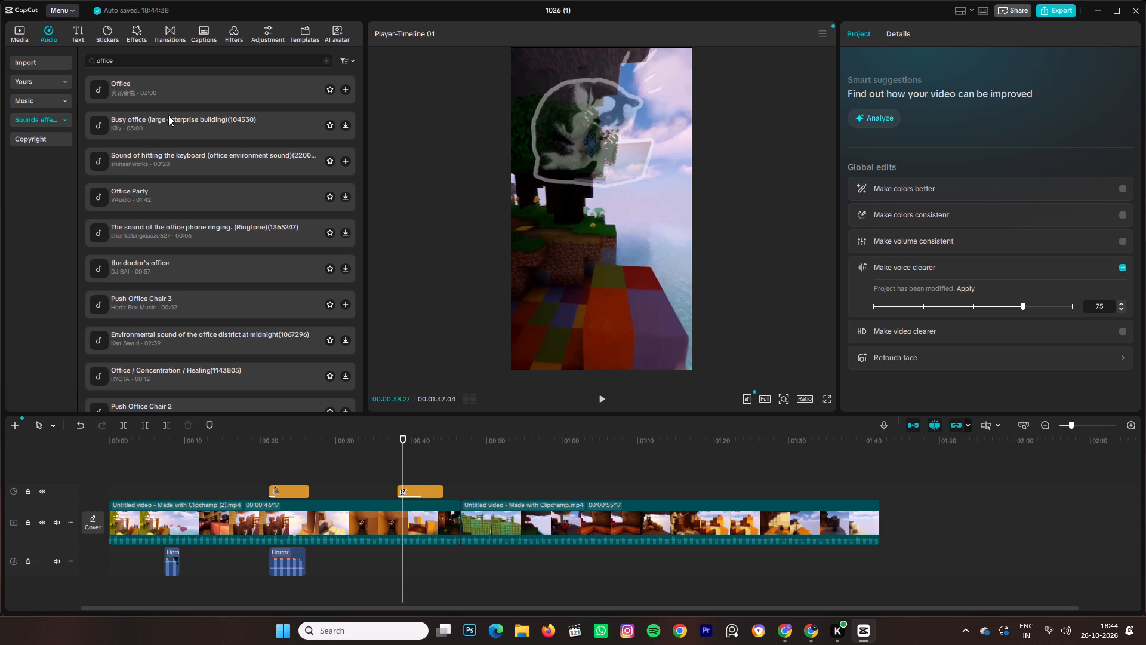
Preview the keyboard and Office sound effects again, and add Office to the timeline at about 39 s.
left_click(192, 162)
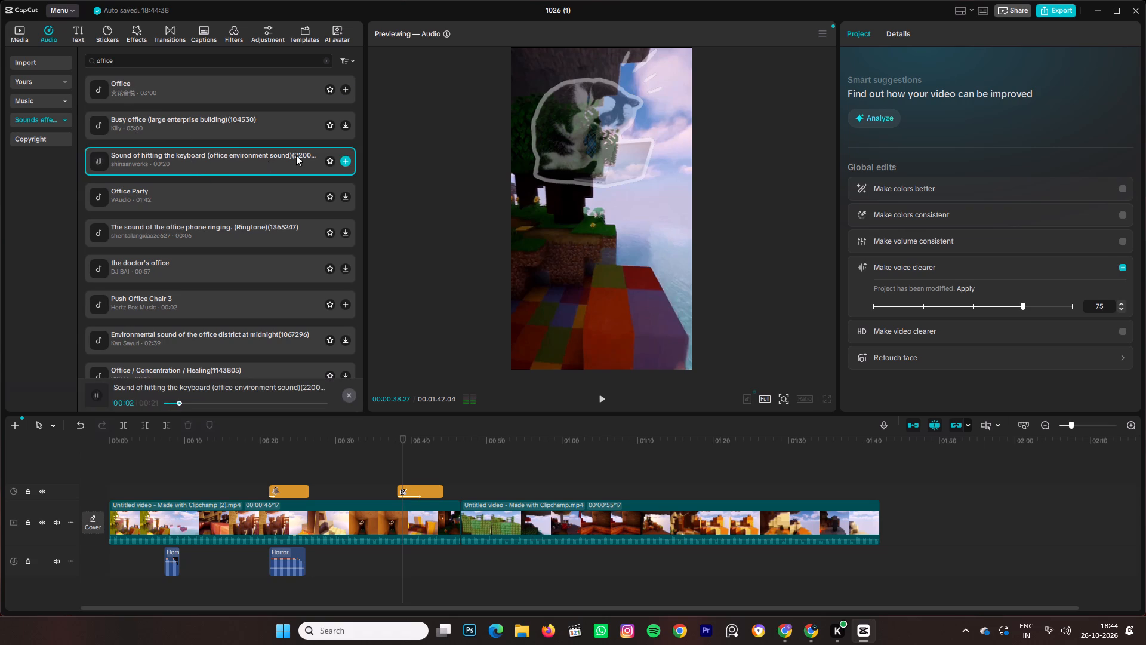
left_click(348, 168)
left_click(206, 90)
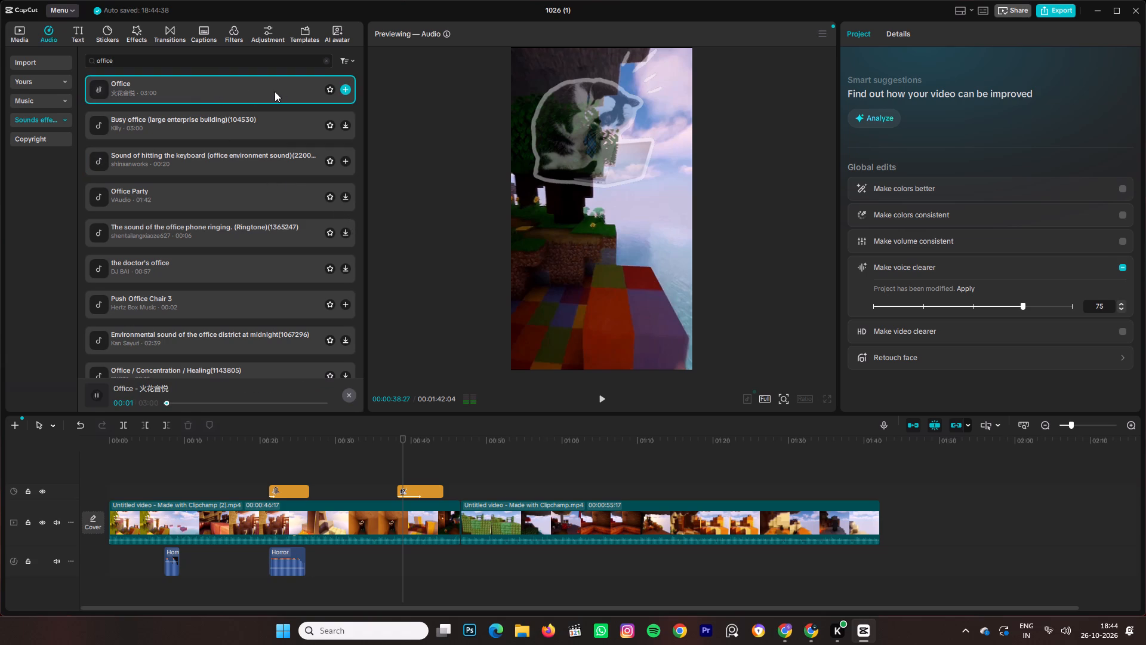
left_click(337, 88)
left_click(343, 90)
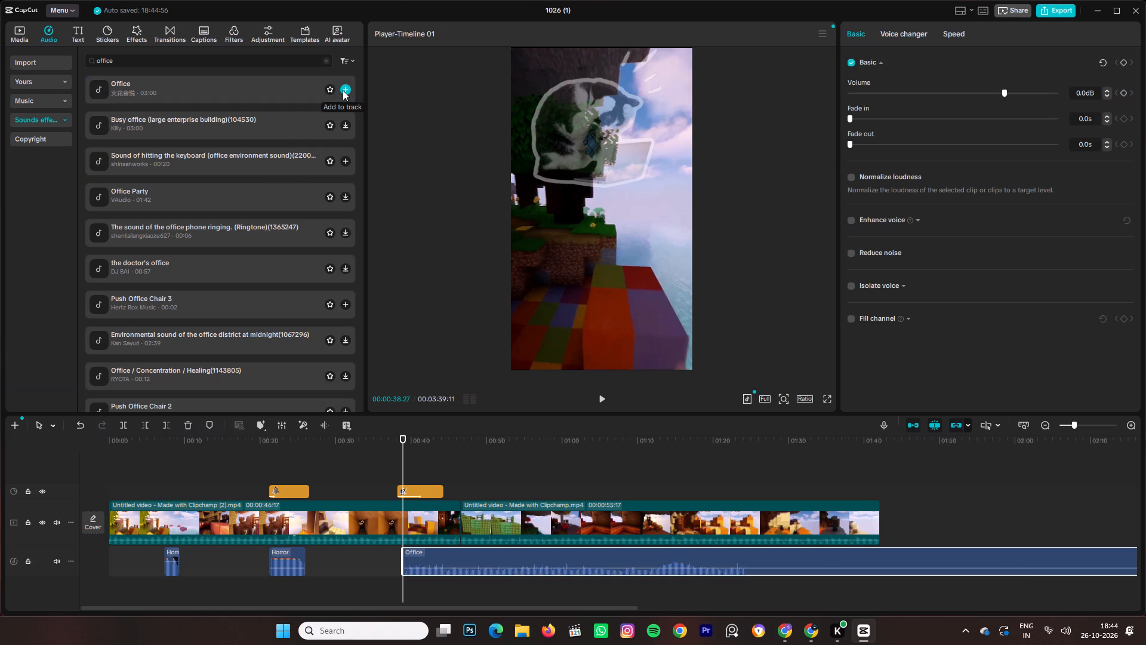
Move the Office sound clip to its own audio track above the horror sounds, starting at the beginning of the timeline.
left_click_drag(1102, 551, 1098, 552)
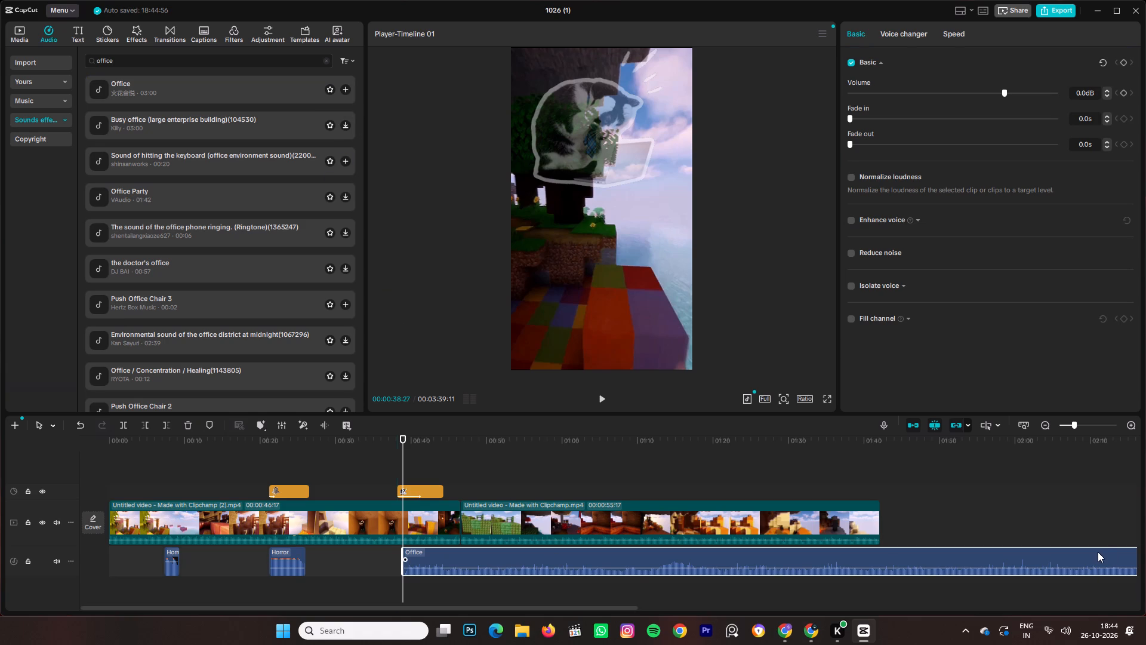
left_click_drag(1098, 552, 899, 550)
left_click_drag(932, 583, 922, 582)
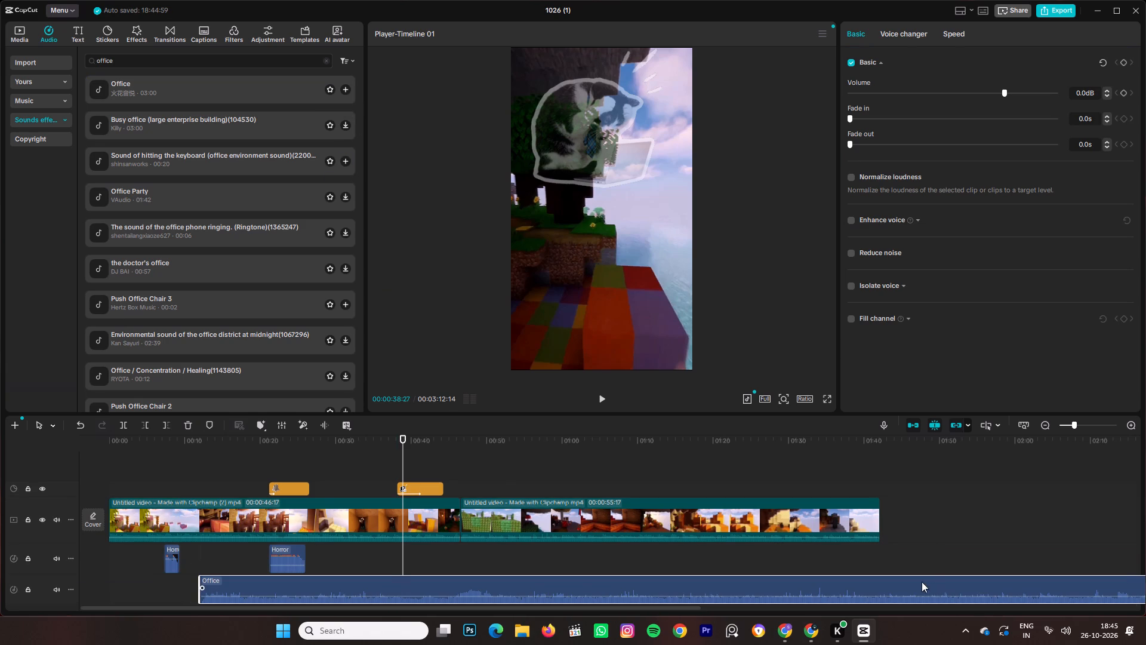
left_click_drag(922, 582, 654, 543)
left_click_drag(1057, 549, 993, 563)
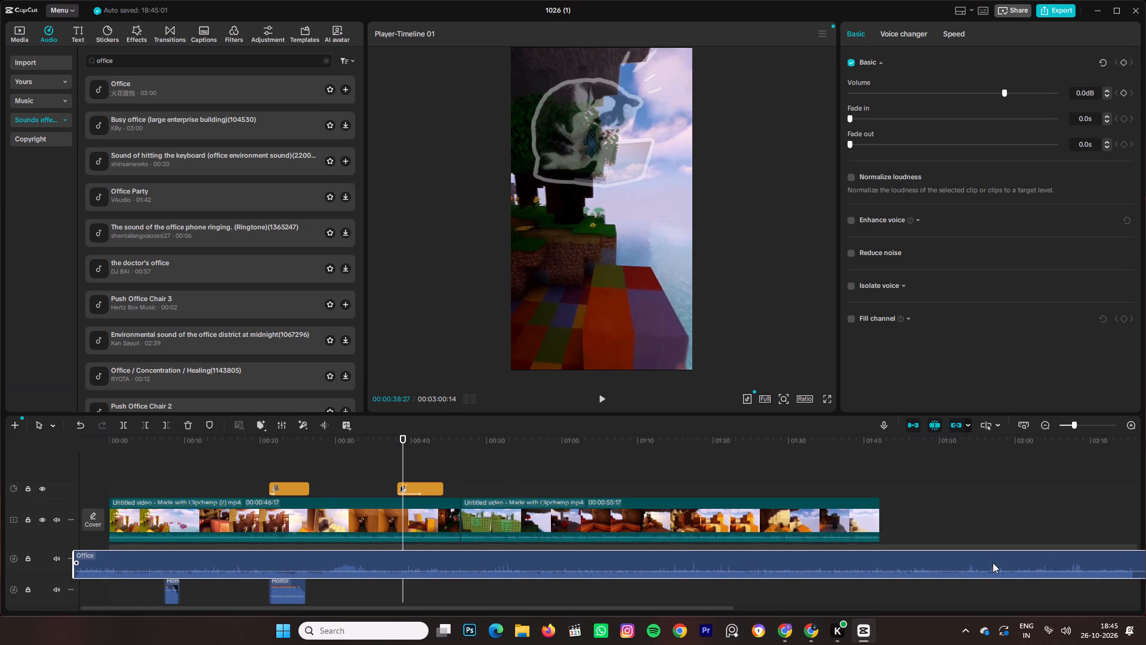
left_click_drag(993, 563, 950, 558)
right_click(942, 554)
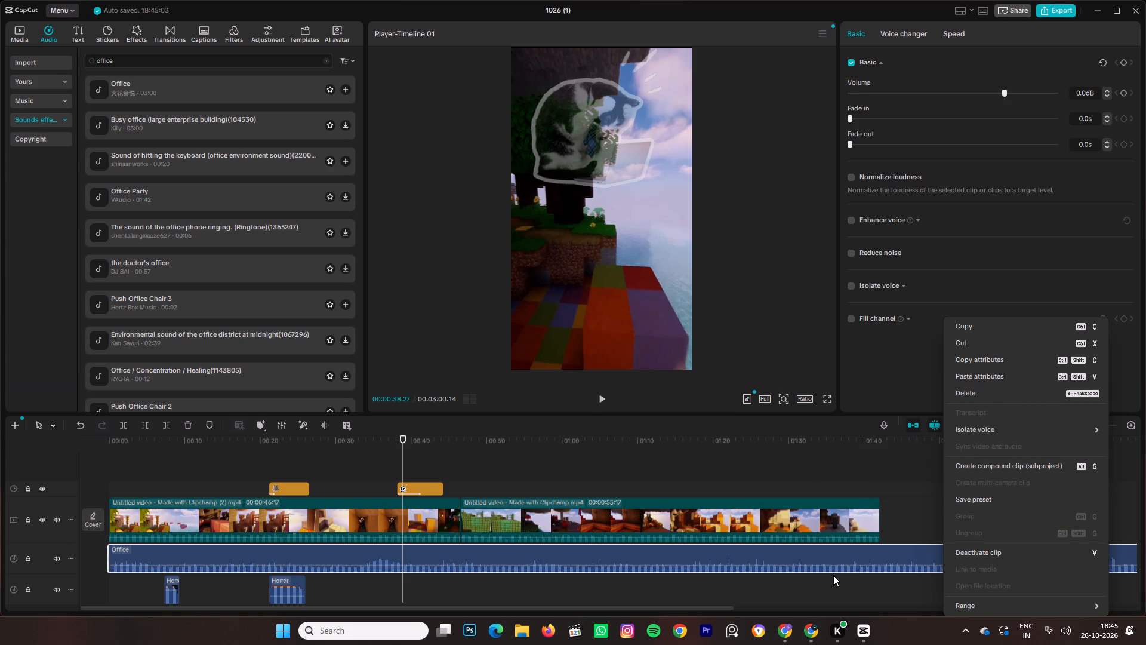
left_click_drag(831, 578, 831, 569)
left_click_drag(846, 562, 500, 542)
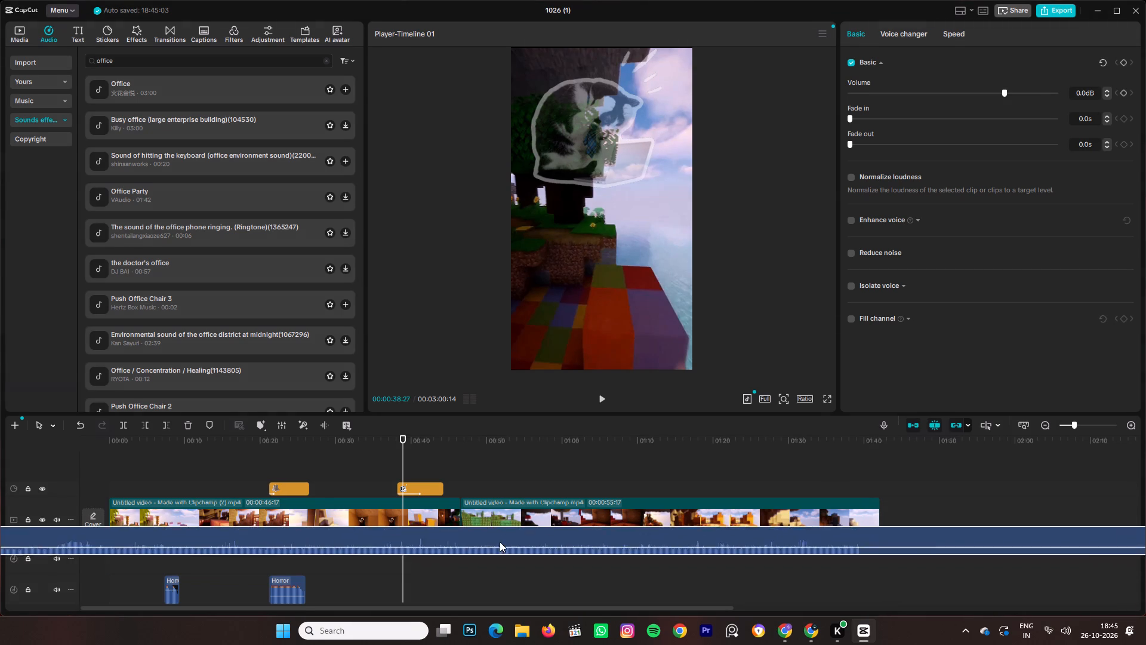
left_click_drag(500, 542, 476, 542)
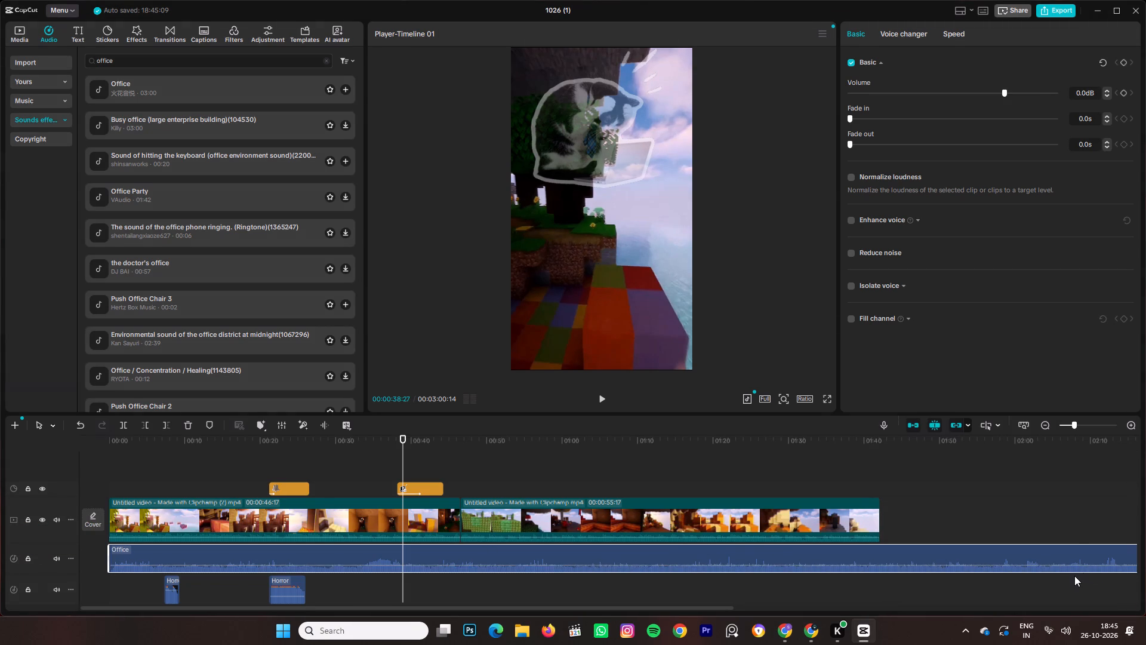
Trim the end of the Office sound clip back to about 21 s on the timeline.
left_click_drag(1072, 526, 1145, 515)
left_click_drag(1108, 515, 1145, 527)
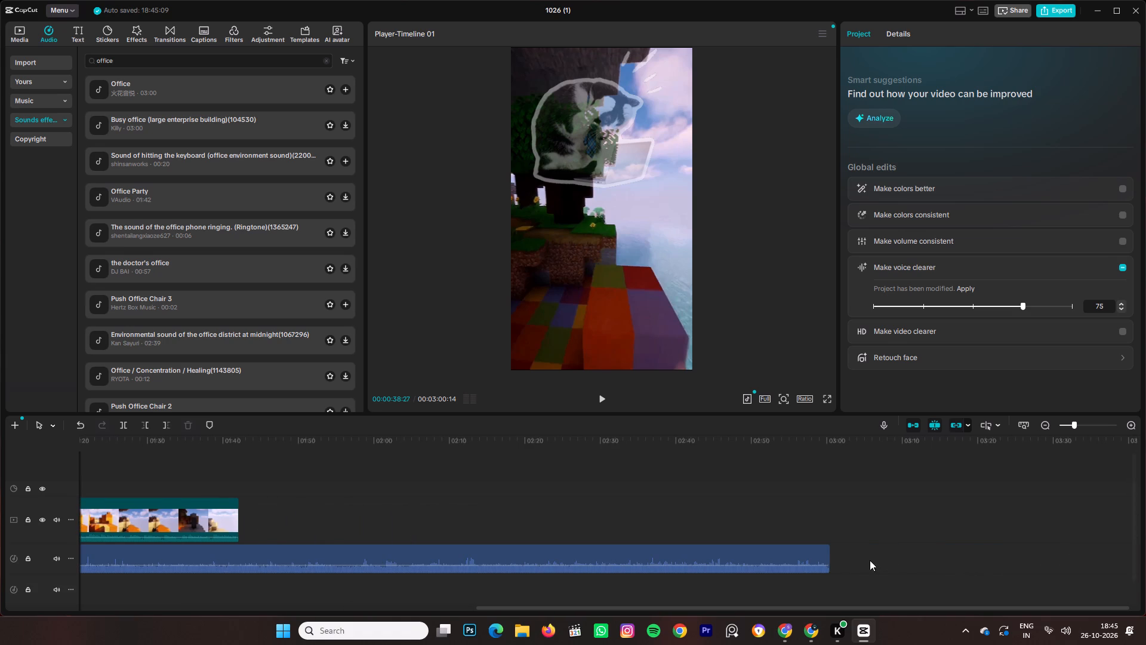
left_click(822, 563)
left_click_drag(829, 563, 292, 558)
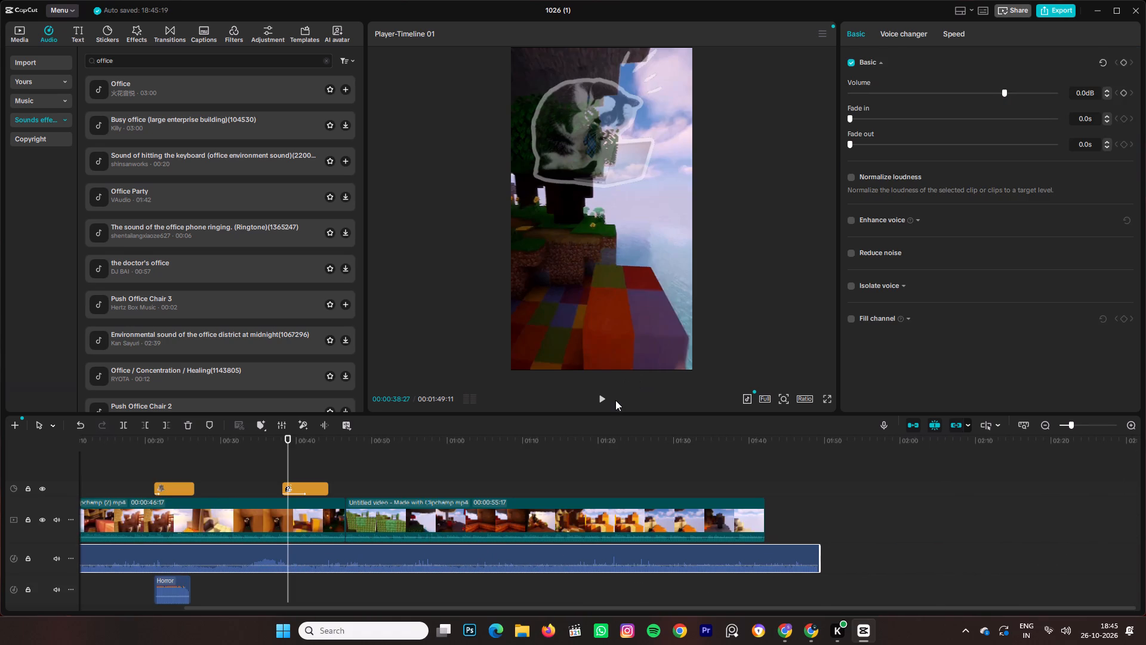
left_click(594, 406)
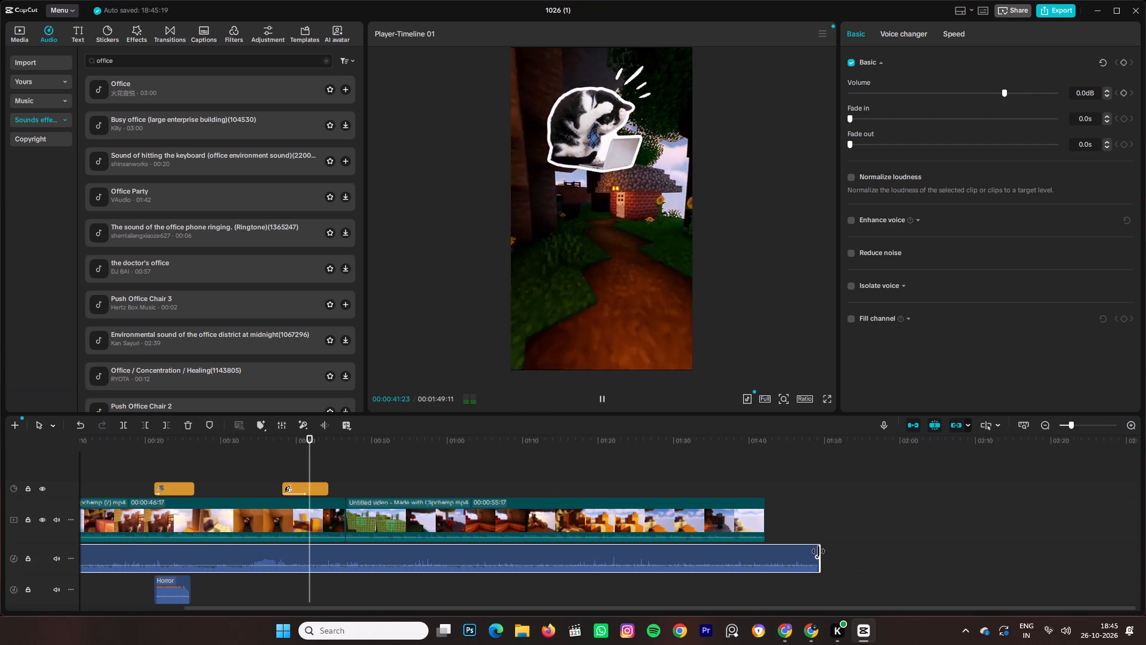
left_click_drag(821, 552, 149, 543)
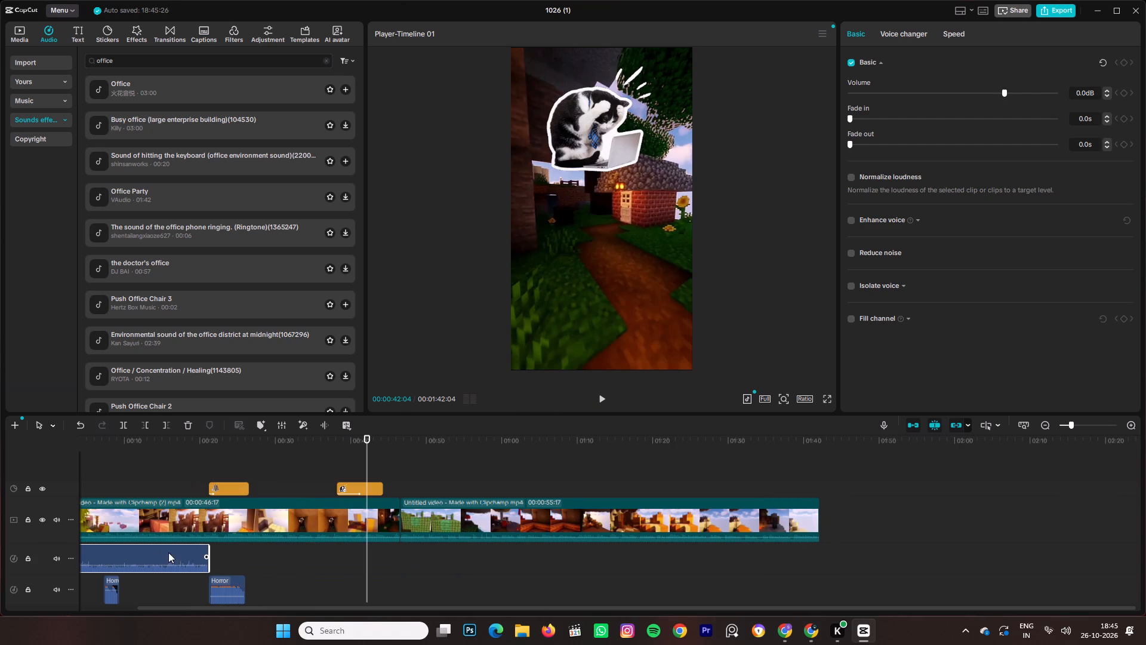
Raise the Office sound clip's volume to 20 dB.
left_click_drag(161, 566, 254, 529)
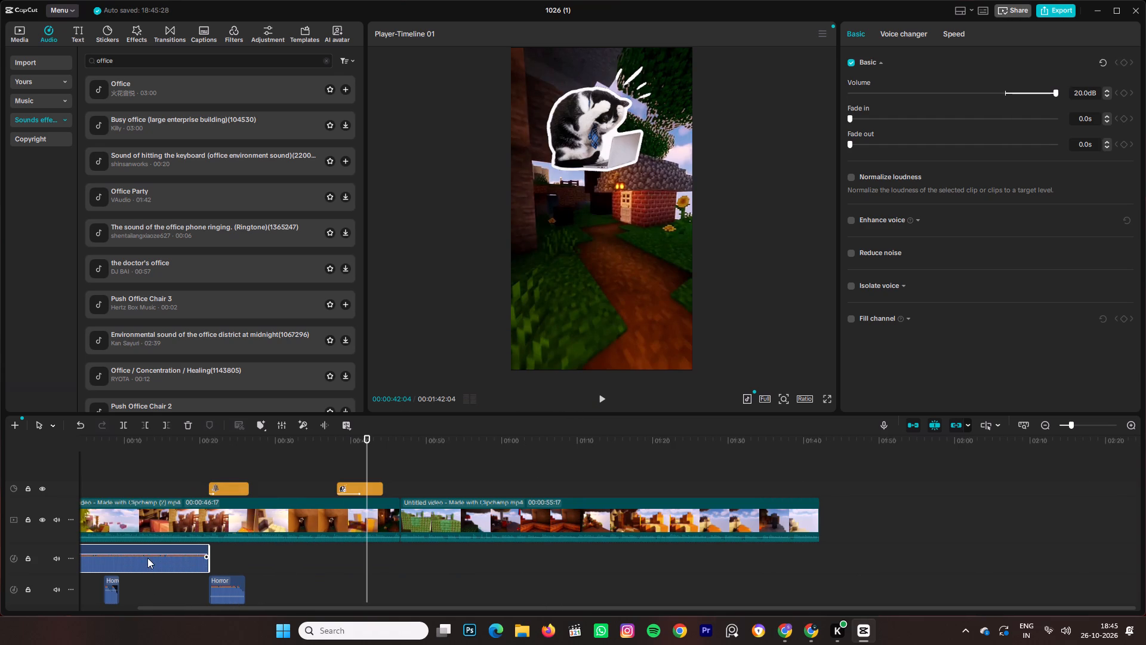
Move the Office sound clip along its track to start at about 28 s, spanning the cat sticker.
left_click_drag(147, 558, 362, 560)
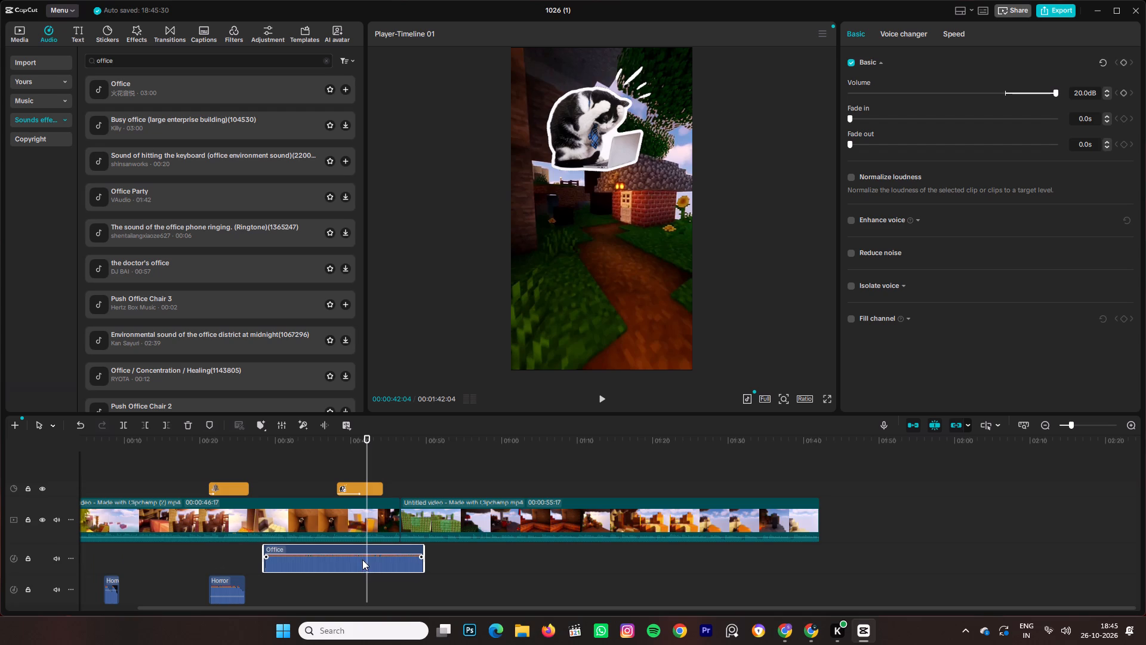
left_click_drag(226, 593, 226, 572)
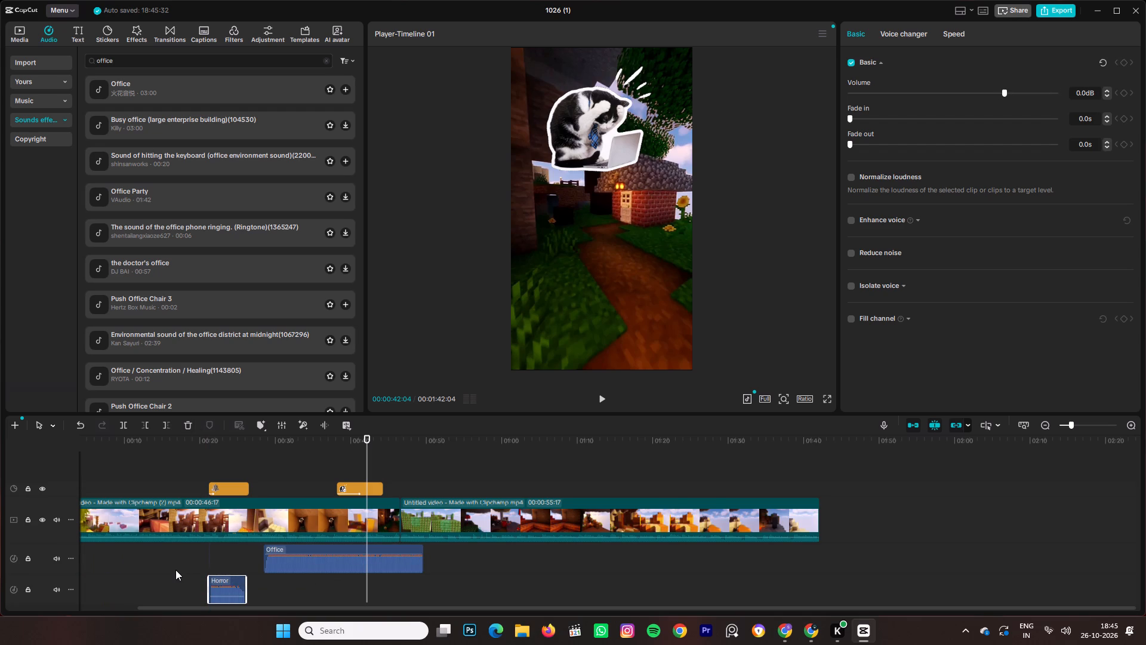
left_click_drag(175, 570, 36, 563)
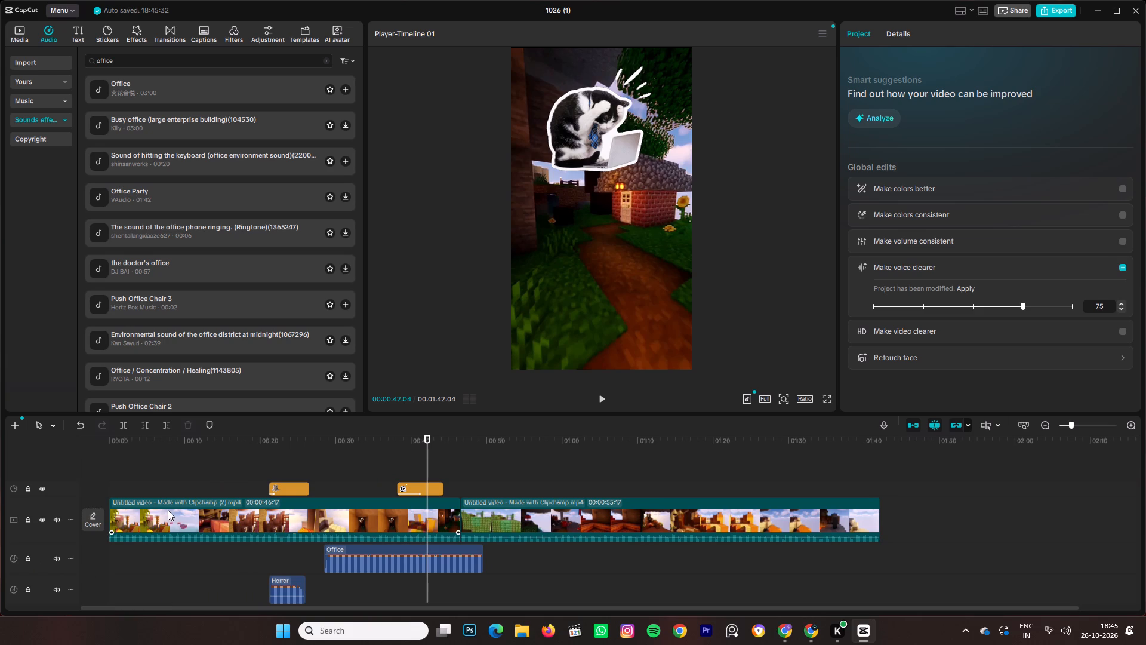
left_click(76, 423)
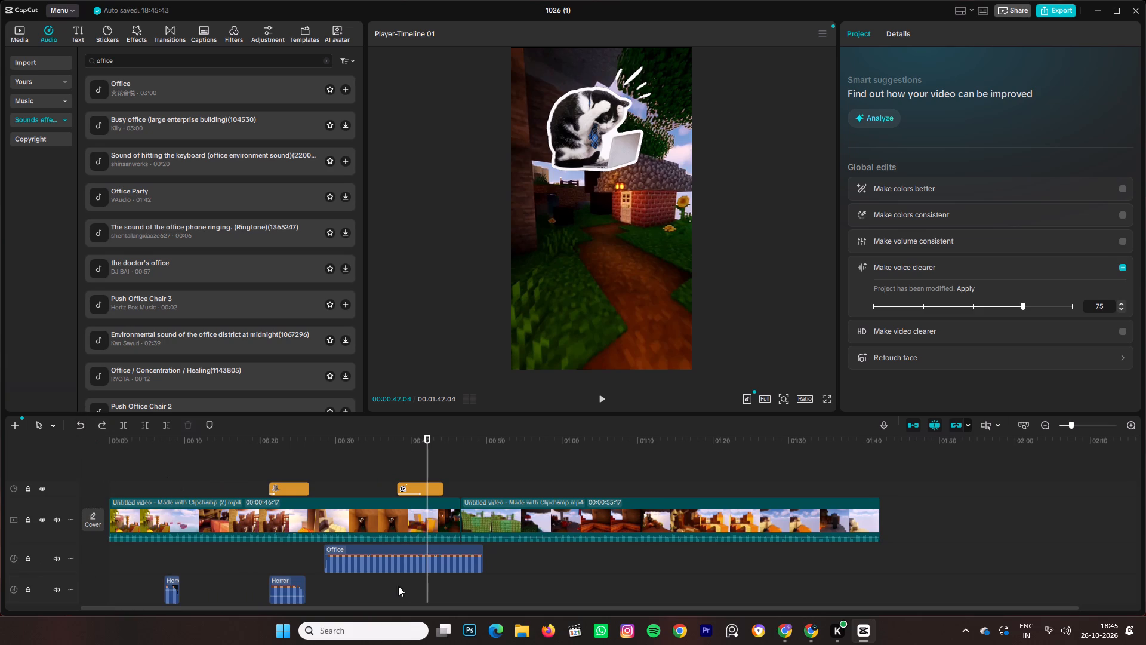
Trim both ends of the Office sound clip to match the cat sticker, from about 38 s to 44 s.
left_click(407, 569)
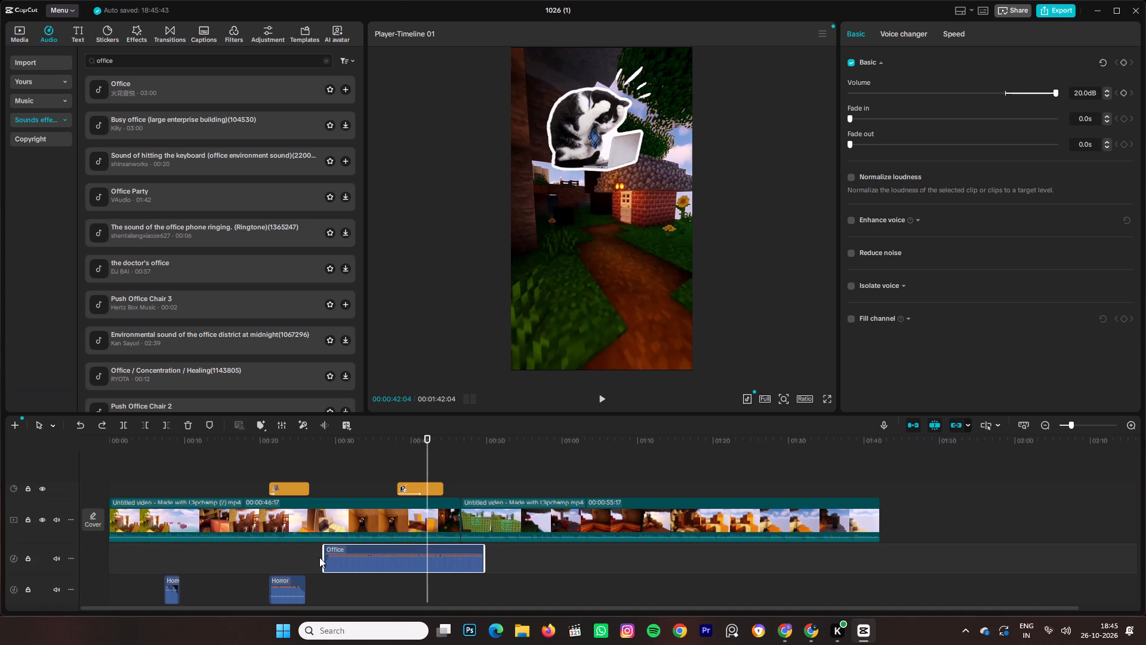
left_click_drag(323, 553, 390, 554)
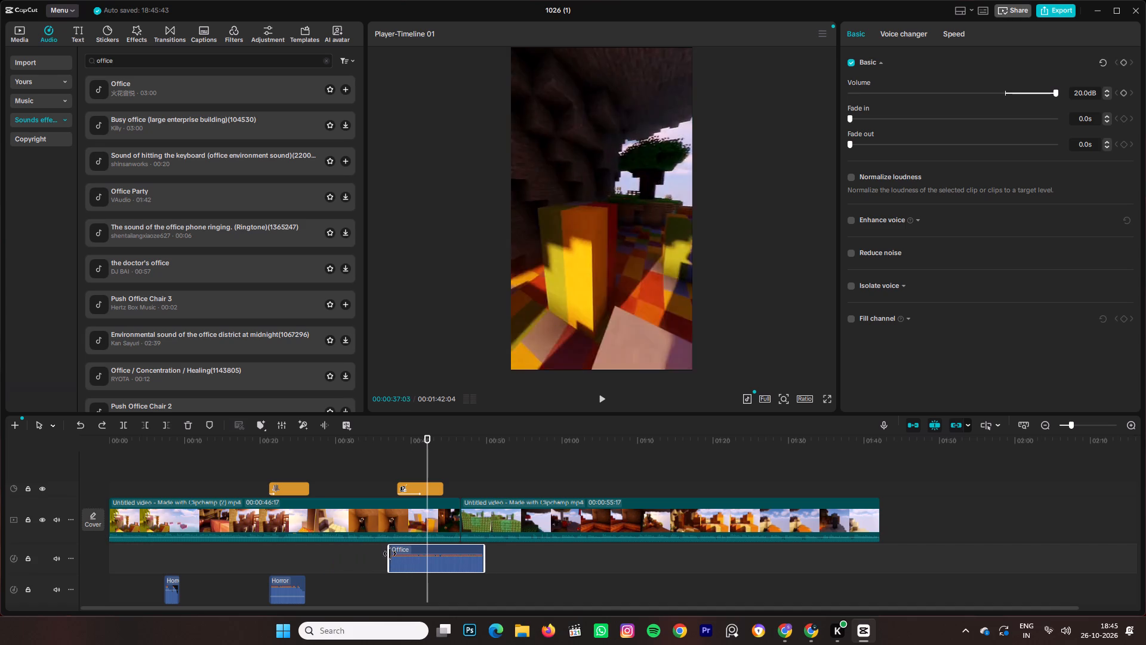
left_click_drag(390, 554, 401, 558)
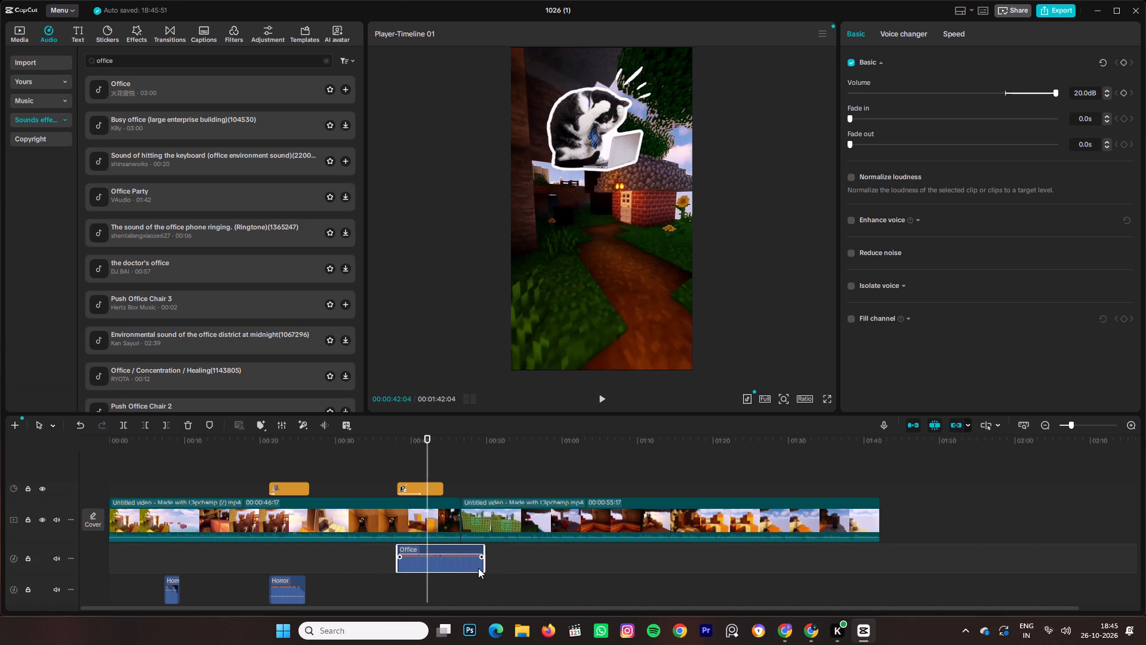
left_click_drag(484, 568, 437, 566)
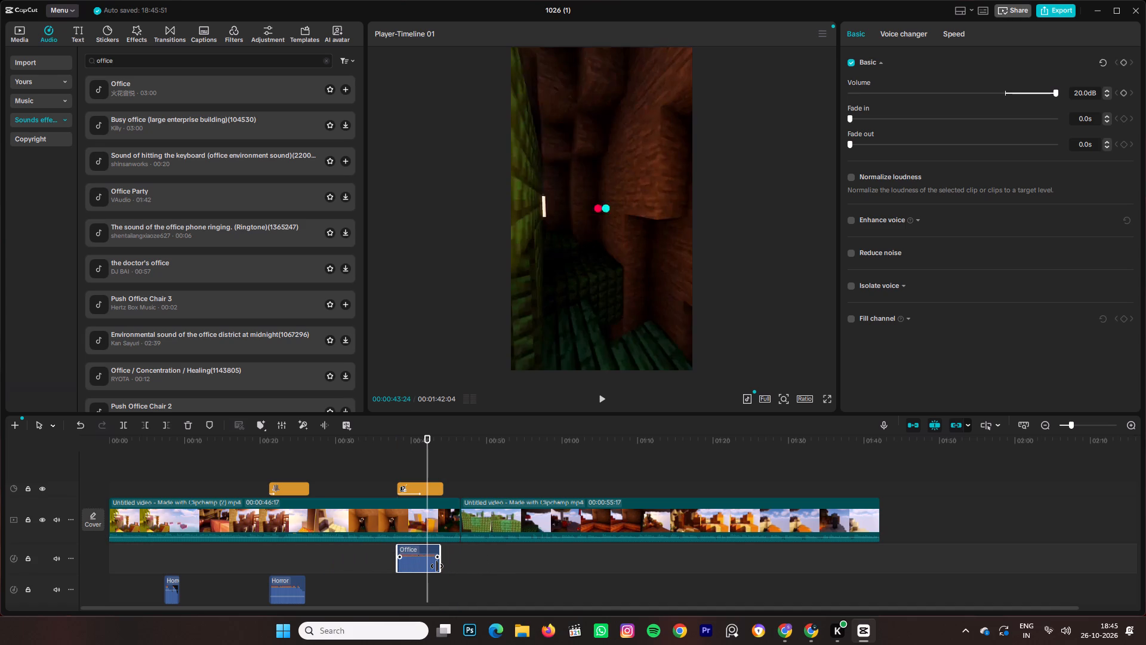
left_click_drag(437, 566, 444, 569)
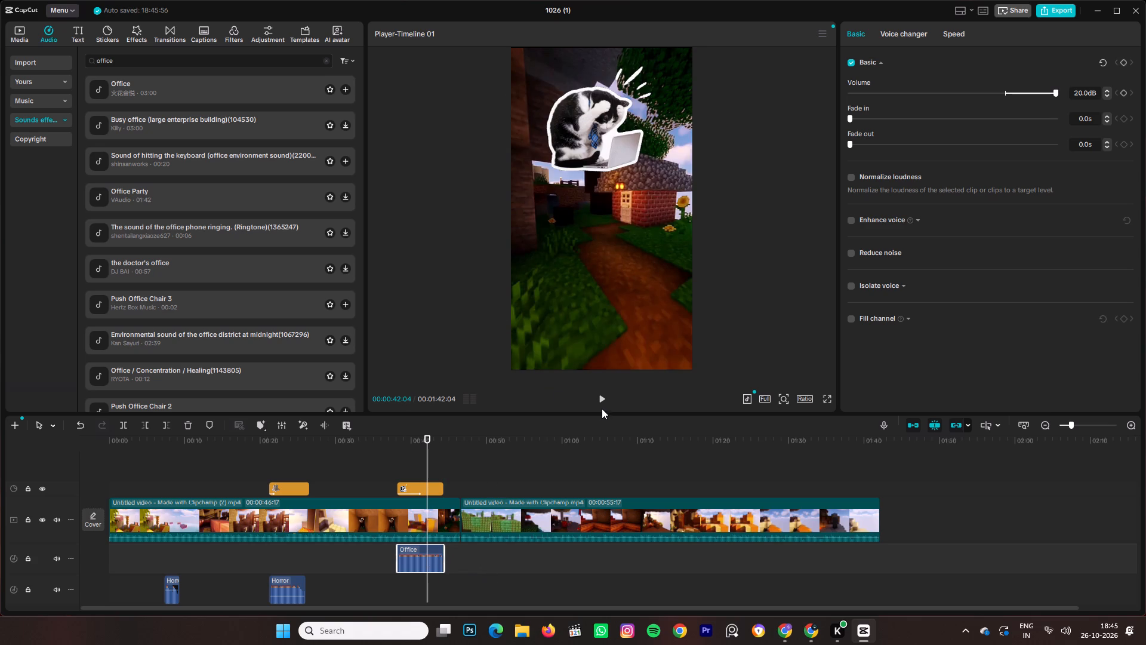
Play the section from about 33 s through the cat sticker and lower the Office sound clip's volume to 5.6 dB.
left_click(358, 460)
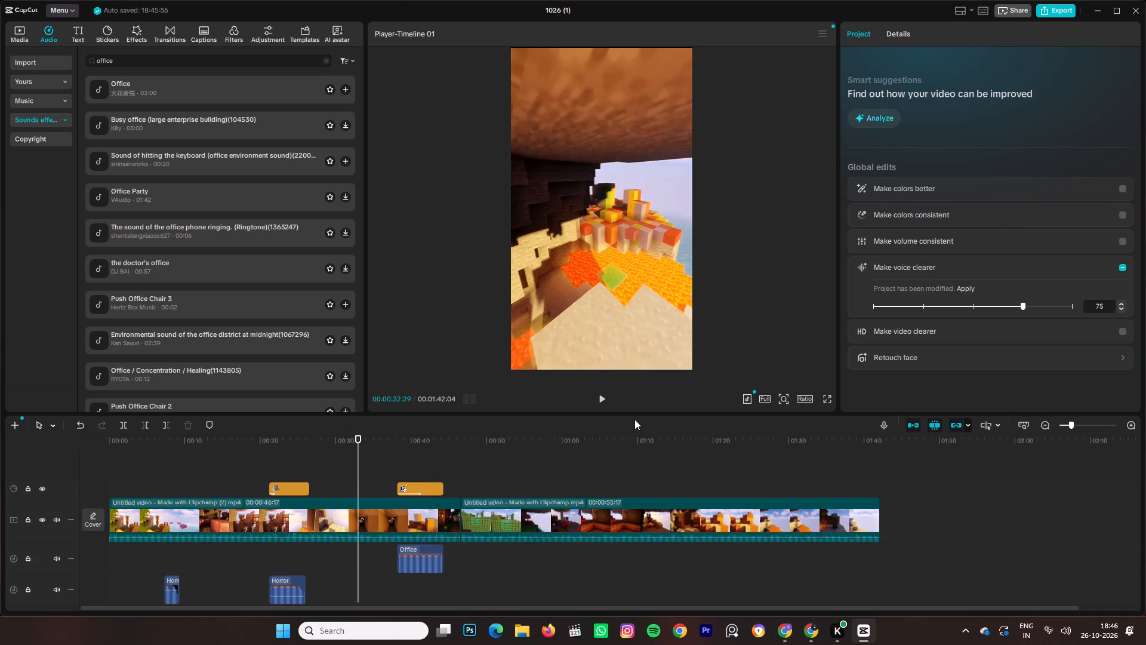
left_click(595, 404)
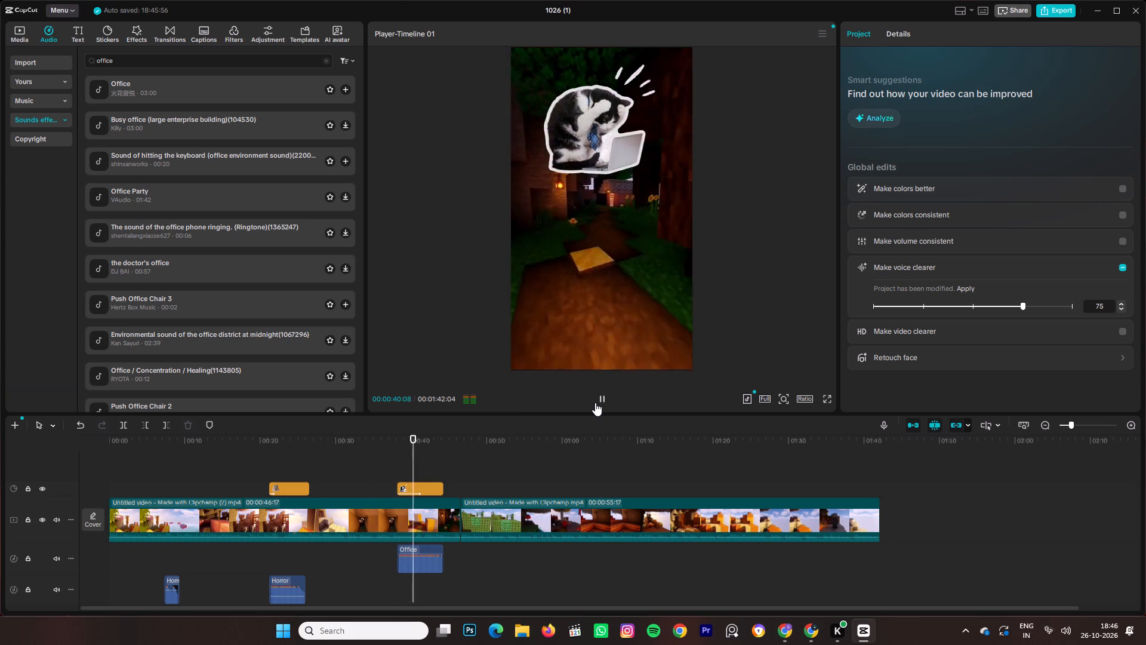
left_click(421, 560)
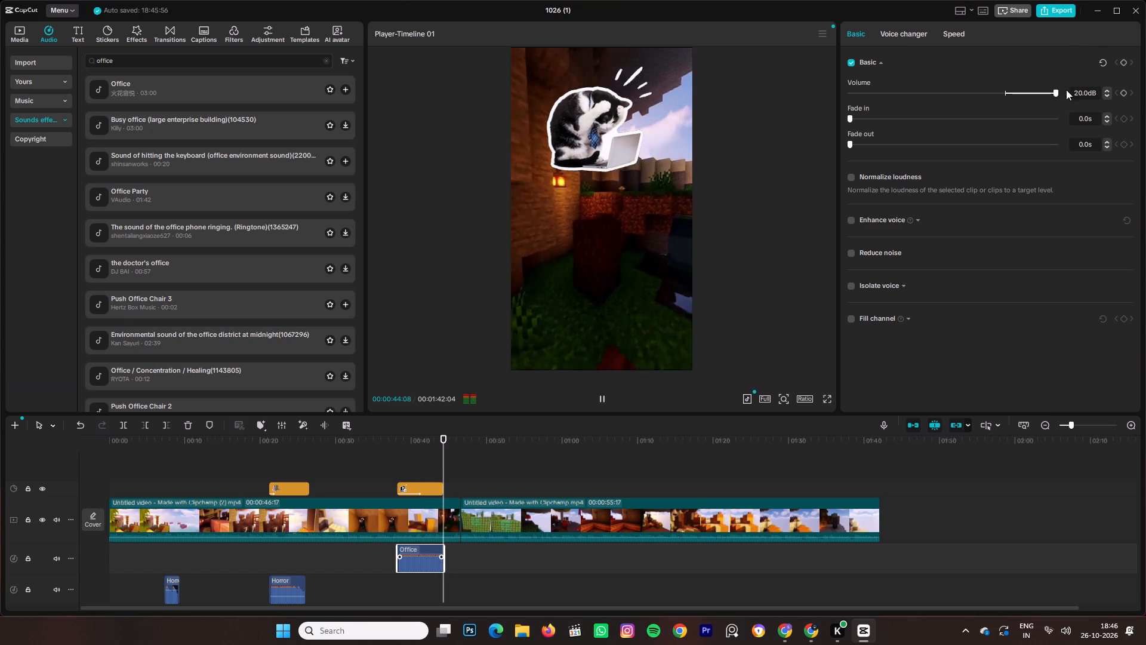
left_click_drag(1053, 91, 1016, 95)
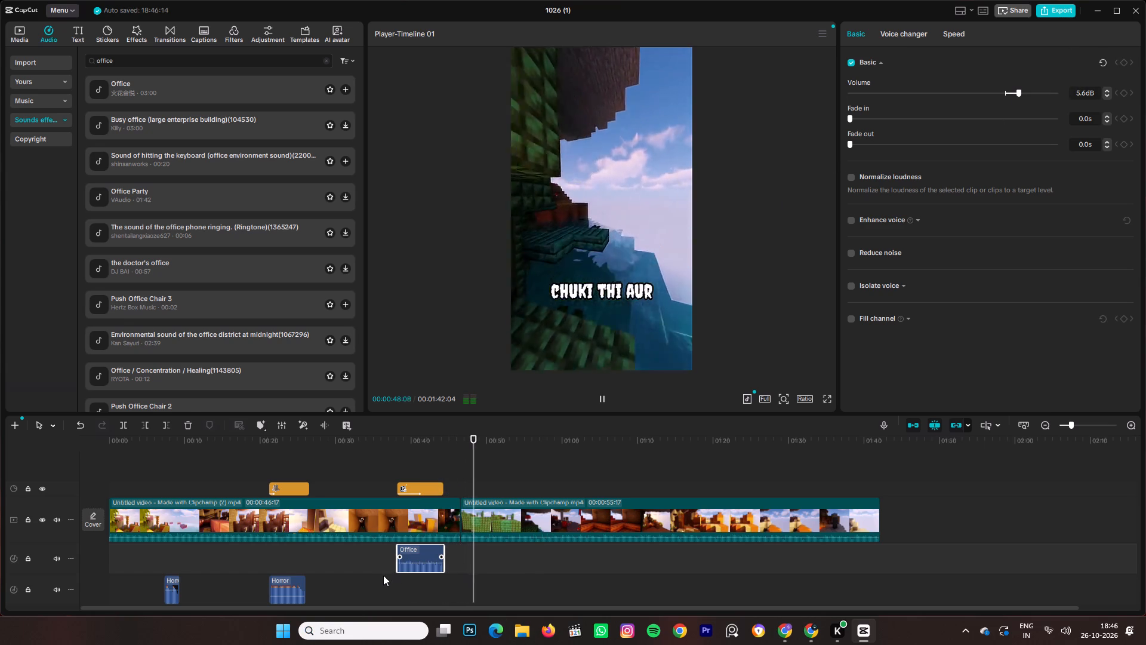
Replay the cat sticker section from about 37 s to check the Office sound level, and pause after the sticker ends.
left_click_drag(383, 575, 375, 593)
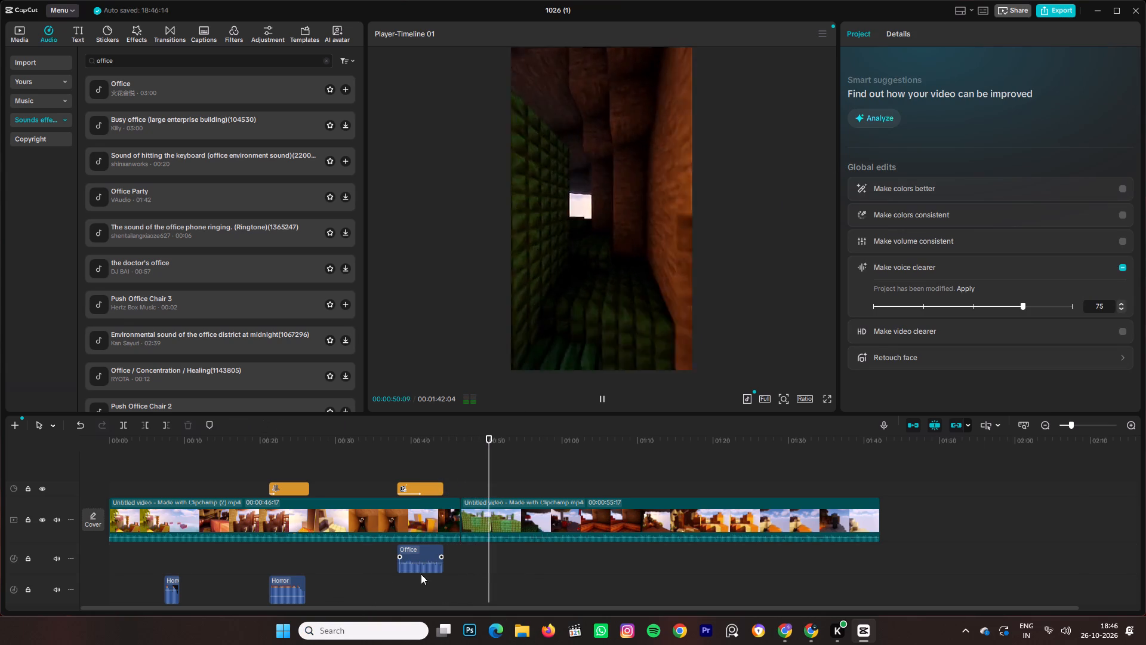
left_click(389, 578)
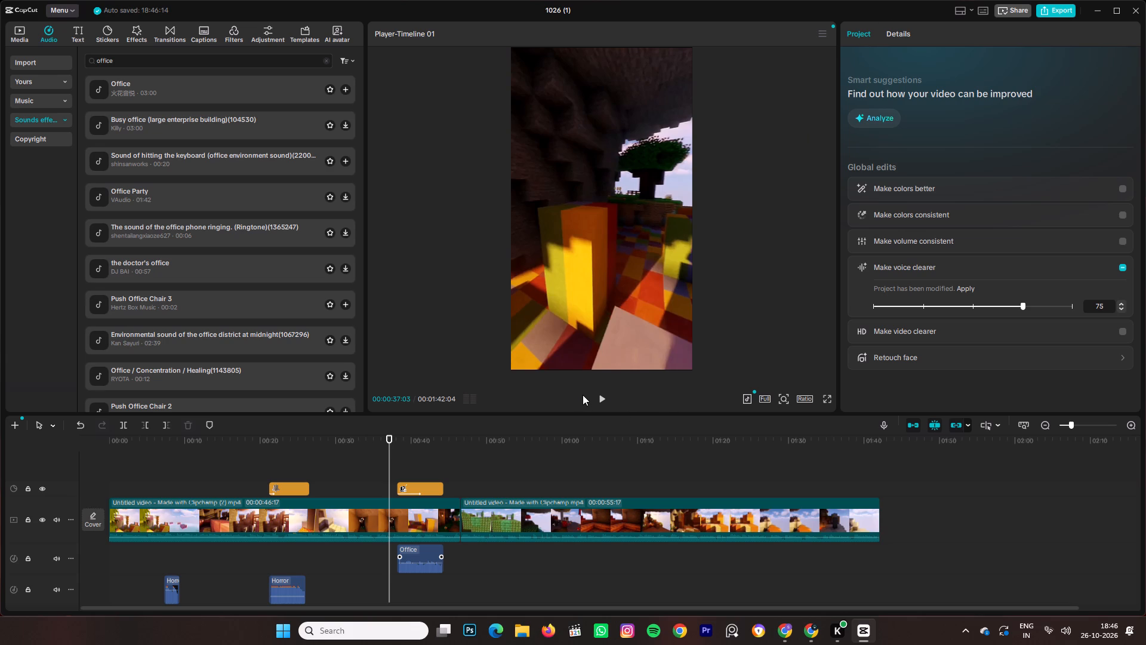
left_click(603, 394)
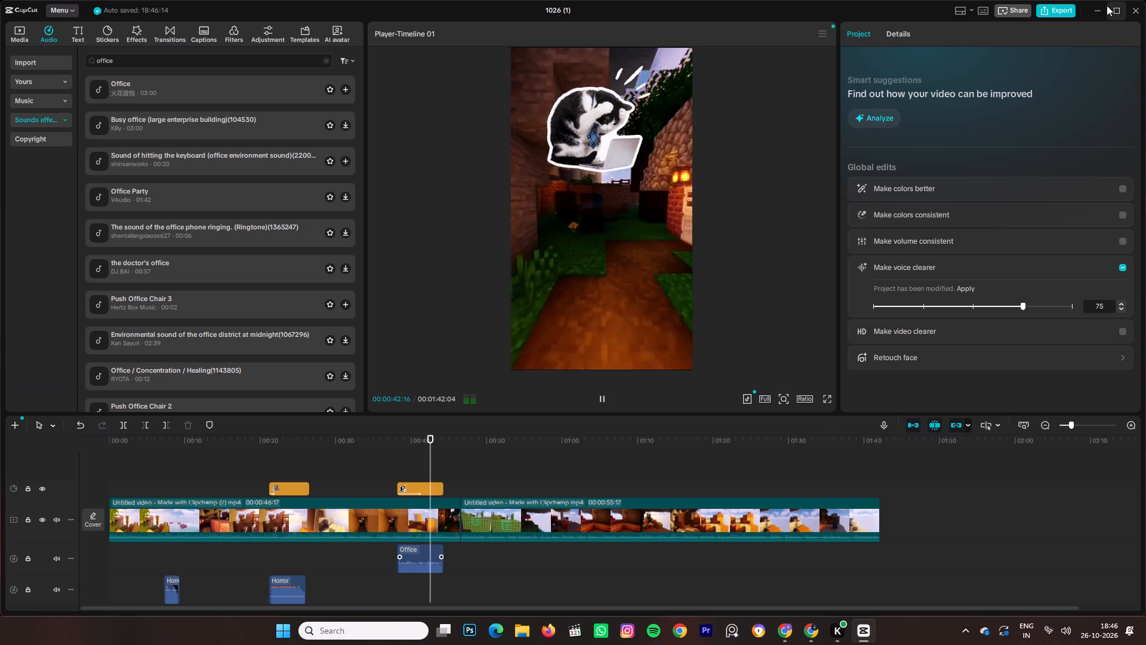
left_click(600, 398)
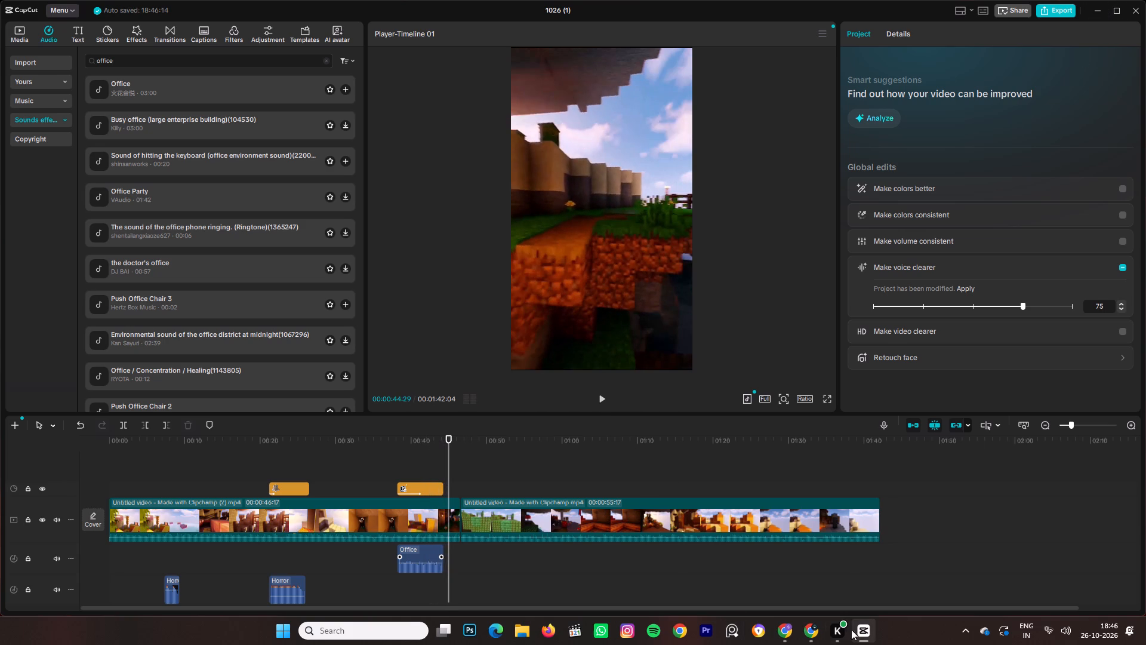
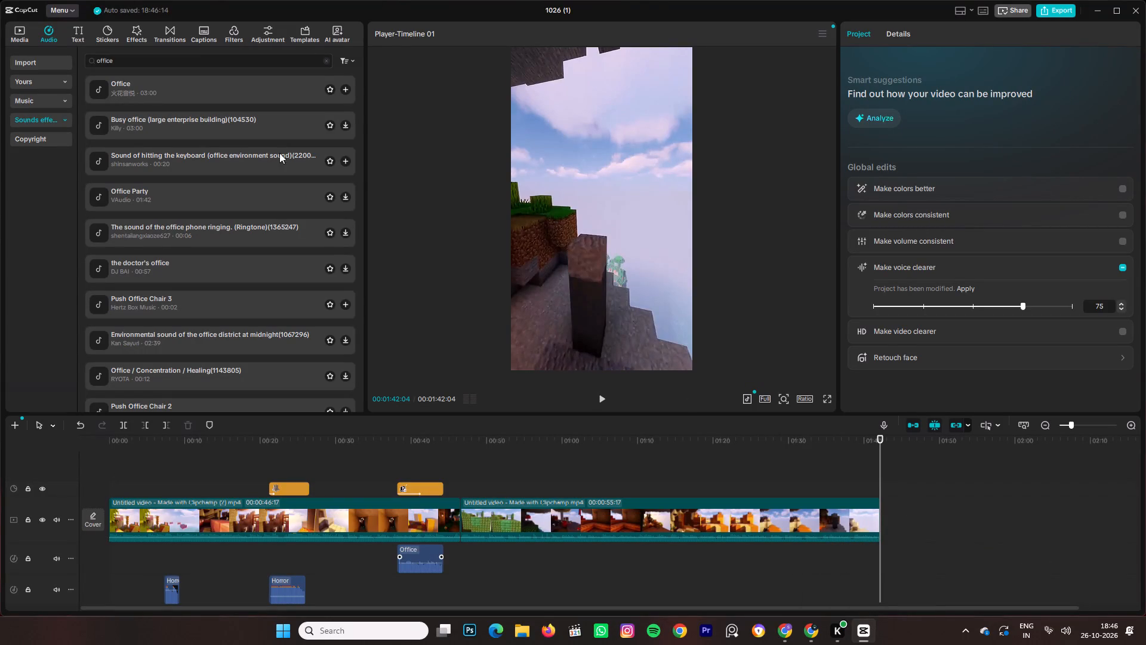
Play the timeline from about 35 s through the cat sticker into the second gameplay clip, pausing at about 52 s.
left_click(409, 524)
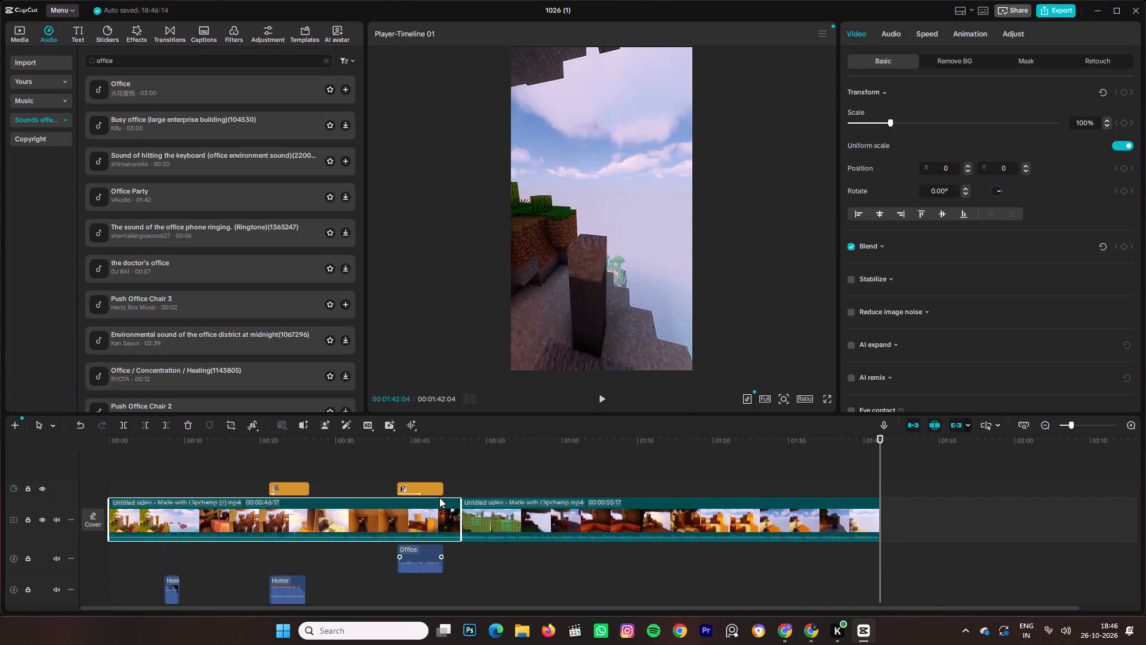
key("space")
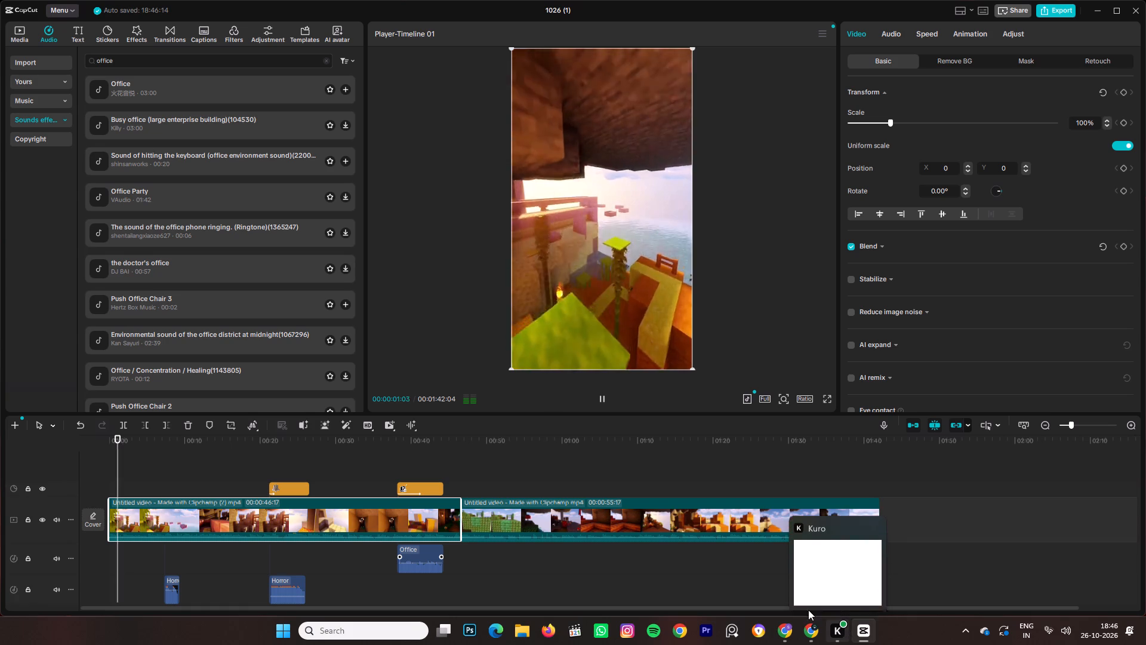
left_click(458, 545)
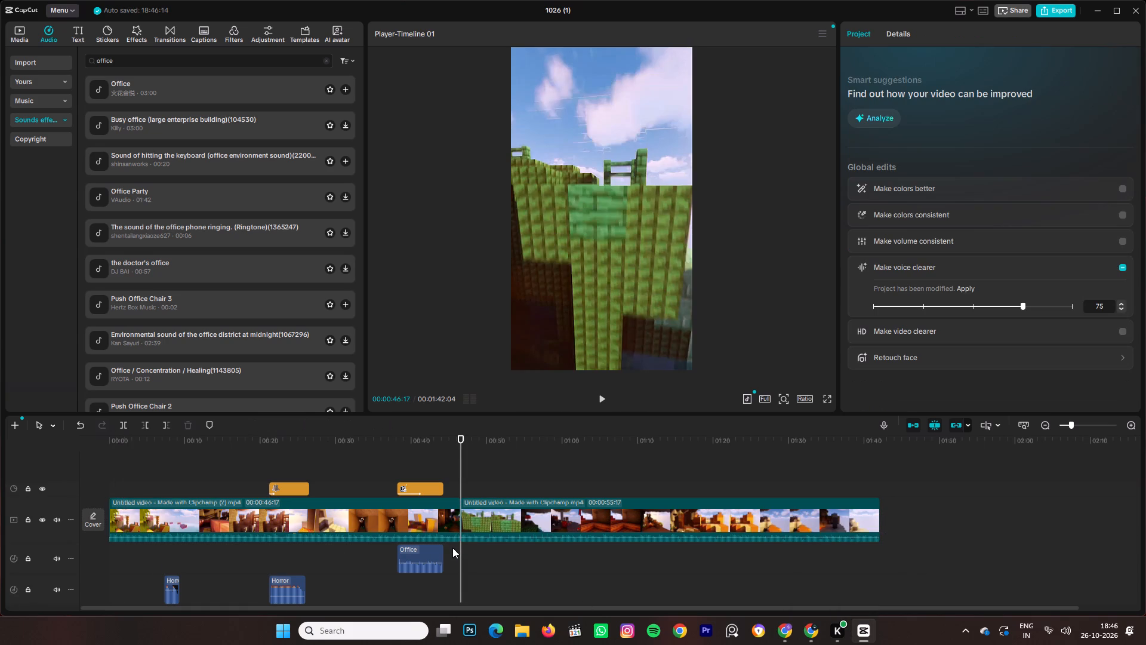
left_click(452, 548)
left_click(374, 555)
left_click(397, 555)
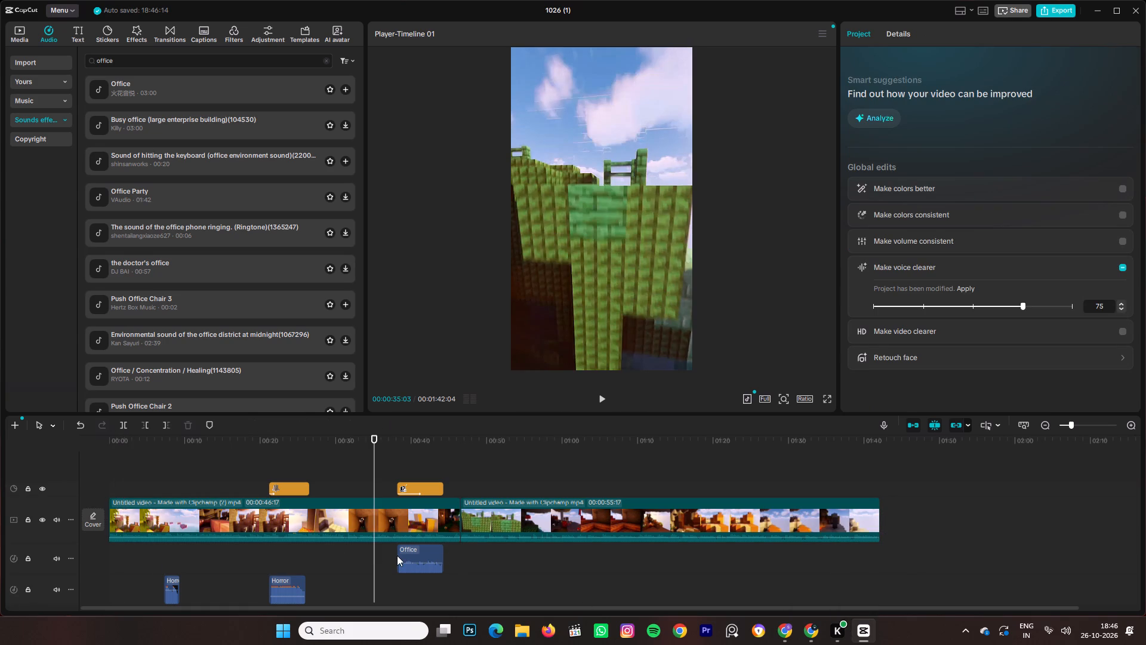
key("space")
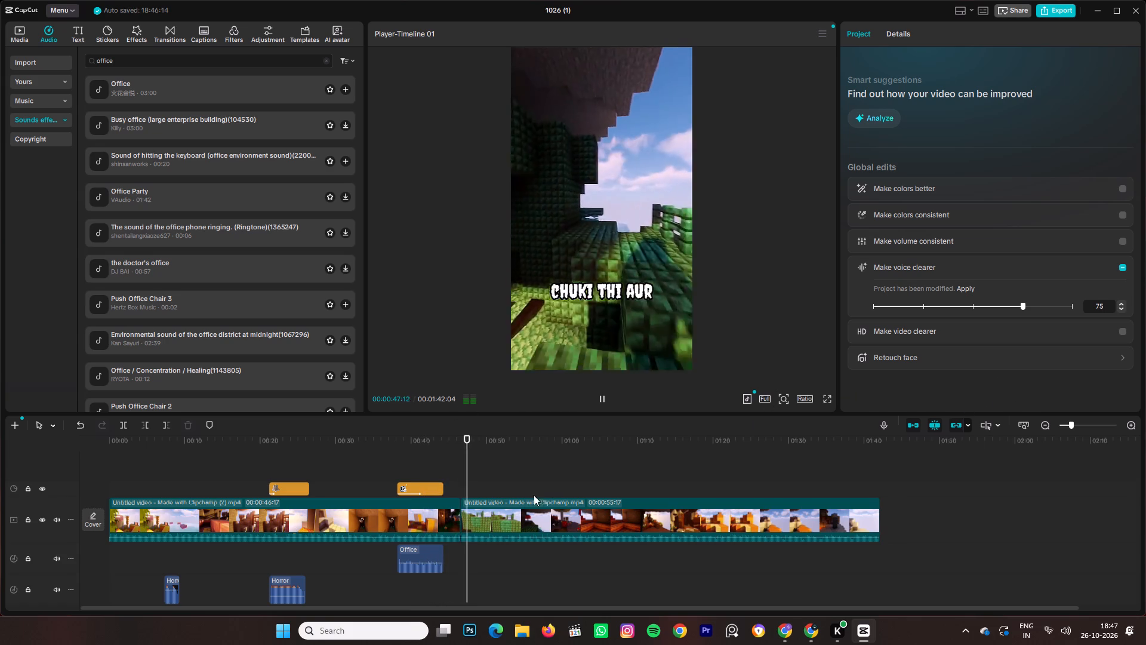
left_click(381, 566)
key("space")
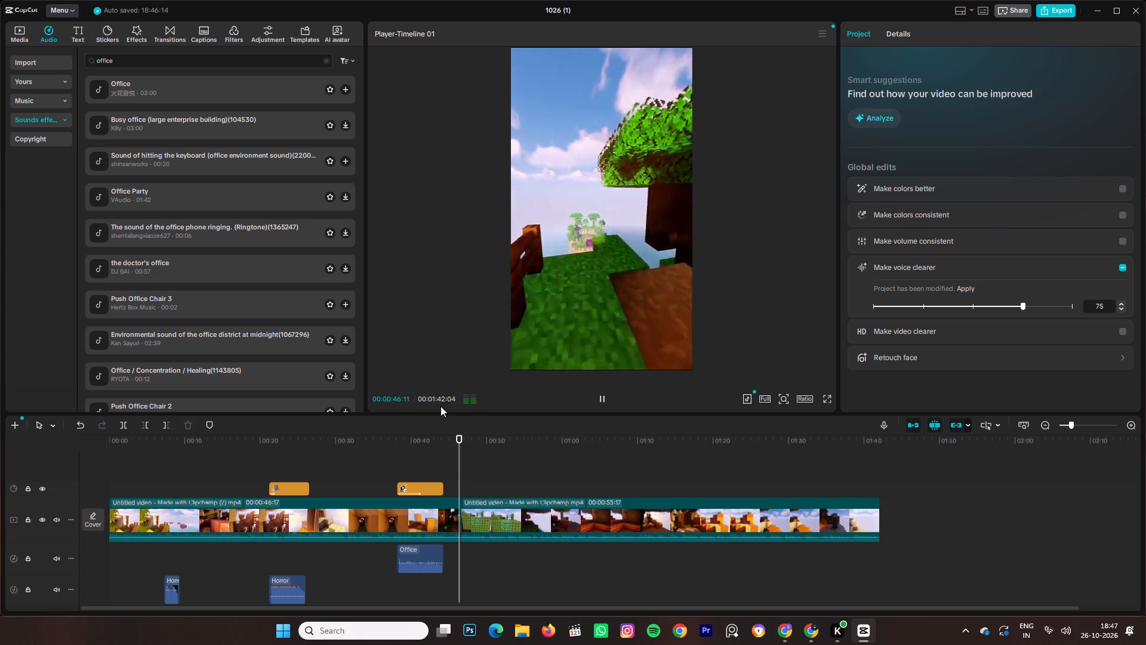
left_click(603, 401)
left_click(603, 401)
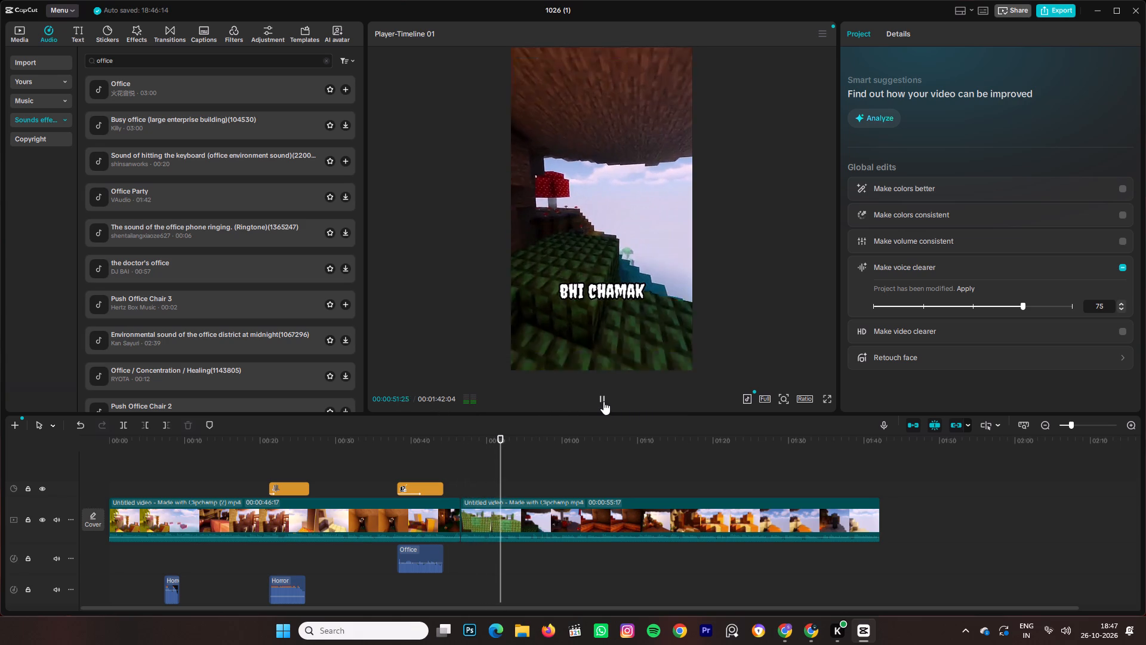
key("space")
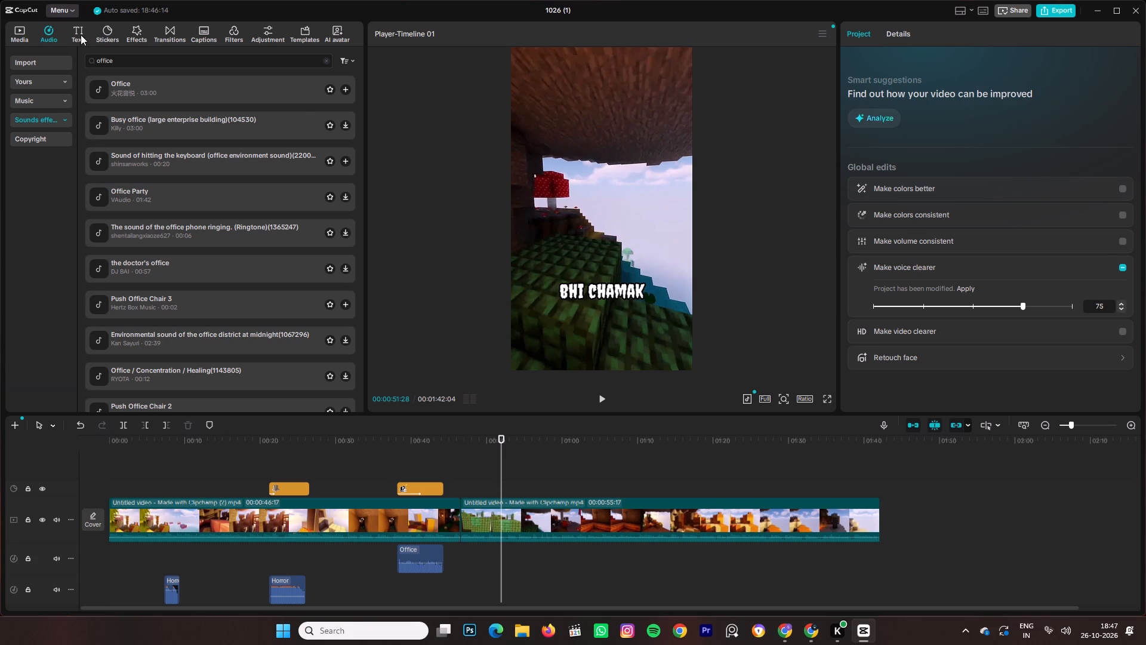
Search the sound effects for "rain and thunder sound realaxing" and preview Rain sound (with thunder) _ rain pattern(1033298).
left_click(50, 35)
left_click(254, 60)
key("BackSpace")
key("BackSpace")
key("BackSpace")
key("BackSpace")
key("BackSpace")
key("BackSpace")
key("BackSpace")
key("BackSpace")
key("BackSpace")
key("BackSpace")
key("BackSpace")
key("BackSpace")
key("BackSpace")
key("BackSpace")
key("BackSpace")
key("BackSpace")
key("BackSpace")
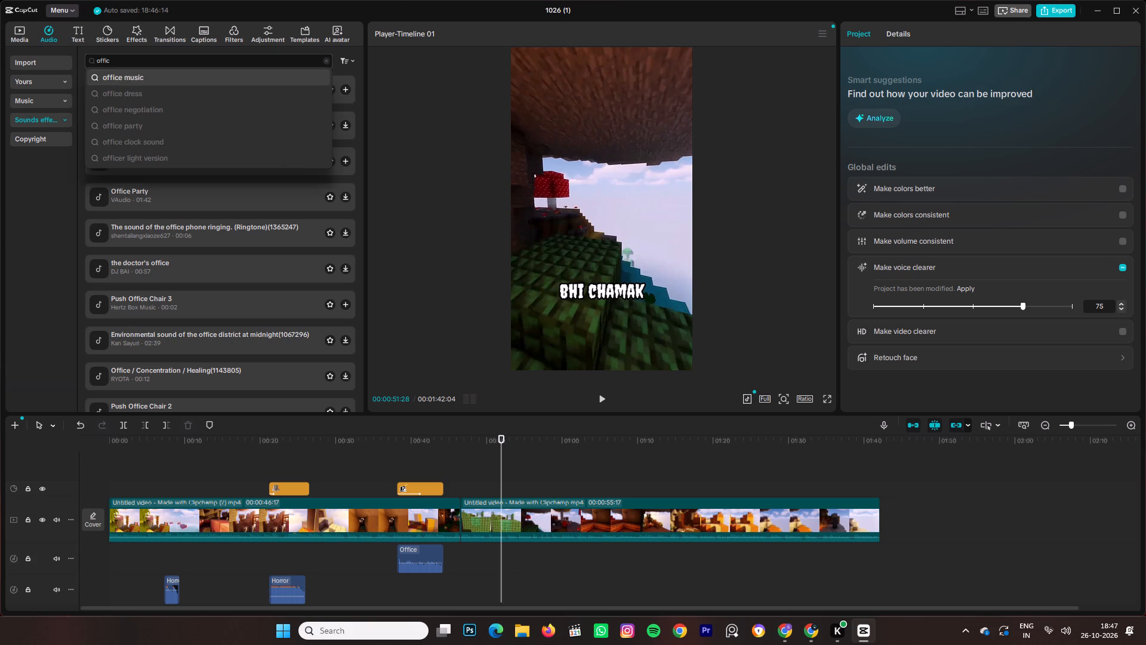
type("rain")
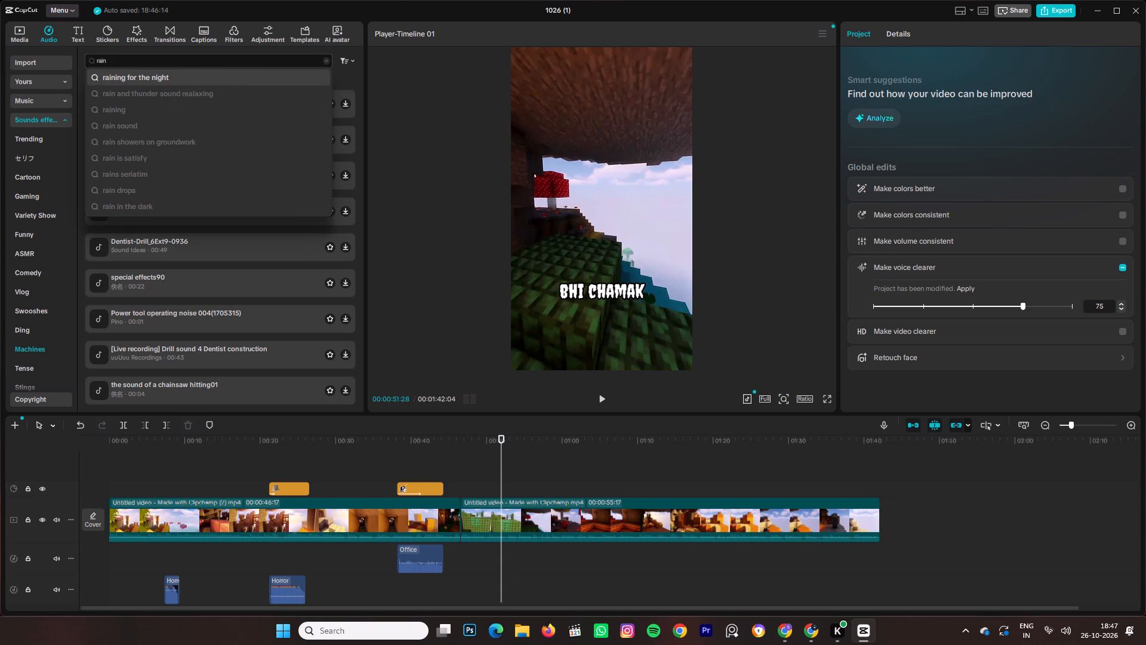
left_click(242, 92)
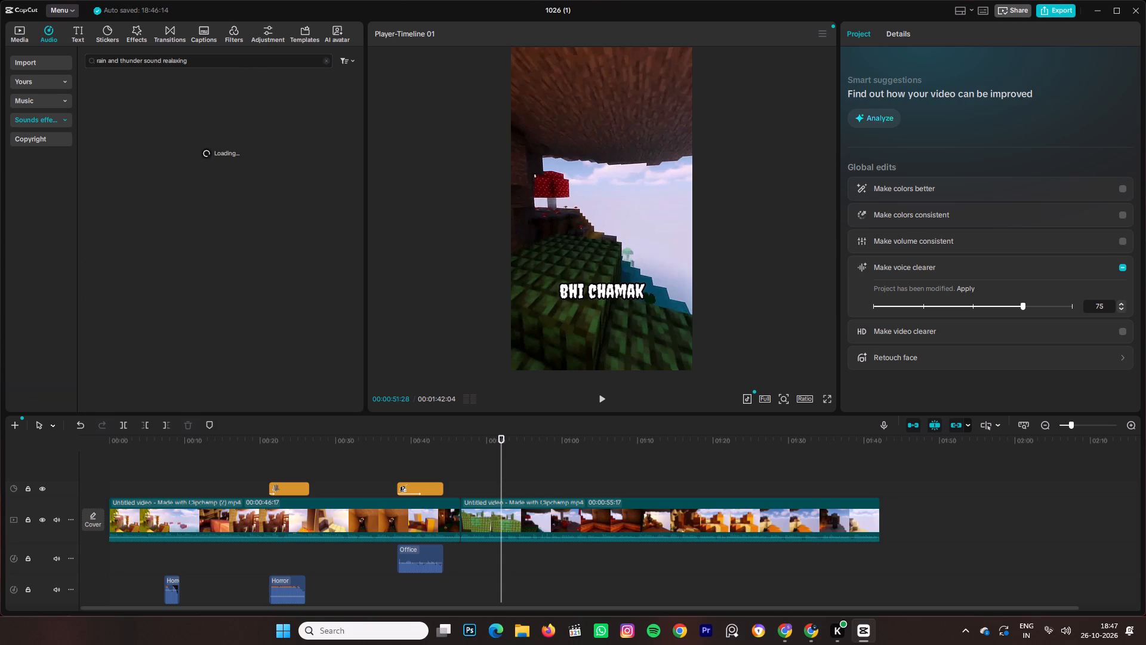
left_click(242, 87)
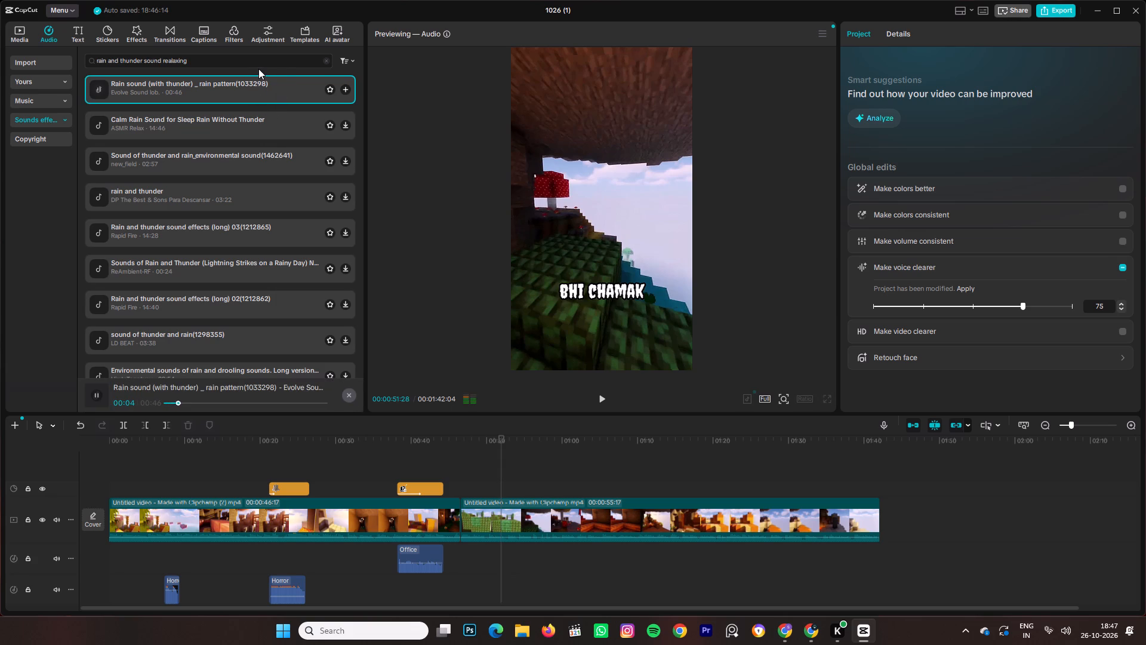
Change the sound effects search to "rain and thunder horror".
left_click(233, 60)
key("BackSpace")
key("BackSpace")
key("BackSpace")
key("BackSpace")
key("BackSpace")
key("BackSpace")
key("BackSpace")
key("BackSpace")
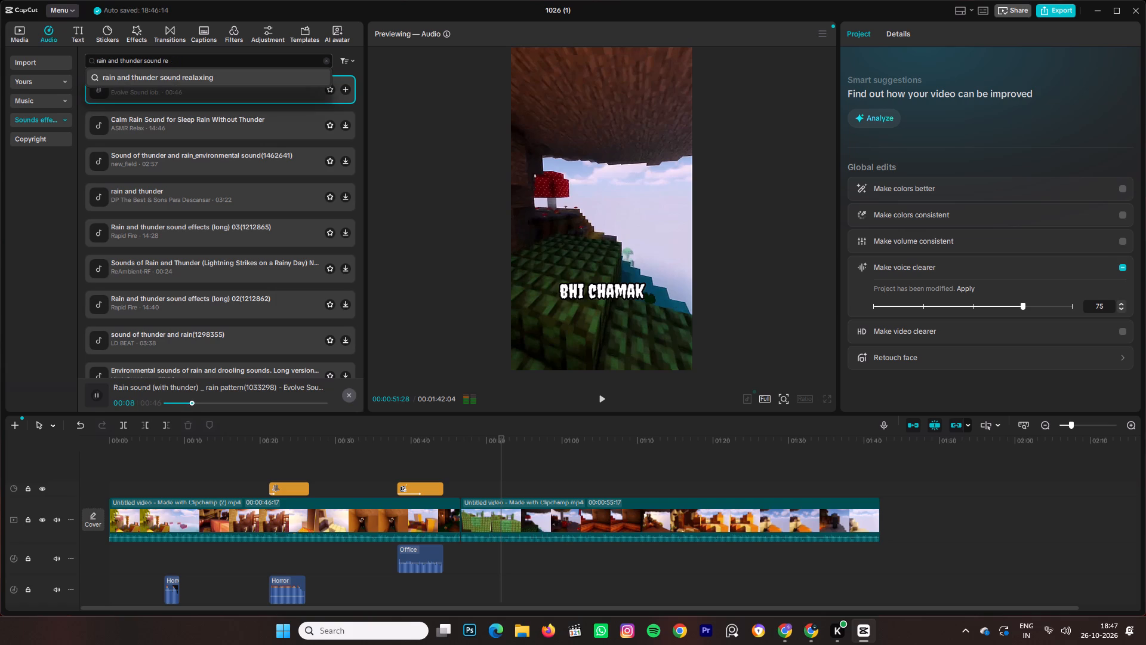
key("BackSpace")
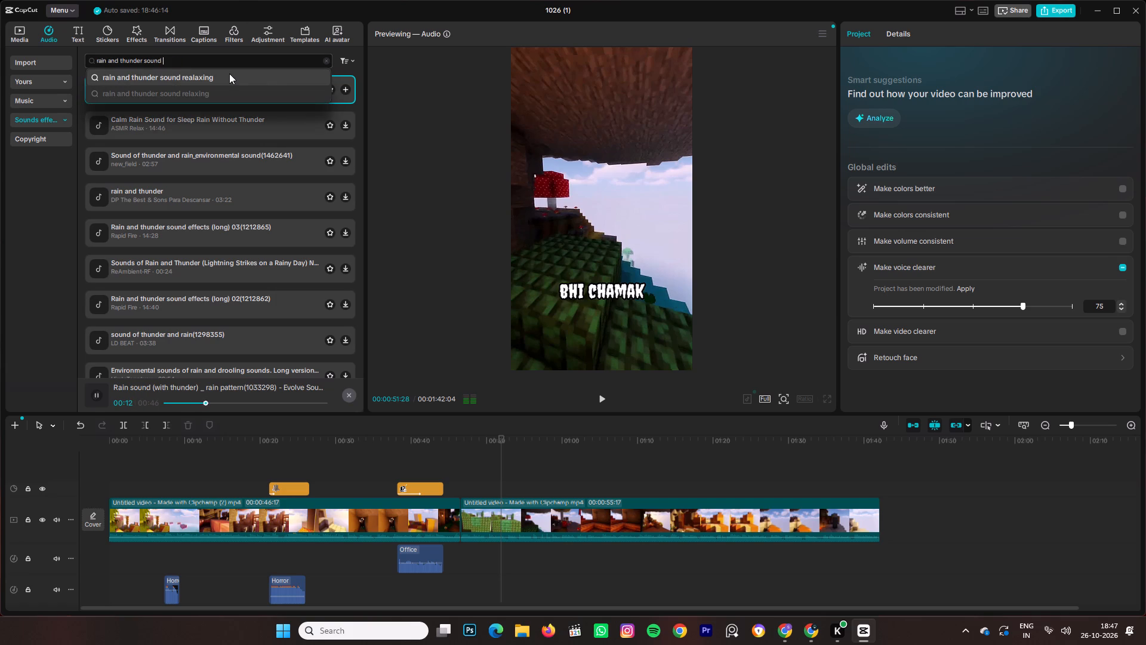
type("ho")
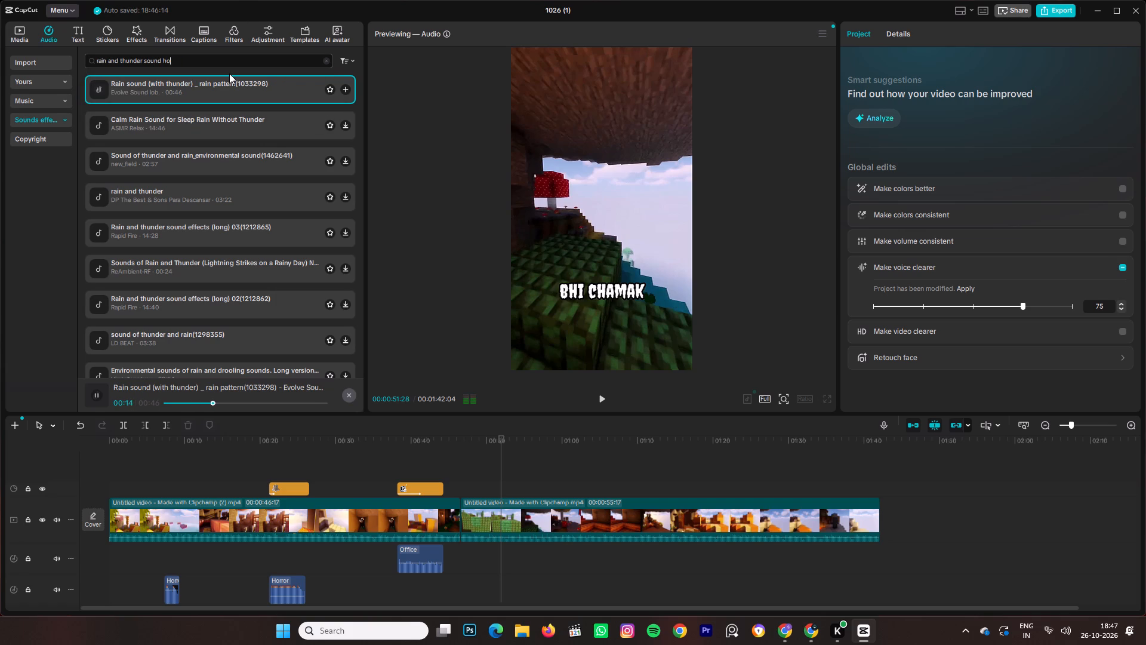
key("BackSpace")
key("BackSpace")
key("BackSpace")
key("BackSpace")
key("BackSpace")
key("BackSpace")
key("BackSpace")
key("BackSpace")
key("BackSpace")
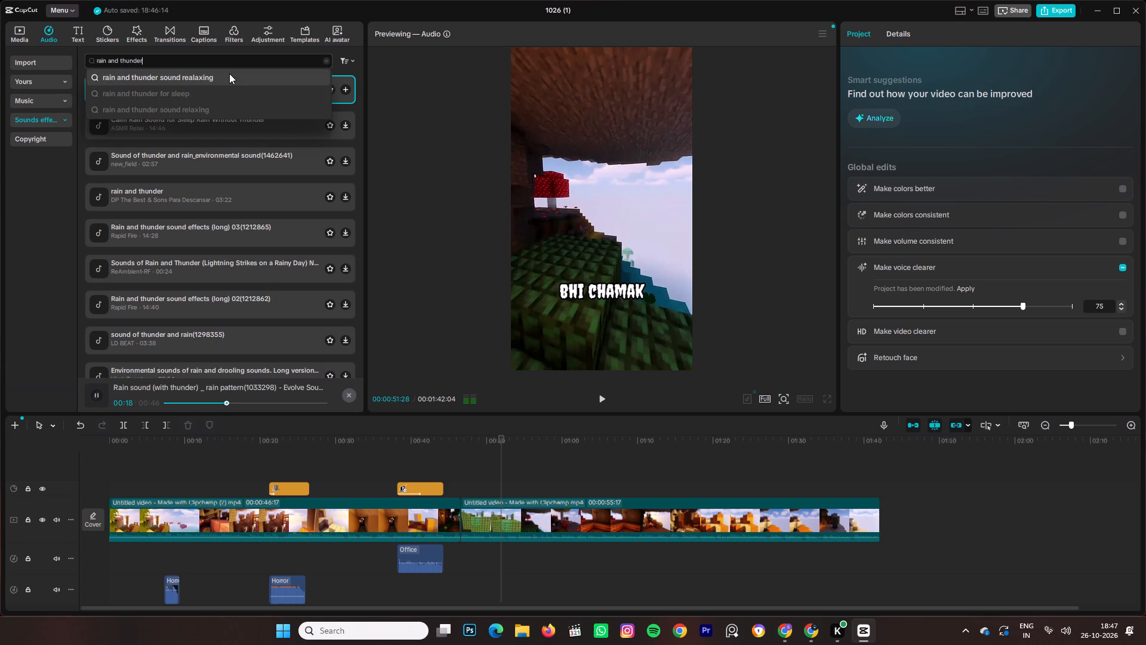
key("space")
type("ho")
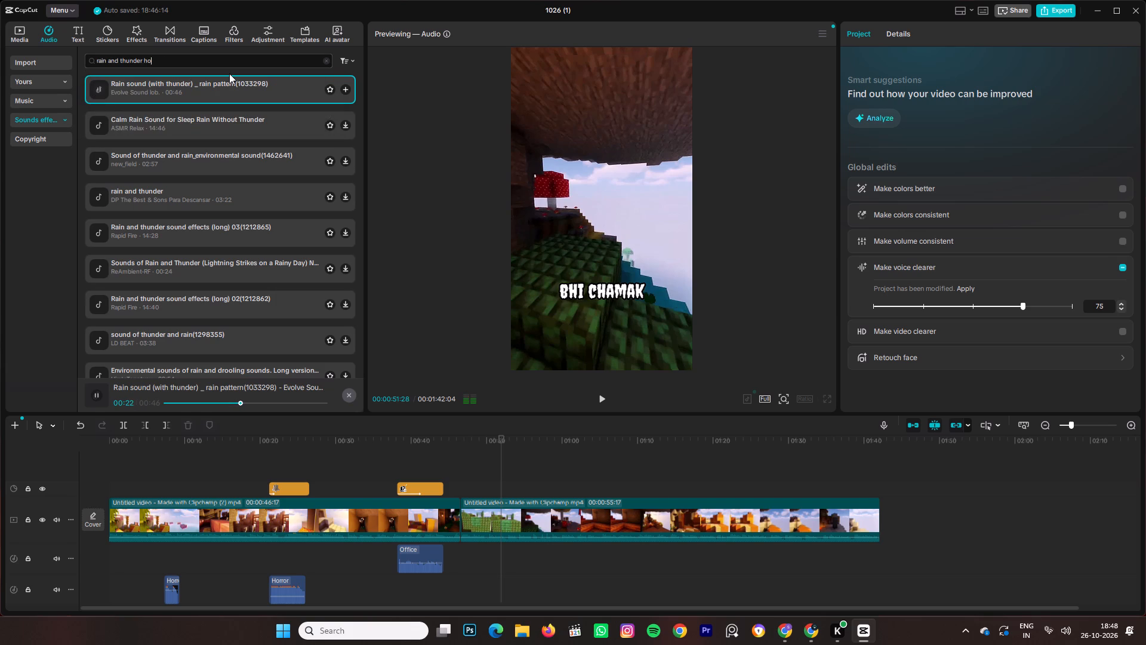
key("r")
key("r")
key("o")
key("r")
key("Return")
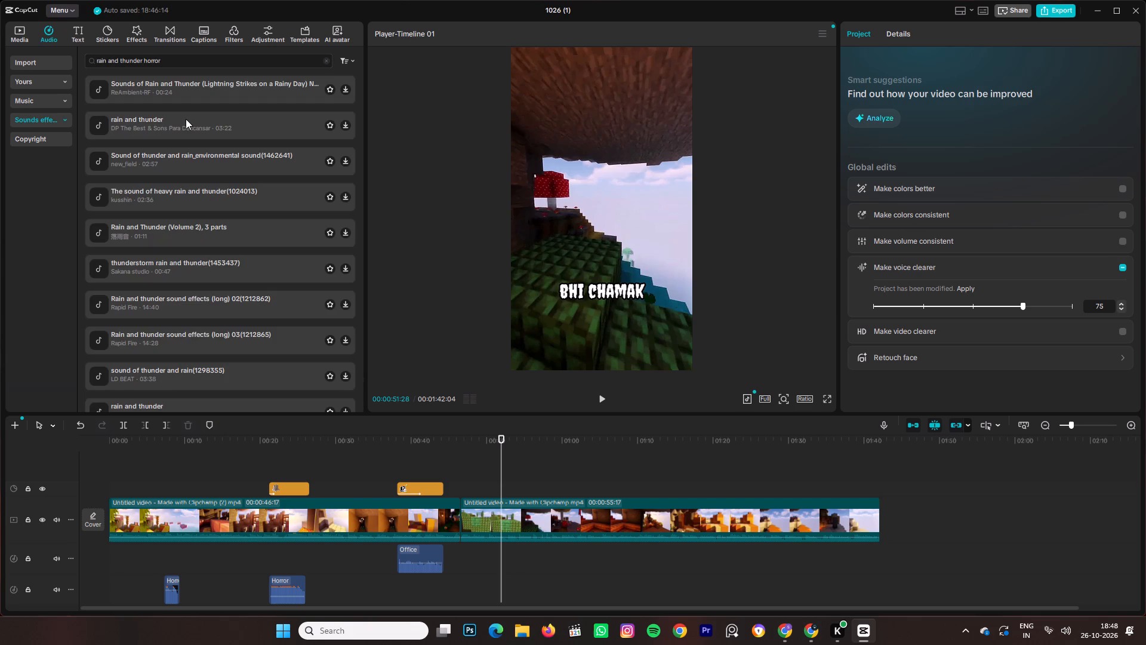
Preview Sounds of Rain and Thunder (Lightning Strikes on a Rainy Day) and place it on the Office sound's track, starting at about 52 s.
left_click(146, 91)
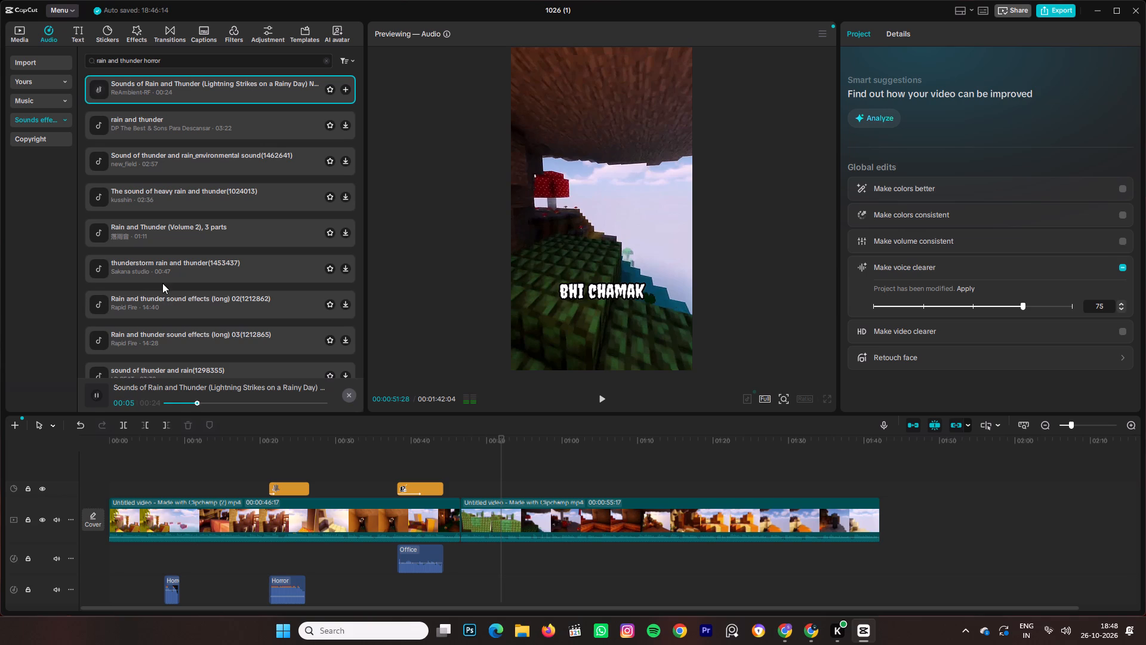
left_click_drag(222, 97, 251, 100)
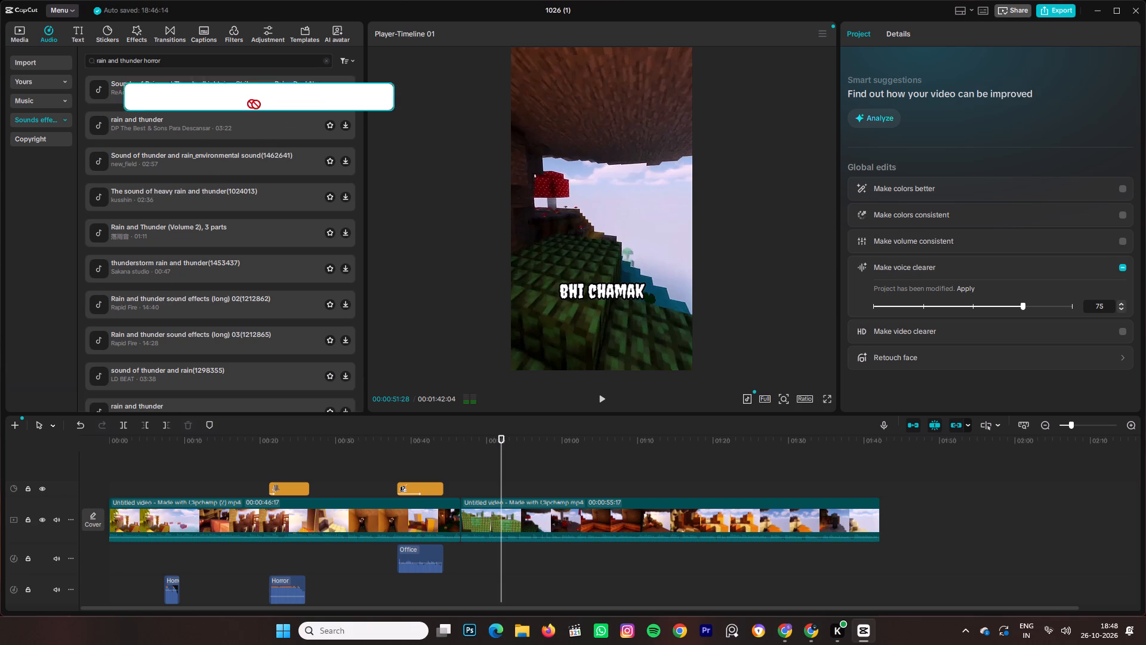
left_click_drag(251, 100, 539, 556)
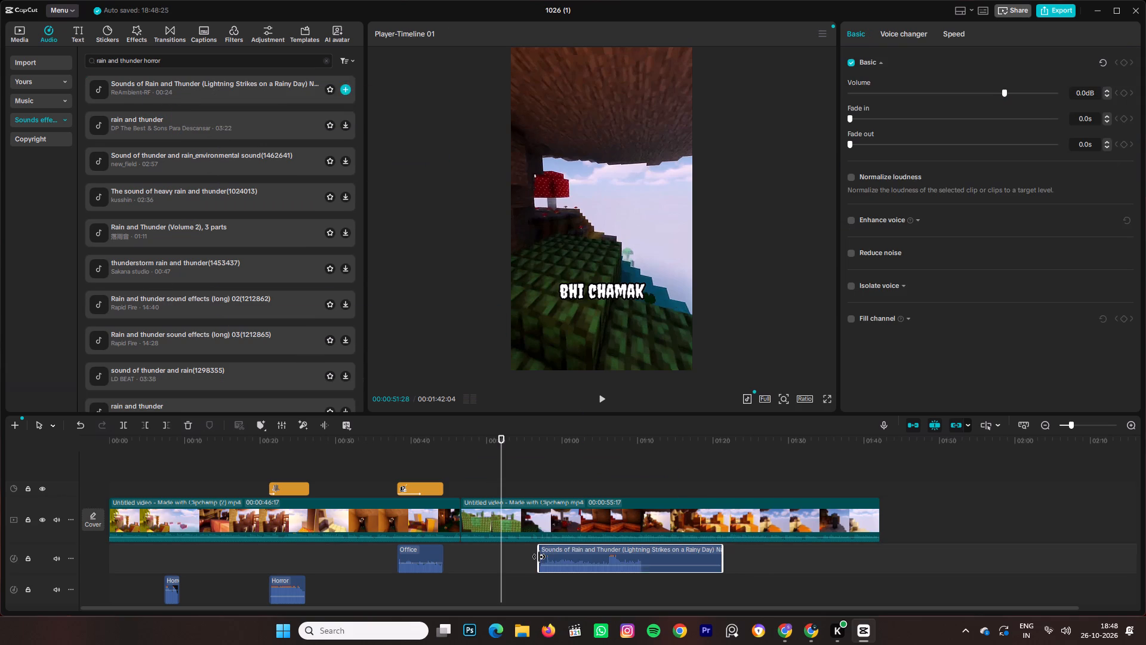
left_click_drag(618, 556, 562, 556)
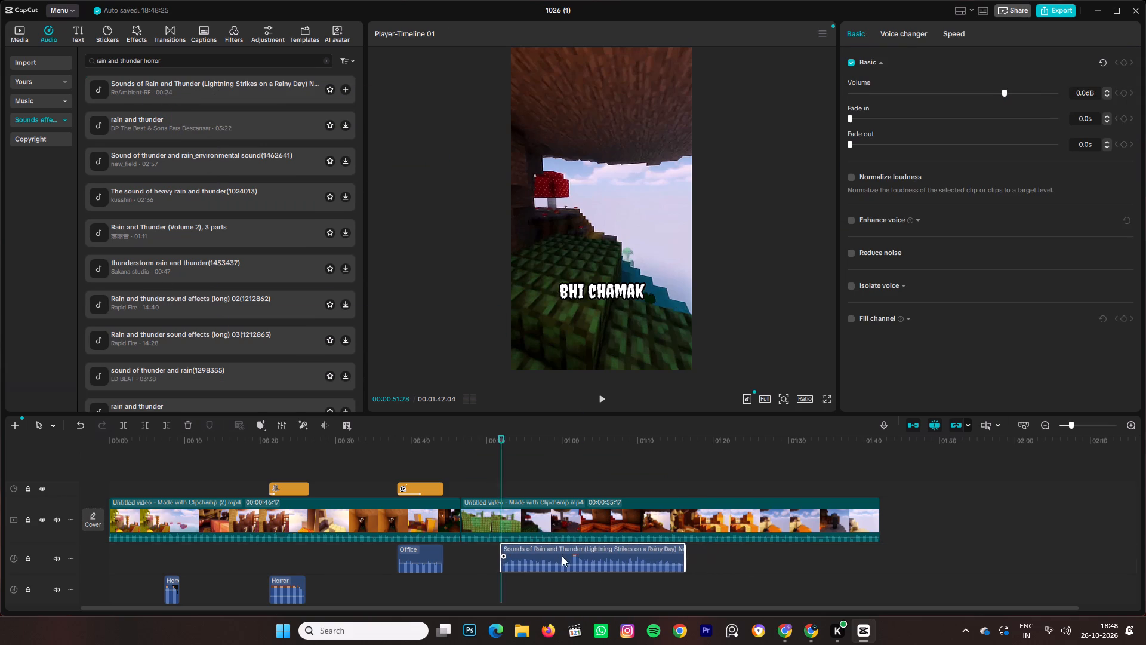
left_click_drag(562, 556, 581, 556)
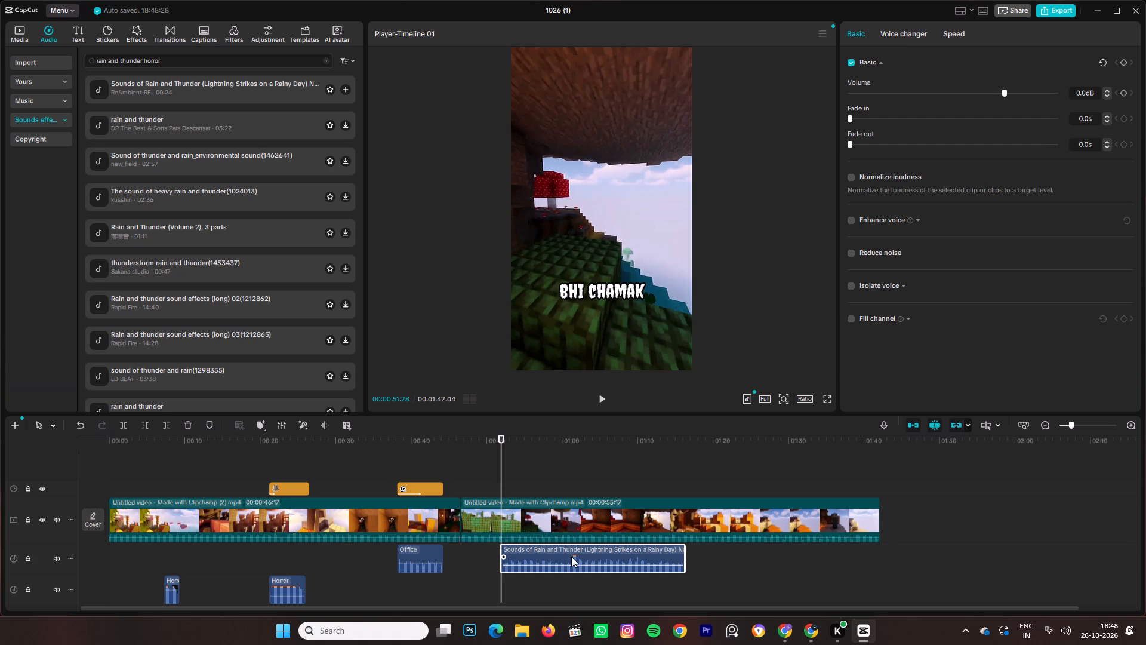
Play the section from about 52 s and lower the rain and thunder clip's volume to -4.1 dB.
key("Left")
key("Left")
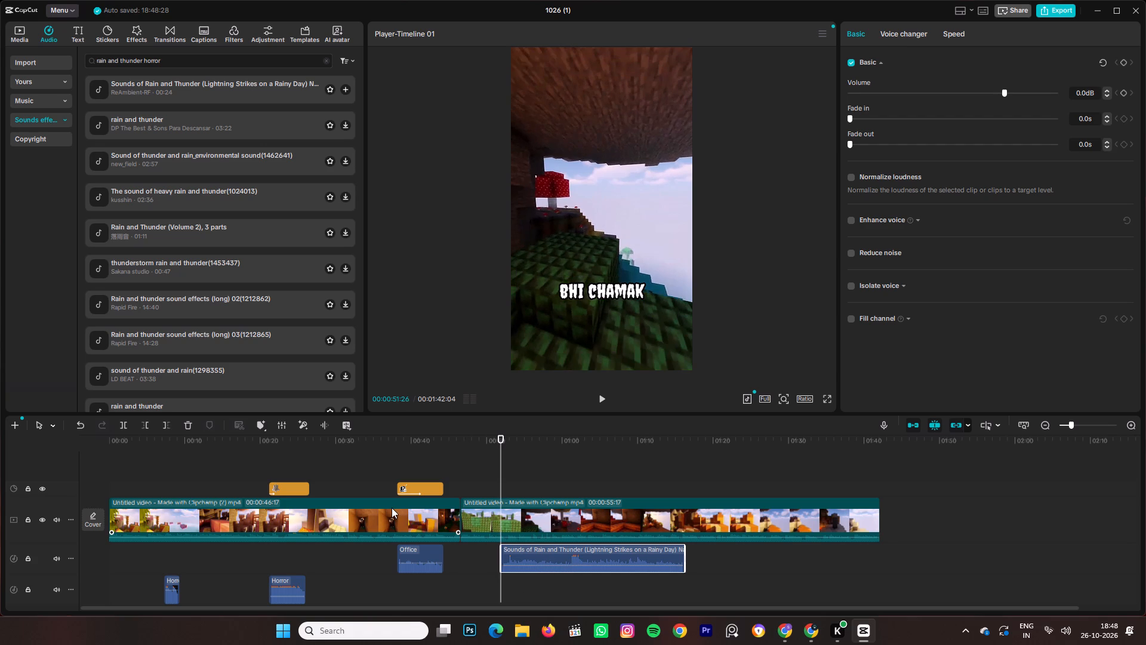
key("Left")
key("space")
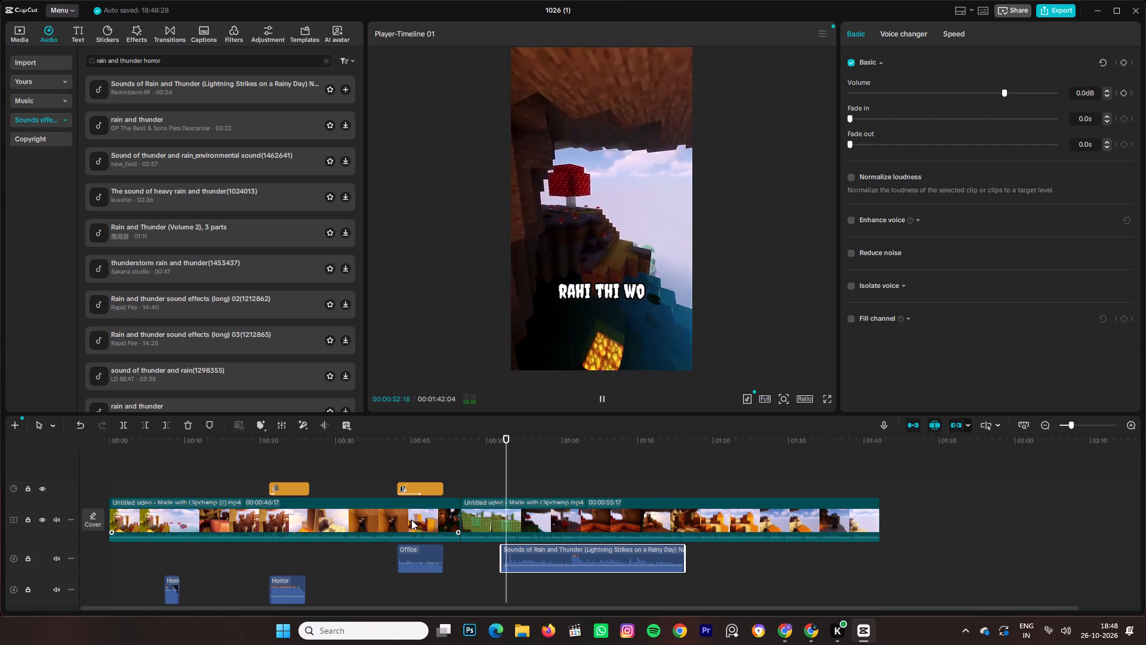
key("Up")
key("space")
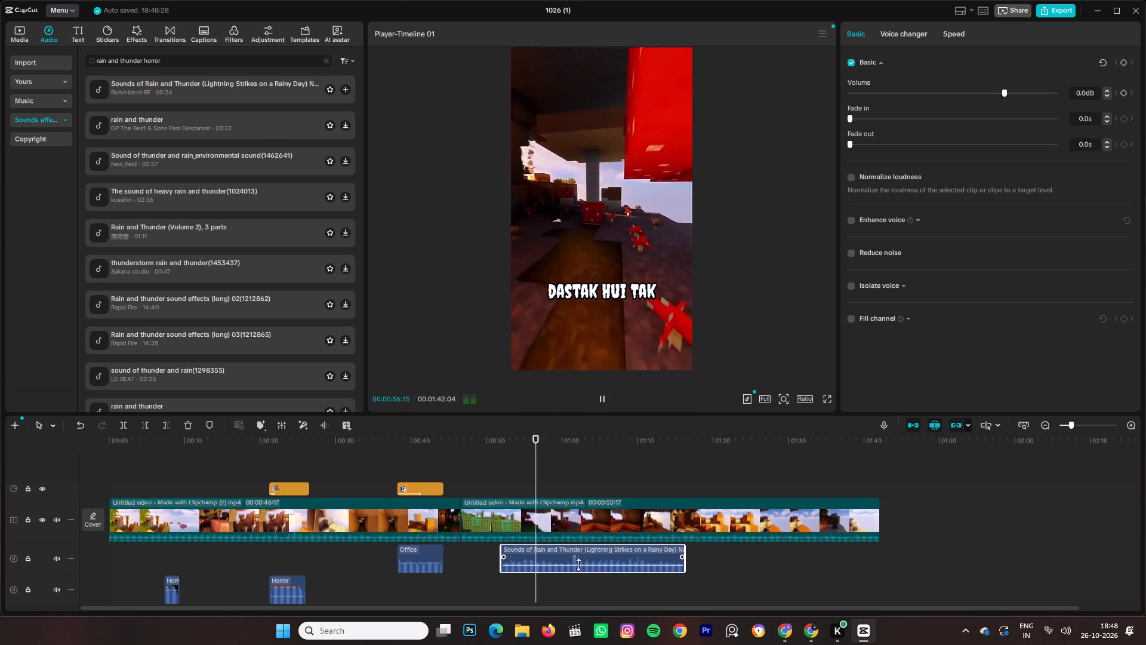
left_click_drag(578, 564, 544, 564)
left_click(560, 564)
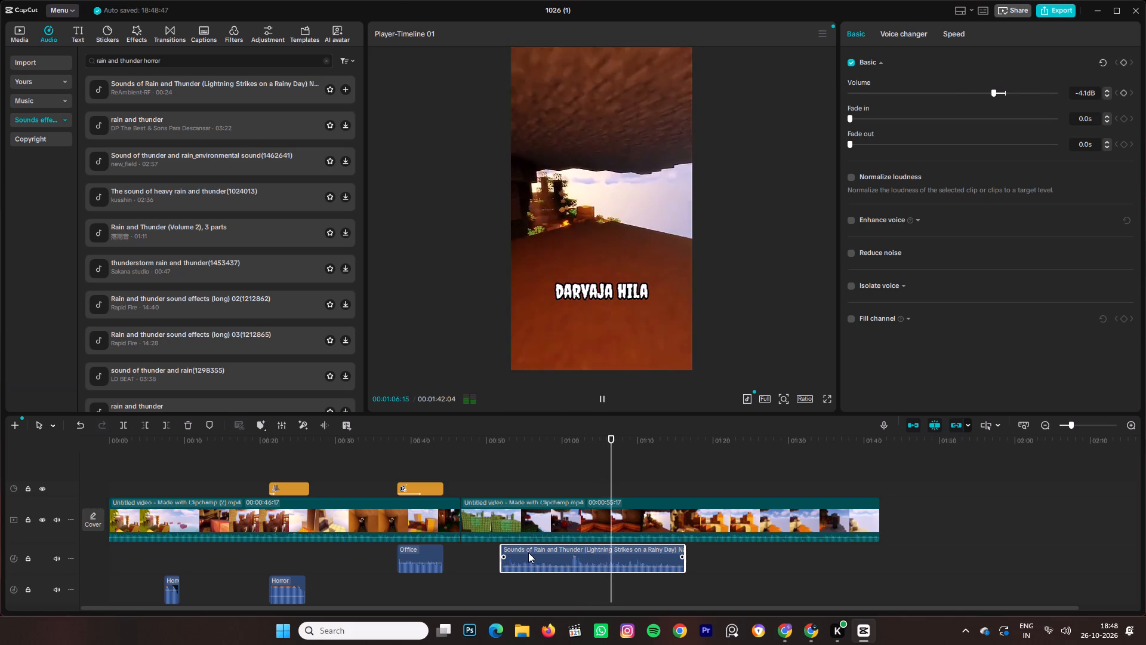
Move the rain and thunder clip earlier to start at about 48 s and play the section around its start up to 00:00:50:23.
left_click_drag(528, 552, 502, 554)
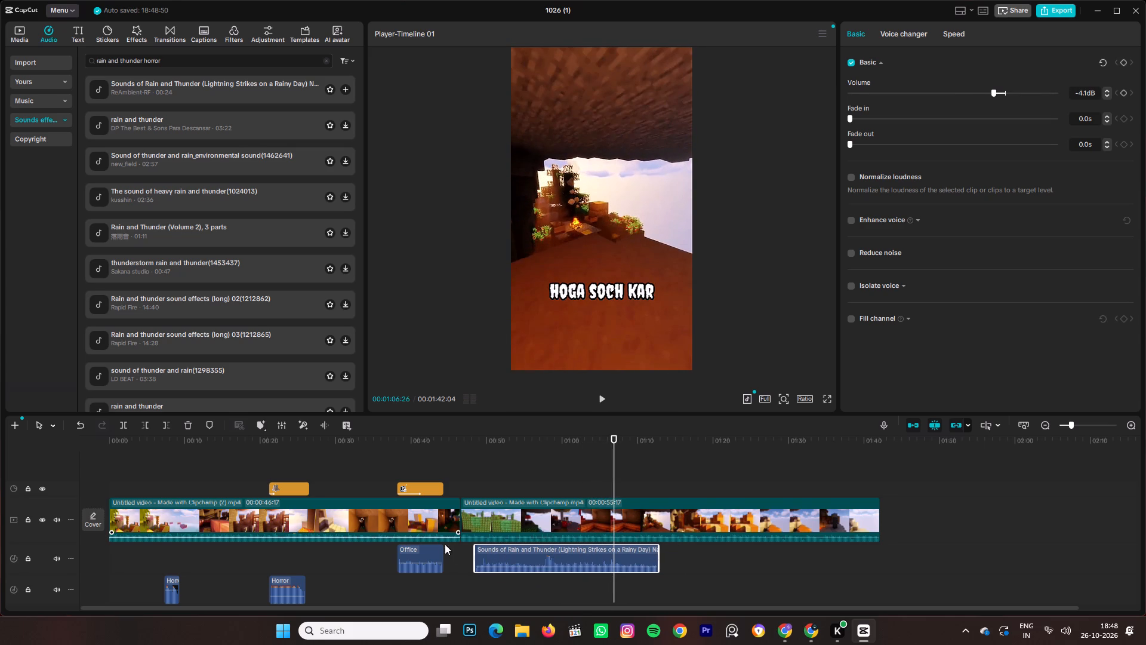
left_click(470, 548)
key("space")
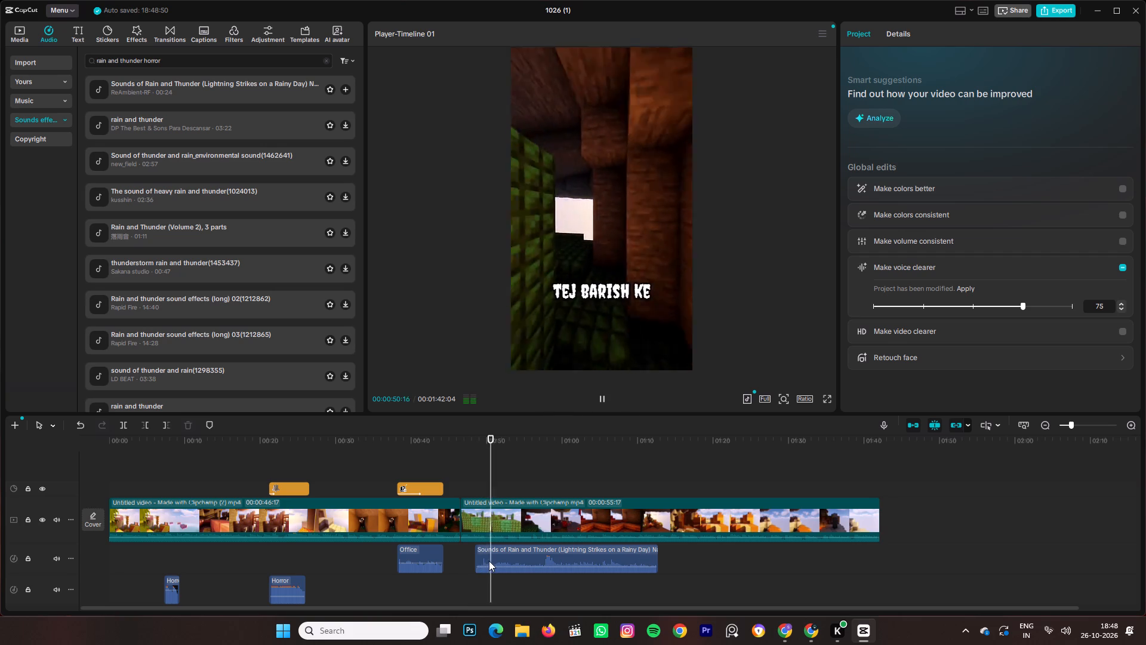
left_click(489, 561)
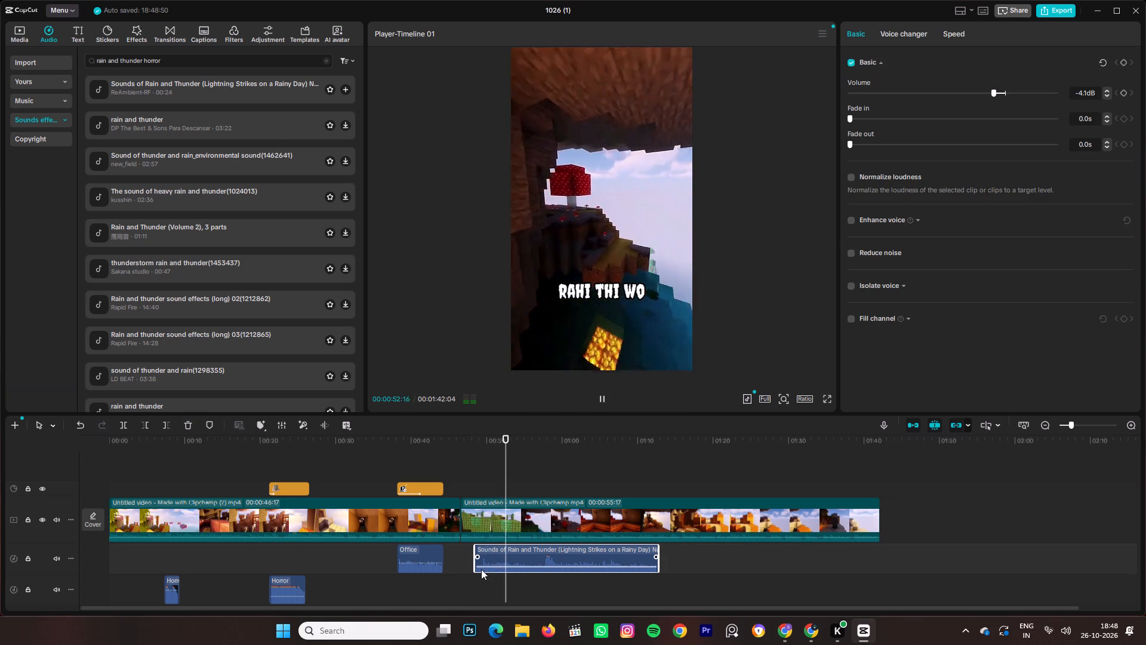
left_click(470, 567)
key("space")
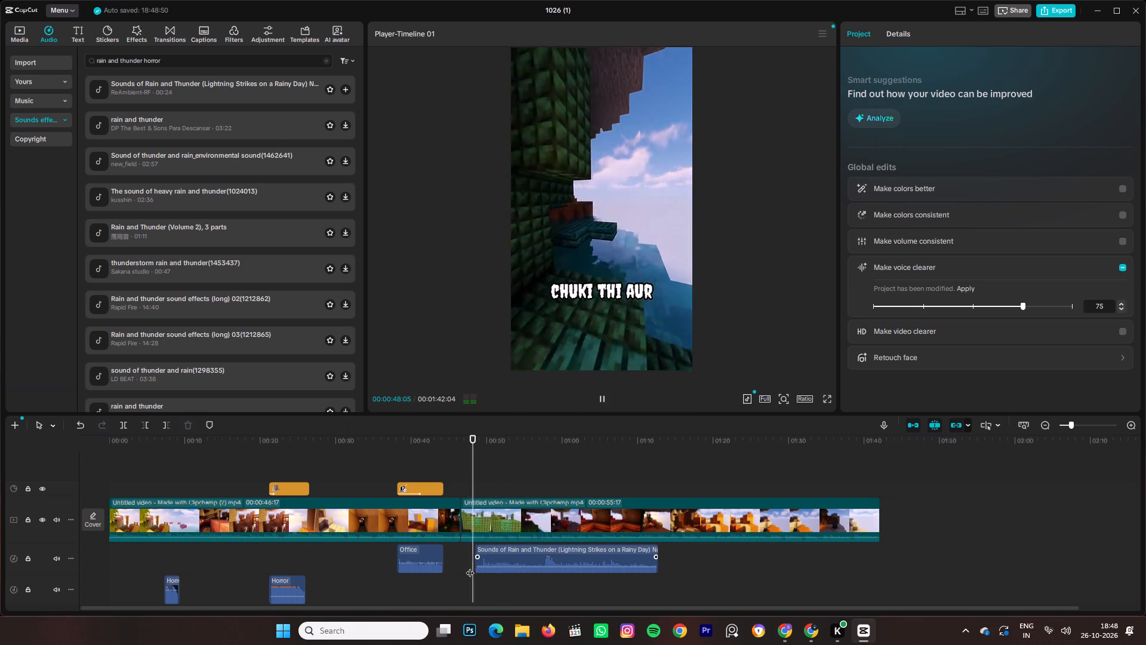
key("space")
key("space")
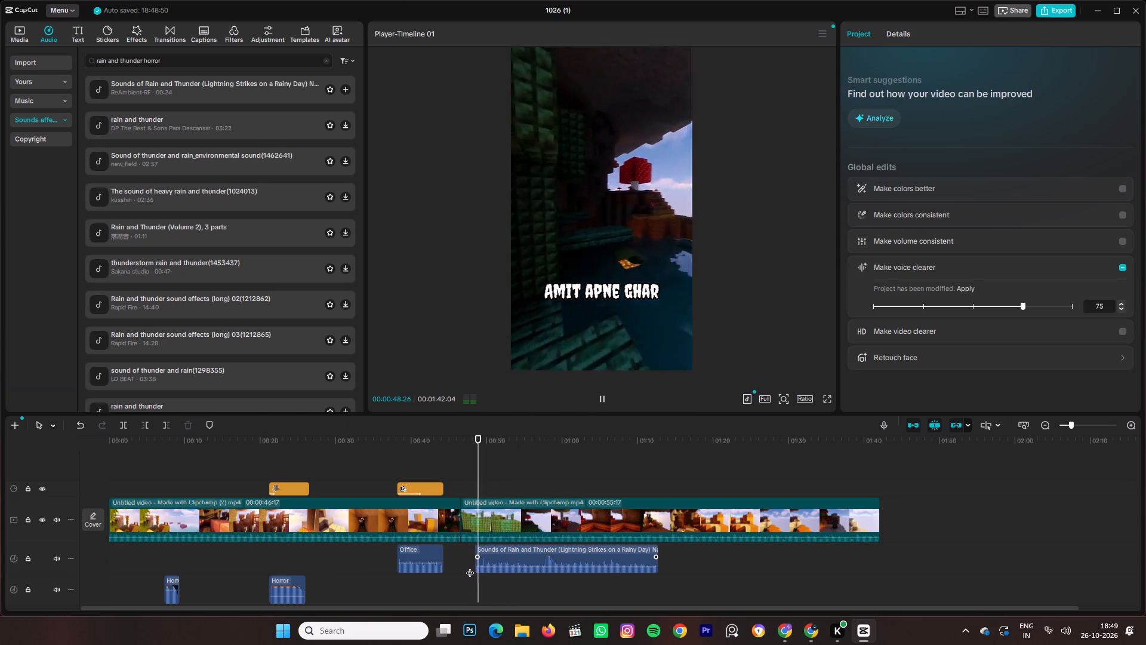
key("space")
key("space")
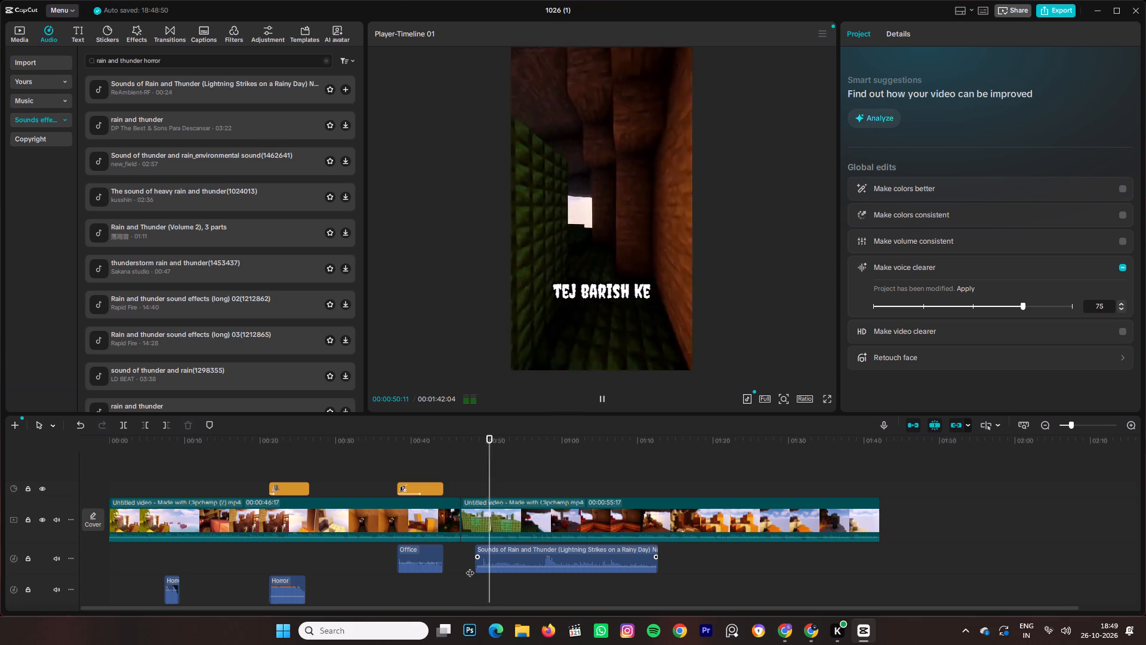
key("space")
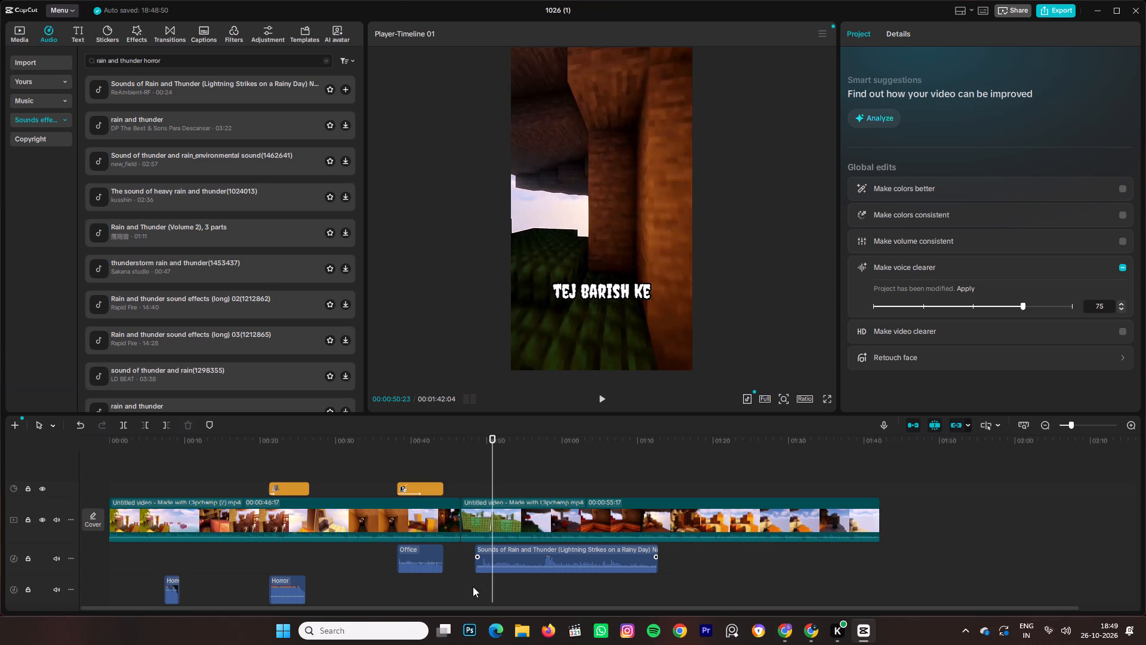
Give the rain and thunder clip a 0.4 s fade-in and shift the clip slightly earlier to about 48 s.
left_click_drag(476, 558, 491, 558)
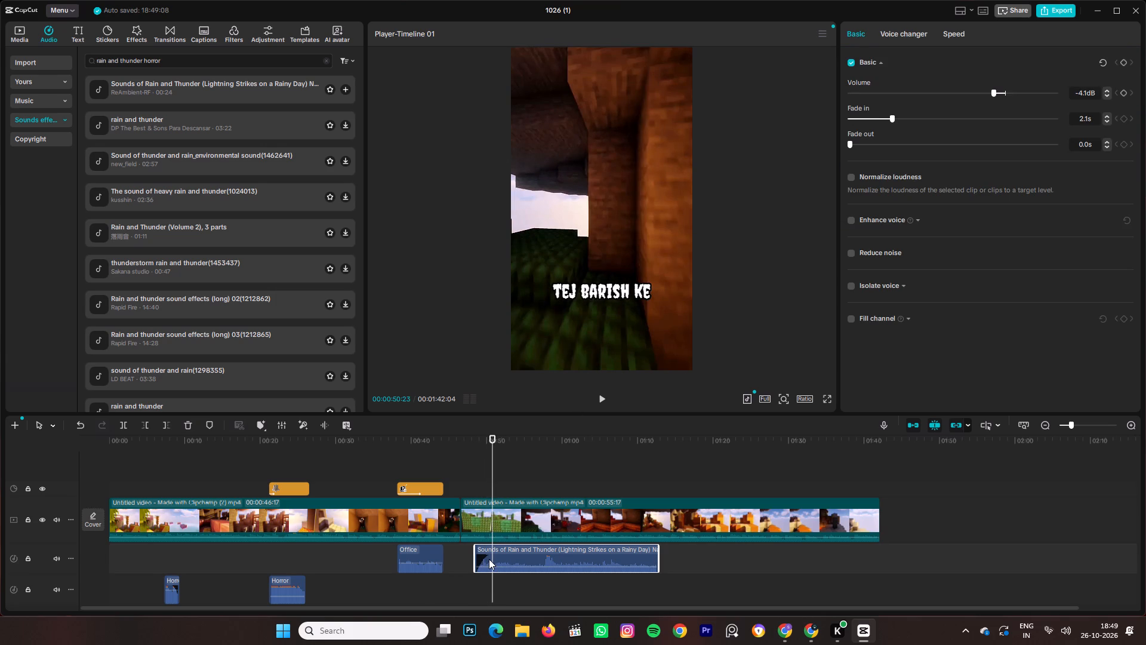
left_click(489, 558)
left_click_drag(487, 557, 475, 557)
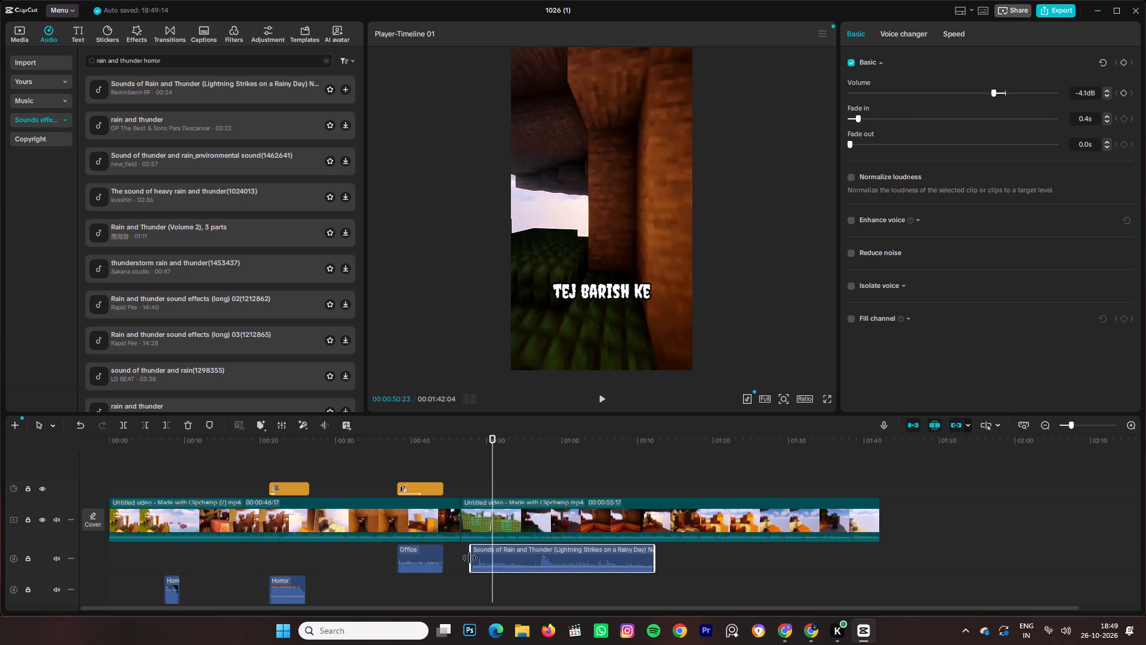
Trim the start of the rain and thunder clip to the playhead at 00:00:50:23 and play from there to 00:00:53:13.
left_click_drag(469, 558, 484, 556)
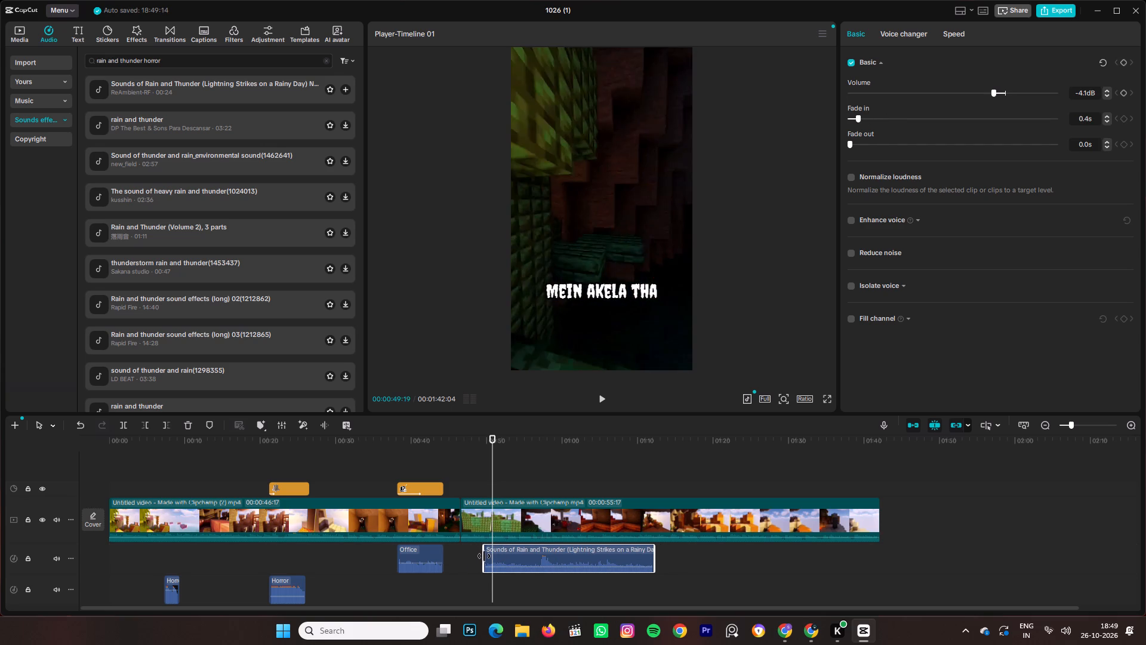
left_click_drag(484, 556, 492, 556)
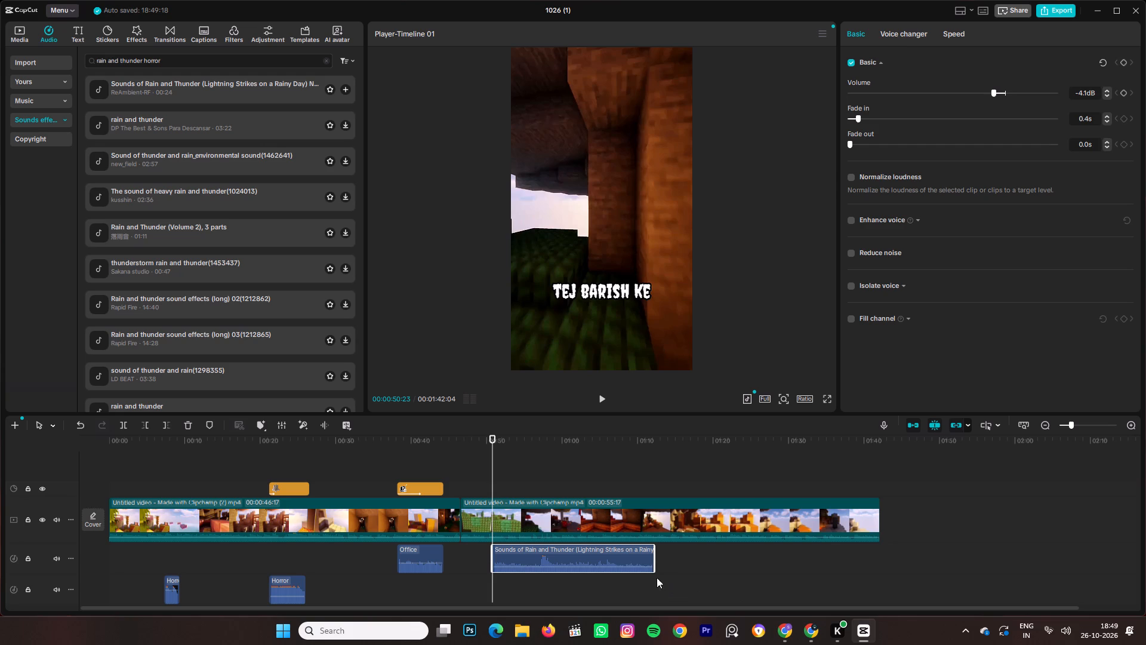
key("space")
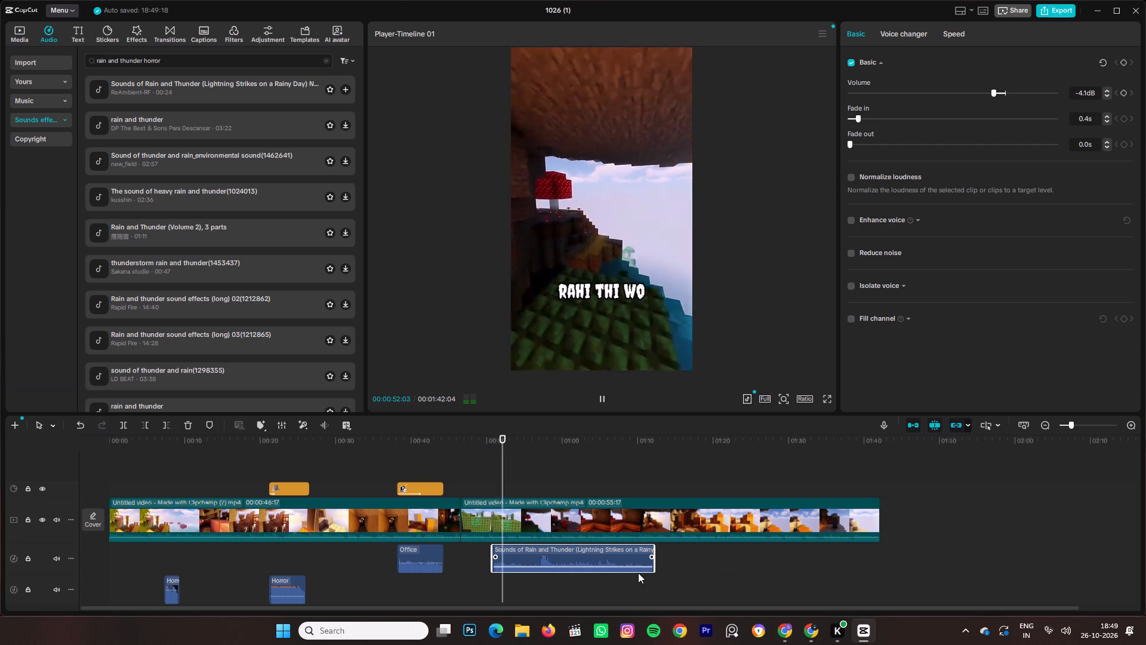
key("space")
key("space")
key("space")
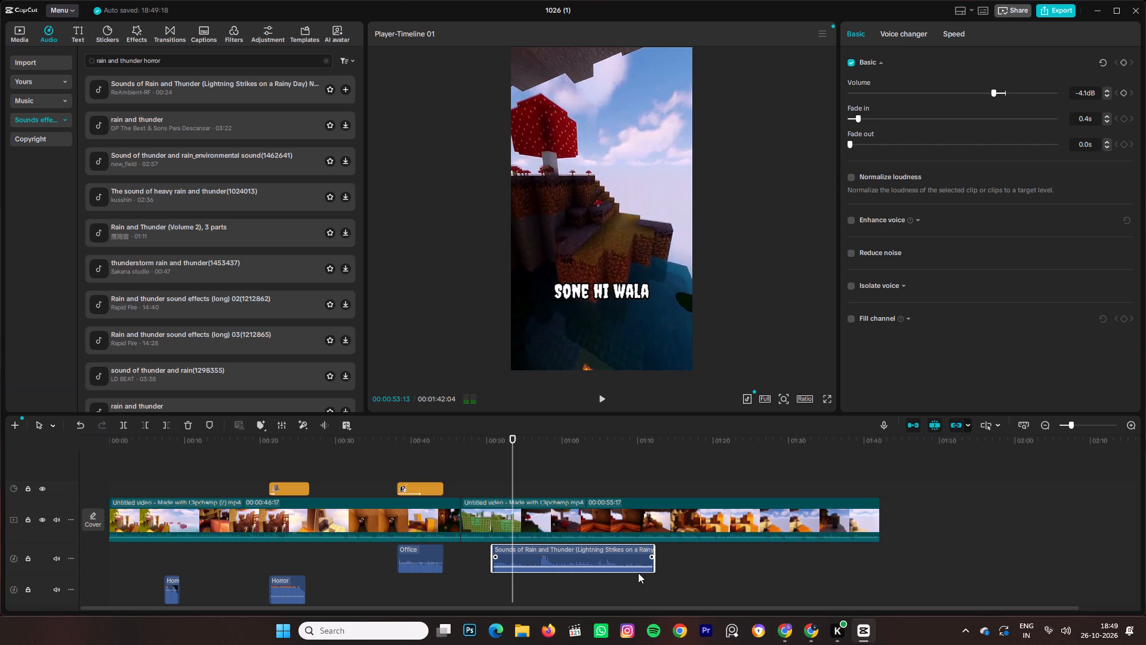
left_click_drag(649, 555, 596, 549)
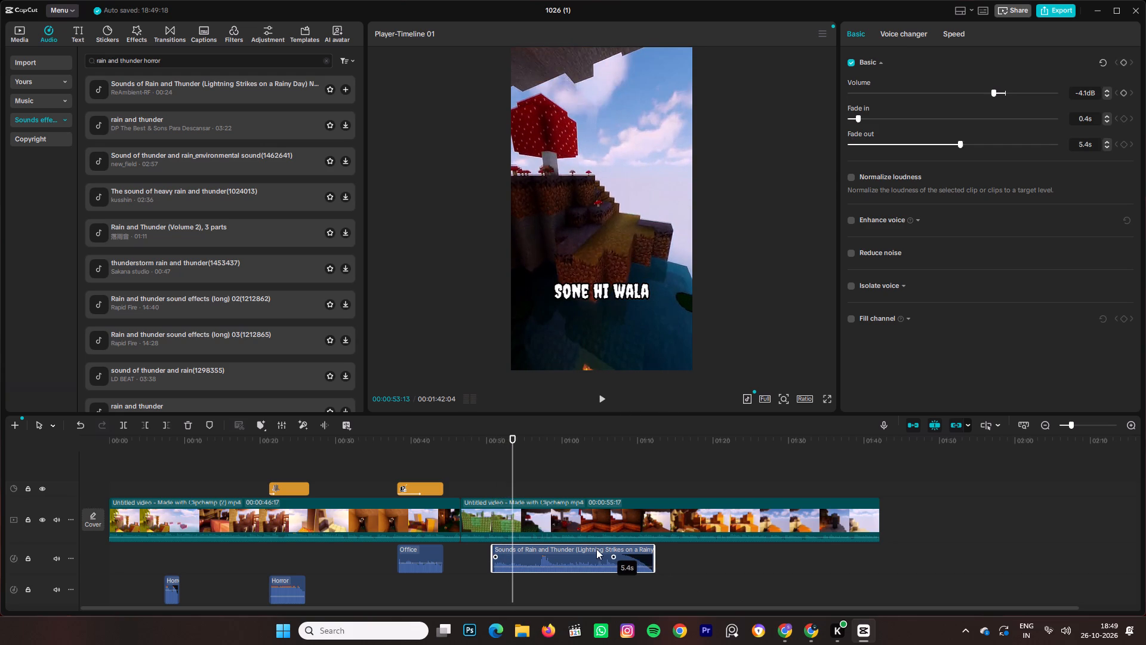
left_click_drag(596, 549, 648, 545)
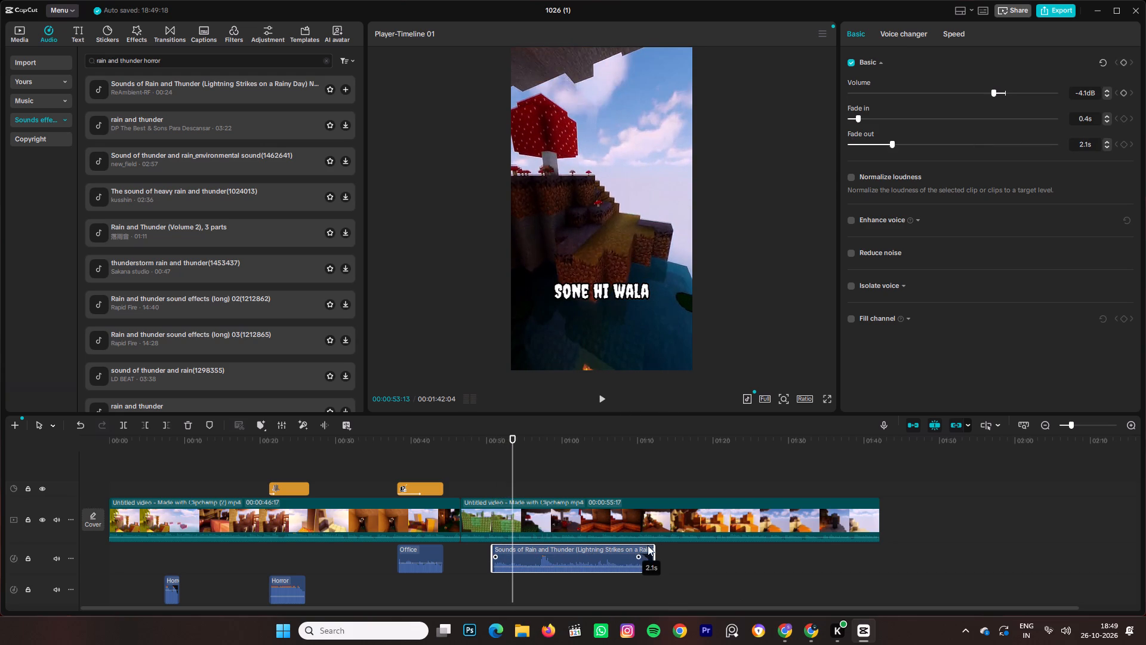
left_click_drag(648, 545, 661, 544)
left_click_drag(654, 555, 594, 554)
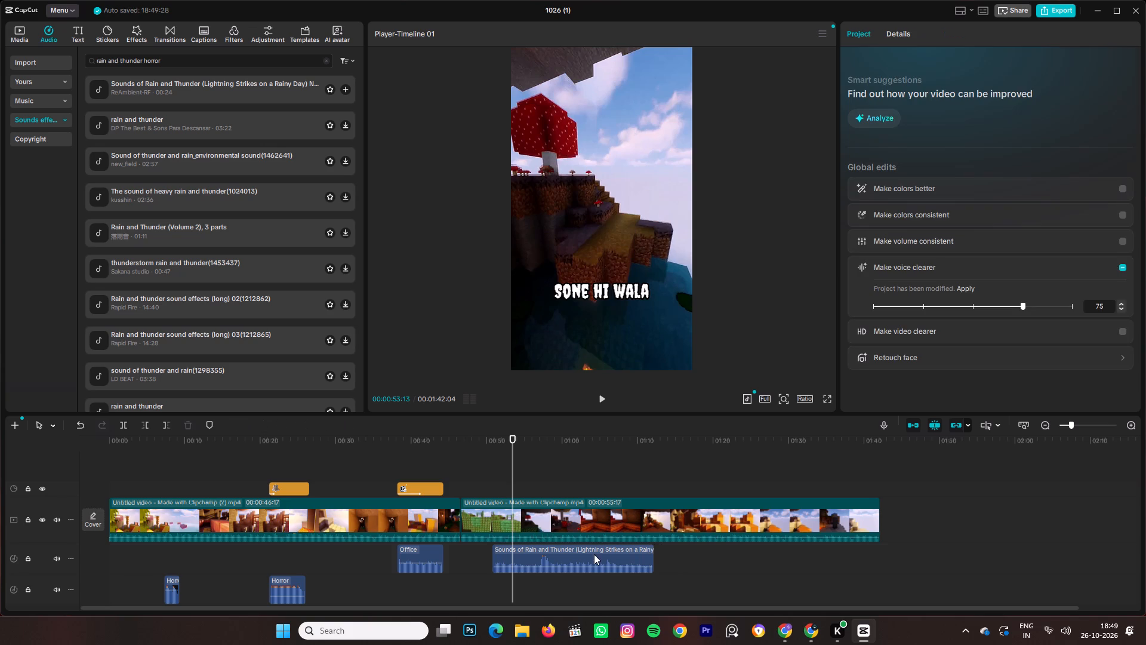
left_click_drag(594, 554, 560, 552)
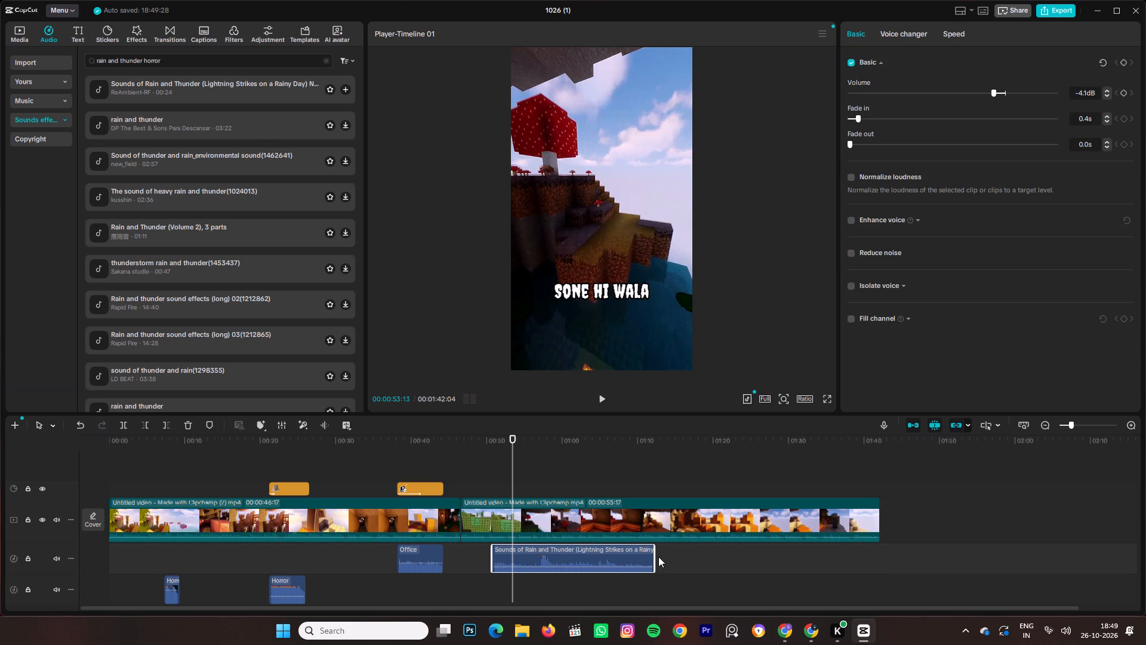
Trim the end of the rain and thunder clip to the playhead at 00:00:53:13 and play on to about 1:00.
left_click_drag(654, 555, 633, 559)
left_click_drag(655, 550, 550, 551)
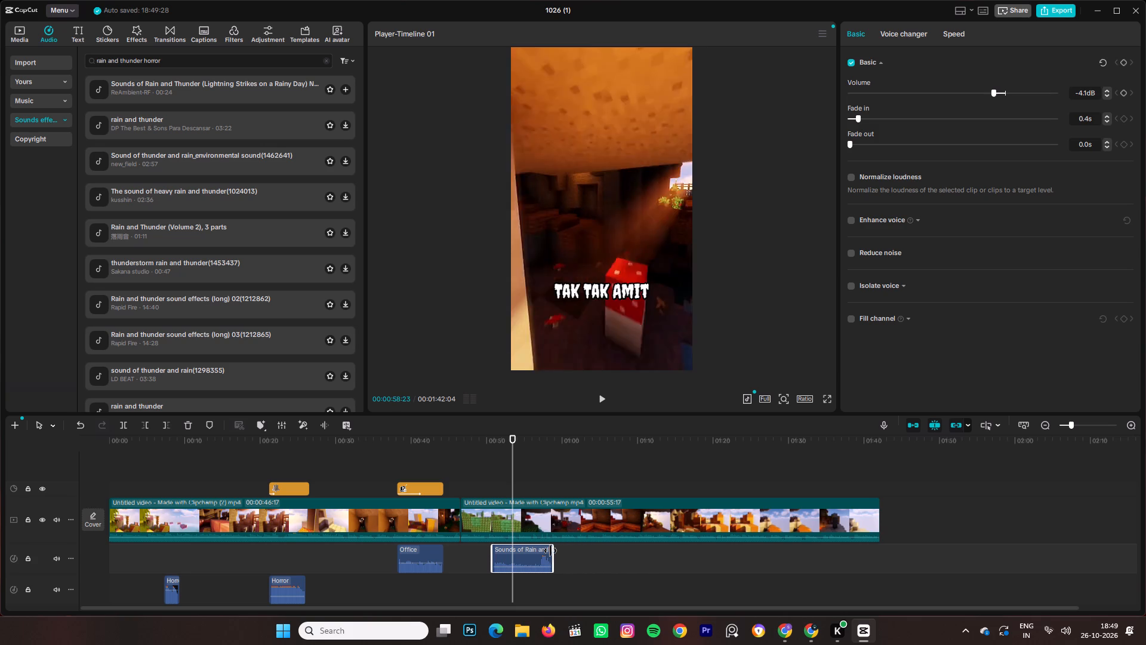
left_click_drag(550, 551, 508, 546)
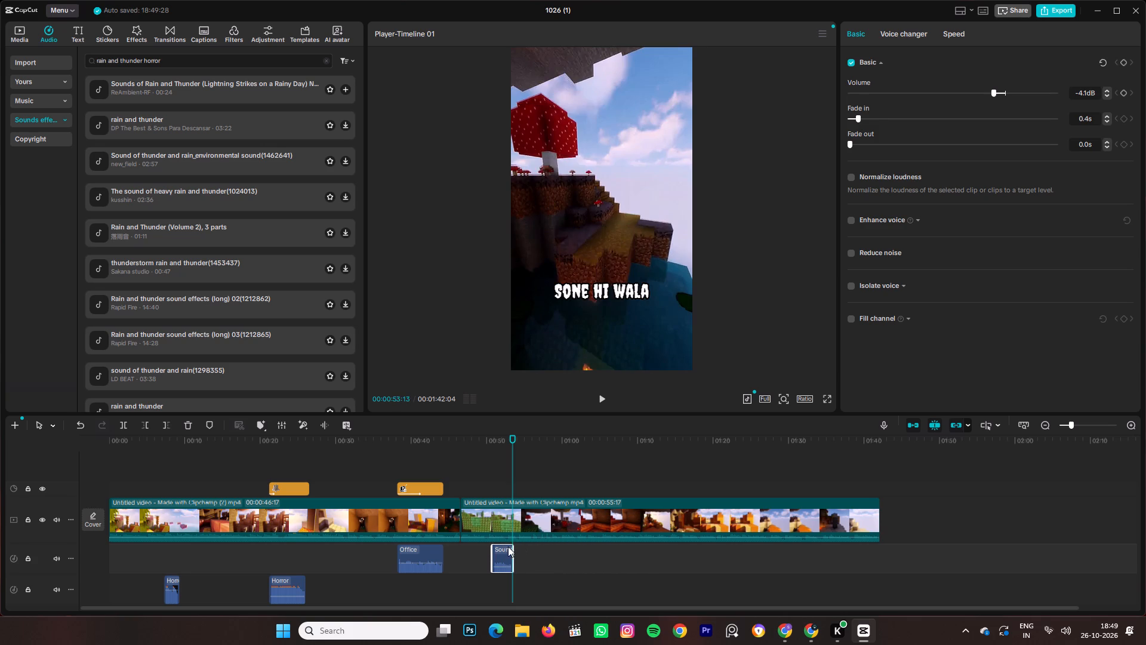
left_click(475, 546)
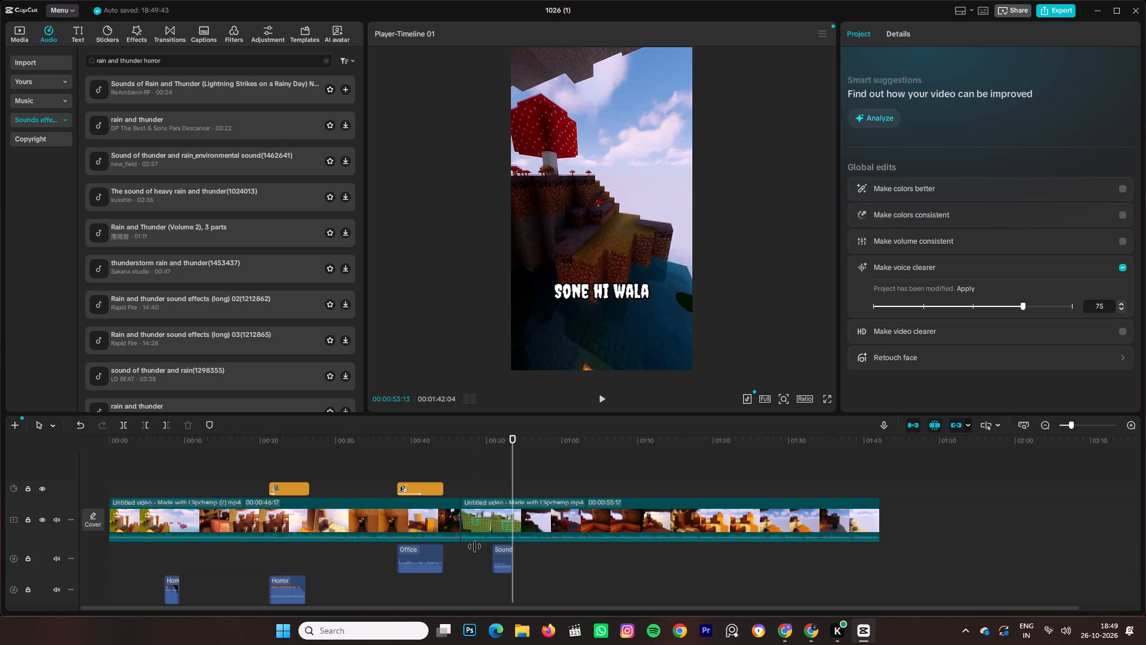
key("space")
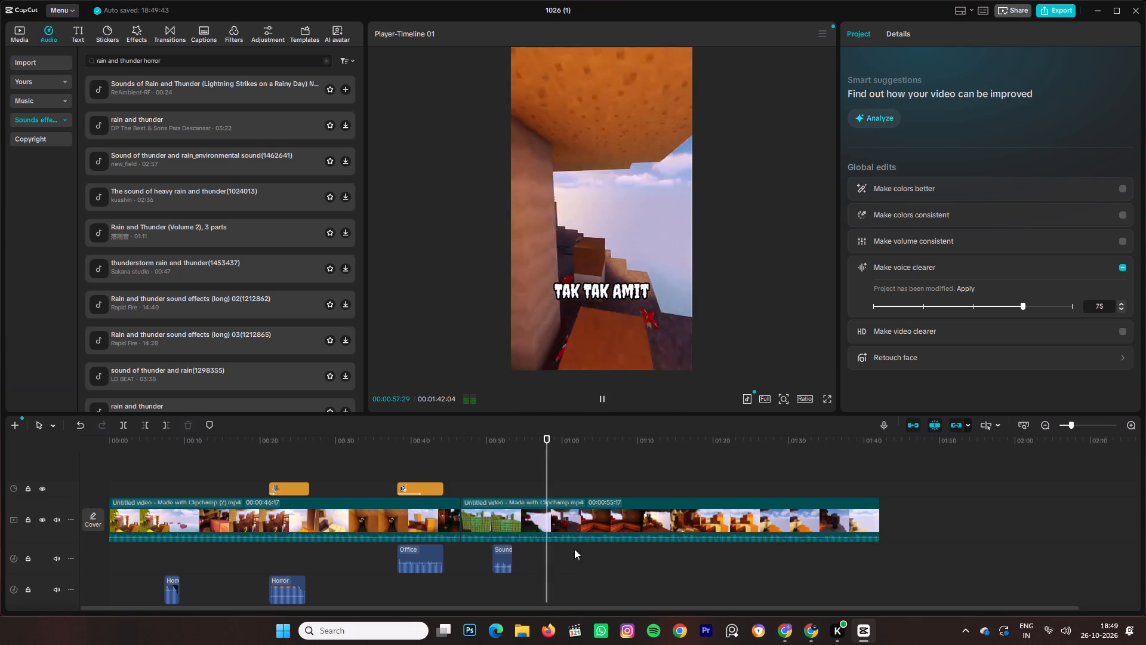
left_click(592, 393)
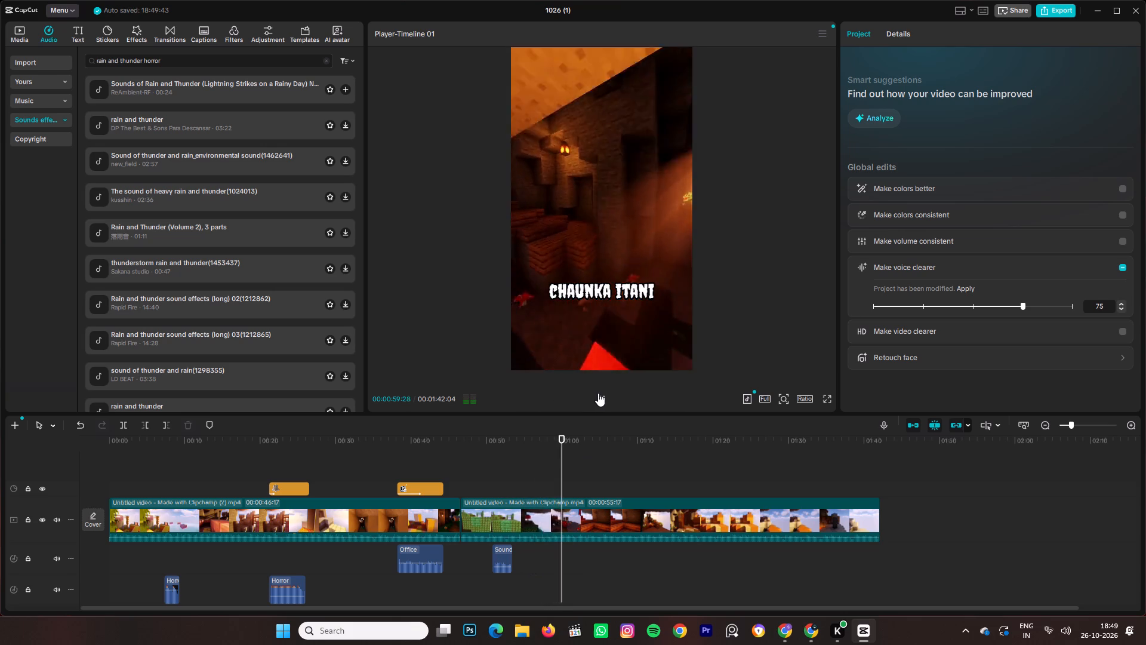
left_click(598, 393)
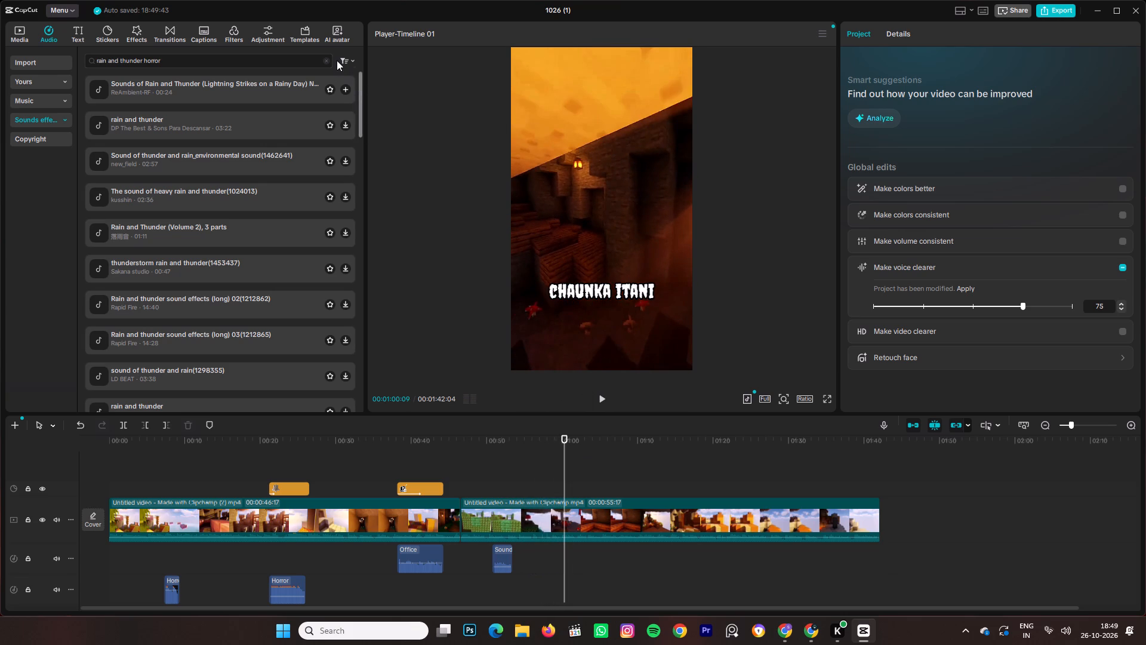
Search the sound effects for "door knock" and preview Ton ton ton (door knock 3 times)(1231145).
left_click(325, 57)
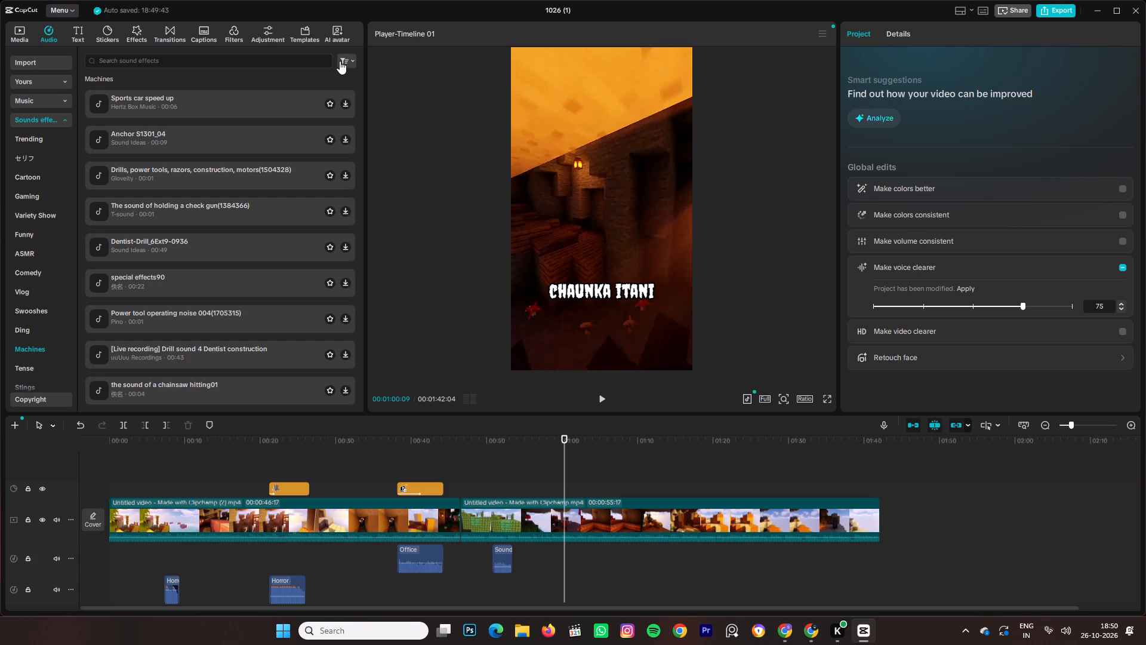
type("doo")
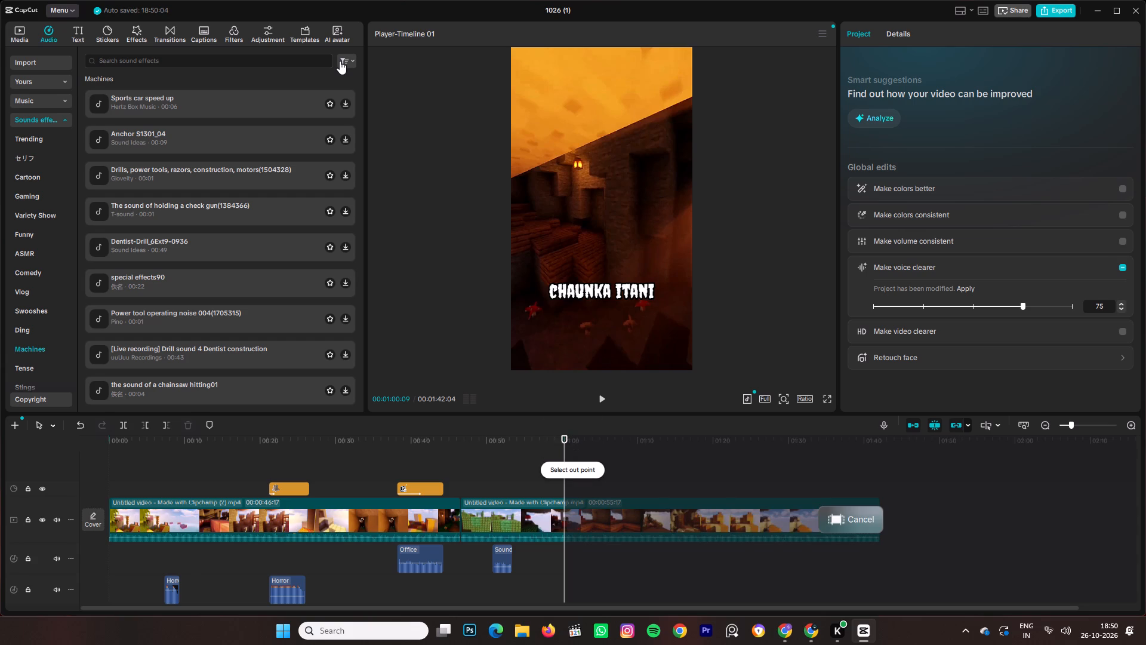
left_click(316, 63)
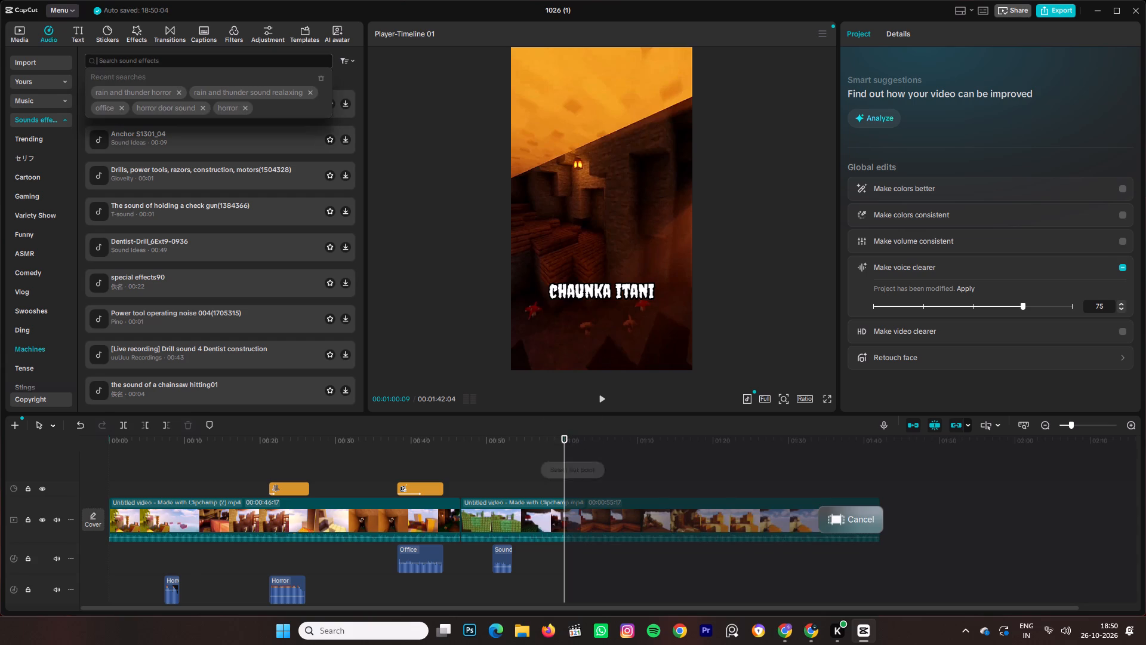
type("doo")
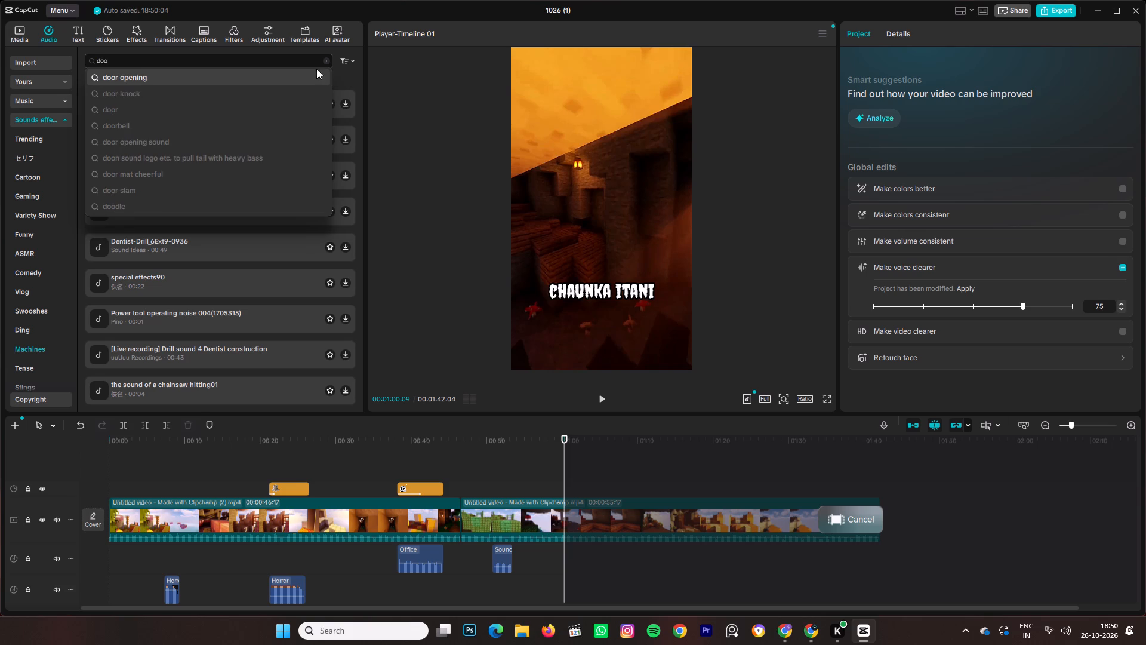
left_click(295, 100)
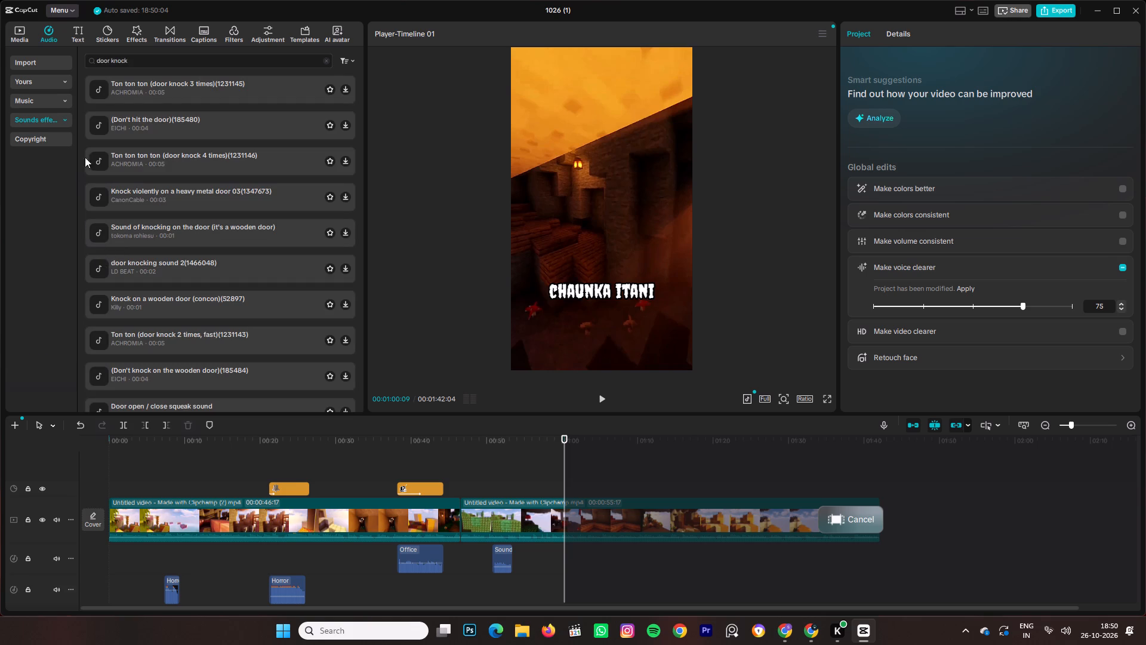
left_click(184, 86)
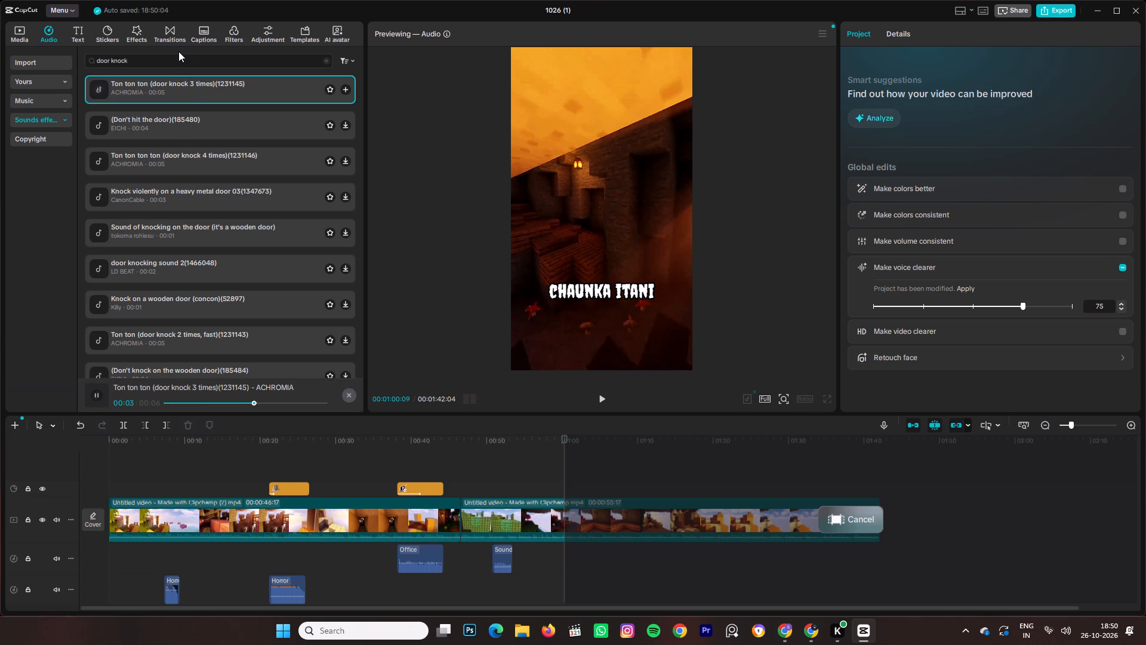
Search the sound effects for "door knock horror" and preview [Horror game] [door] SE_10 open.
left_click(211, 63)
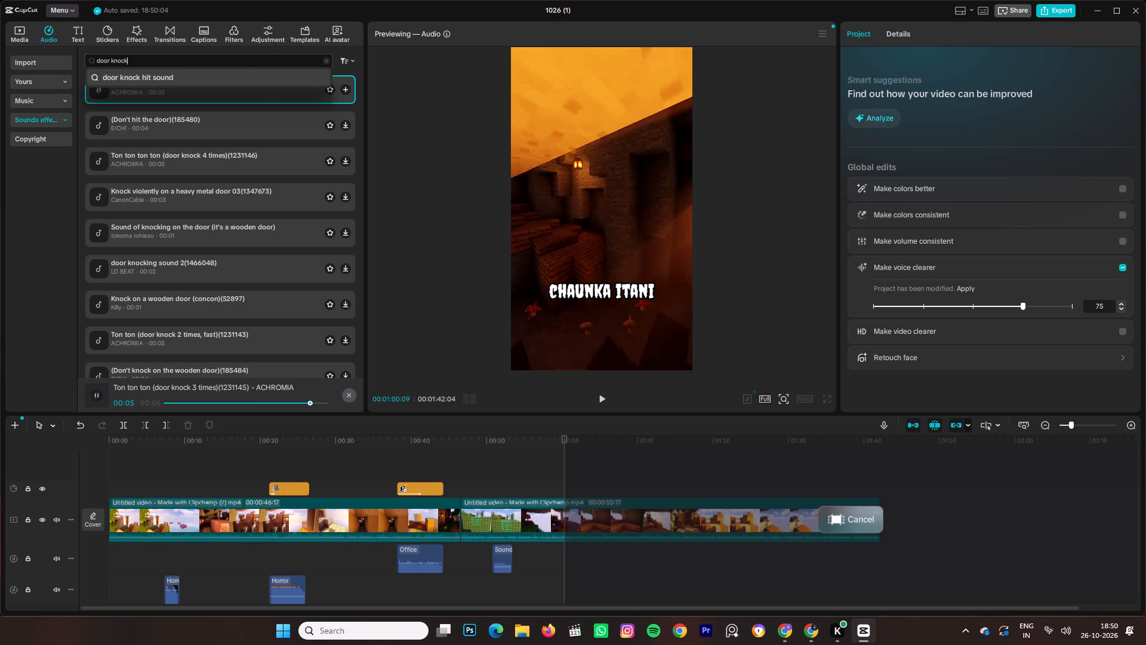
key("space")
key("h")
key("o")
type("rrr")
key("BackSpace")
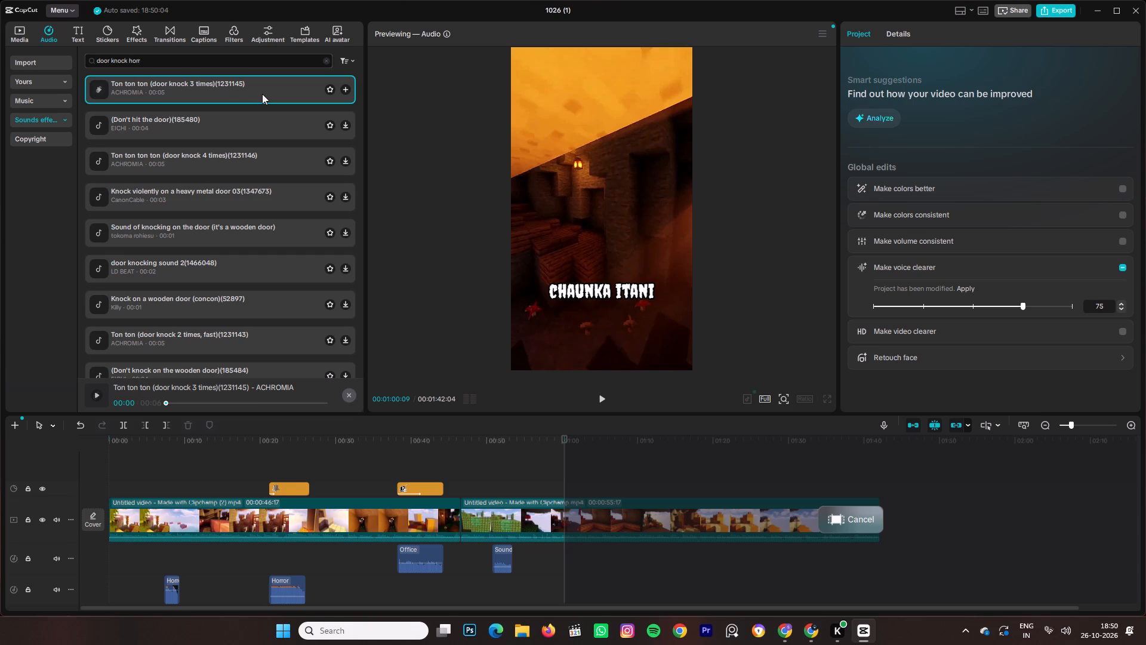
type("or")
key("Return")
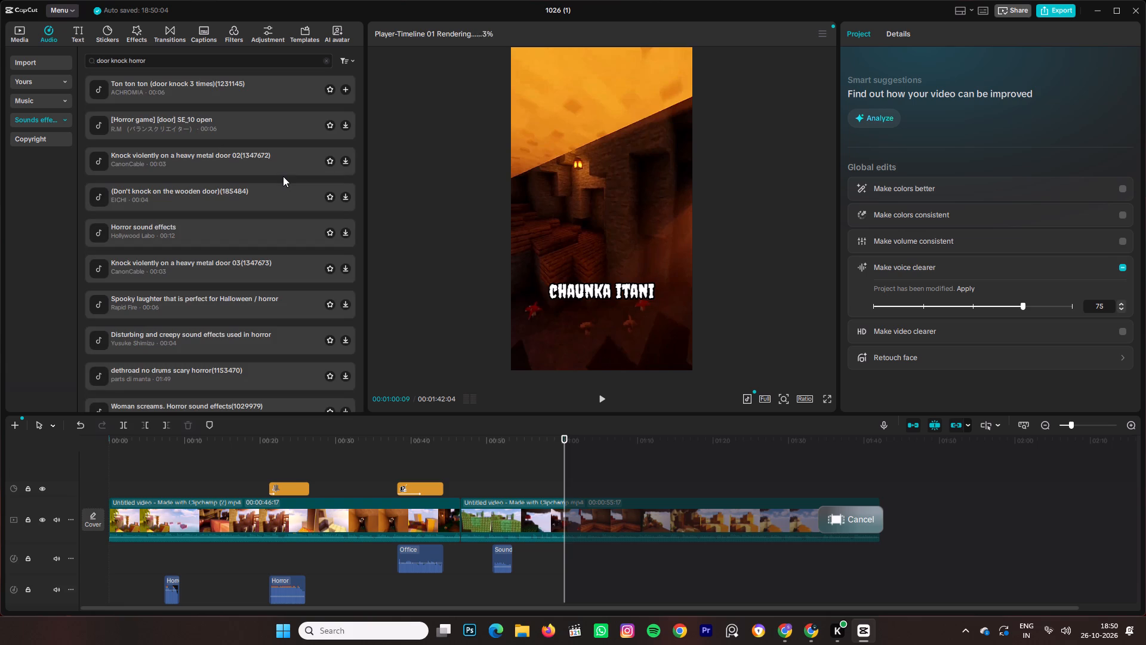
left_click(155, 90)
left_click(236, 120)
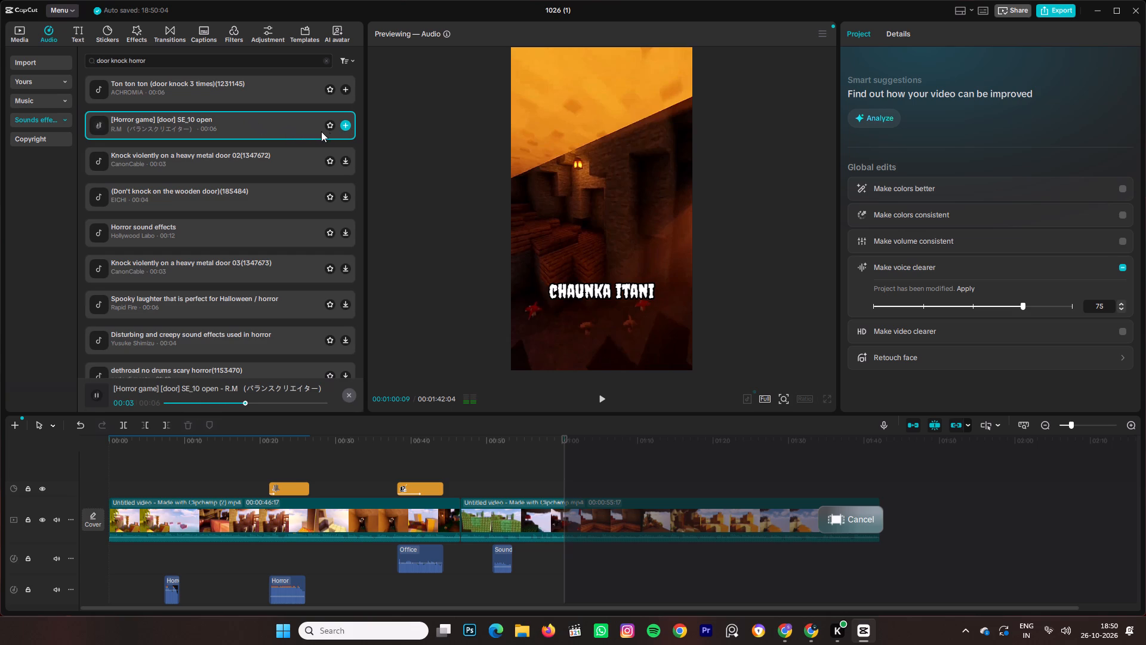
left_click(346, 134)
Add the [Horror game] [door] SE_10 open sound effect to the timeline at 00:01:07:02.
left_click(769, 489)
left_click(784, 503)
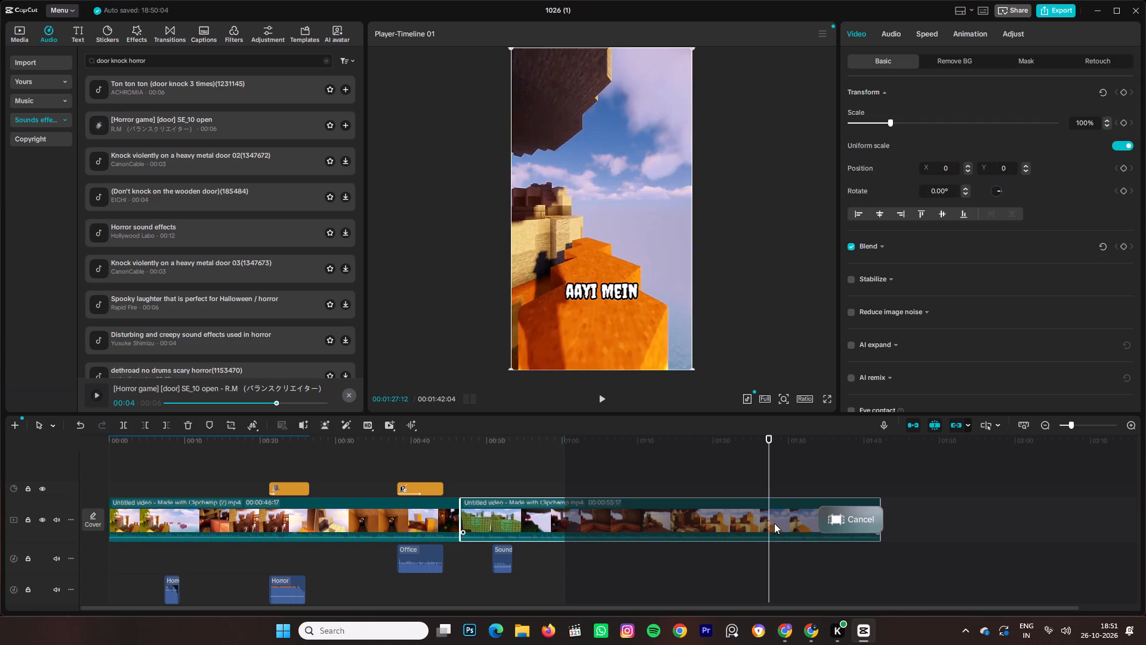
left_click(769, 523)
left_click(615, 578)
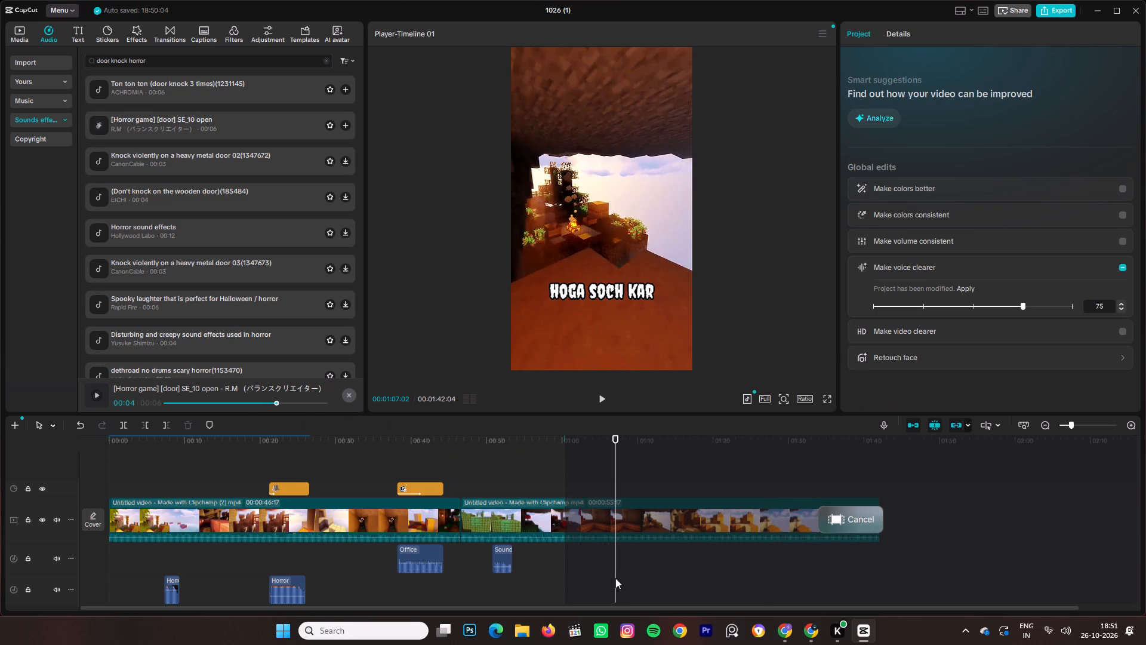
left_click(615, 578)
left_click(349, 127)
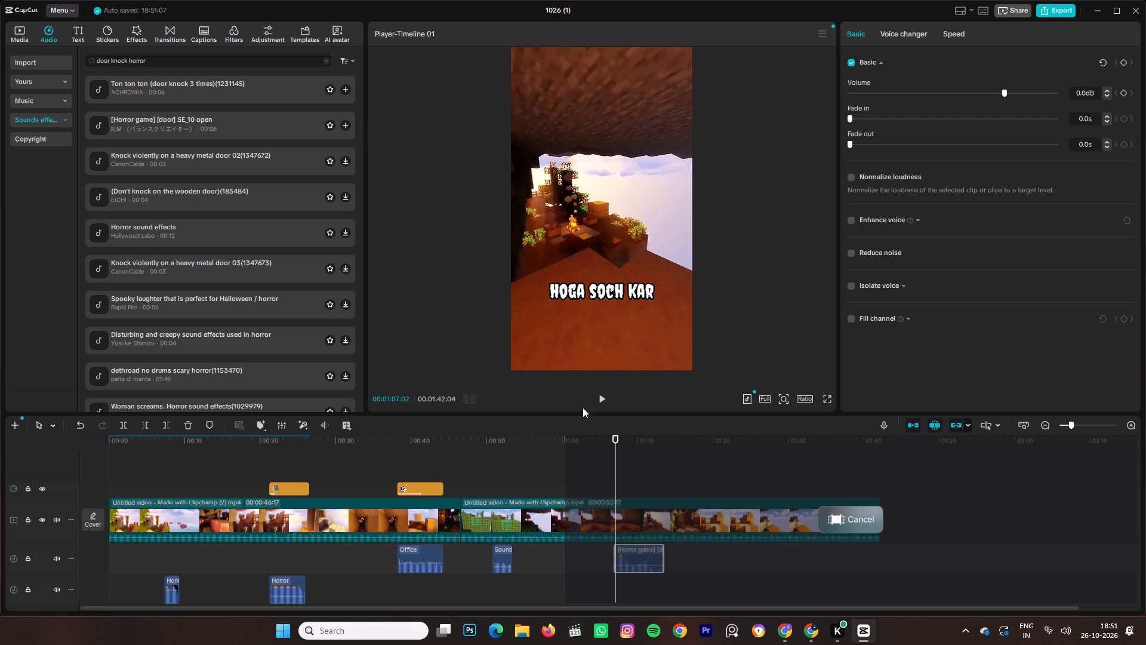
Move the horror door sound clip earlier to start at 00:00:55:08 and play the video from there to about 1:00.
left_click_drag(634, 568, 612, 569)
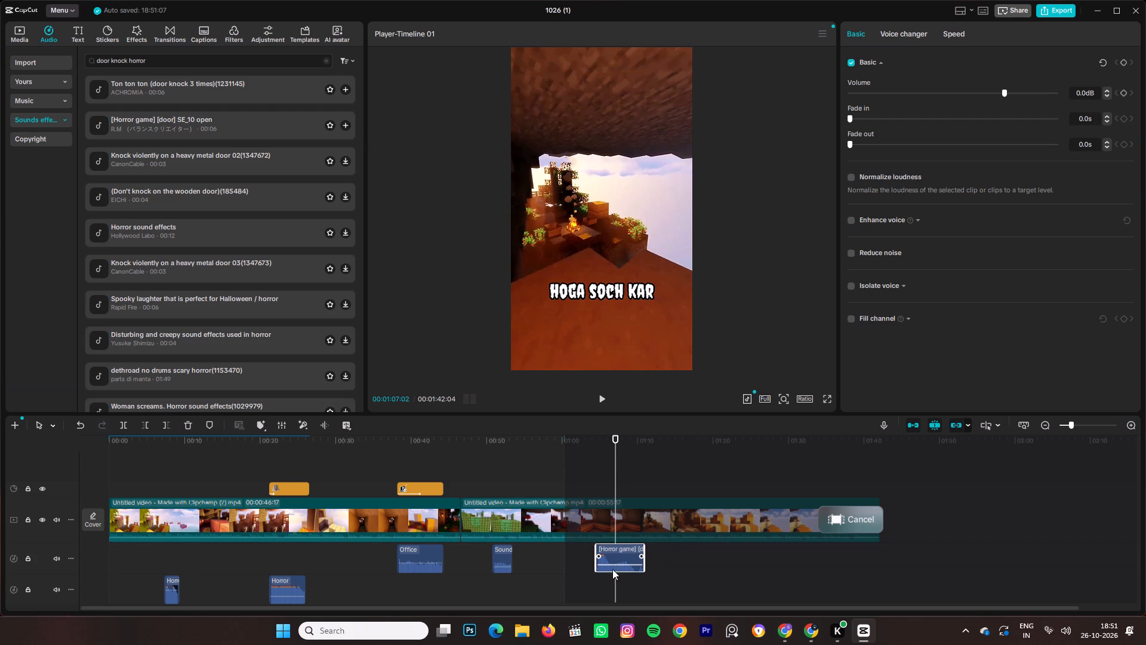
left_click_drag(612, 569, 609, 571)
left_click(594, 392)
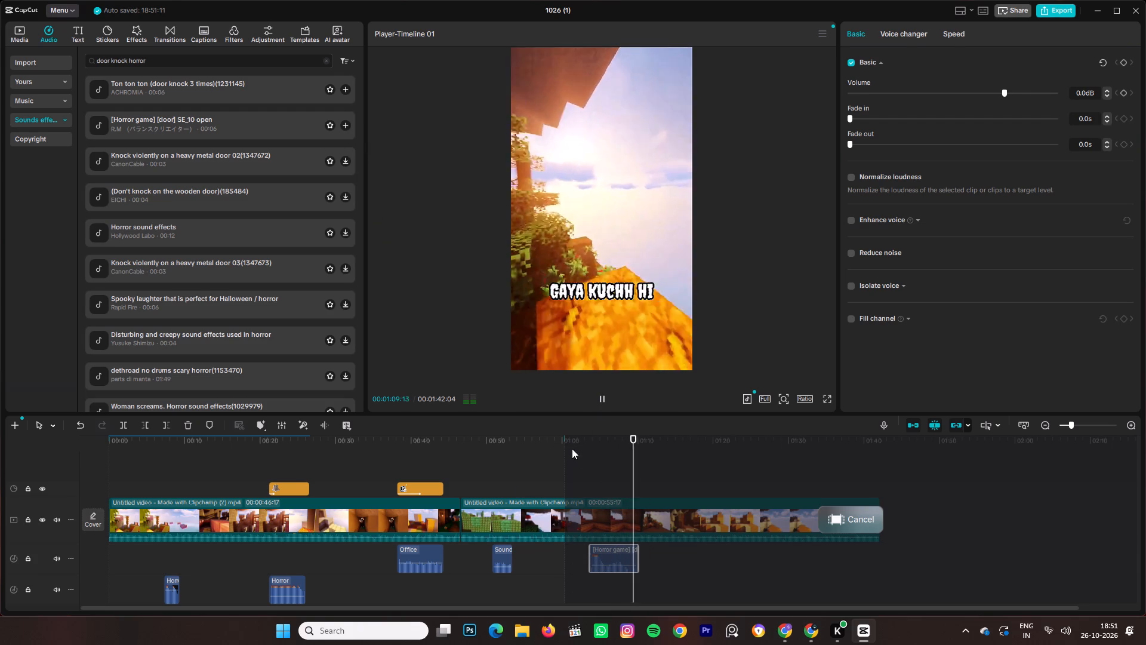
left_click(586, 484)
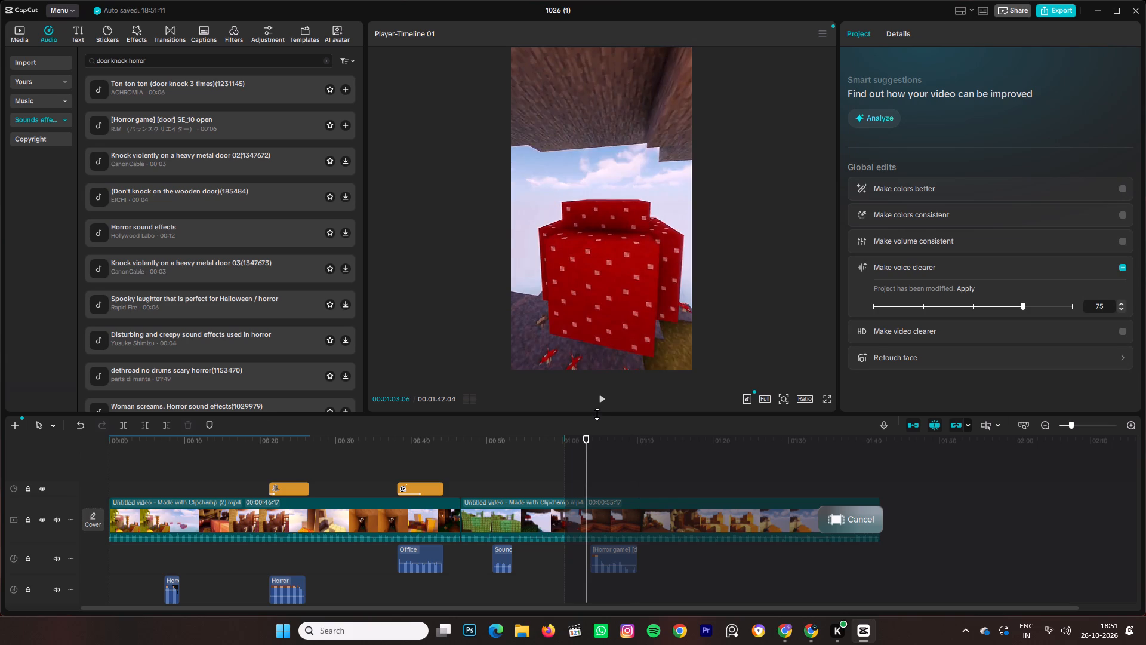
left_click(597, 404)
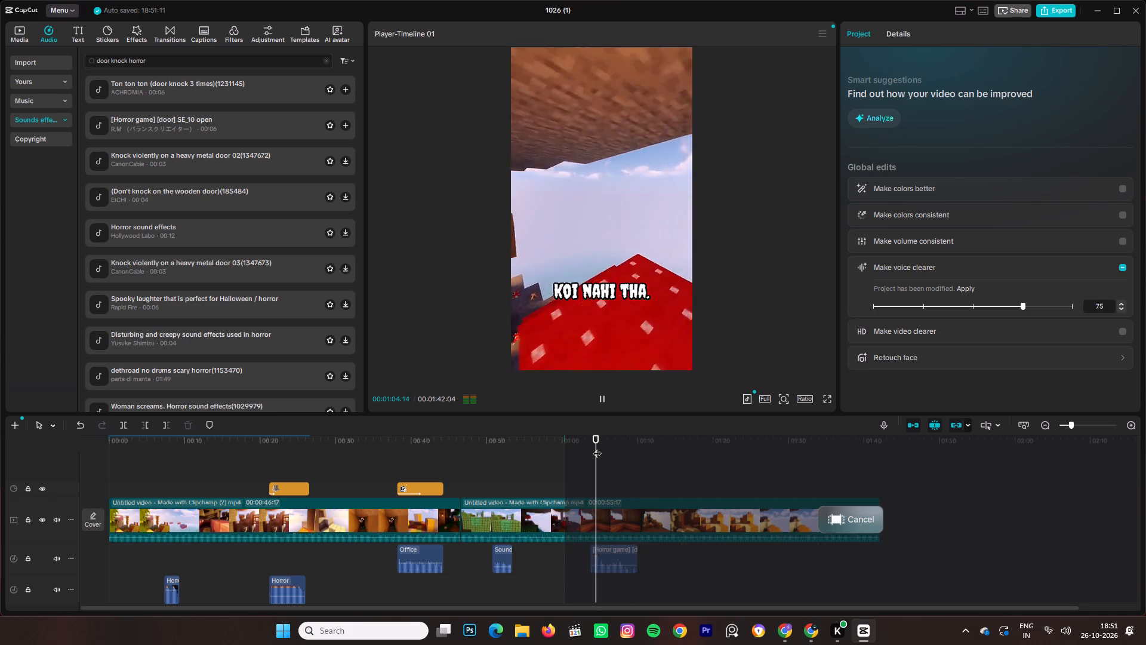
left_click_drag(600, 563, 566, 561)
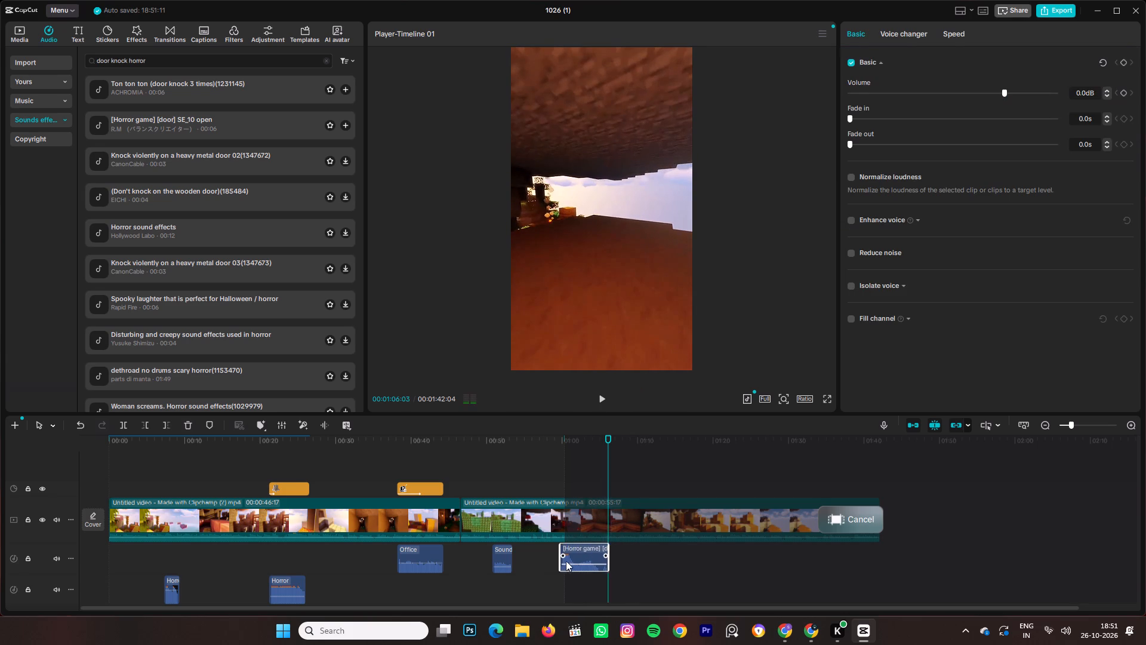
left_click_drag(566, 561, 551, 561)
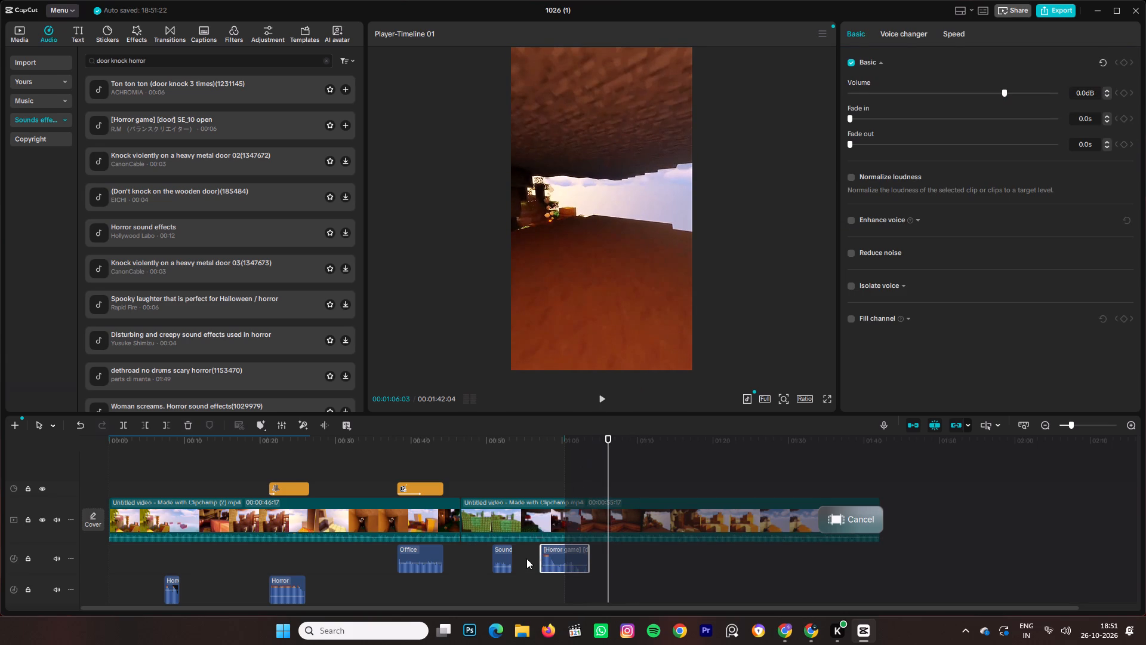
left_click(526, 558)
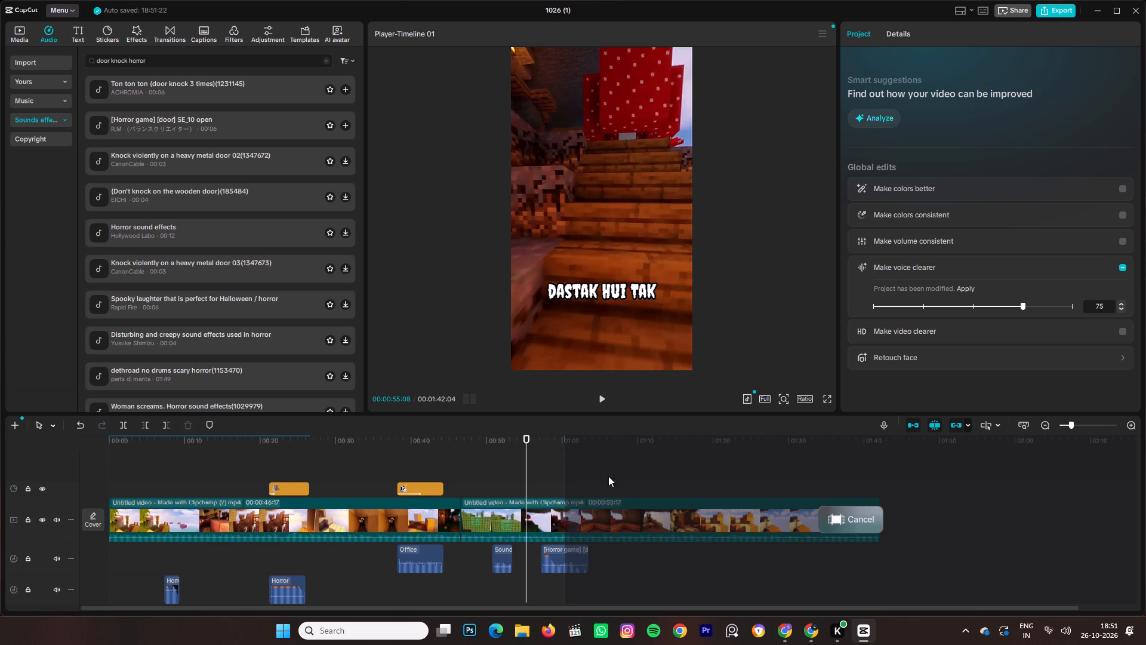
left_click(577, 572)
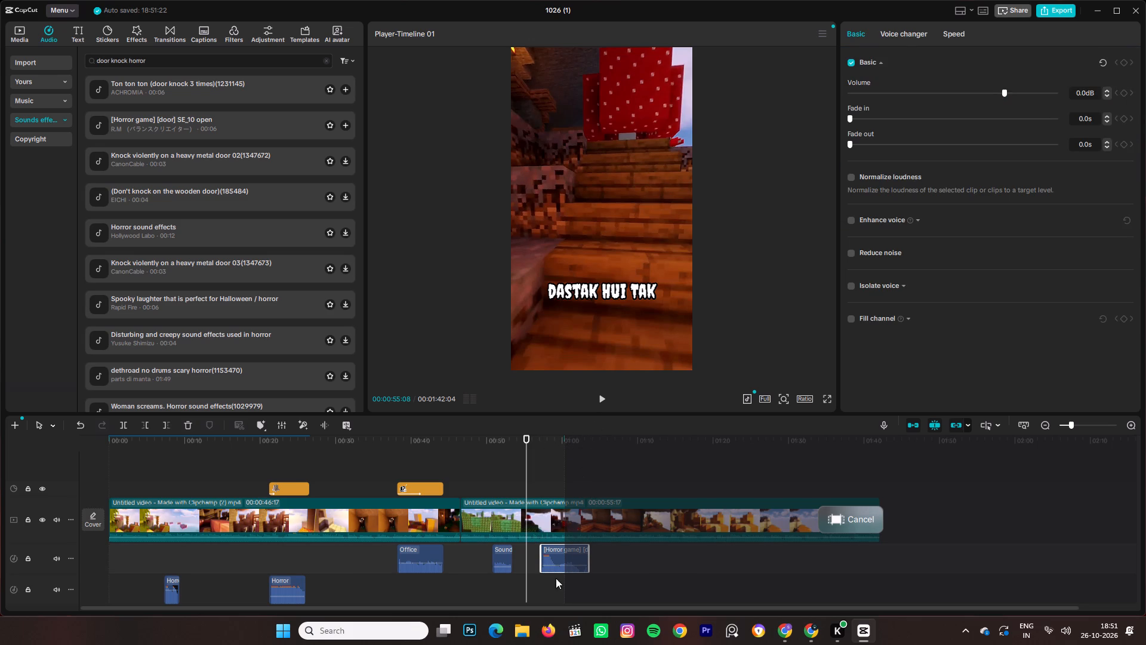
left_click_drag(565, 548, 555, 548)
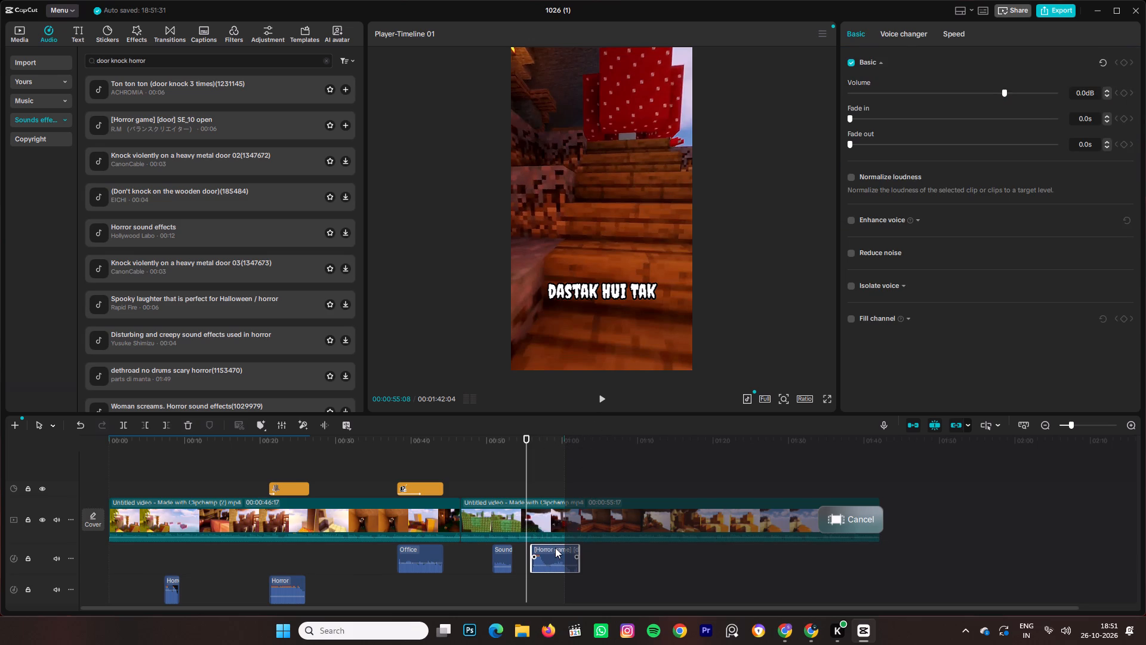
left_click_drag(555, 548, 549, 551)
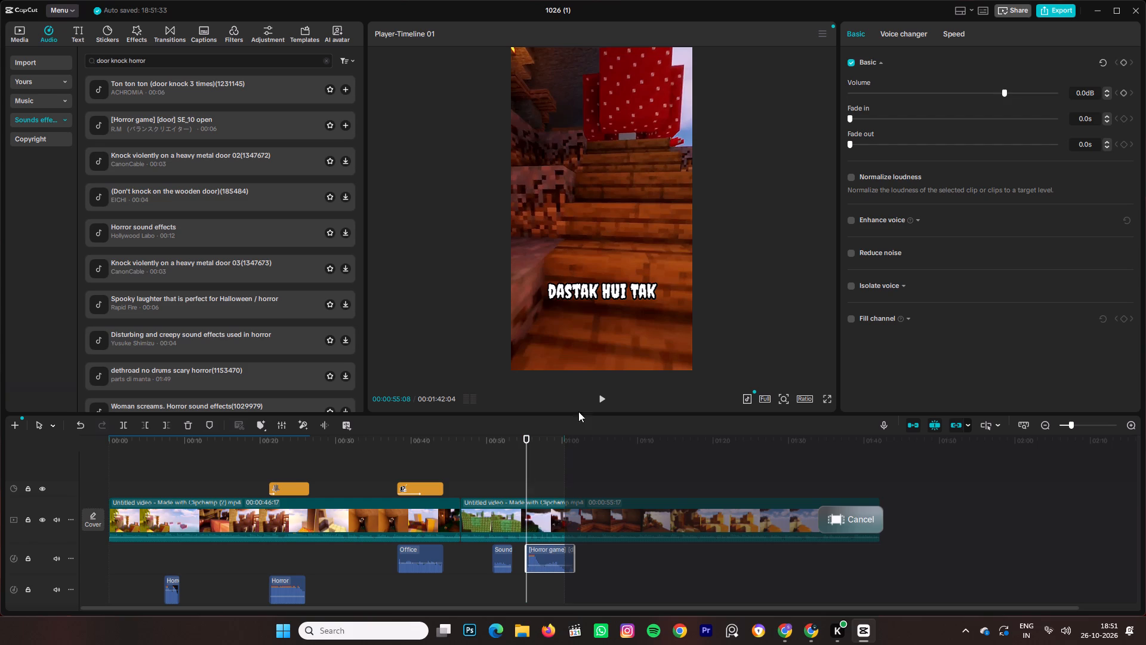
left_click(592, 400)
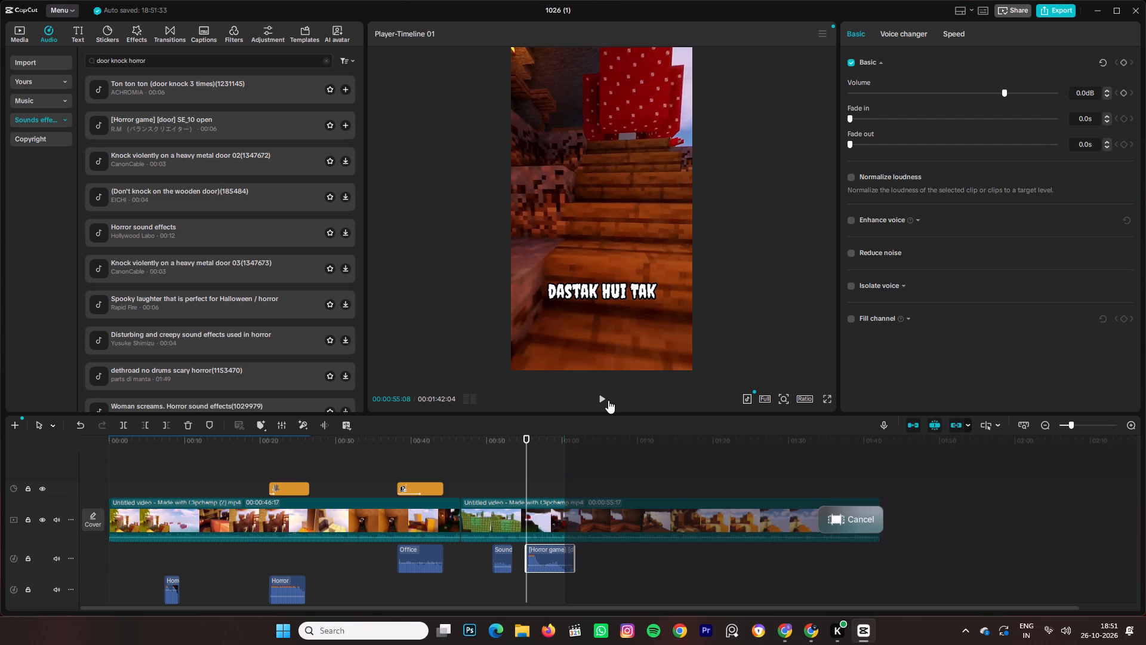
left_click(606, 400)
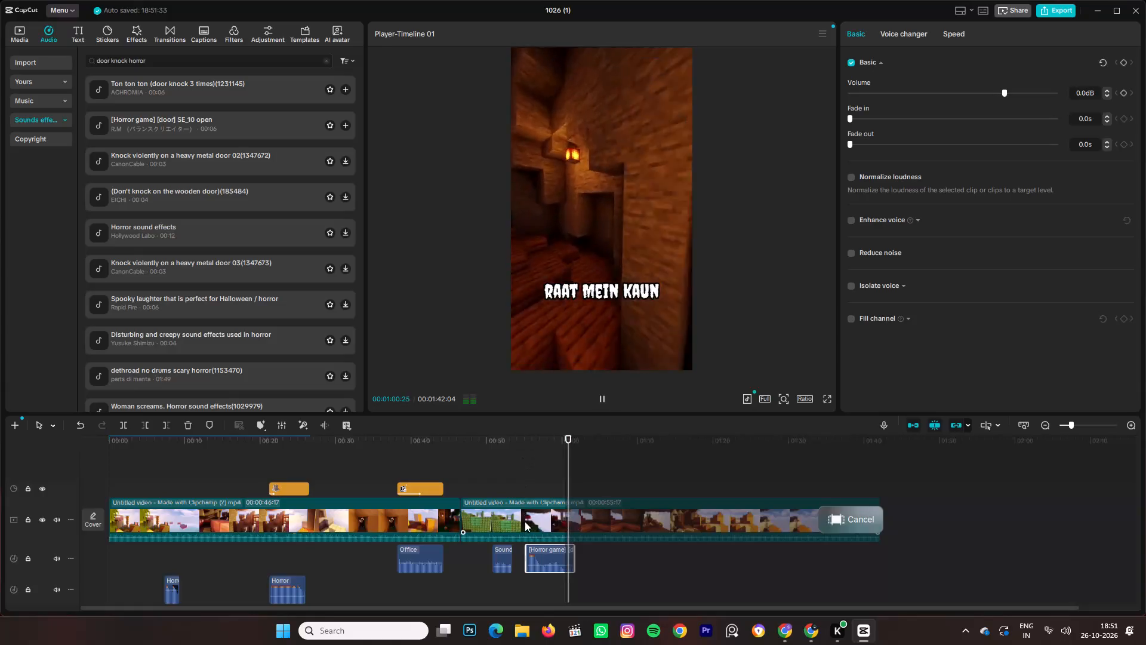
Trim the start of the horror door sound clip to the playhead at 00:00:55:18.
left_click(522, 555)
key("space")
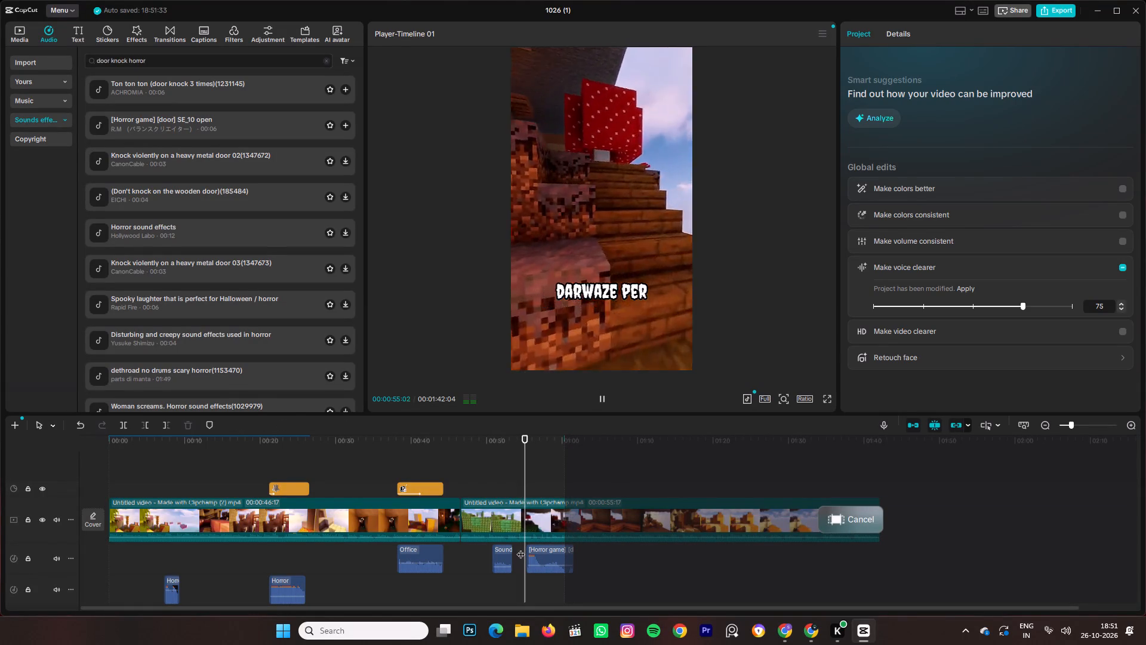
key("space")
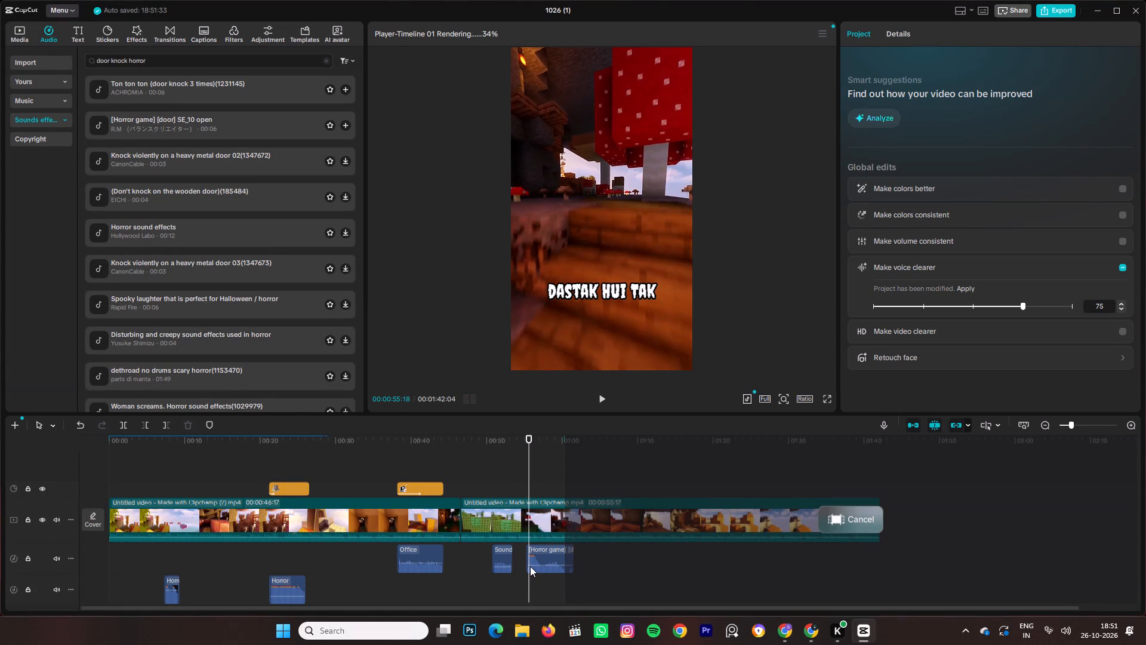
left_click(530, 560)
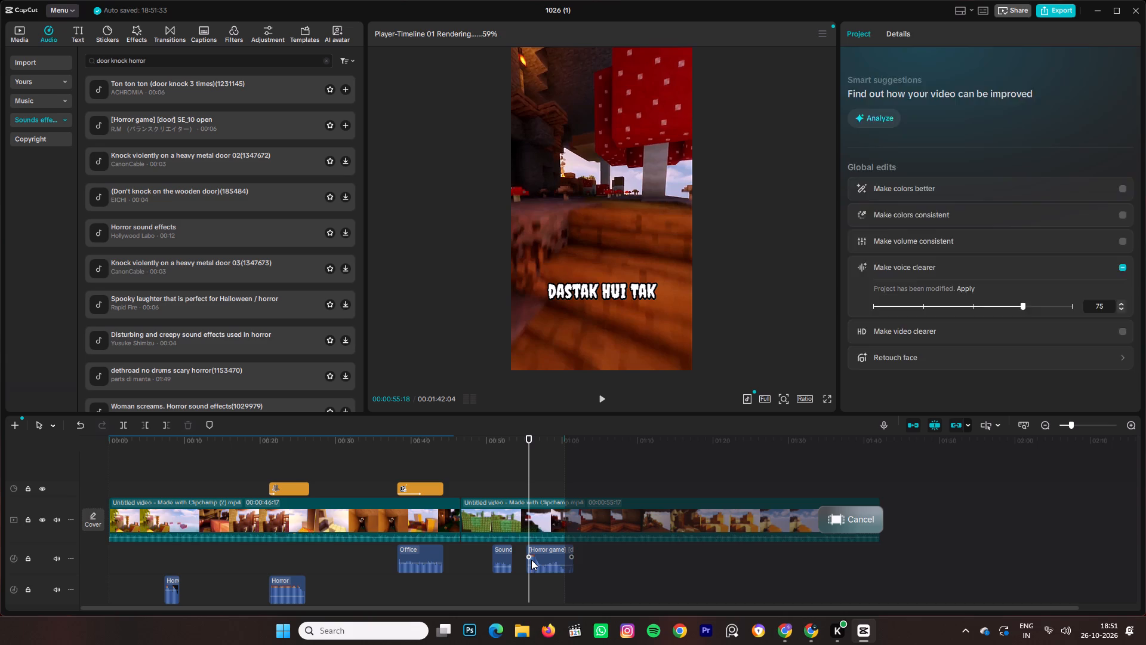
left_click(526, 561)
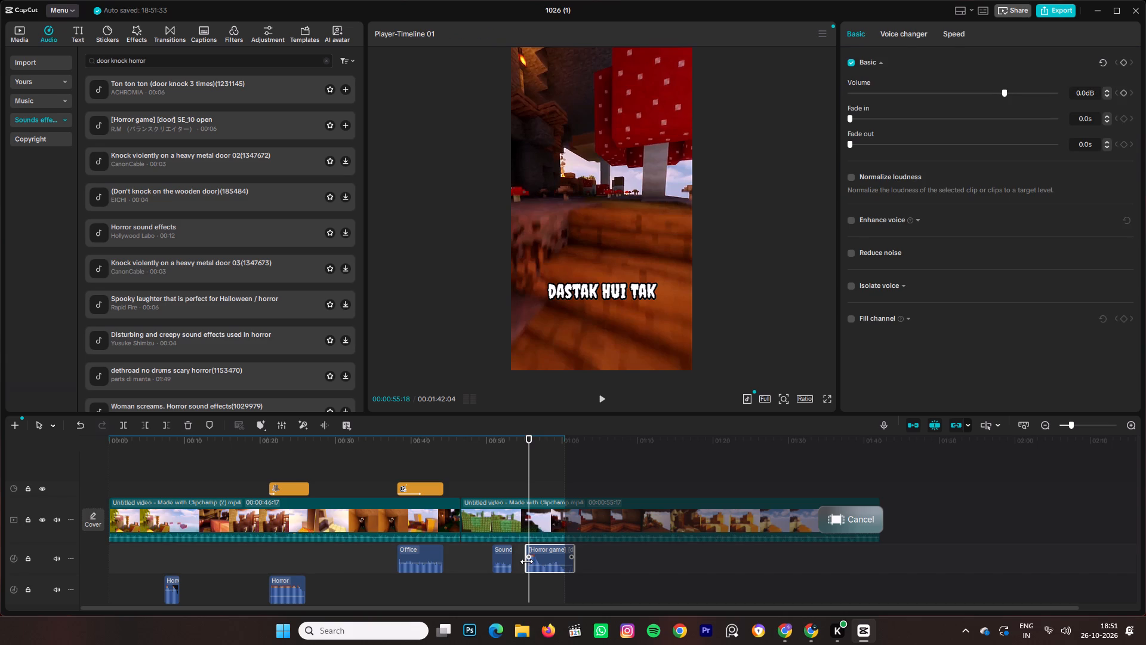
left_click(526, 561)
Trim the end of the horror door sound clip to 00:00:58:07 and play from about 0:55 to about 1:11.
key("space")
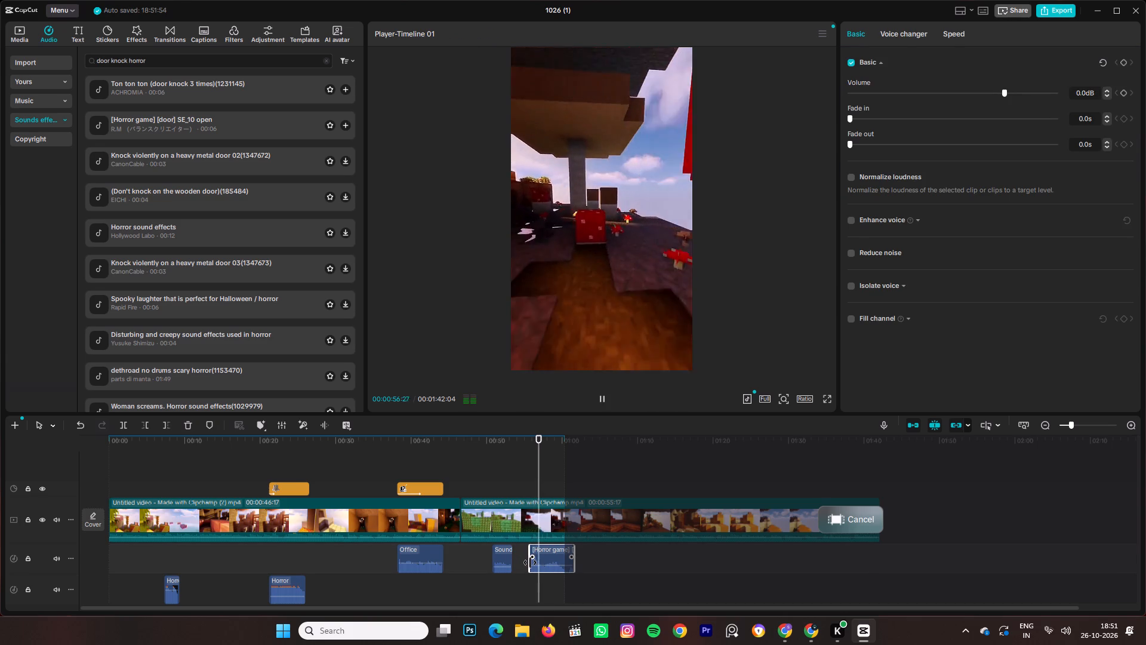
key("space")
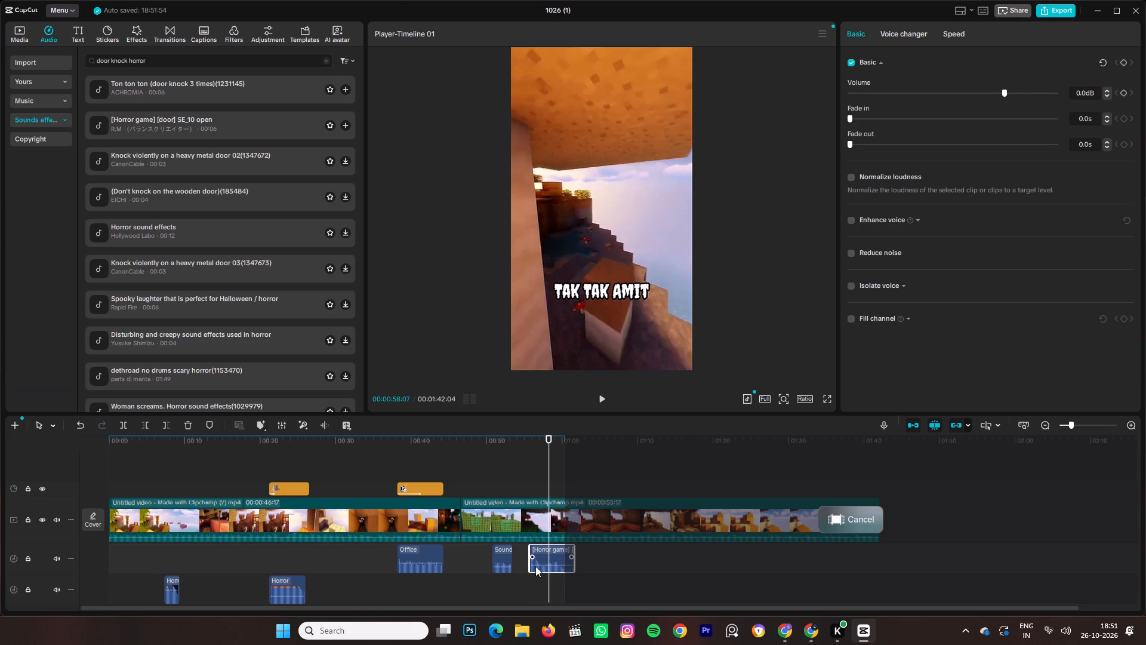
left_click(571, 557)
left_click_drag(575, 558, 552, 560)
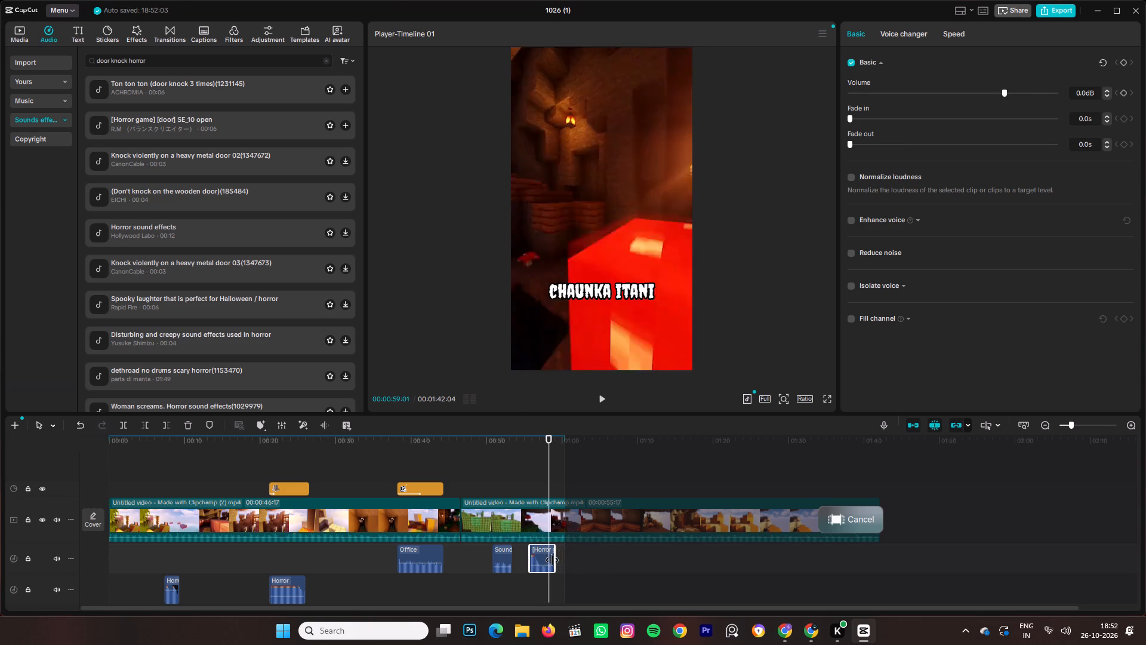
left_click_drag(552, 560, 549, 560)
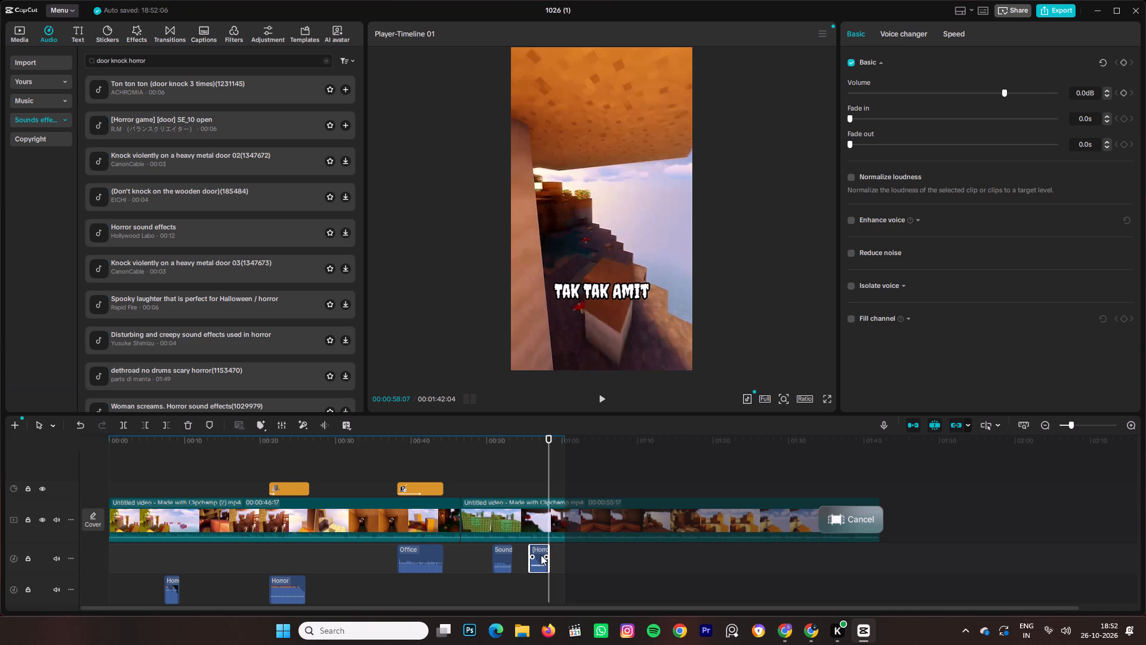
left_click(525, 558)
key("space")
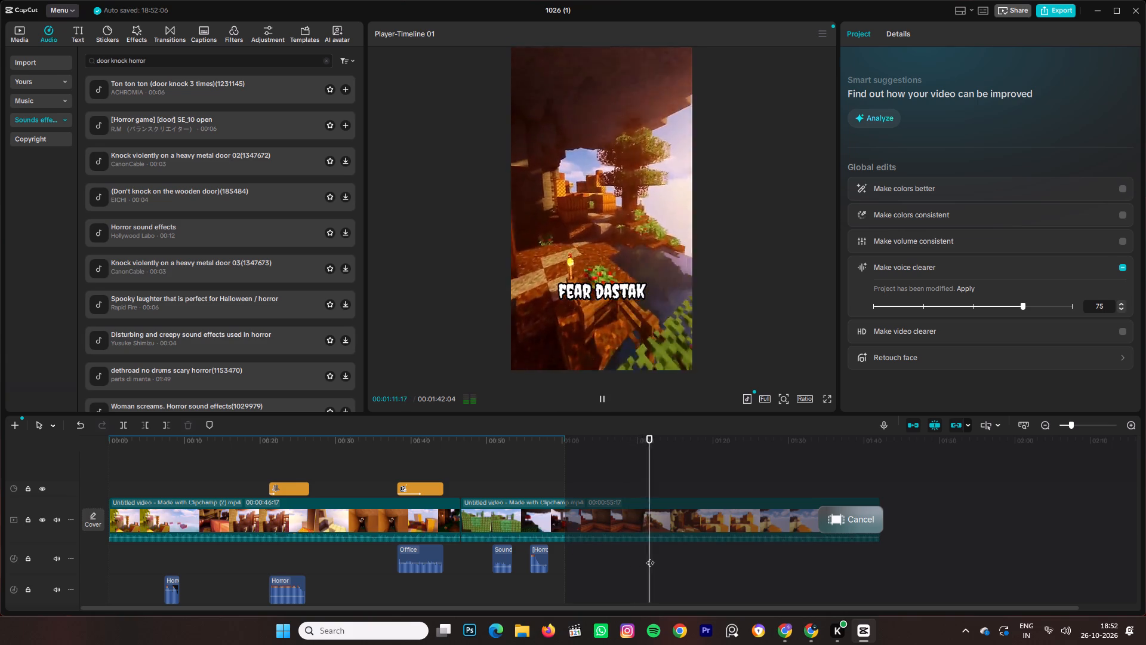
Play the video from about 1:00 and stop at 00:01:06:12, at the "DARVAJA HILA" caption.
left_click_drag(650, 557, 562, 578)
key("space")
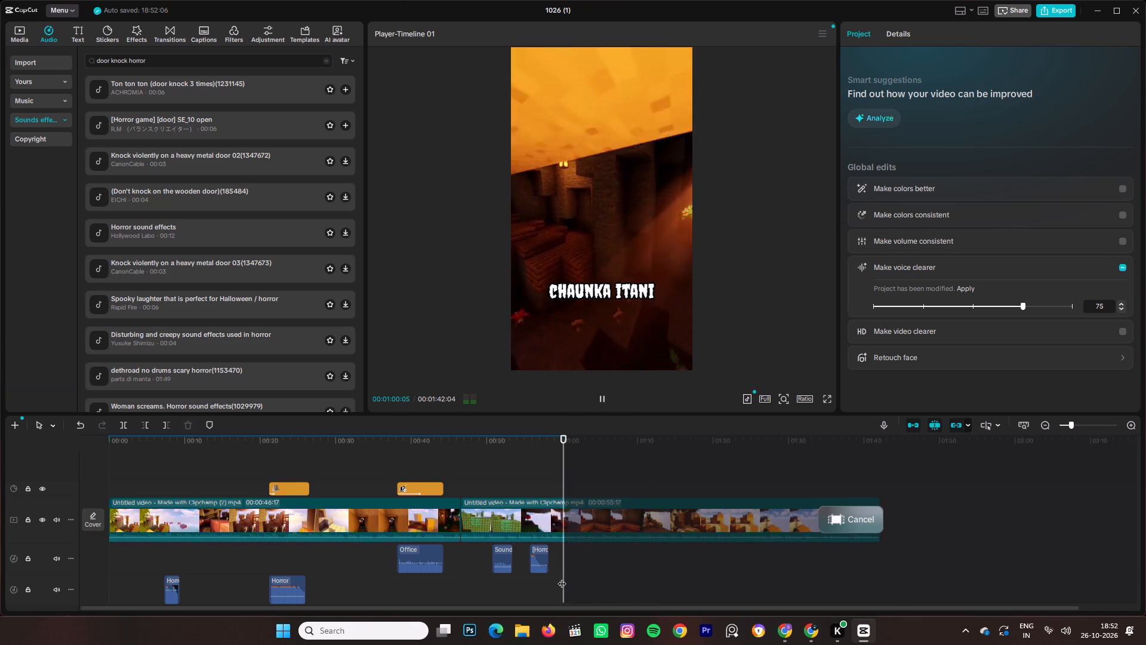
key("space")
key("space")
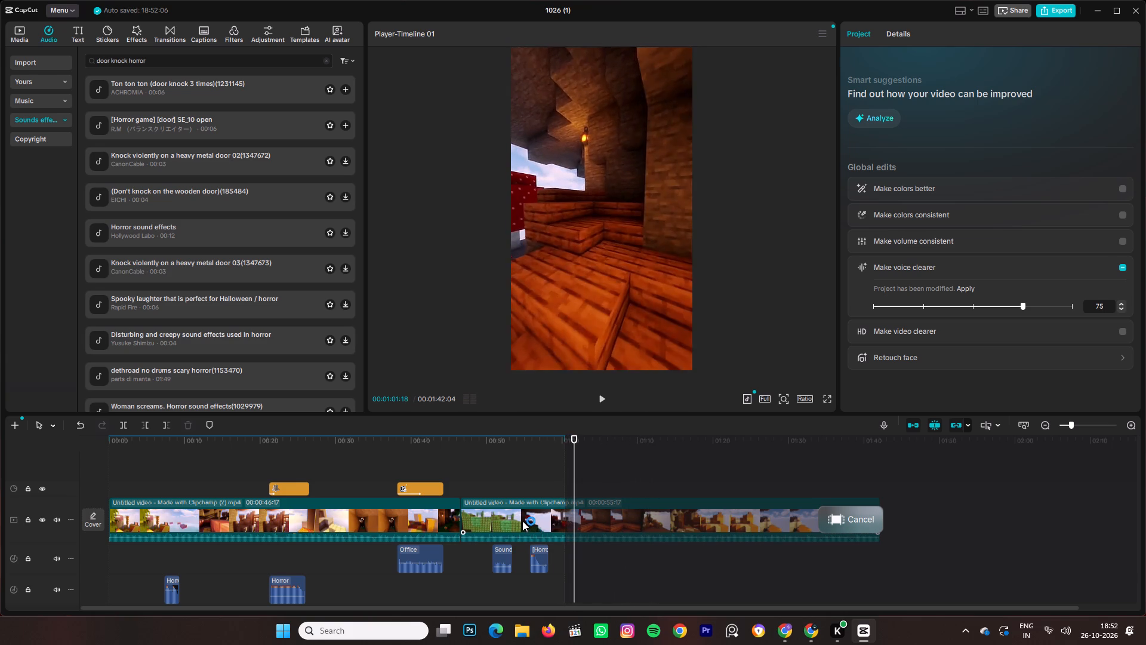
key("space")
key("space")
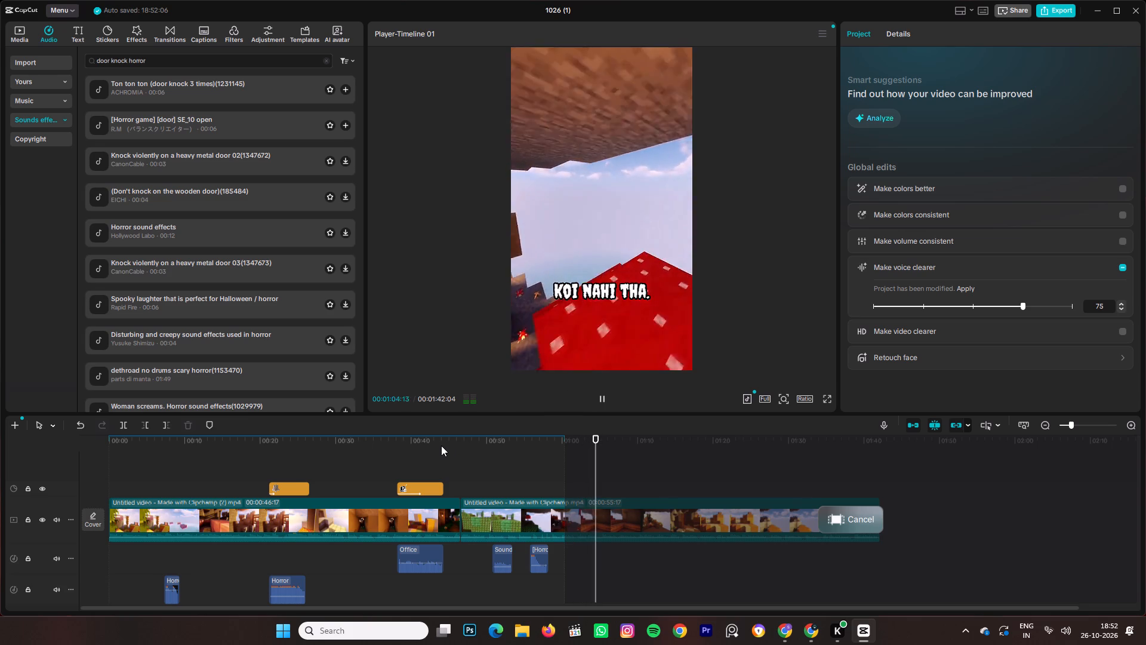
key("space")
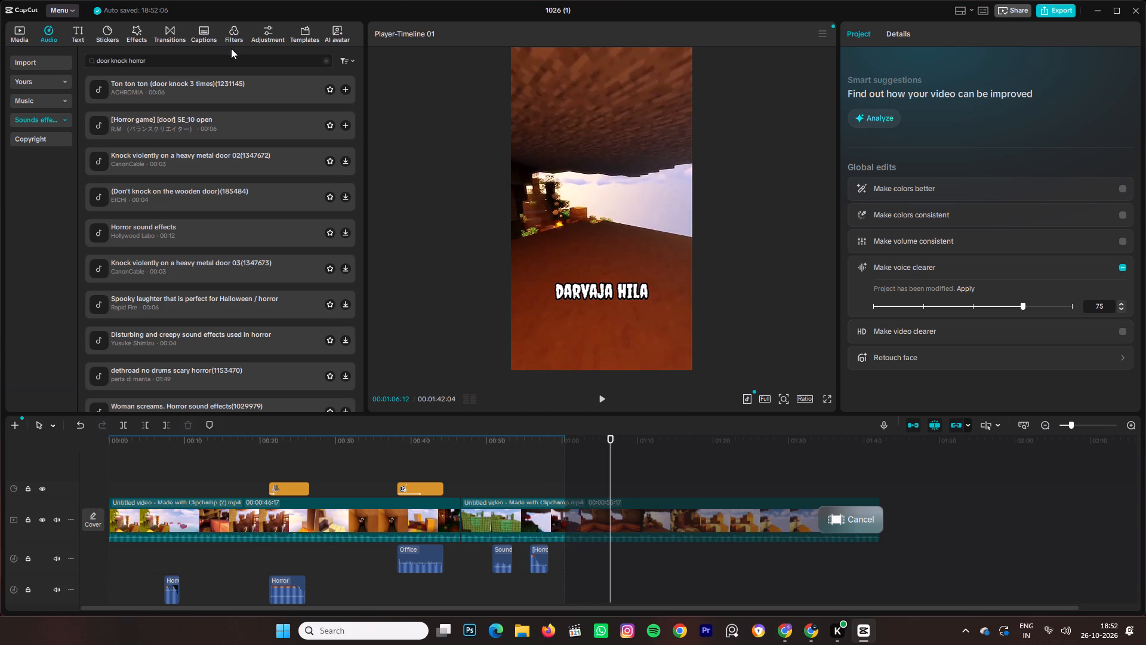
Clear the previous sound effects search and search for "door opening".
left_click(327, 64)
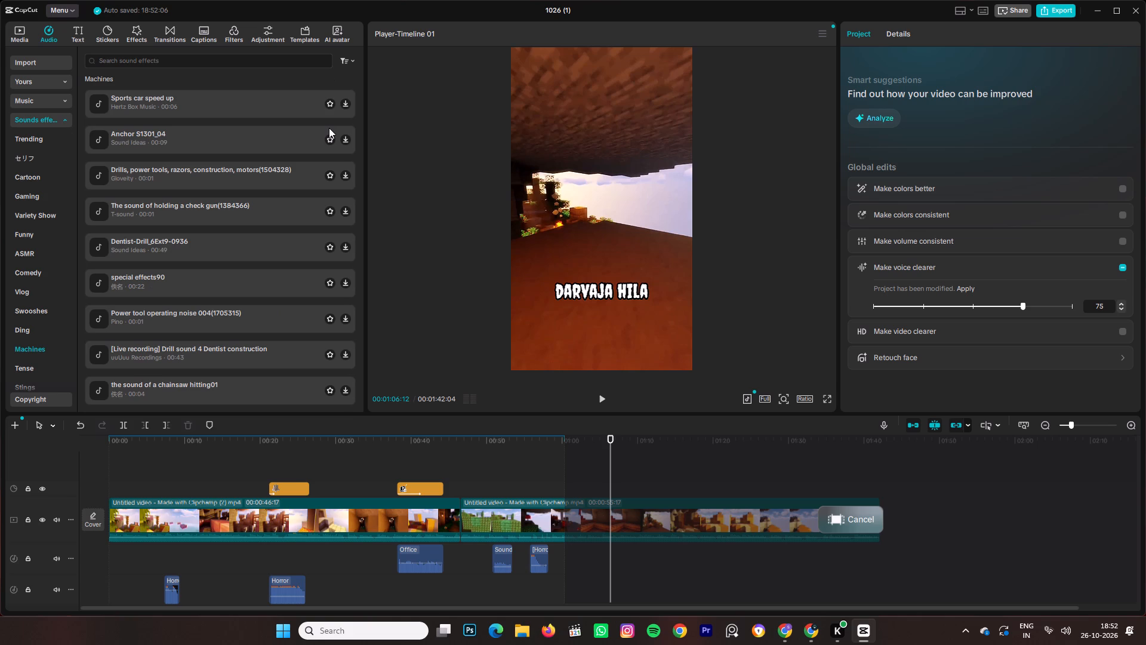
key("d")
type("oo")
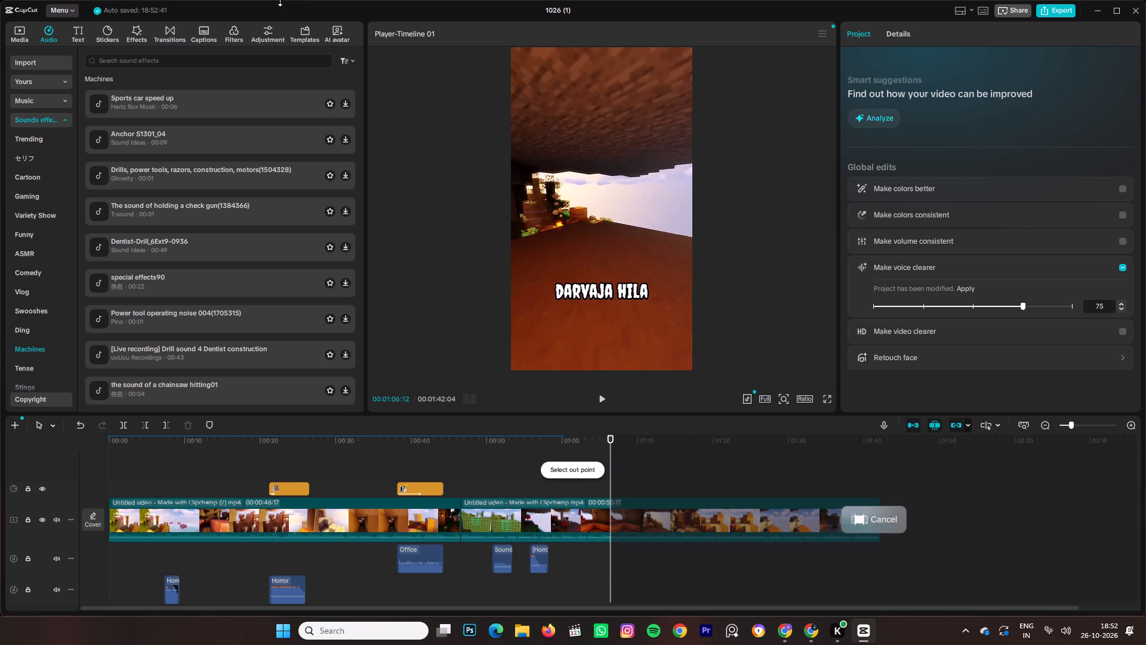
left_click(228, 62)
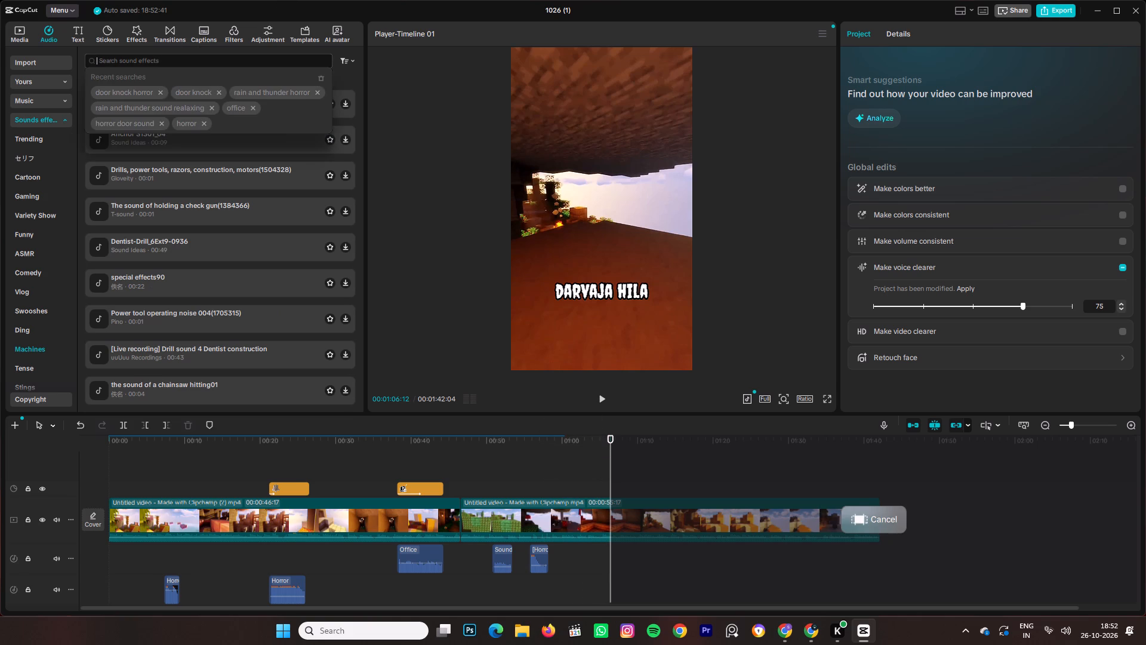
type("dooo")
key("BackSpace")
key("BackSpace")
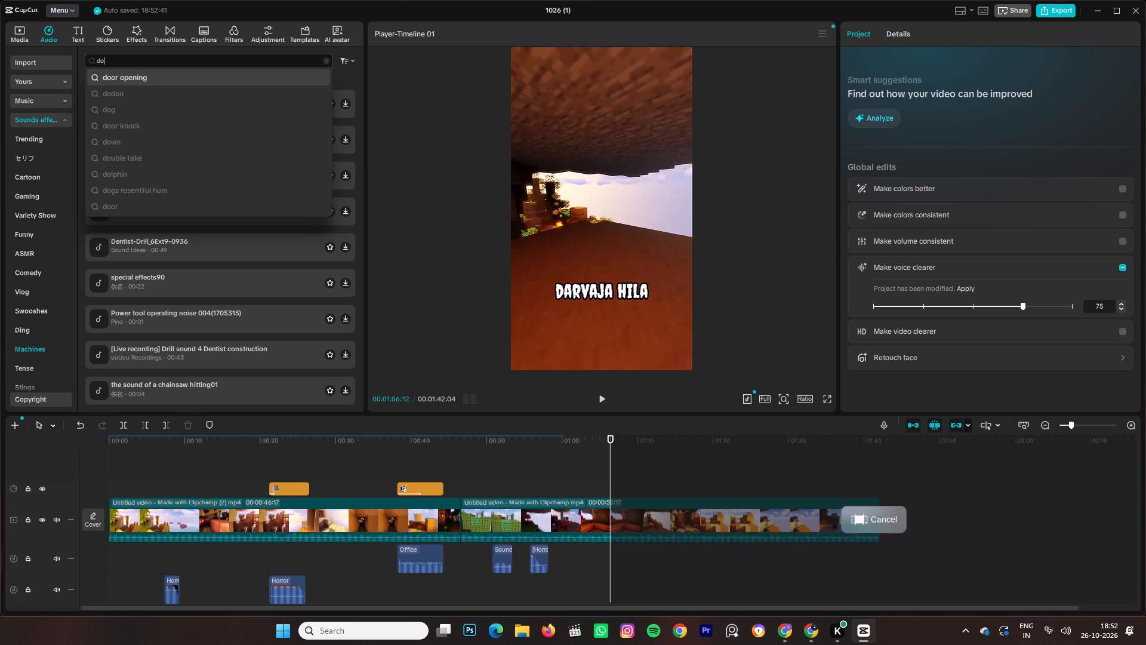
left_click(230, 66)
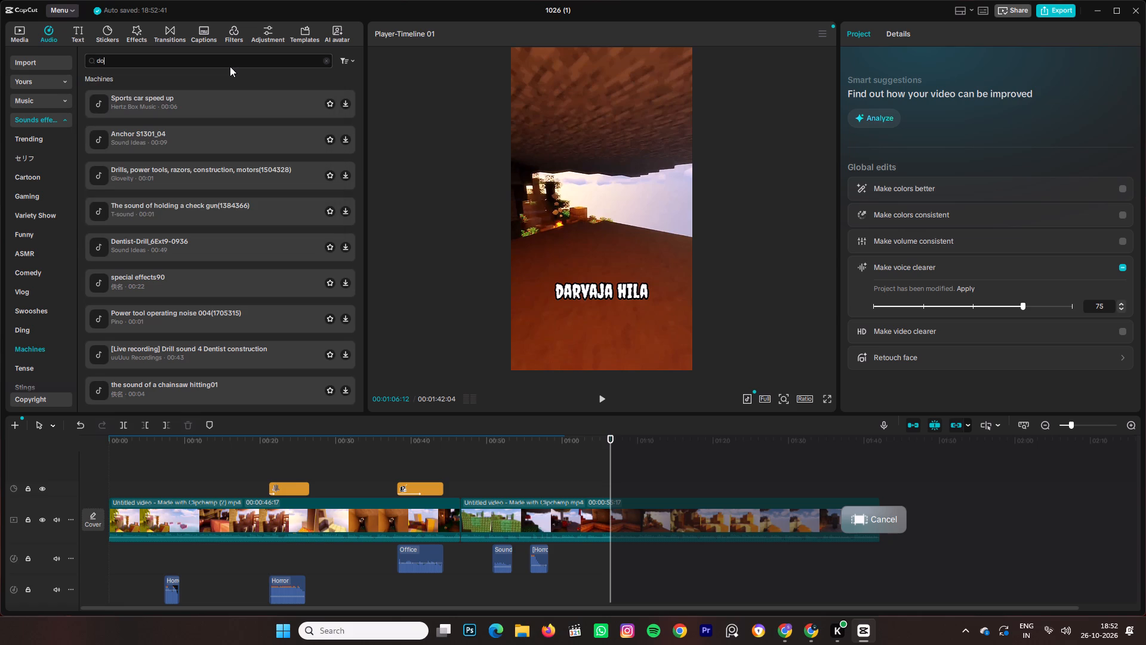
left_click(214, 59)
left_click(240, 76)
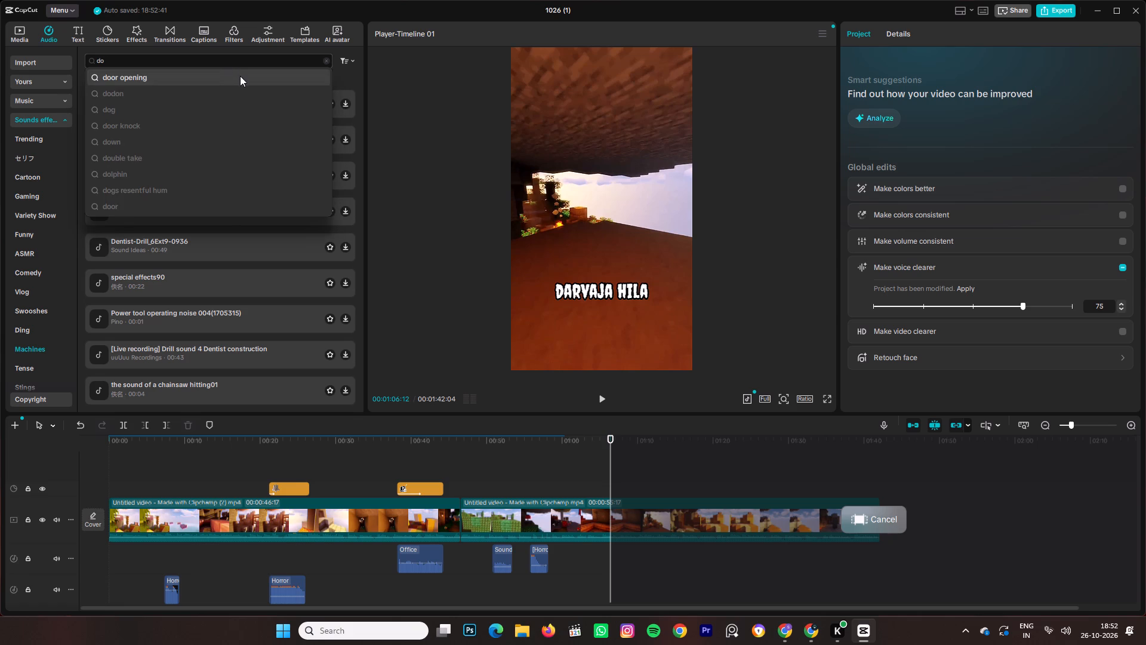
Extend the sound effects search to "door opening from wind".
left_click(223, 62)
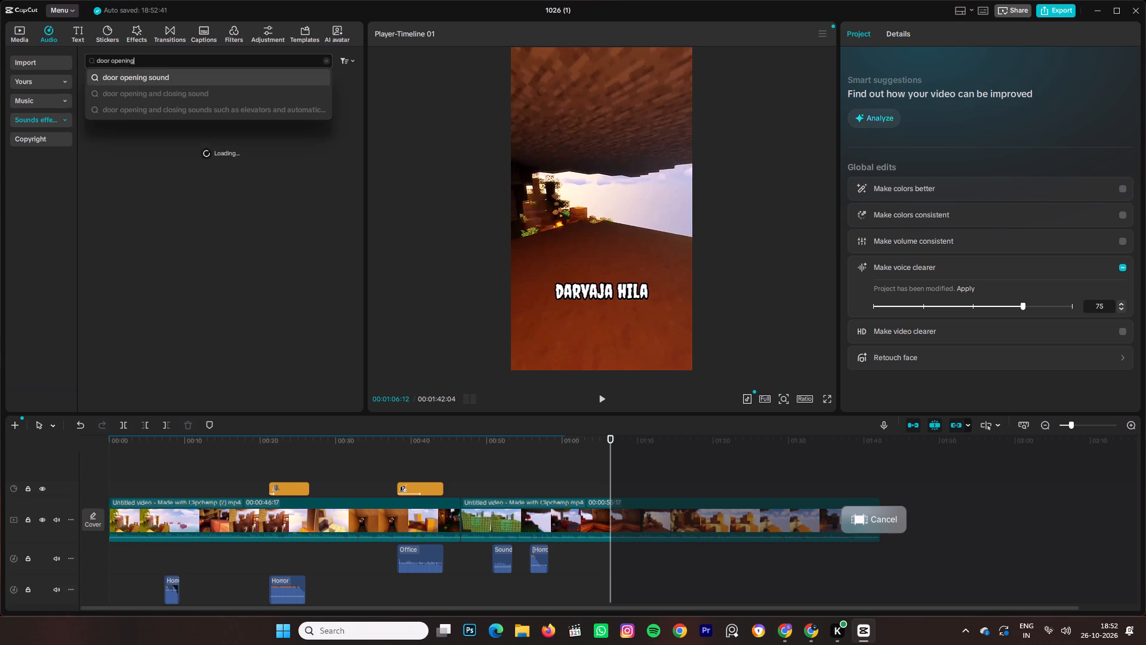
type("fr")
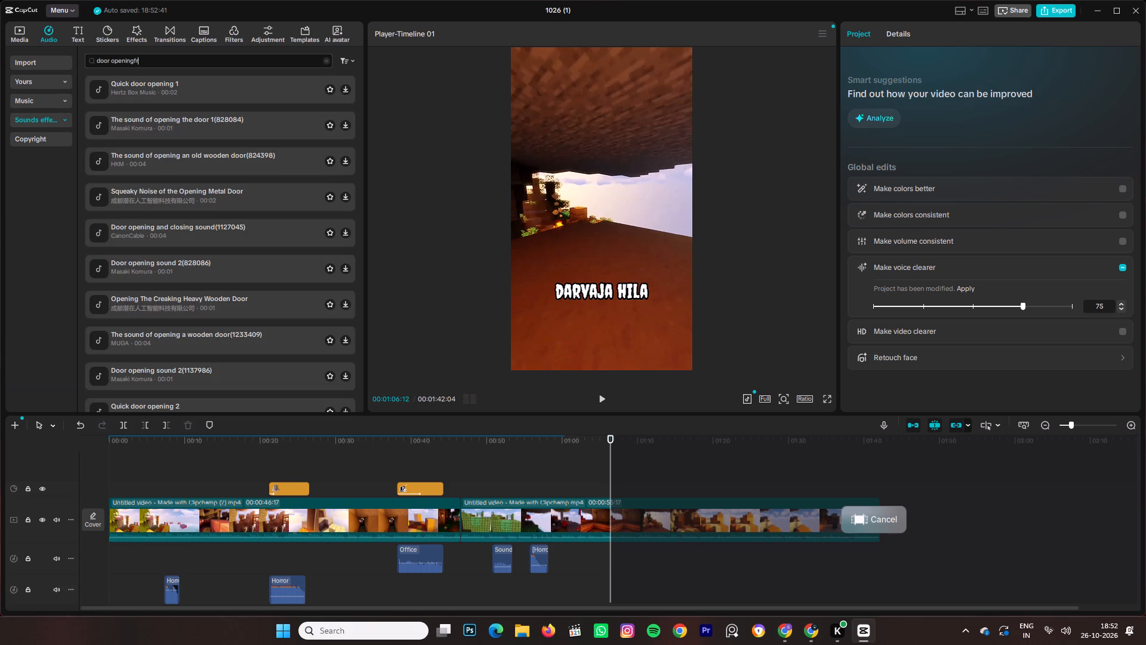
key("BackSpace")
key("BackSpace")
key("space")
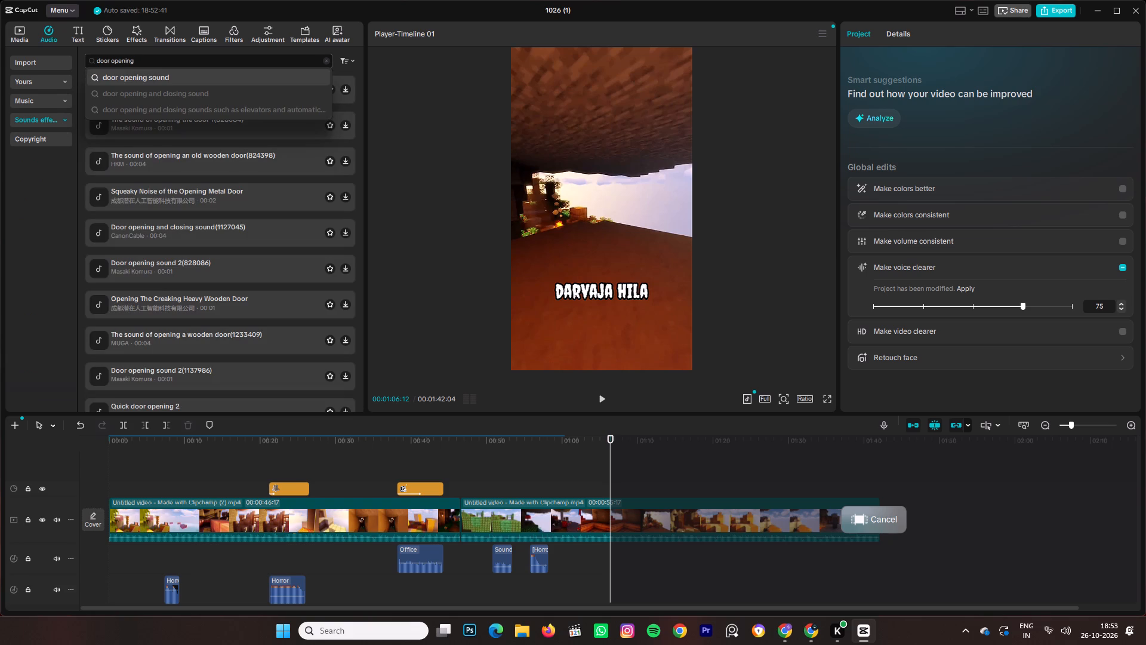
type("fr")
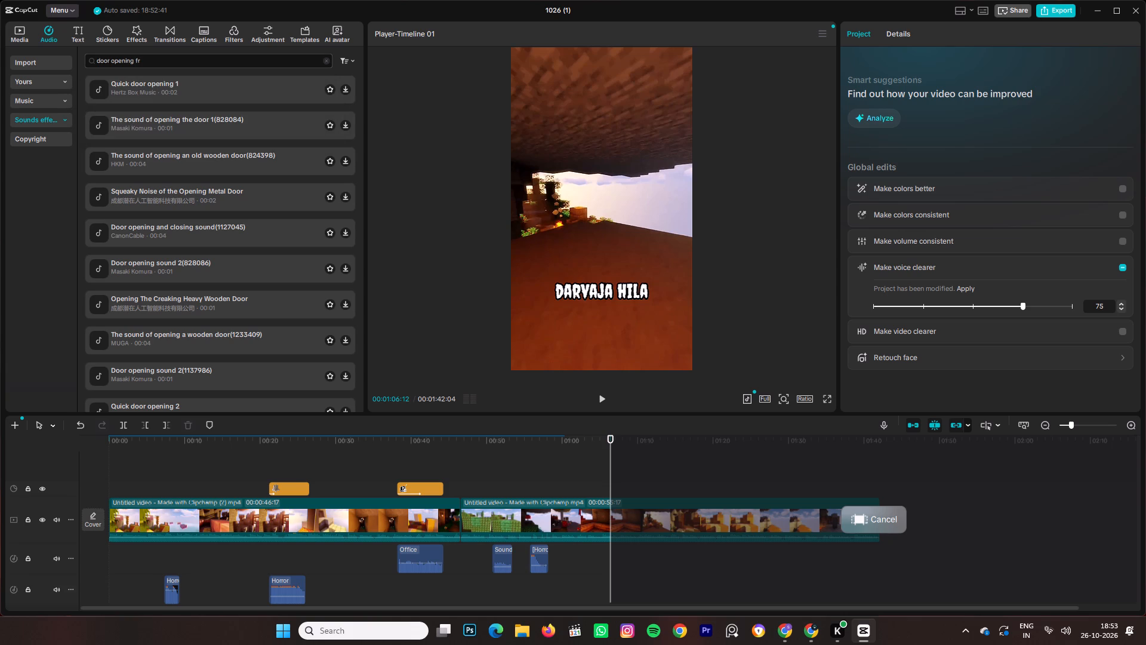
type("om")
key("space")
type("wind")
key("Return")
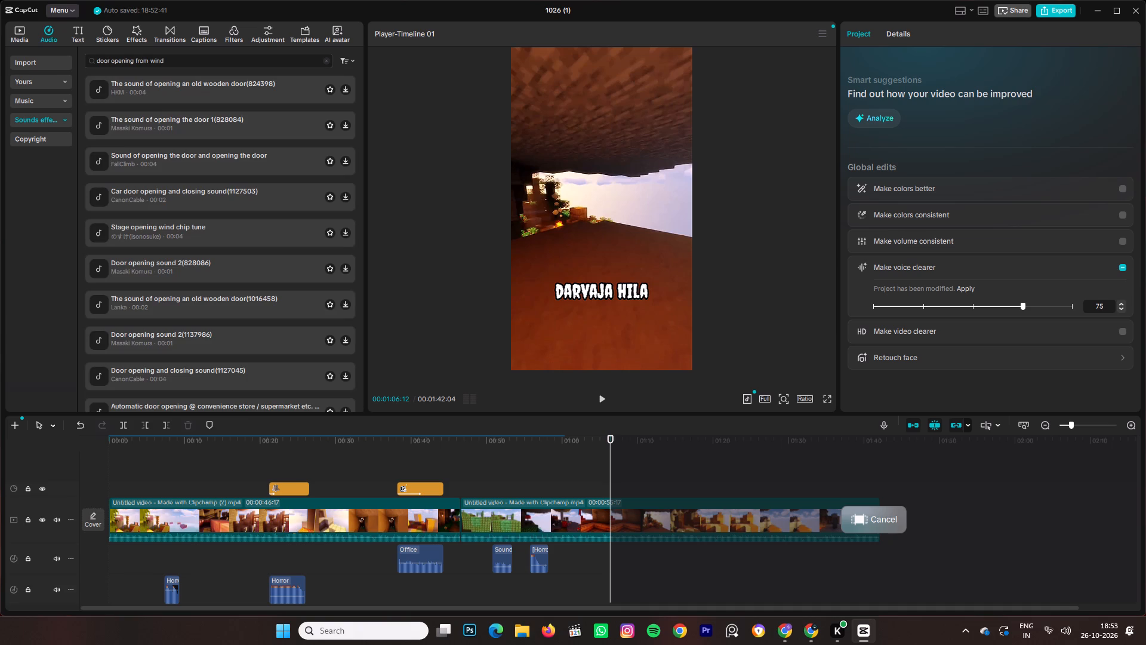
Preview The sound of opening an old wooden door(824398) and look through the other door sound results.
left_click(239, 99)
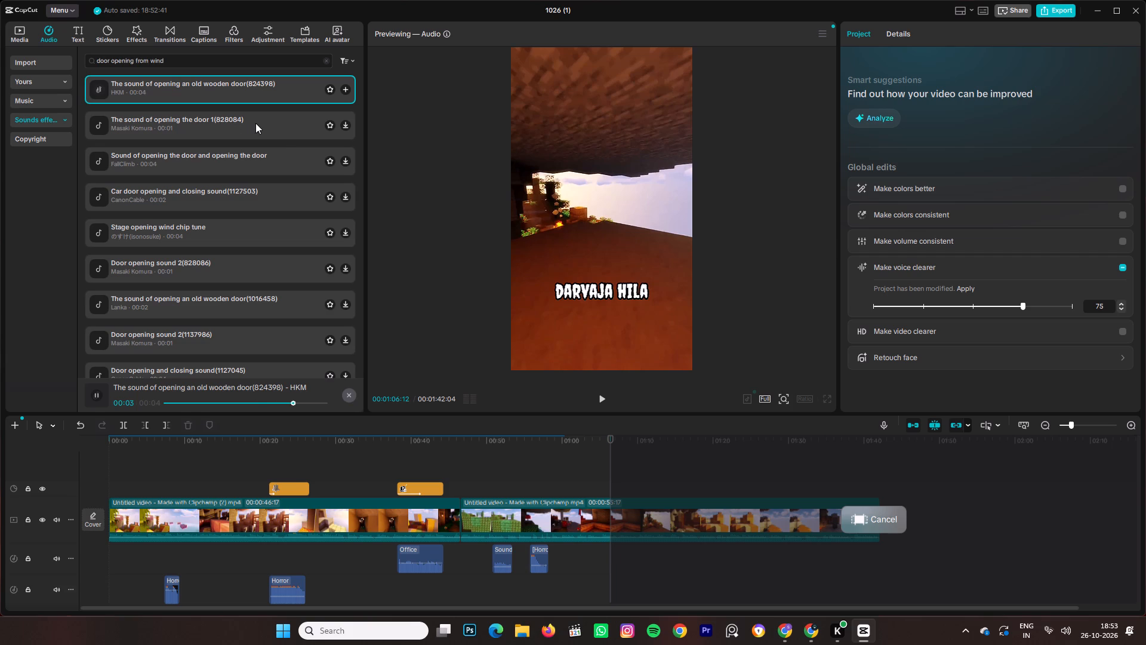
scroll(286, 148, "down", 6)
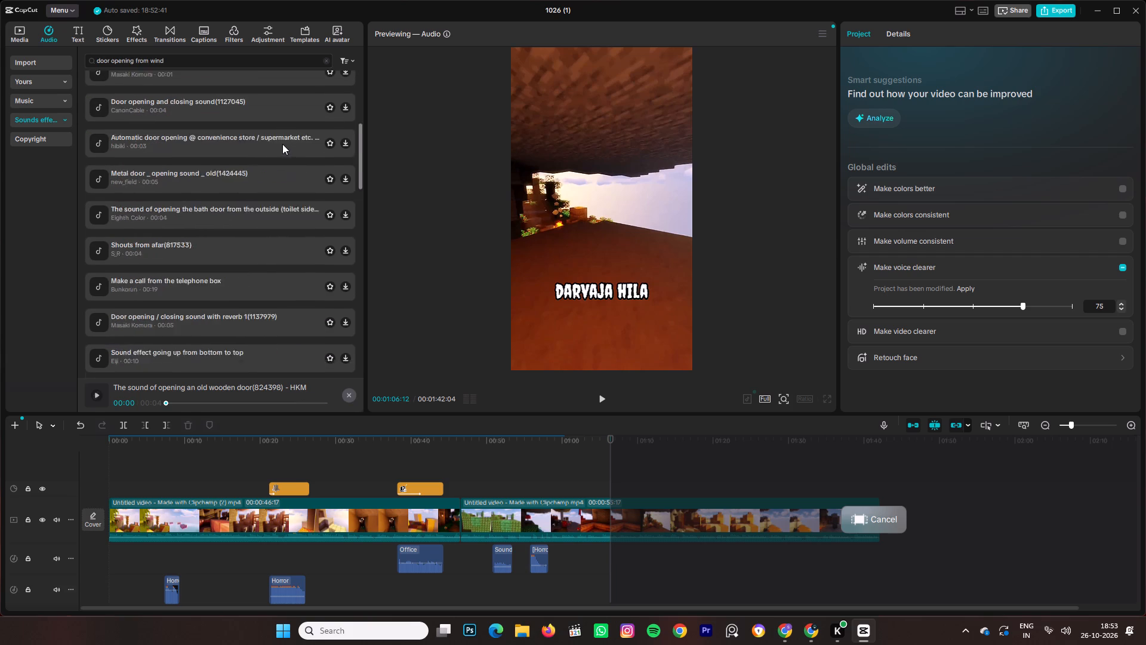
scroll(282, 144, "down", 4)
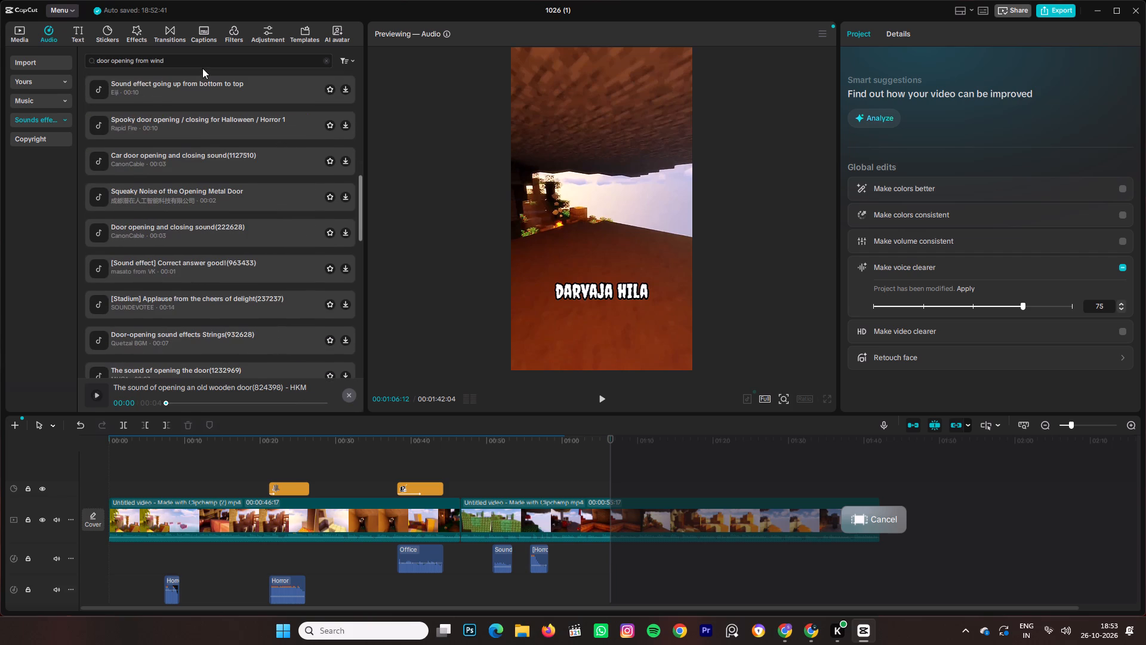
Change the sound effects search to "door opening by wind".
left_click(155, 62)
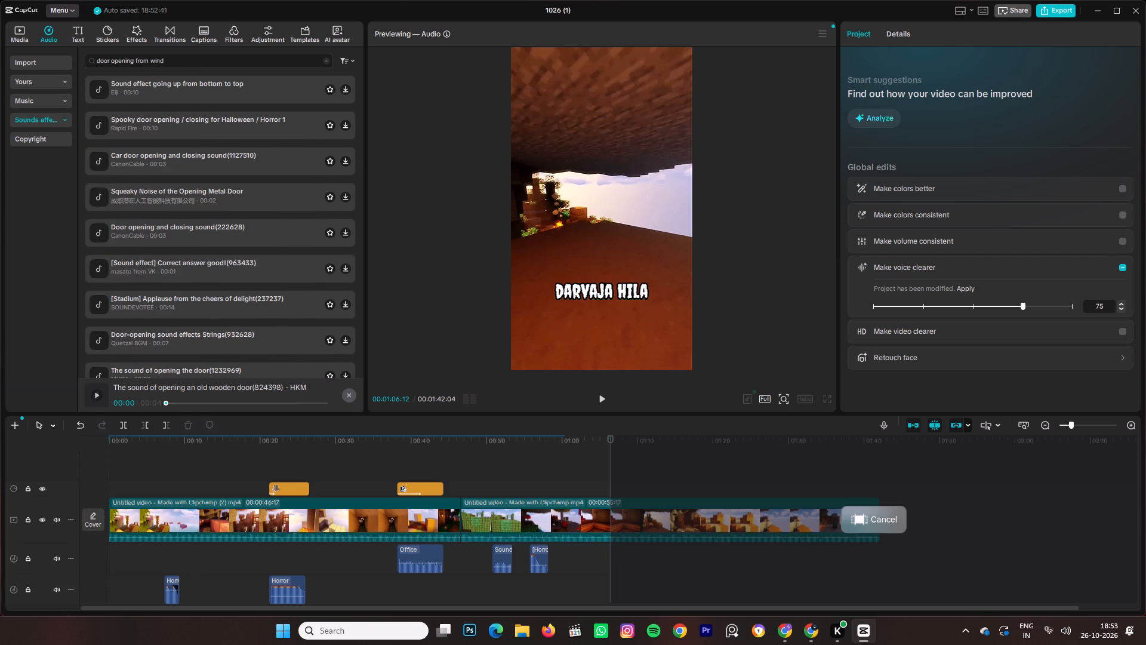
left_click(155, 61)
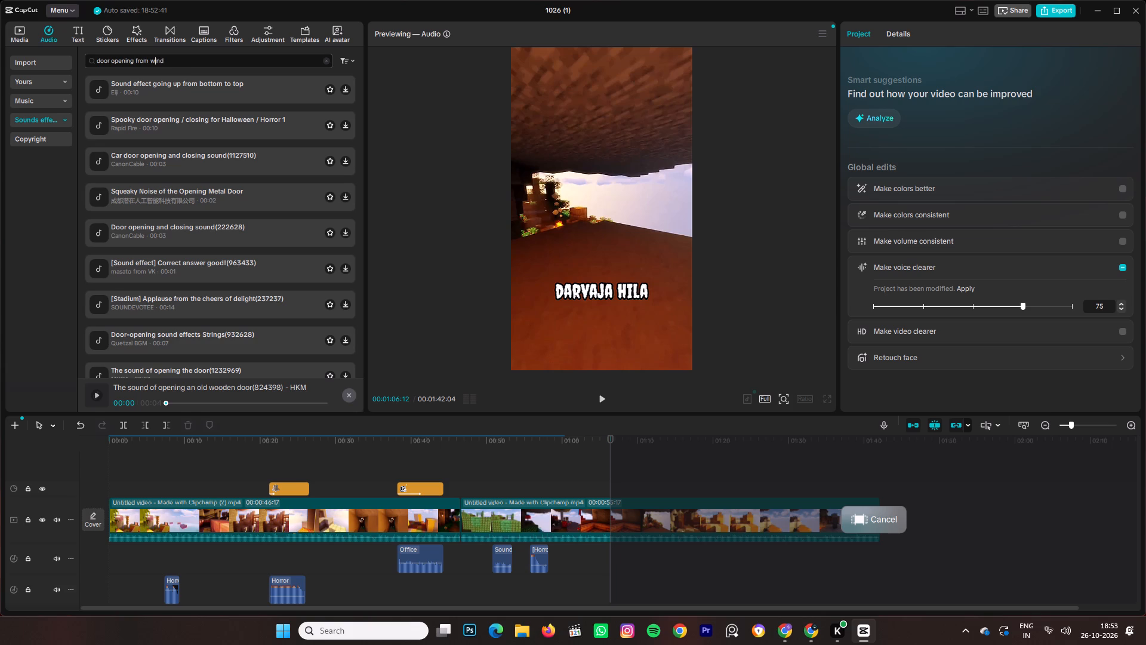
left_click(149, 63)
key("BackSpace")
key("BackSpace")
key("BackSpace")
key("BackSpace")
type("by")
key("Return")
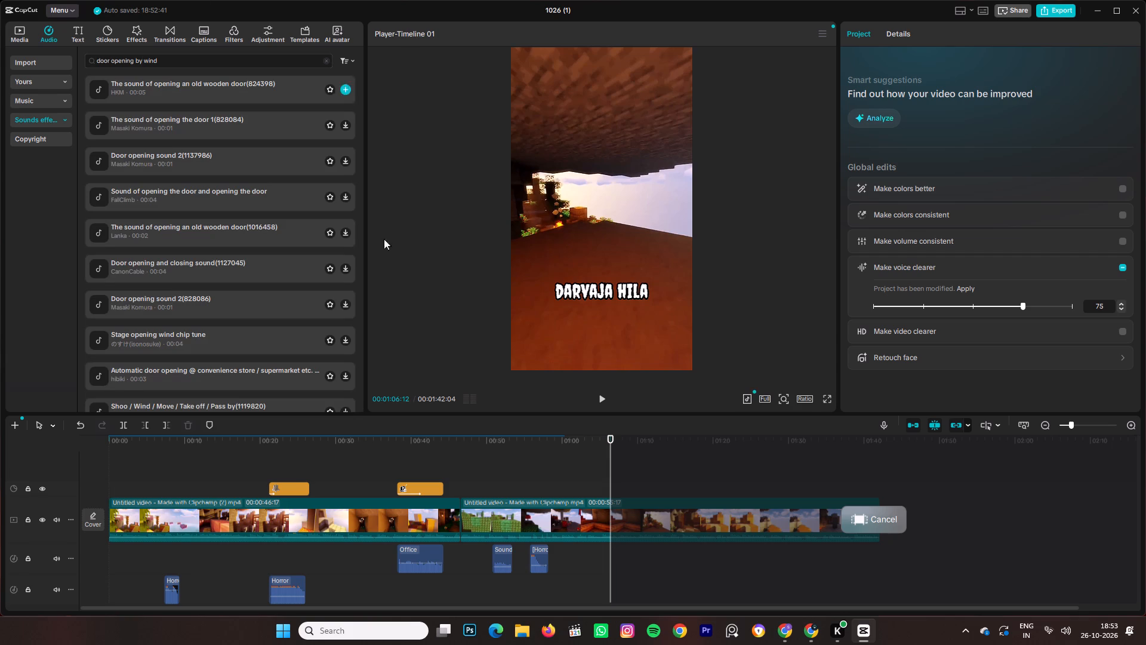
Look through the "door opening by wind" results for a sound suiting the door-shaking moment.
scroll(157, 182, "down", 3)
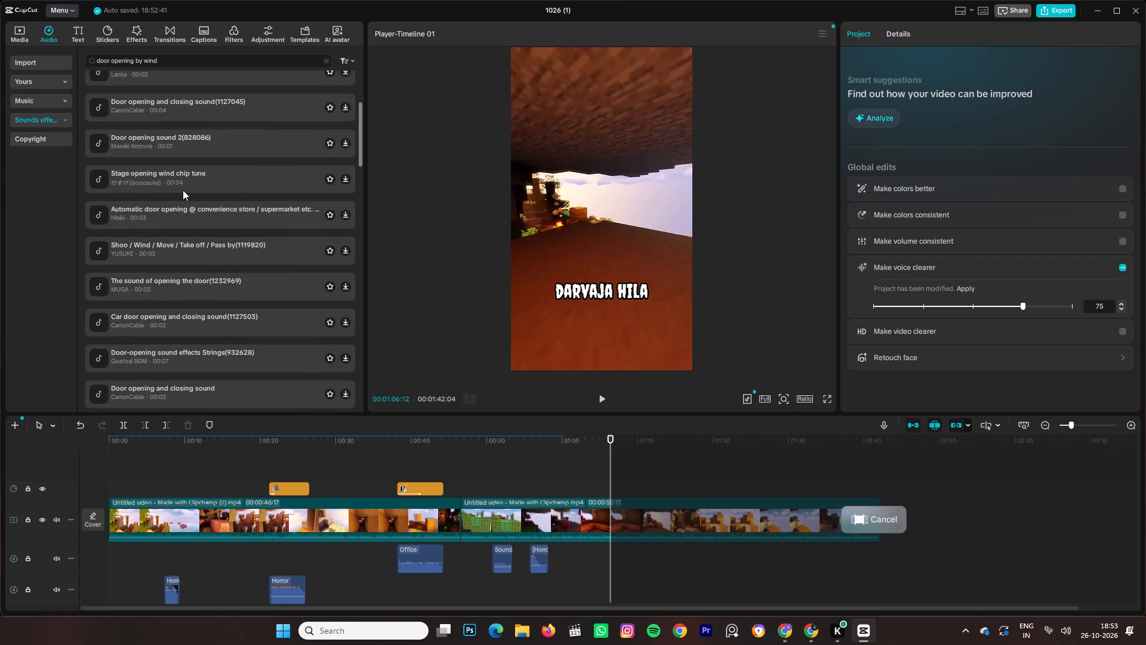
scroll(183, 190, "down", 9)
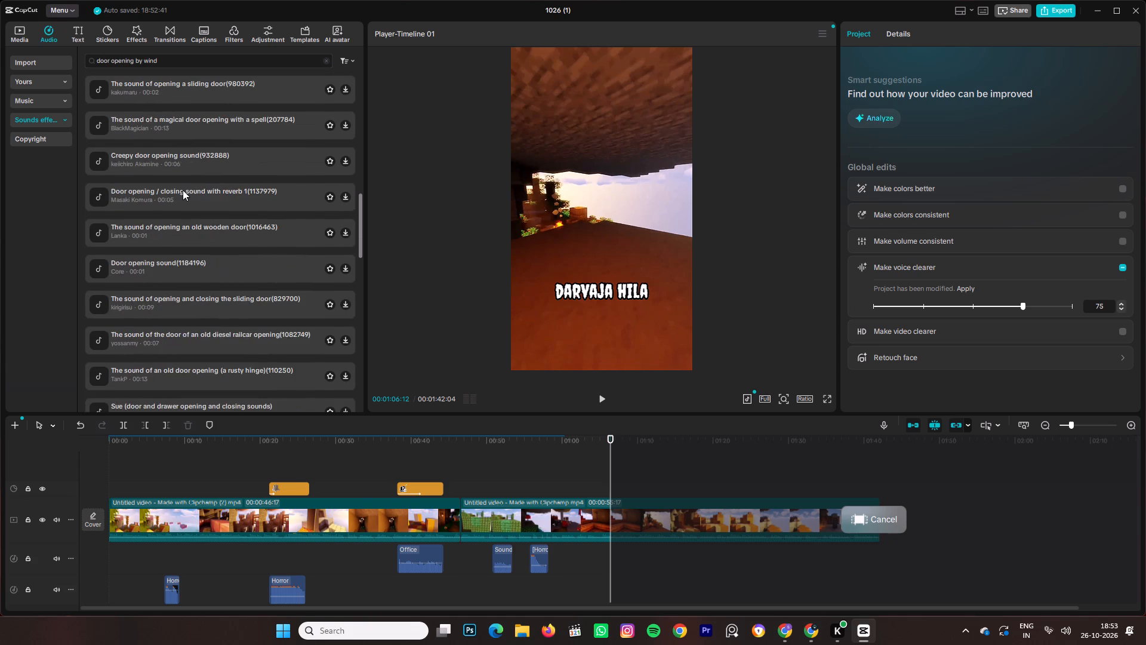
scroll(183, 190, "down", 11)
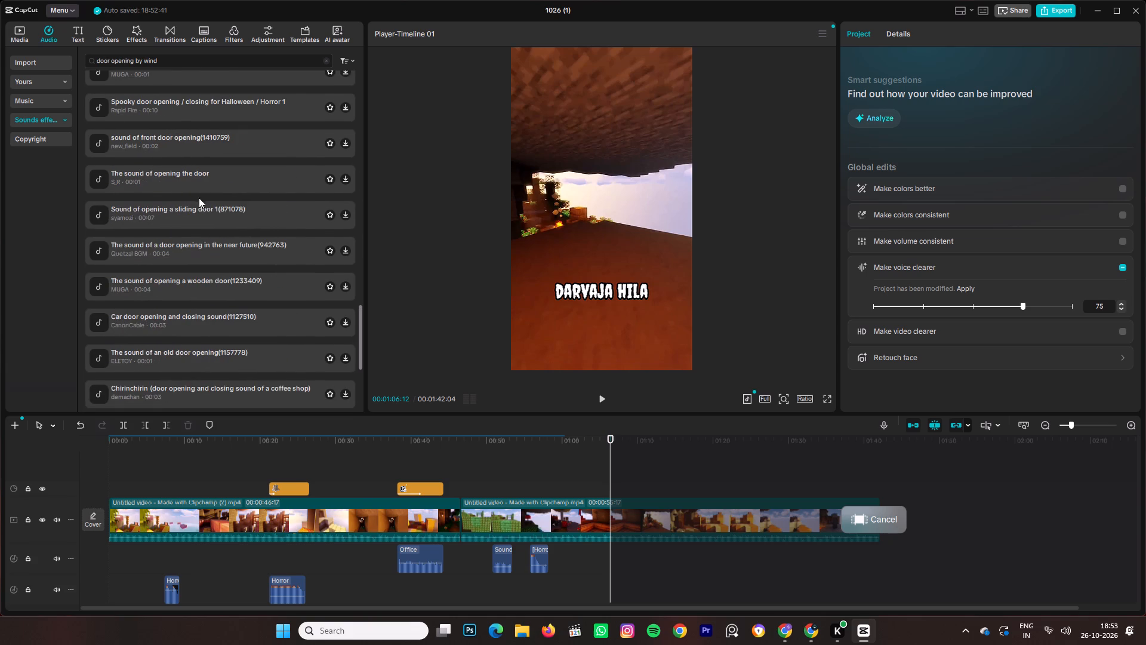
scroll(210, 201, "down", 8)
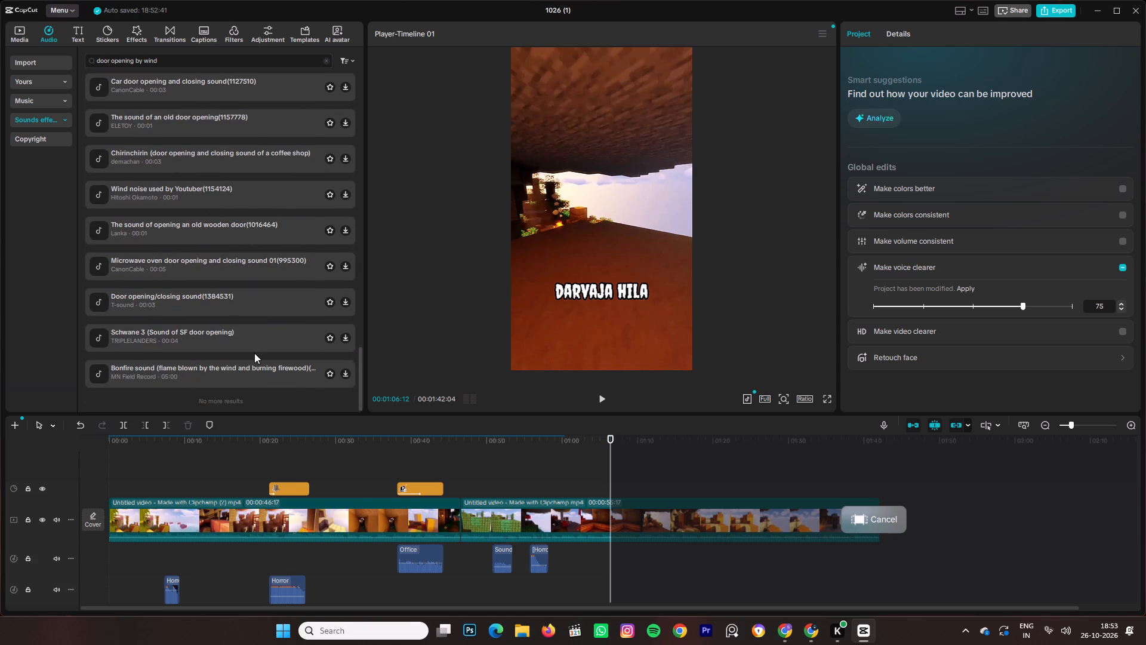
scroll(254, 350, "up", 16)
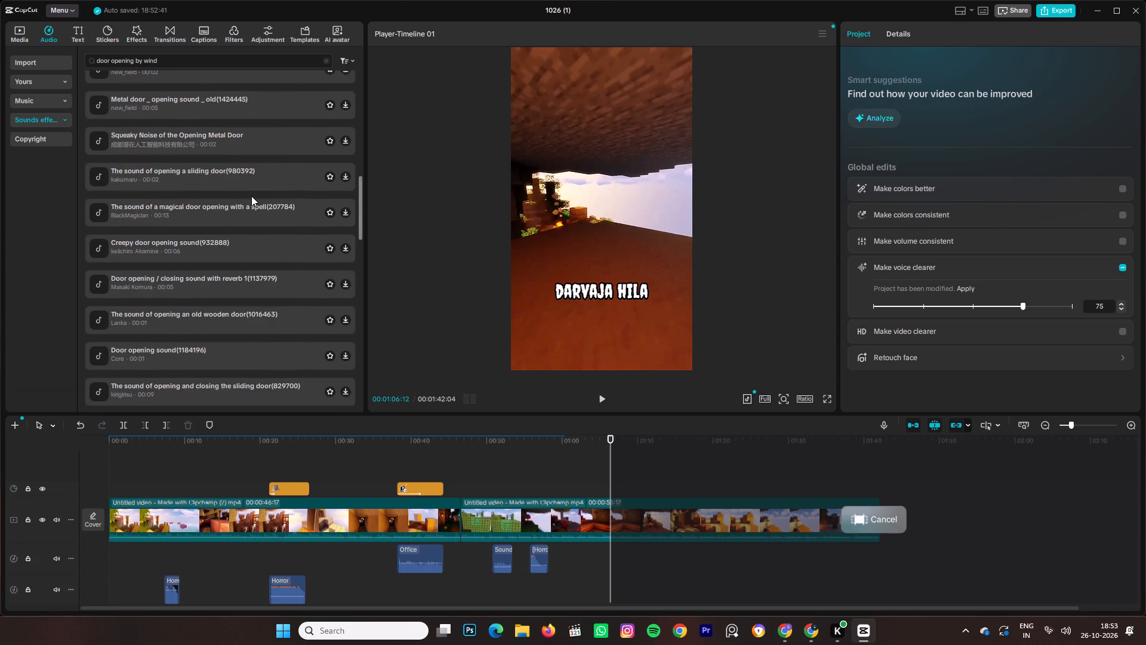
scroll(251, 196, "up", 7)
scroll(304, 176, "up", 6)
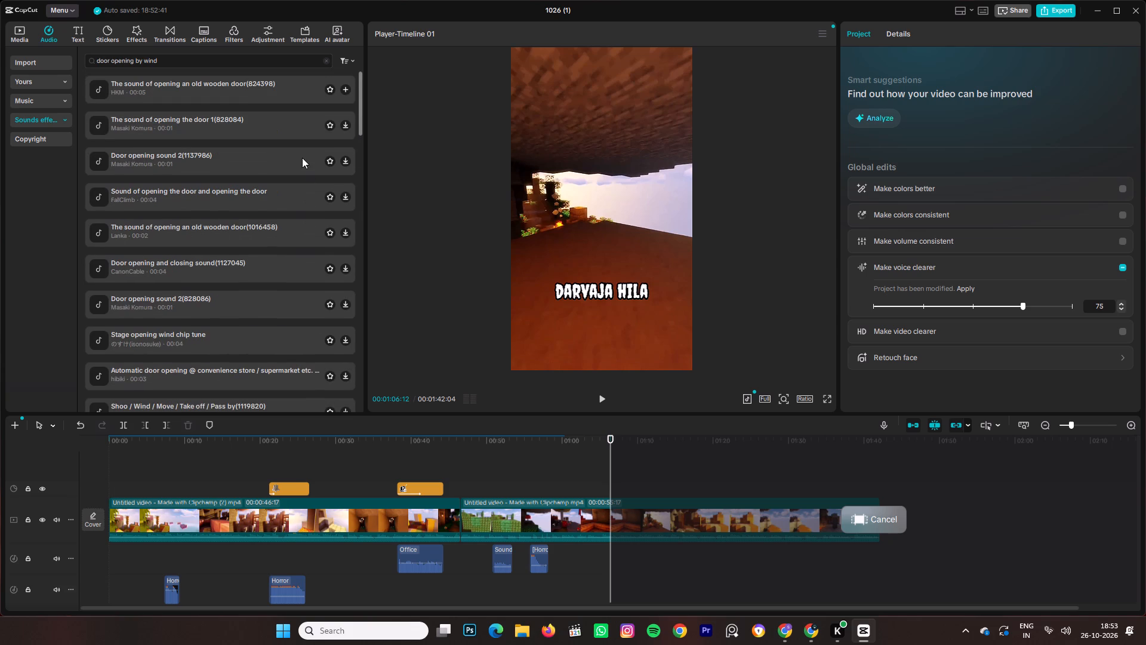
Change the sound effects search to "door and wind".
left_click(141, 63)
key("BackSpace")
key("BackSpace")
key("BackSpace")
key("BackSpace")
key("BackSpace")
key("BackSpace")
key("BackSpace")
key("BackSpace")
key("BackSpace")
key("BackSpace")
key("BackSpace")
key("BackSpace")
key("BackSpace")
key("BackSpace")
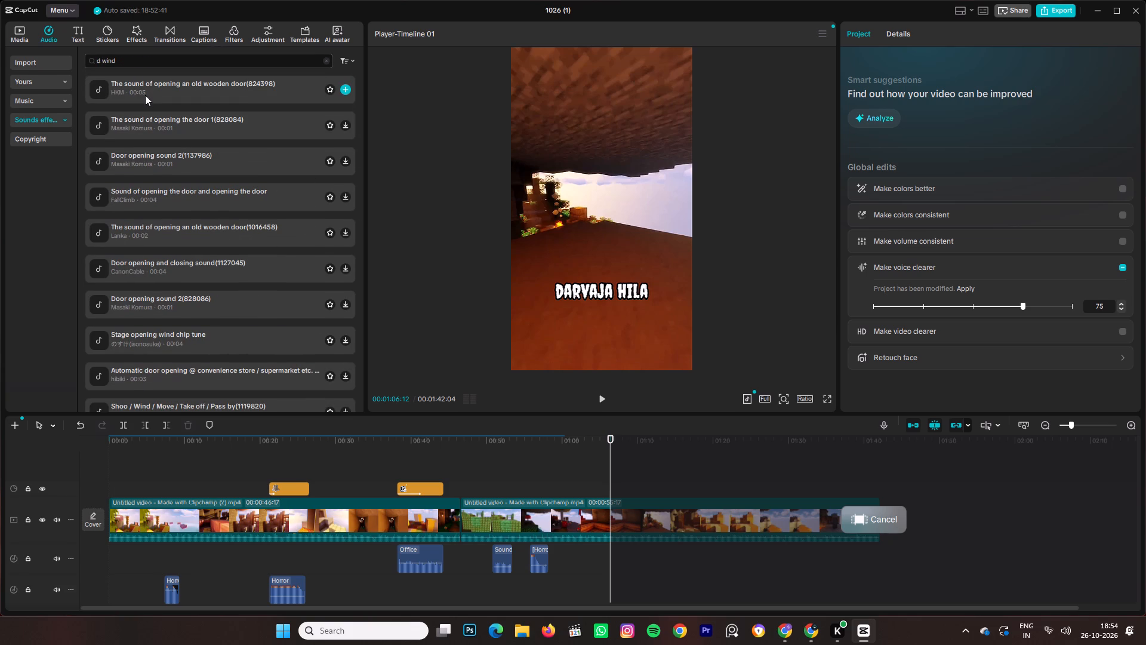
type("oo")
key("r")
key("space")
type("an")
type("d")
key("space")
key("Return")
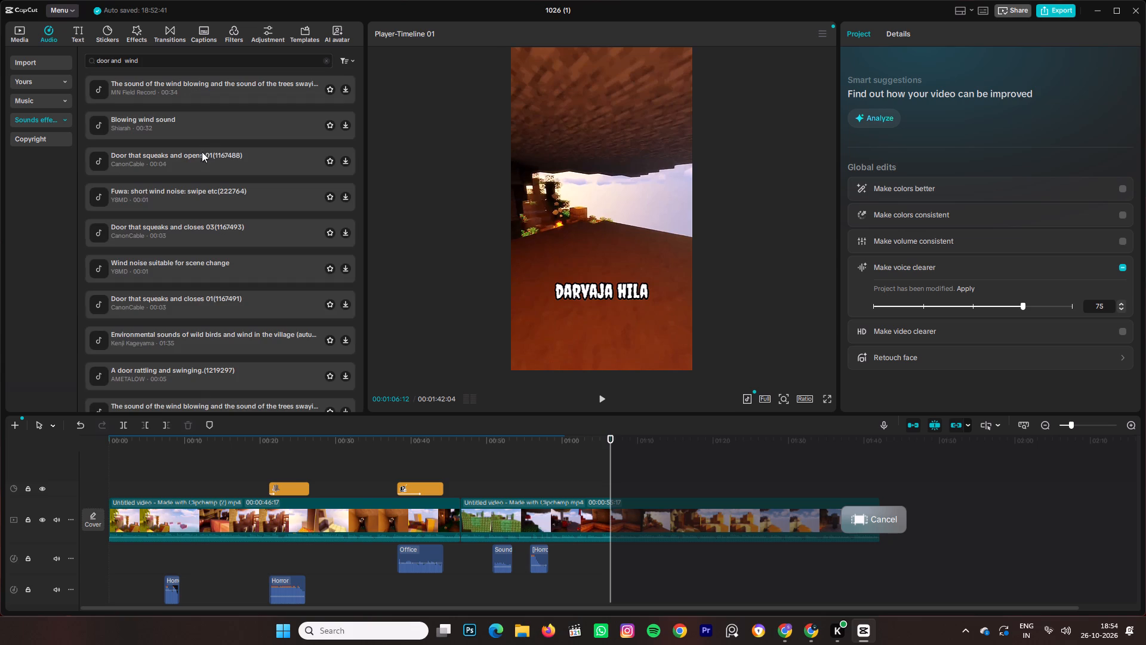
Preview the wind-blowing and swaying-trees sound and compare it with Blowing wind sound.
left_click(186, 93)
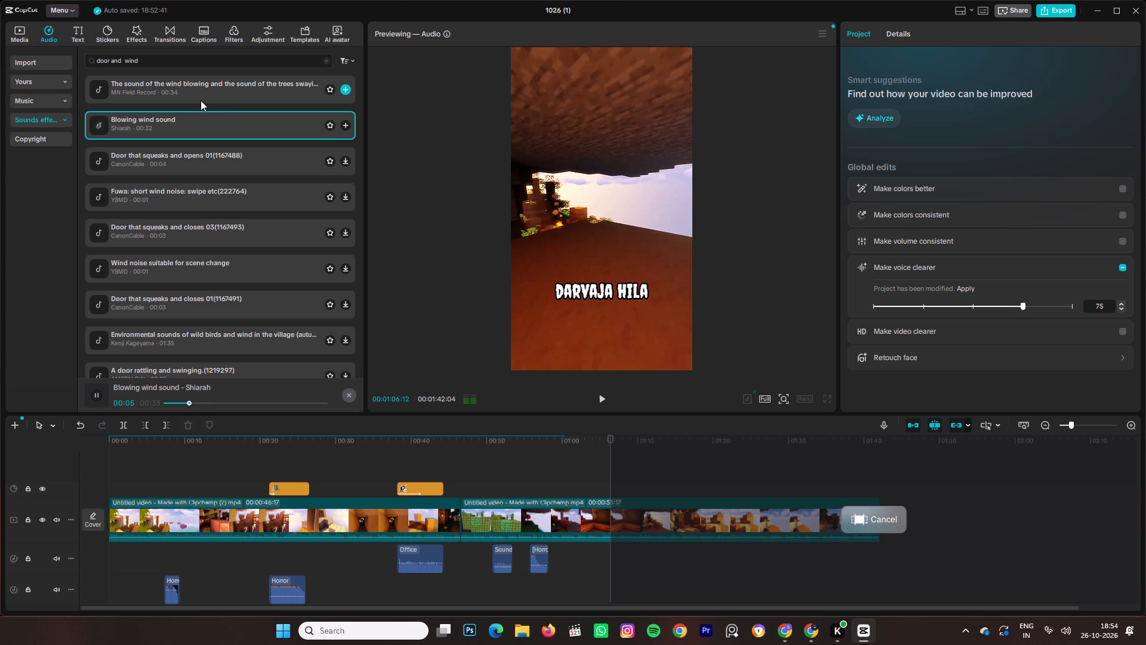
left_click(201, 100)
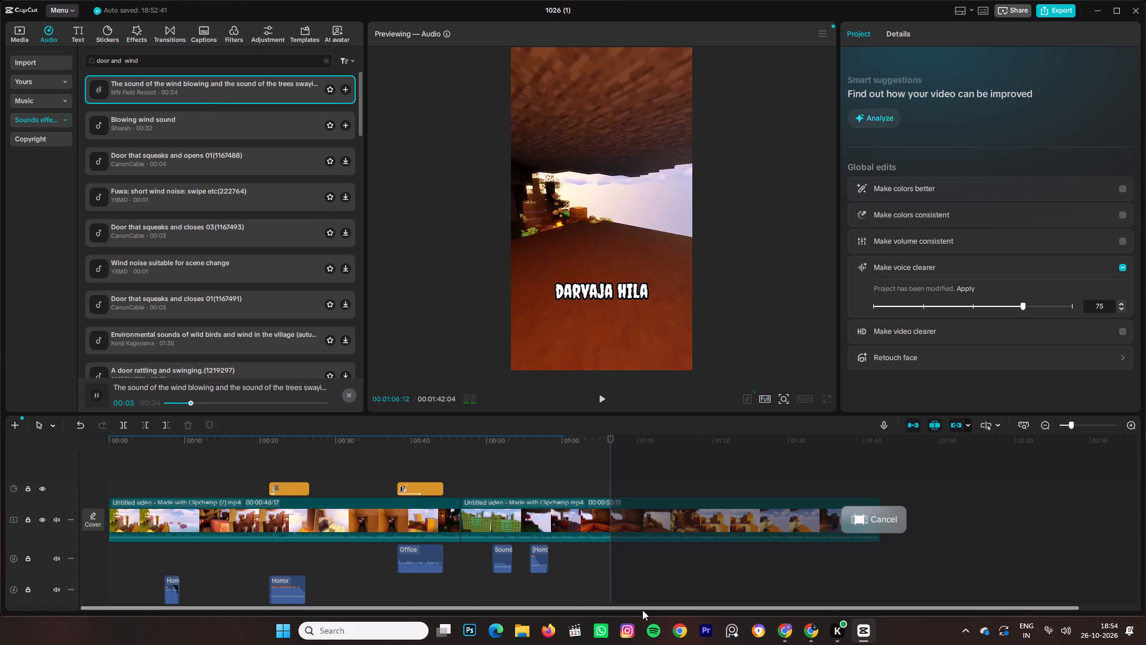
Add The sound of the wind blowing and the sound of the trees swaying at 00:01:05:26, on the "SHAYAD HAWA SE" caption.
left_click(567, 569)
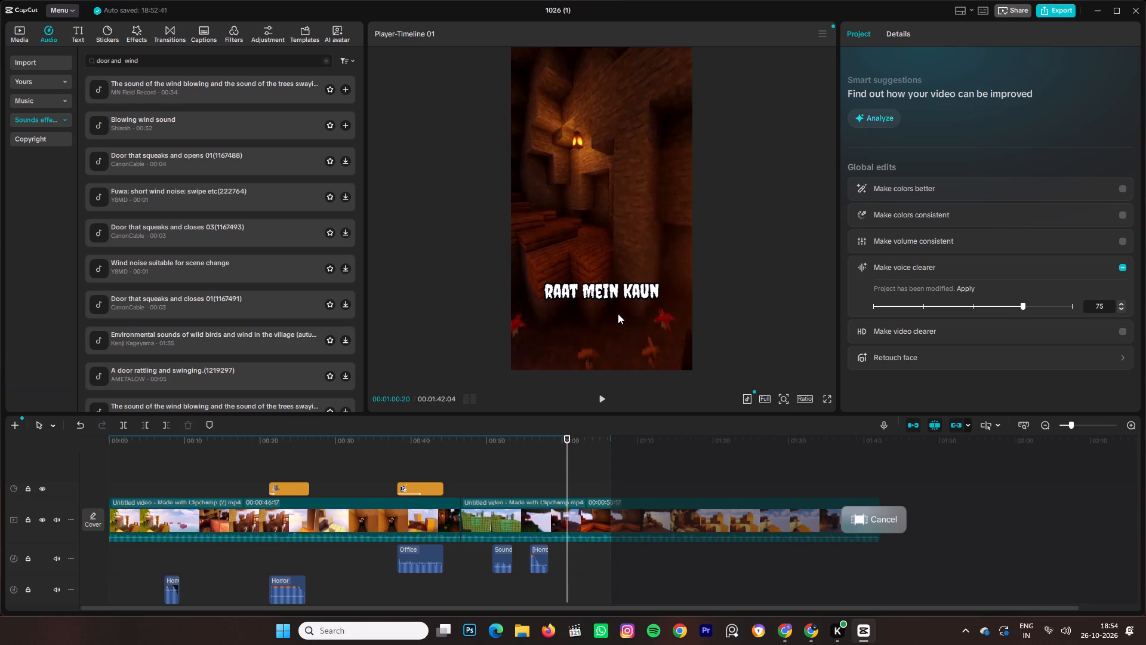
key("space")
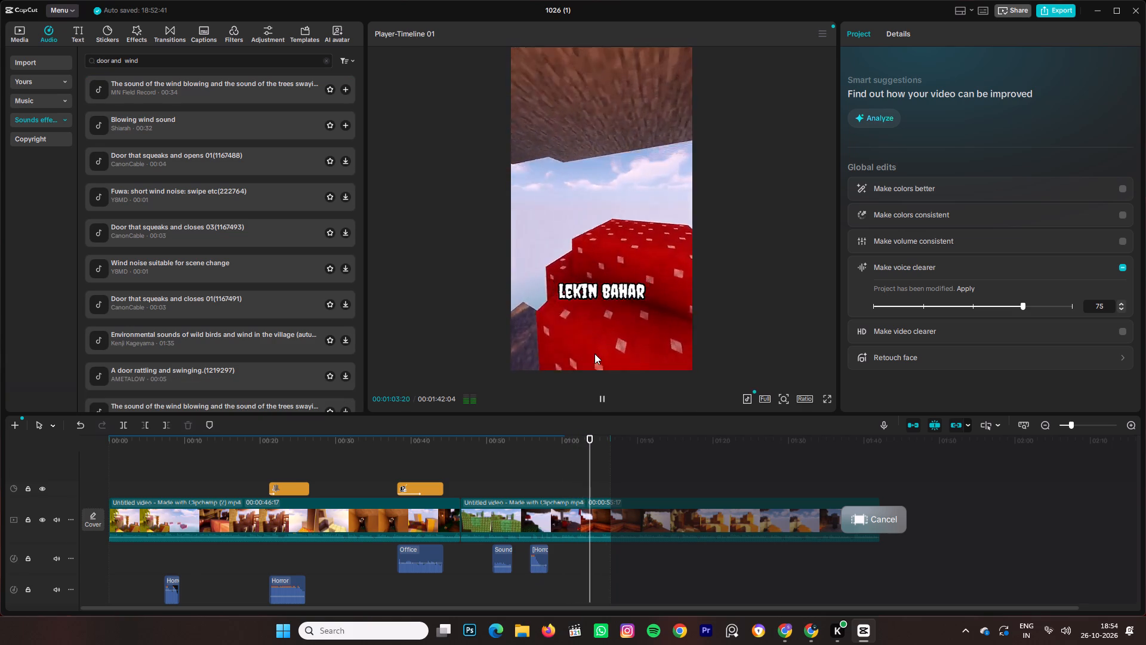
key("space")
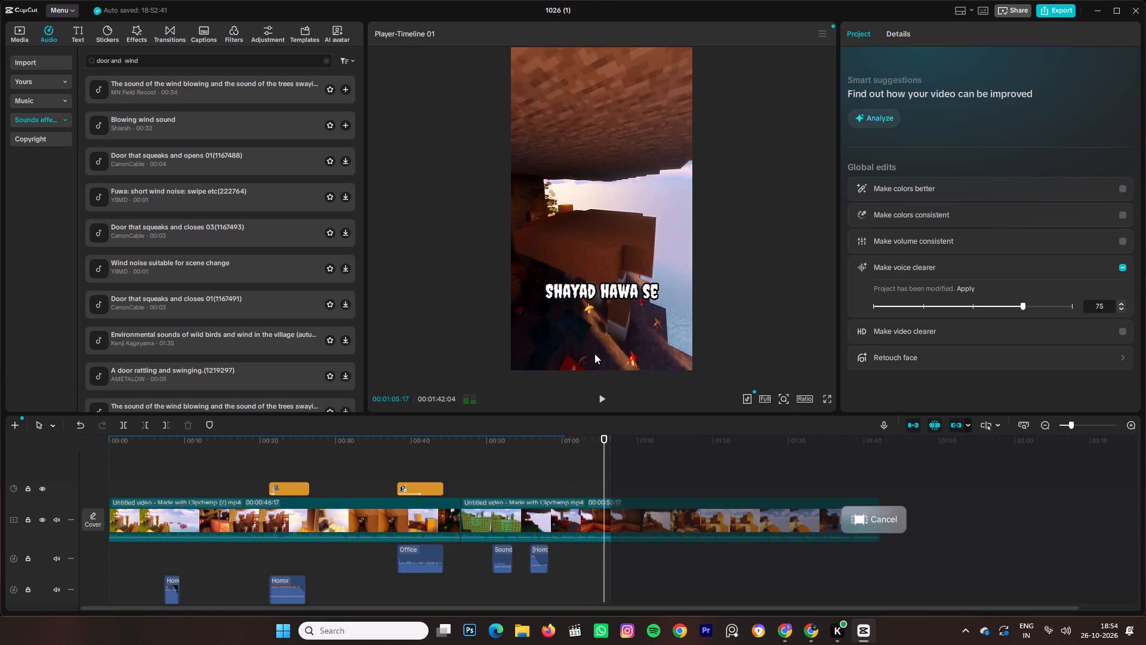
key("space")
key("space")
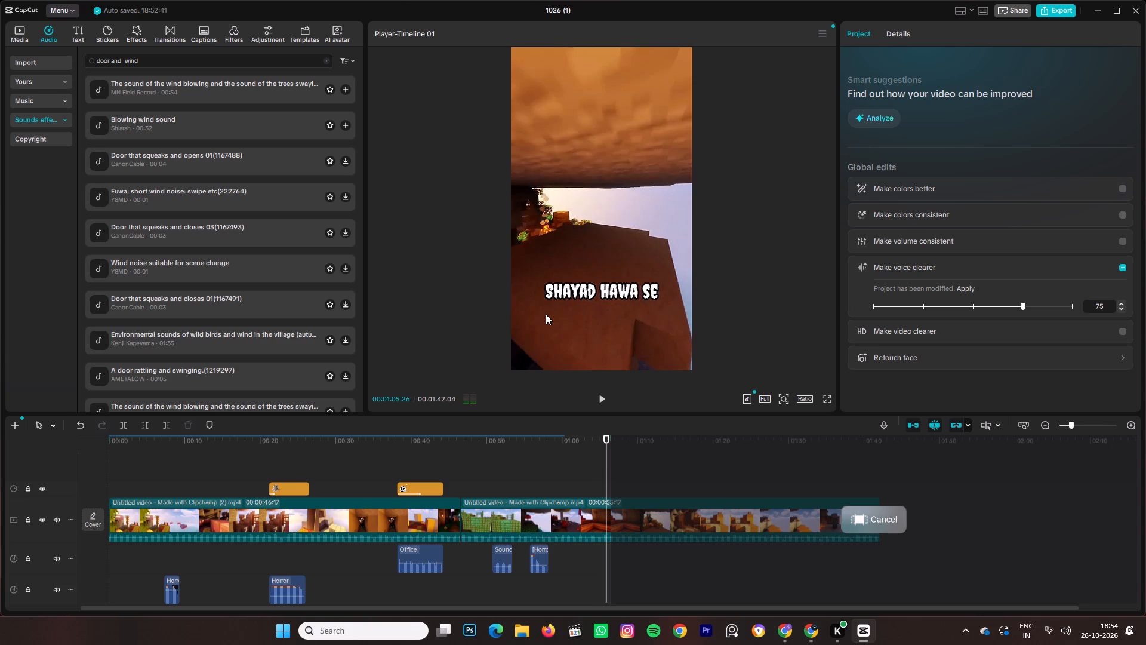
left_click(239, 102)
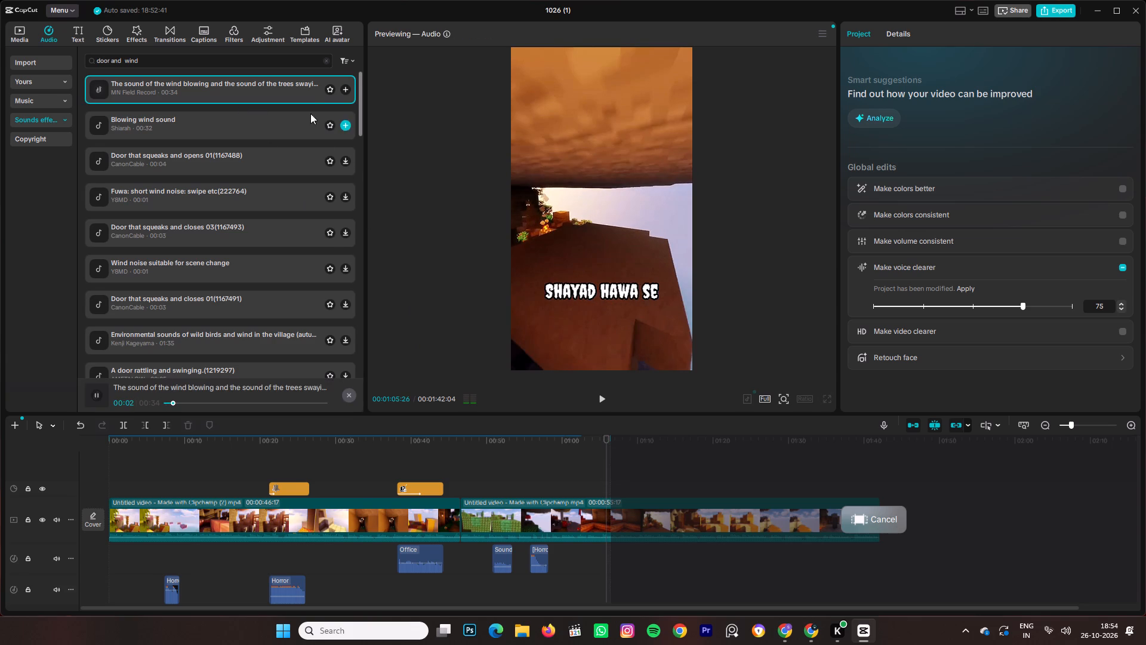
left_click(344, 85)
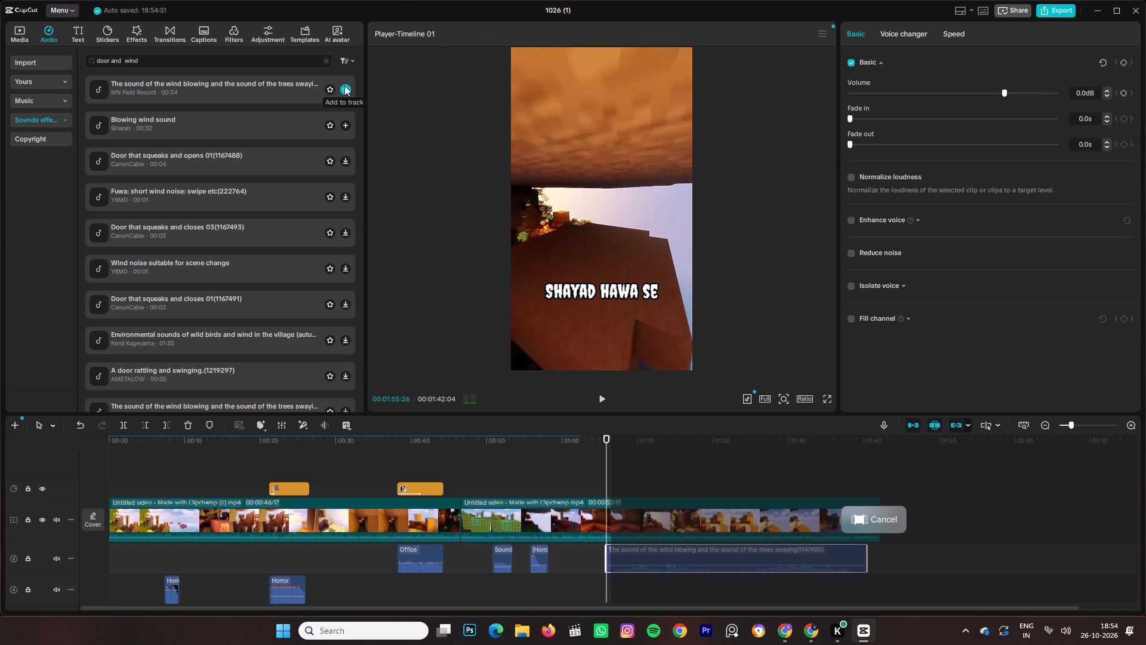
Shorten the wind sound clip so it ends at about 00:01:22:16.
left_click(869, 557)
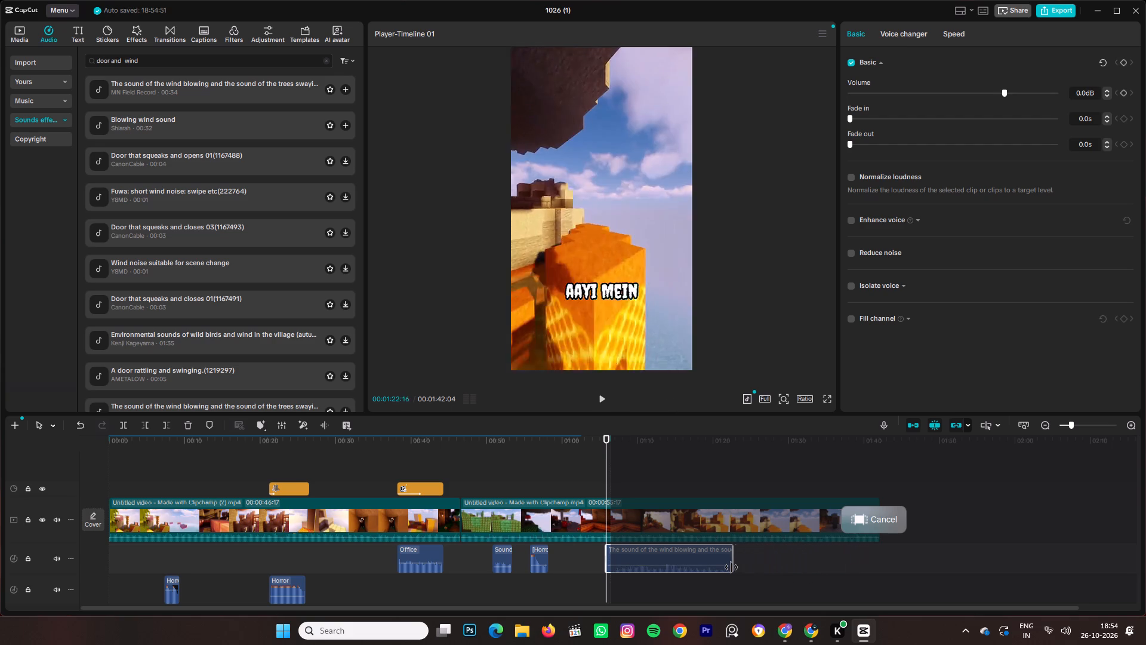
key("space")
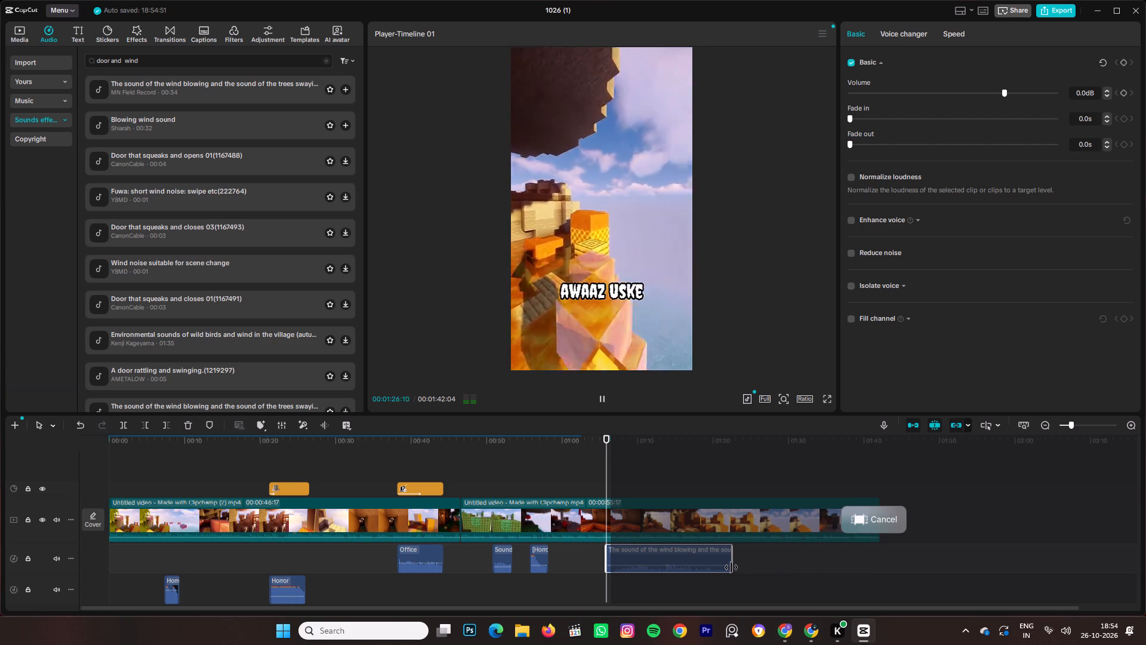
Play the wind sound with the video and move its clip slightly earlier, starting at about 00:01:05.
left_click(600, 572)
key("space")
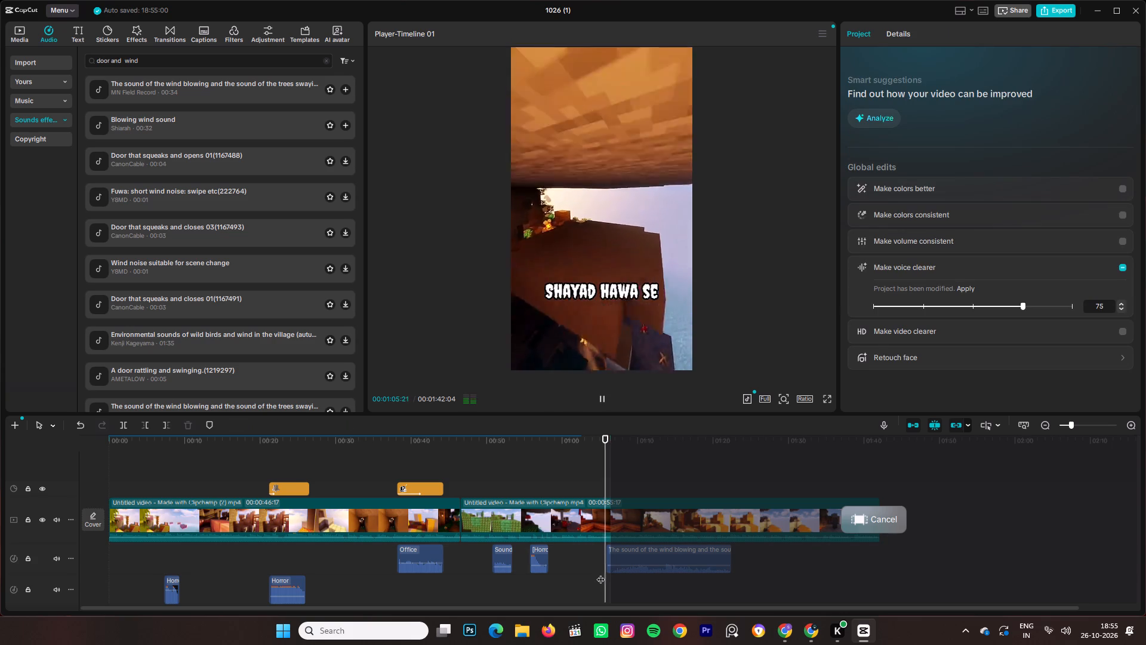
left_click(633, 559)
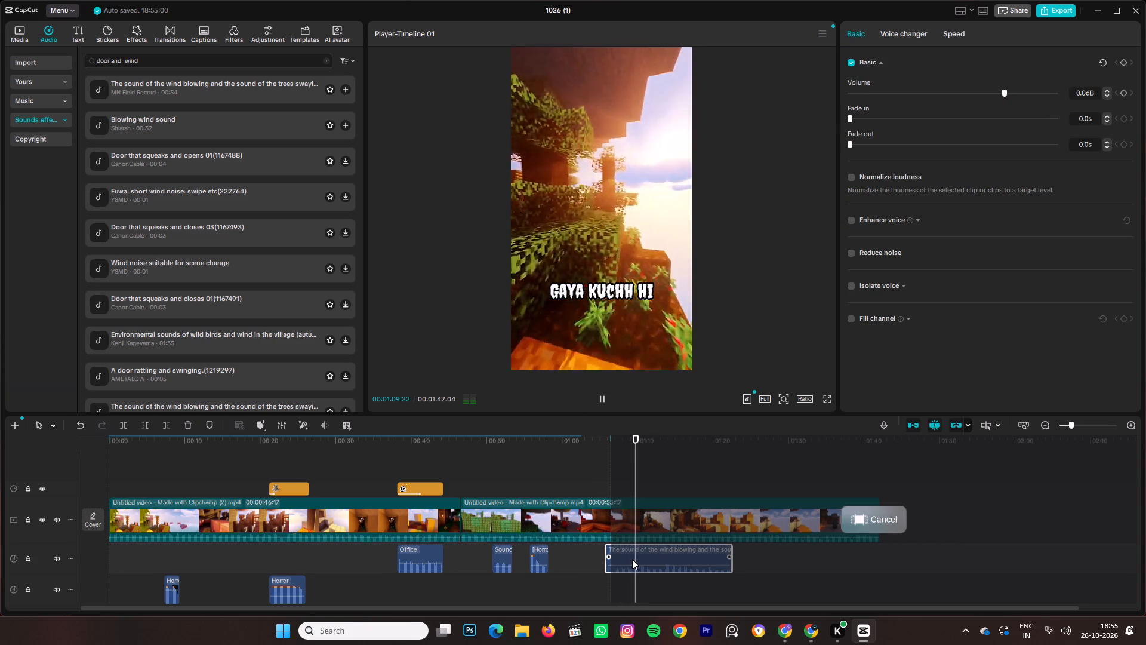
left_click_drag(630, 559, 617, 564)
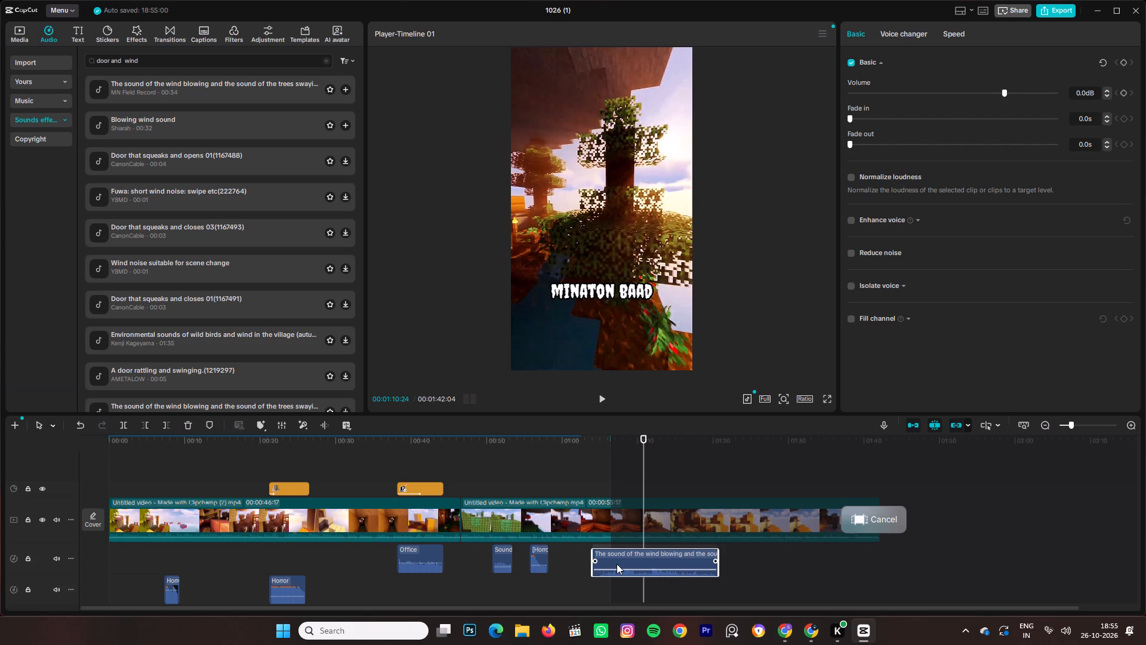
left_click_drag(617, 564, 625, 565)
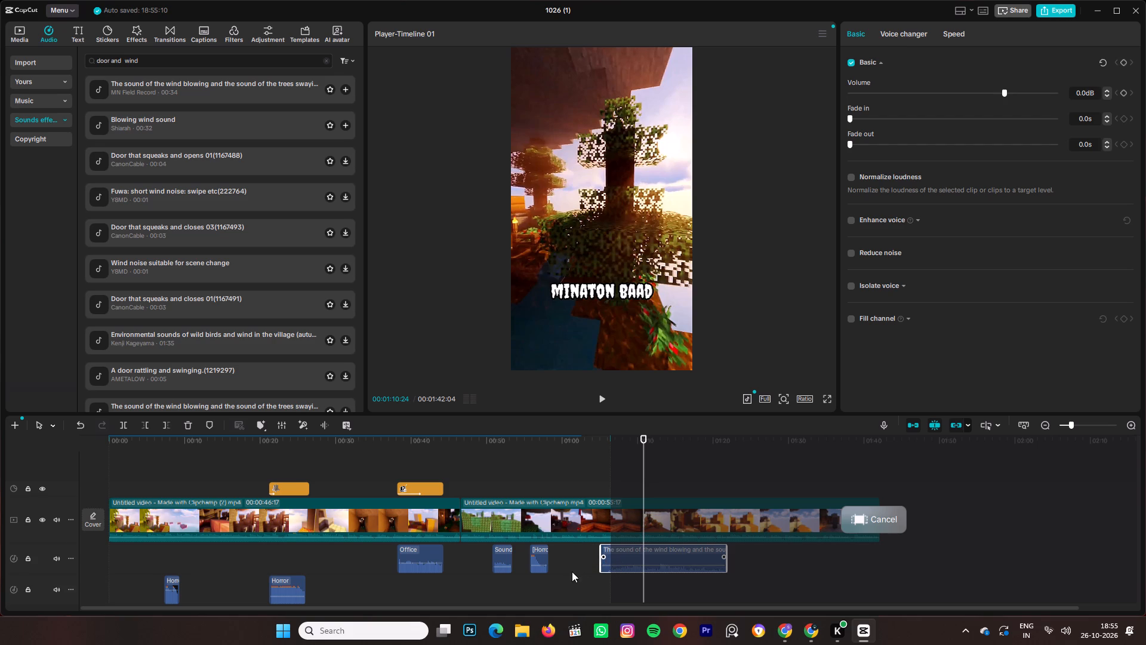
Play the section from 00:01:03:25 to check the wind sound's timing against the "SHAYAD HAWA SE" and "HOGA SOCH KAR" captions.
left_click(591, 576)
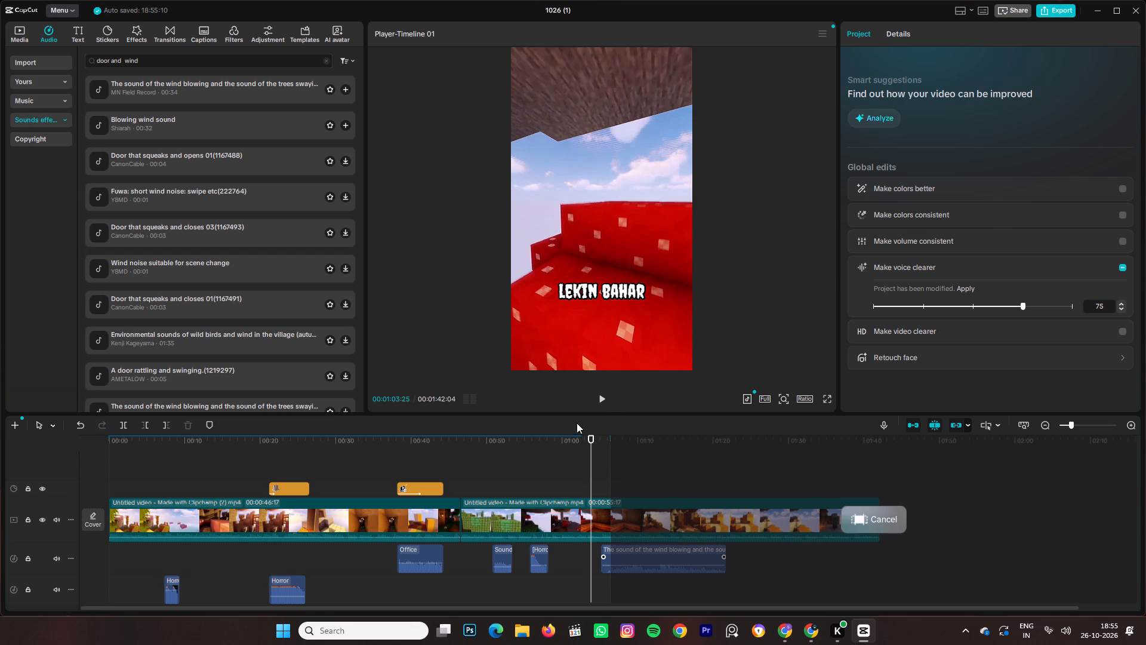
left_click(605, 402)
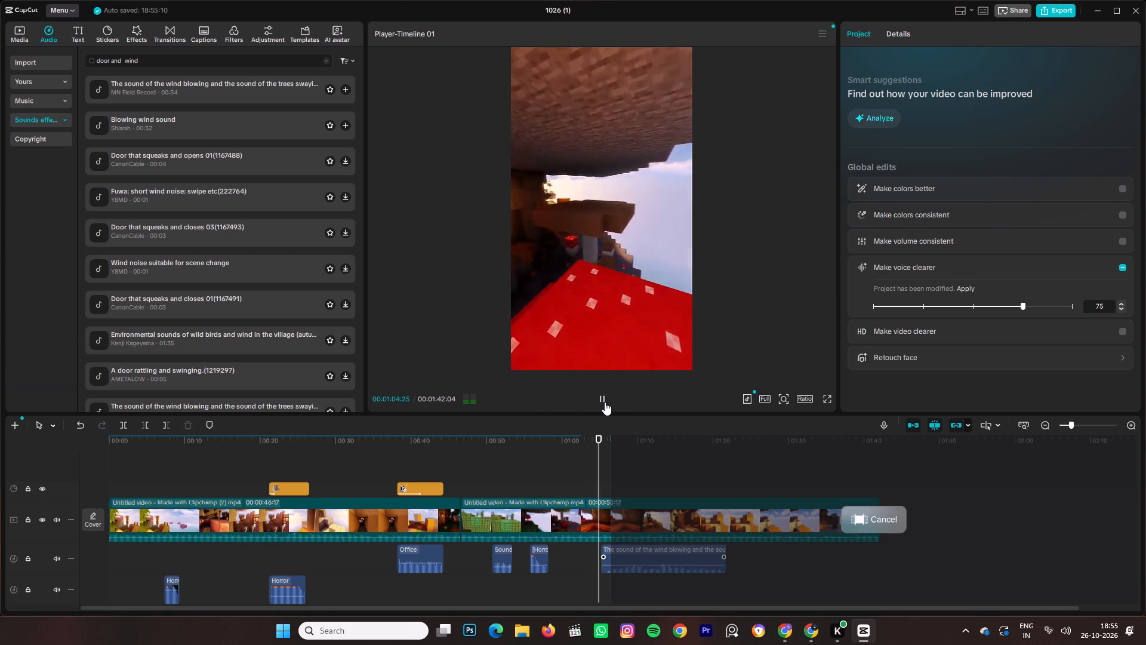
left_click(605, 402)
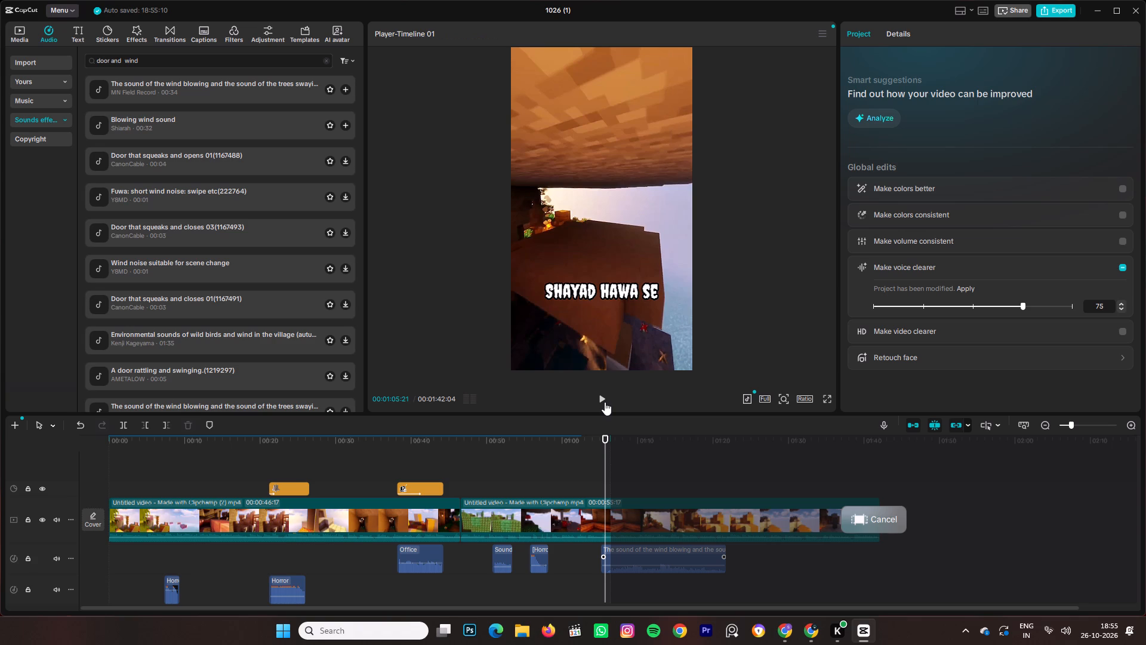
key("space")
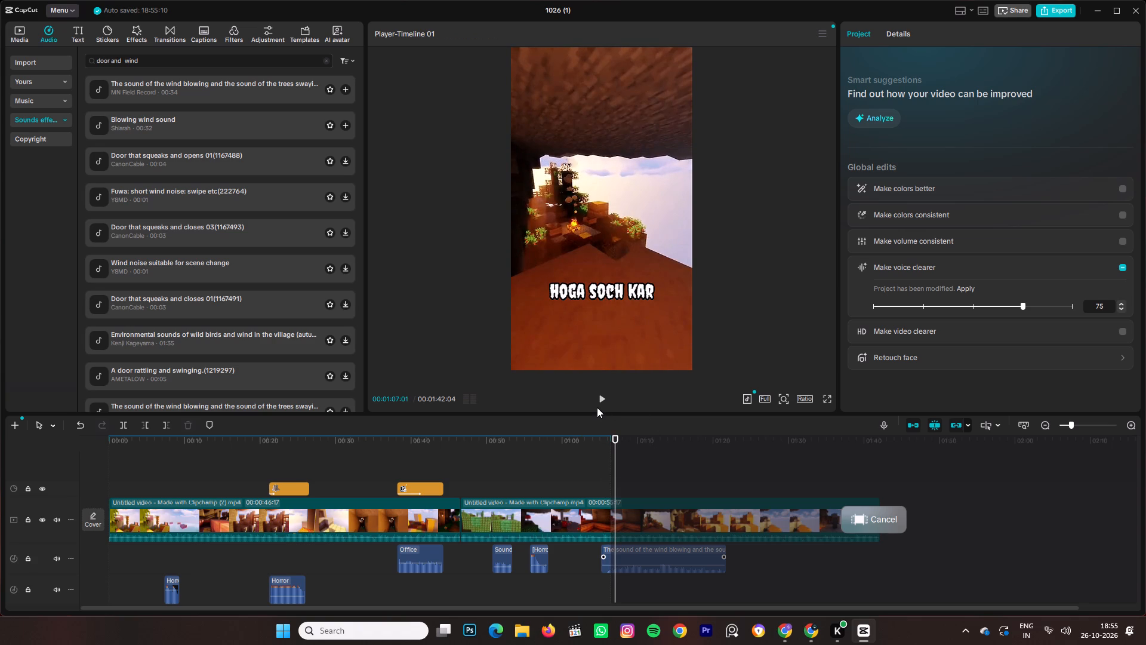
key("space")
key("space")
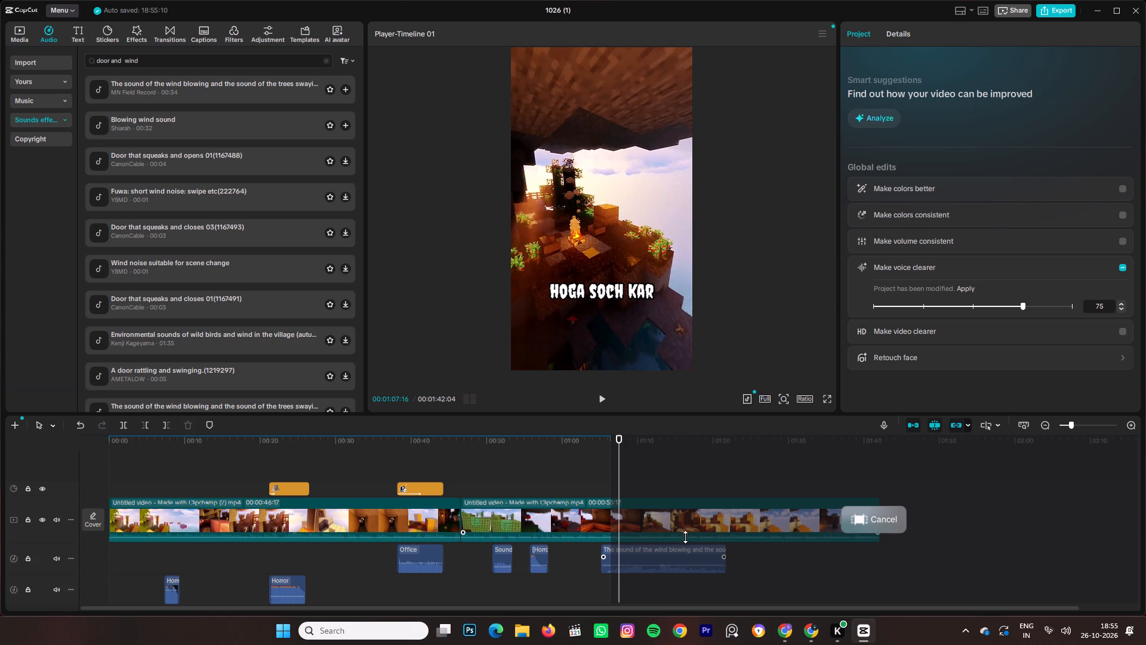
Find the end of the "HOGA SOCH KAR" moment and trim the wind sound clip's end to 00:01:07:23.
left_click(723, 564)
left_click(723, 564)
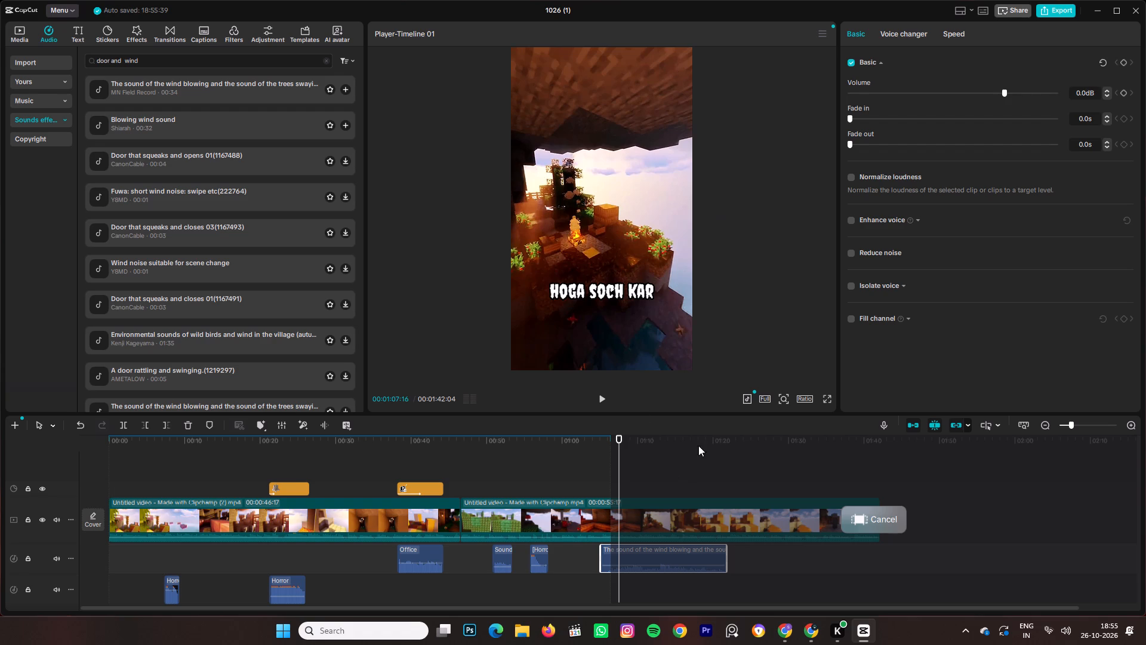
left_click(603, 397)
left_click(611, 400)
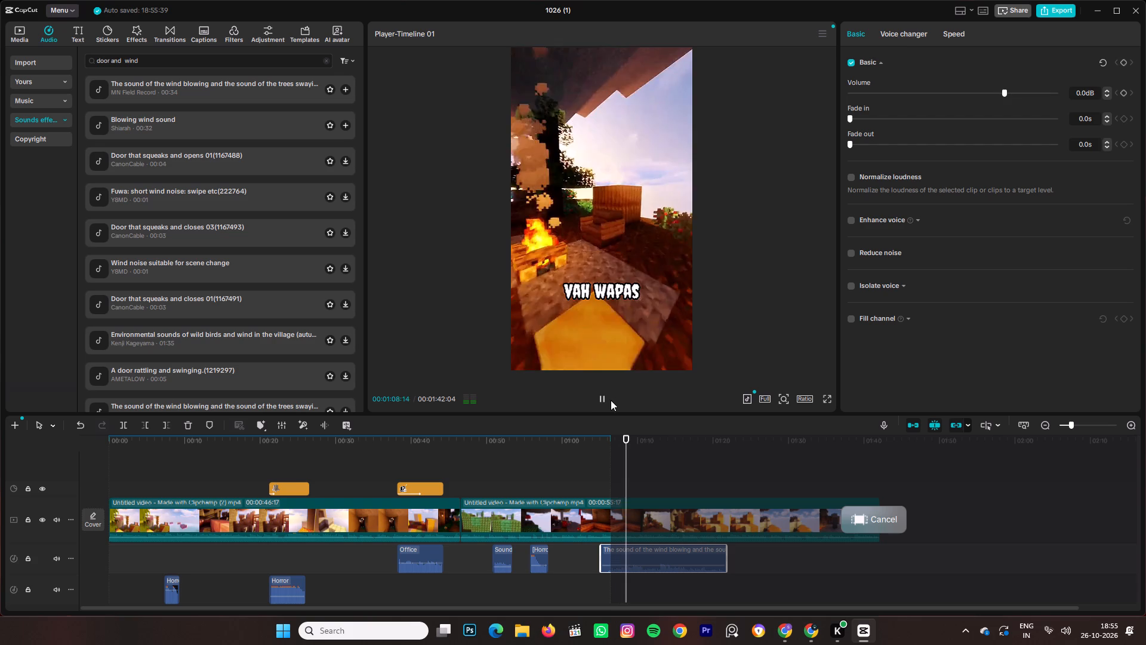
left_click(603, 397)
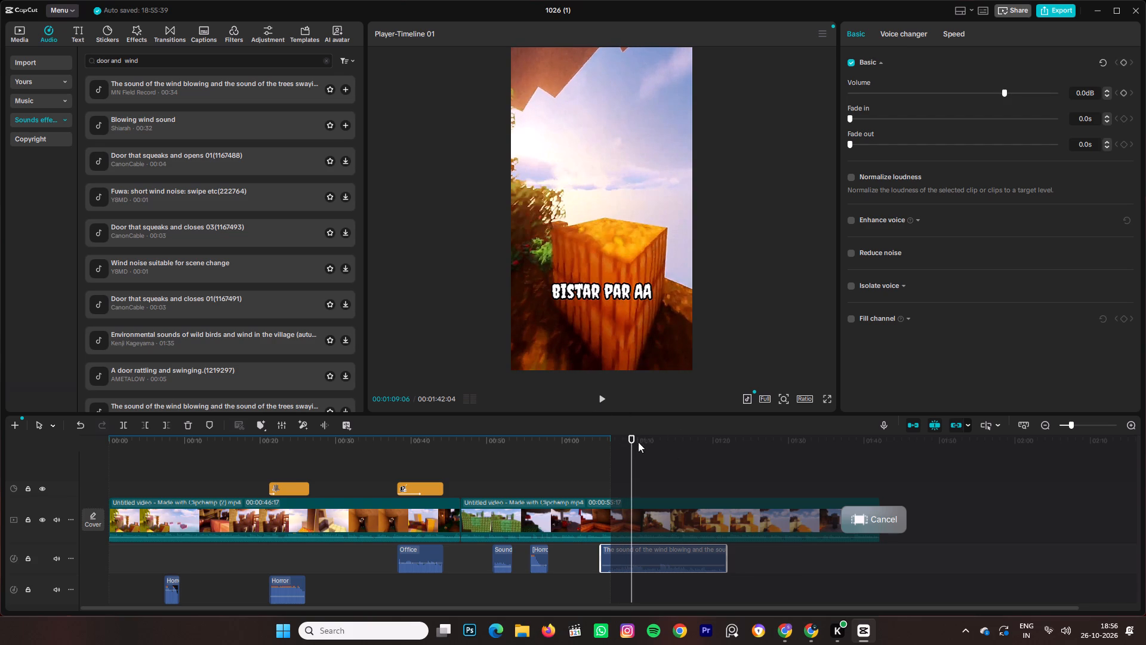
left_click_drag(635, 454, 617, 462)
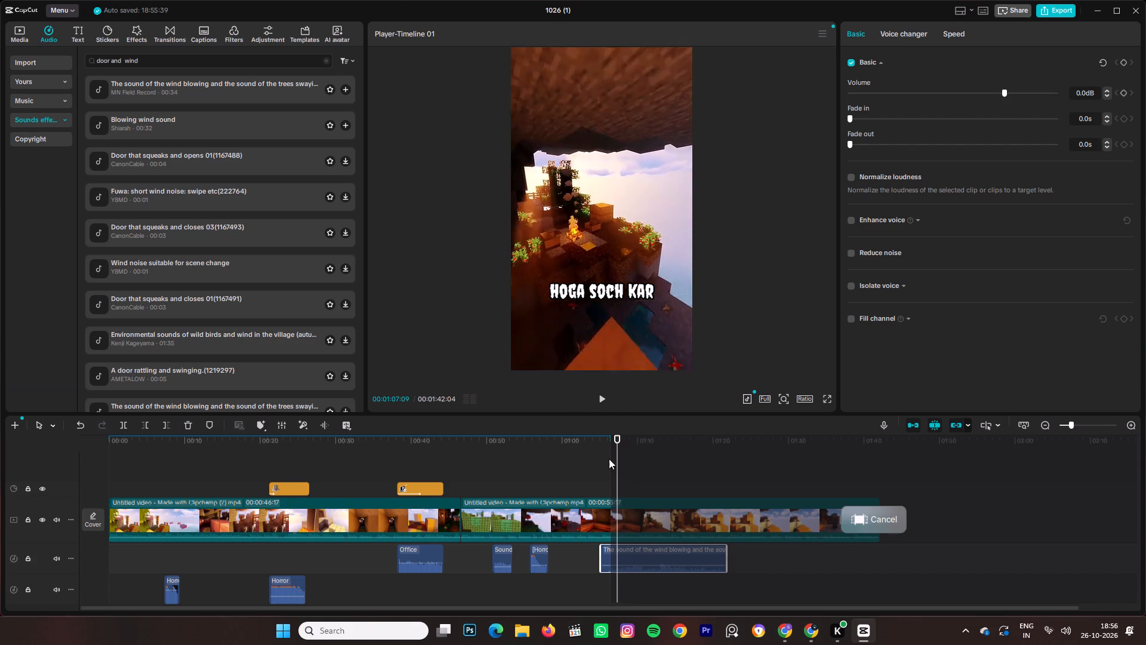
left_click(597, 391)
left_click(597, 391)
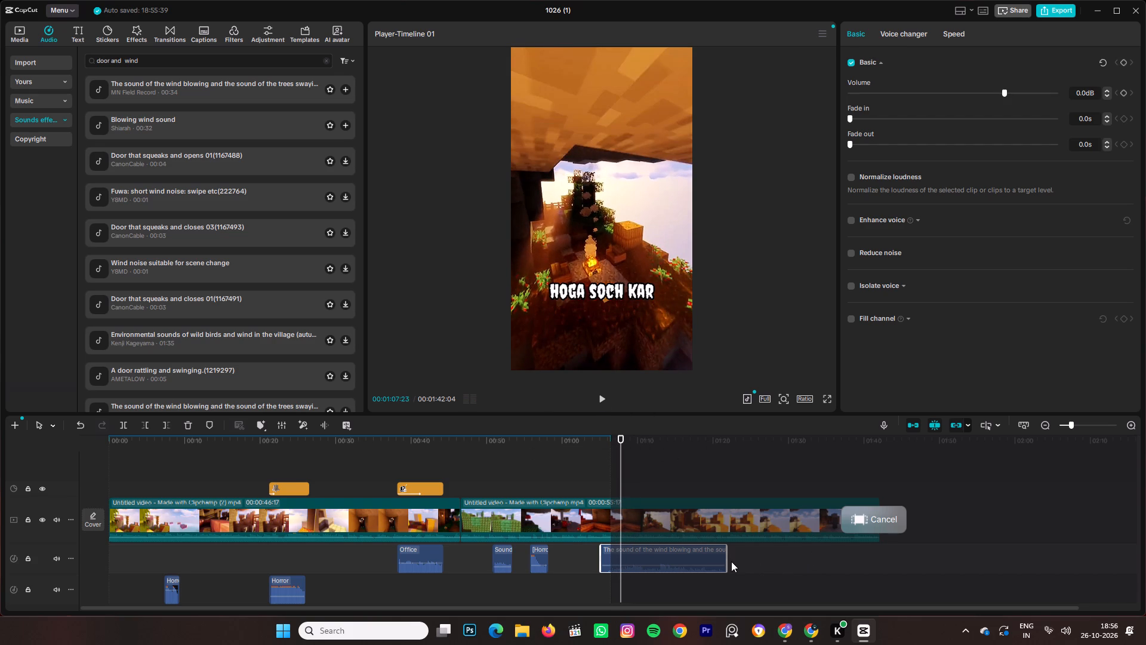
left_click_drag(728, 561, 638, 571)
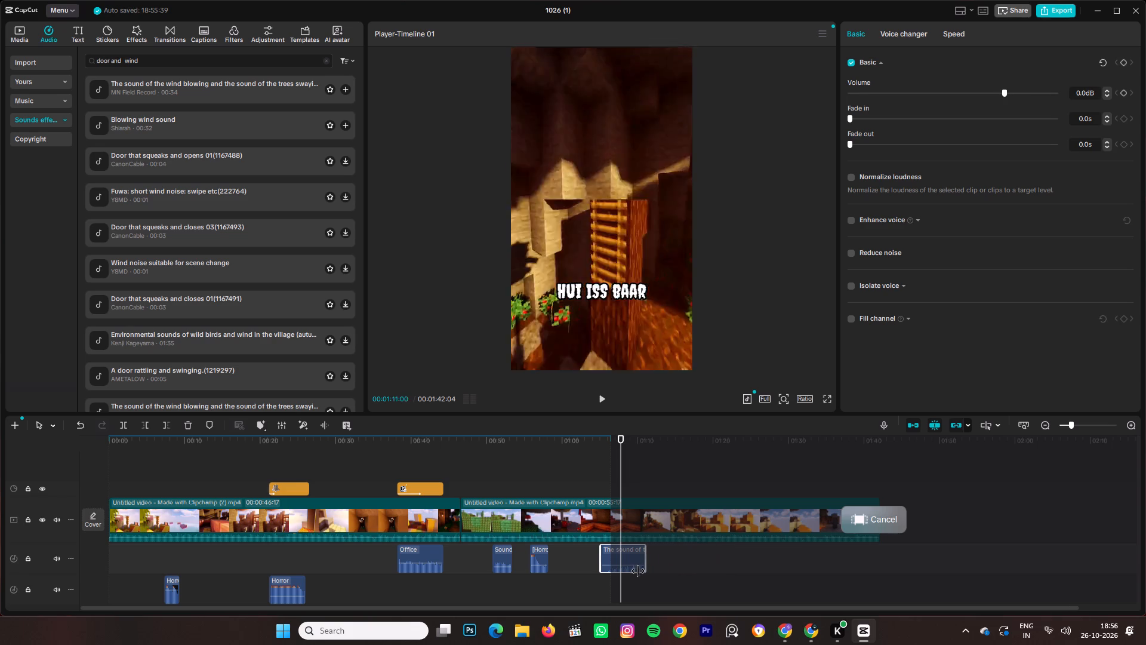
left_click_drag(638, 571, 621, 572)
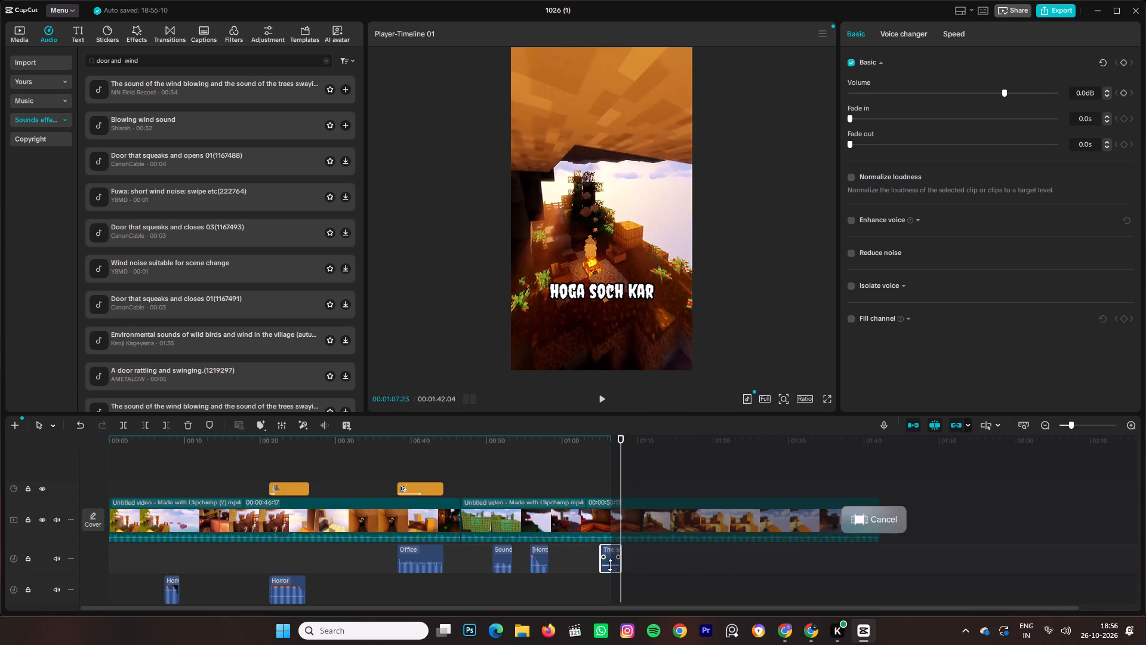
Raise the wind sound clip's volume to 4.1 dB.
left_click(611, 565)
Play the section from 00:01:04:09 and shift the wind sound clip slightly later, starting at about 00:01:06.
left_click_drag(594, 594, 594, 587)
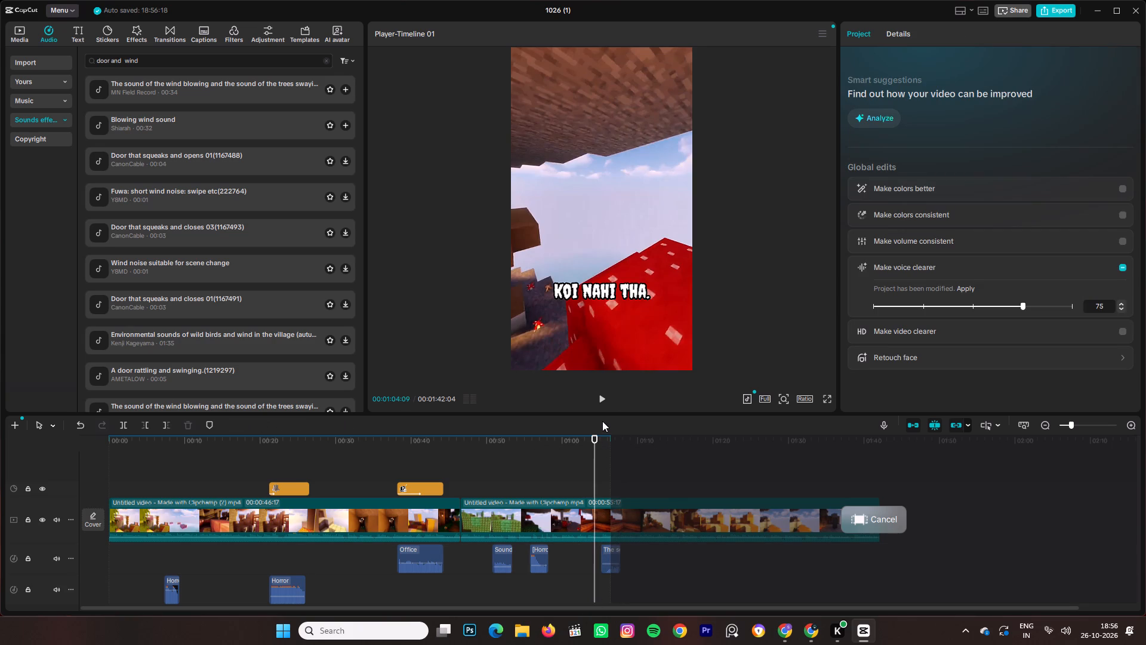
left_click(602, 404)
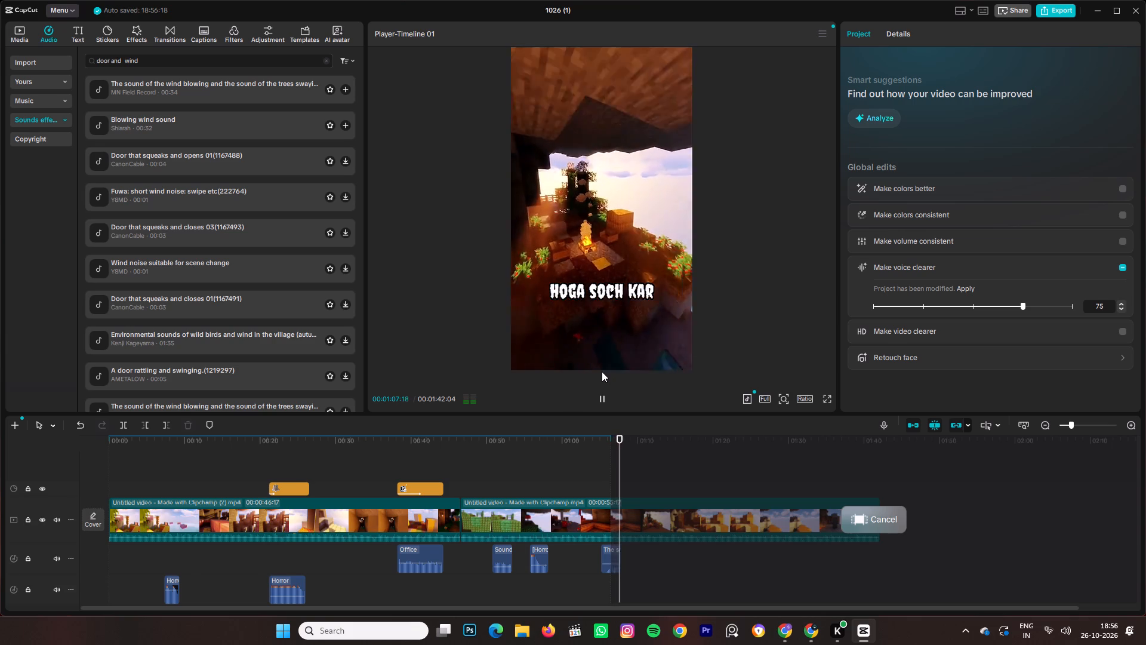
left_click(613, 566)
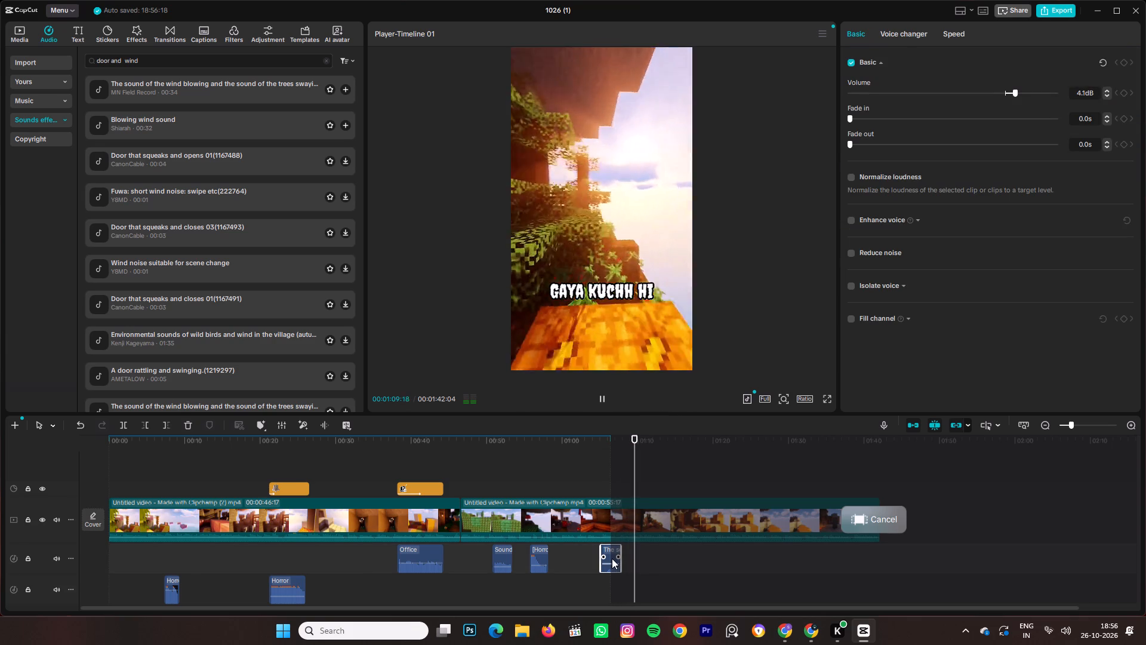
left_click_drag(612, 558, 610, 542)
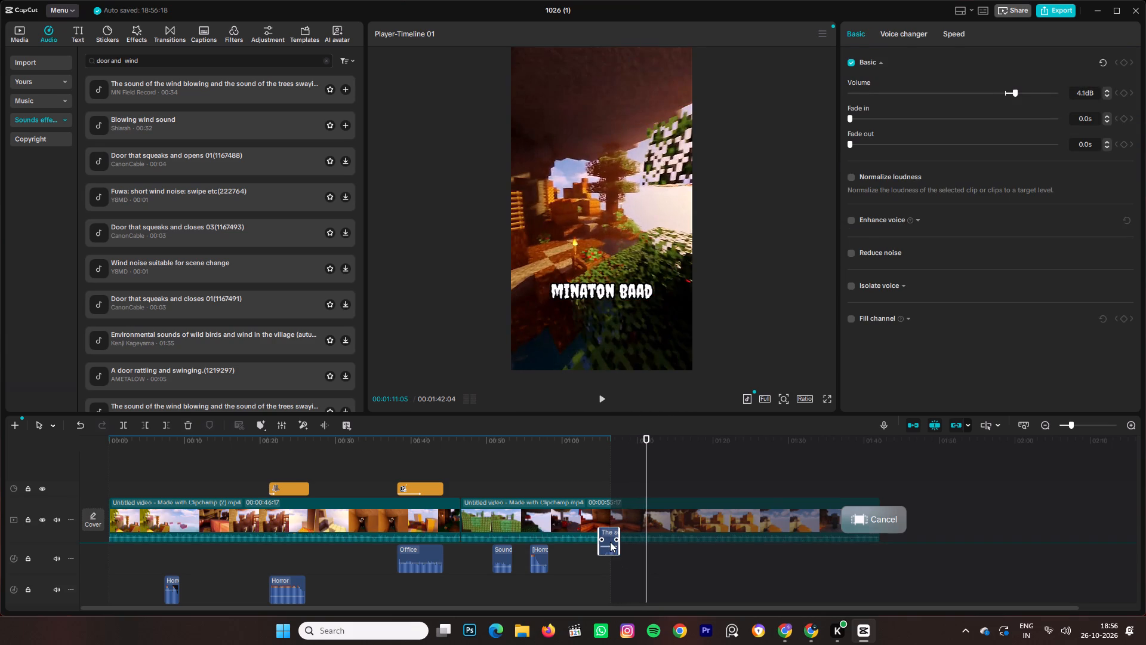
left_click_drag(610, 542, 617, 564)
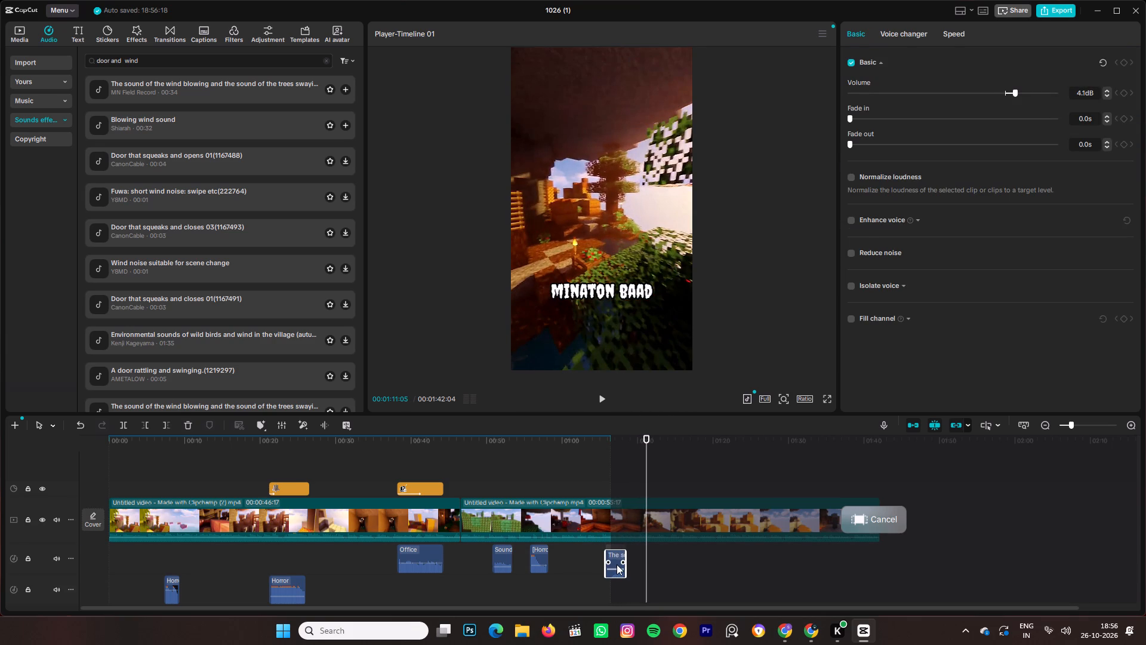
left_click(614, 566)
left_click_drag(616, 563, 616, 552)
Raise the wind sound clip's volume to 9.3 dB.
left_click_drag(1014, 93, 1017, 93)
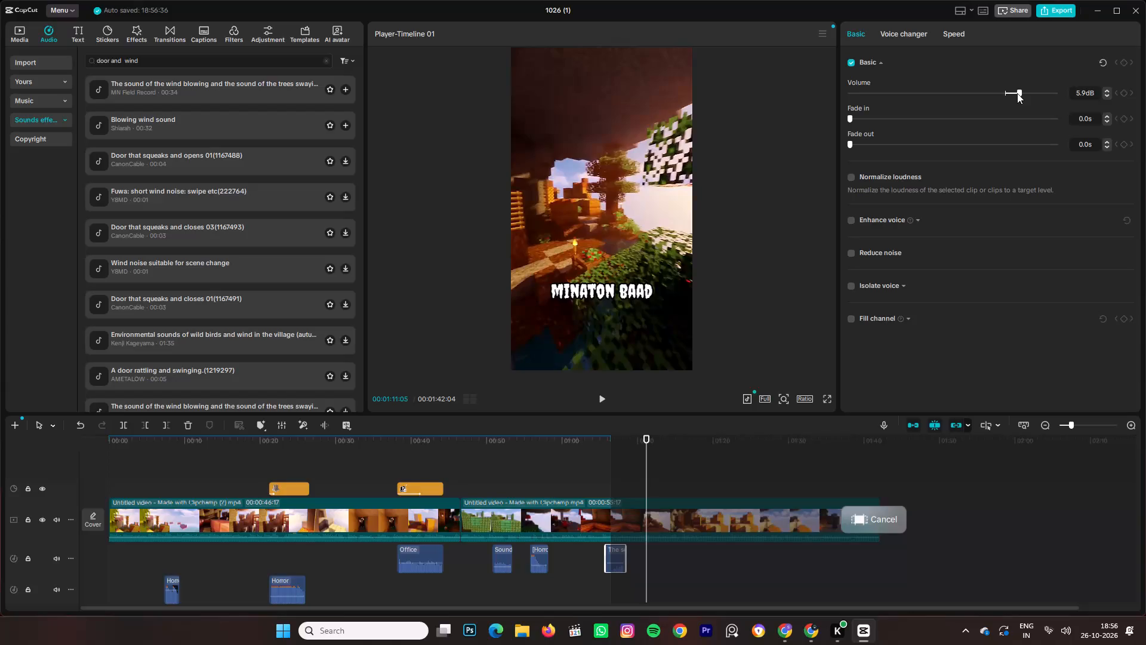
left_click_drag(1017, 93, 1030, 104)
left_click_drag(1030, 104, 1029, 104)
left_click_drag(1029, 104, 1026, 104)
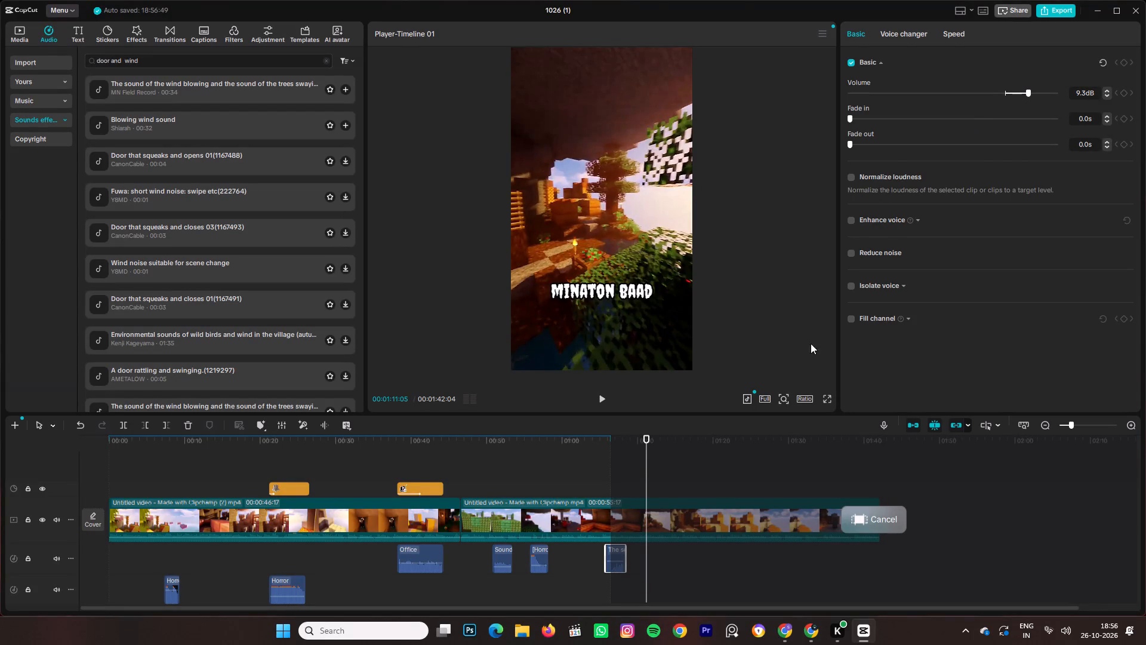
Replay the wind sound from 00:01:03:29 and raise its clip's volume further.
left_click(592, 552)
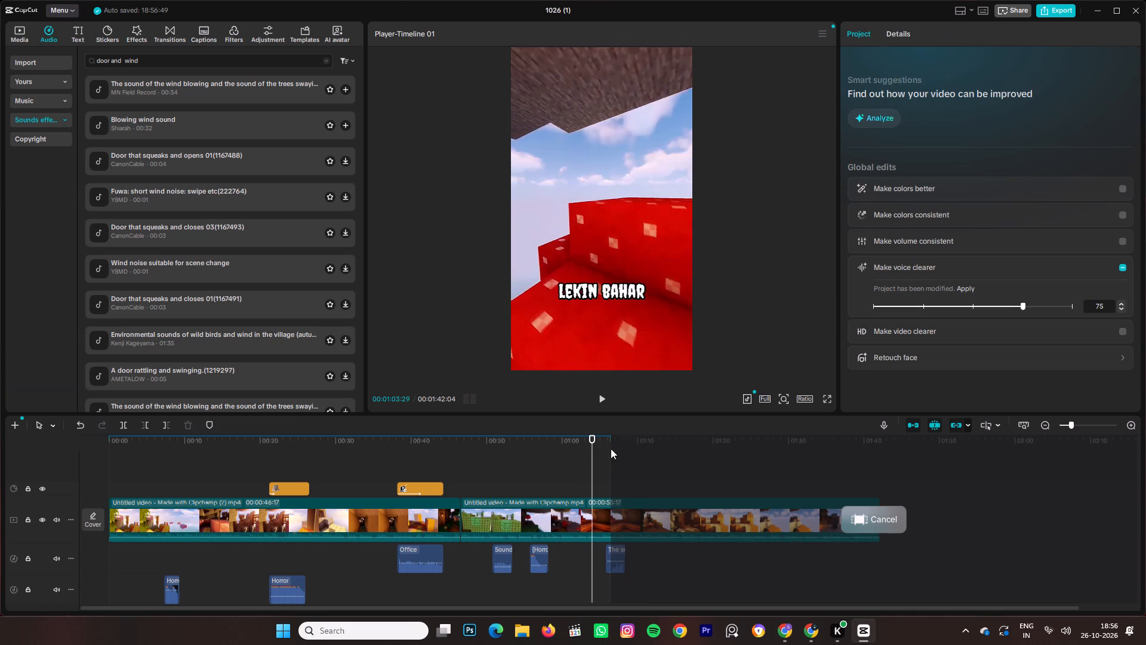
left_click(603, 400)
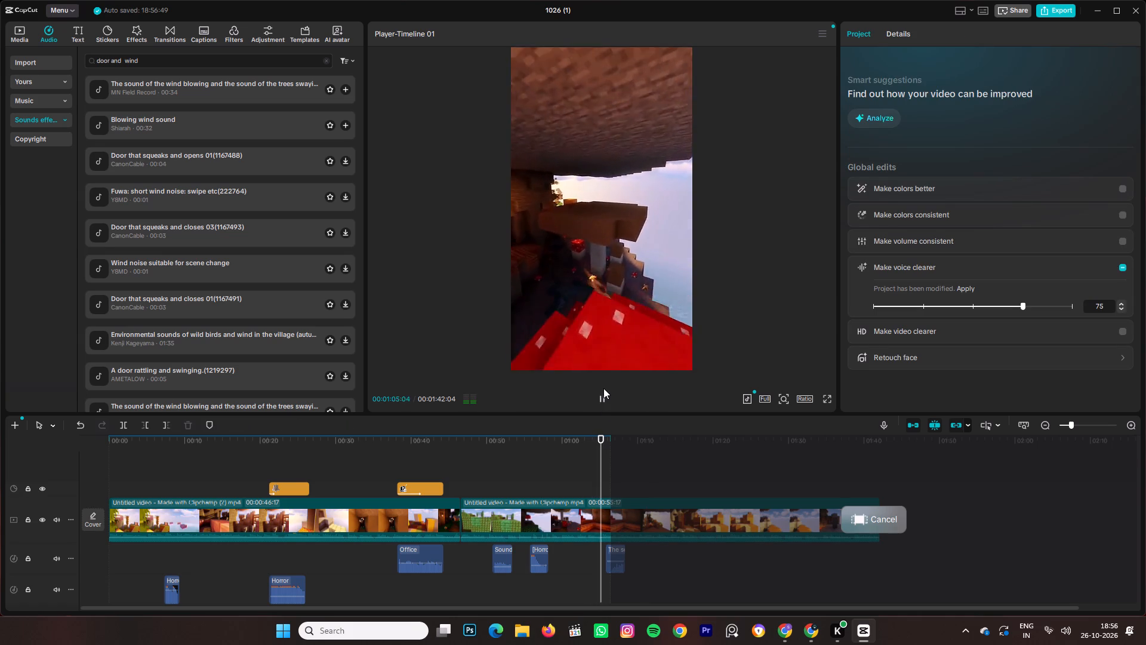
left_click(603, 392)
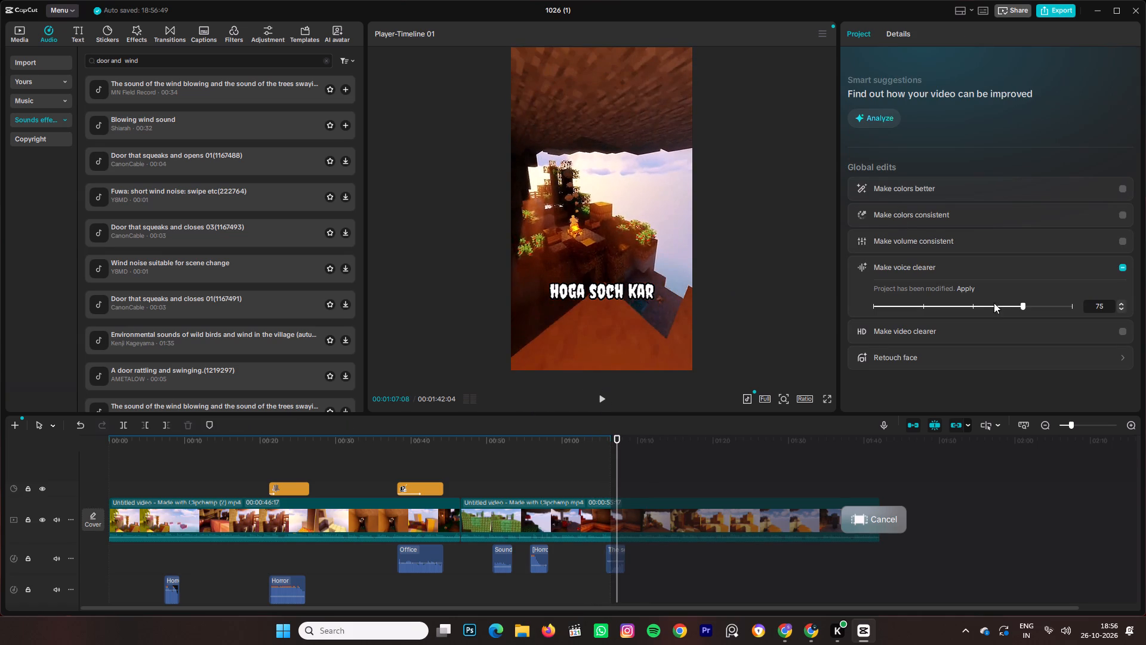
left_click(610, 570)
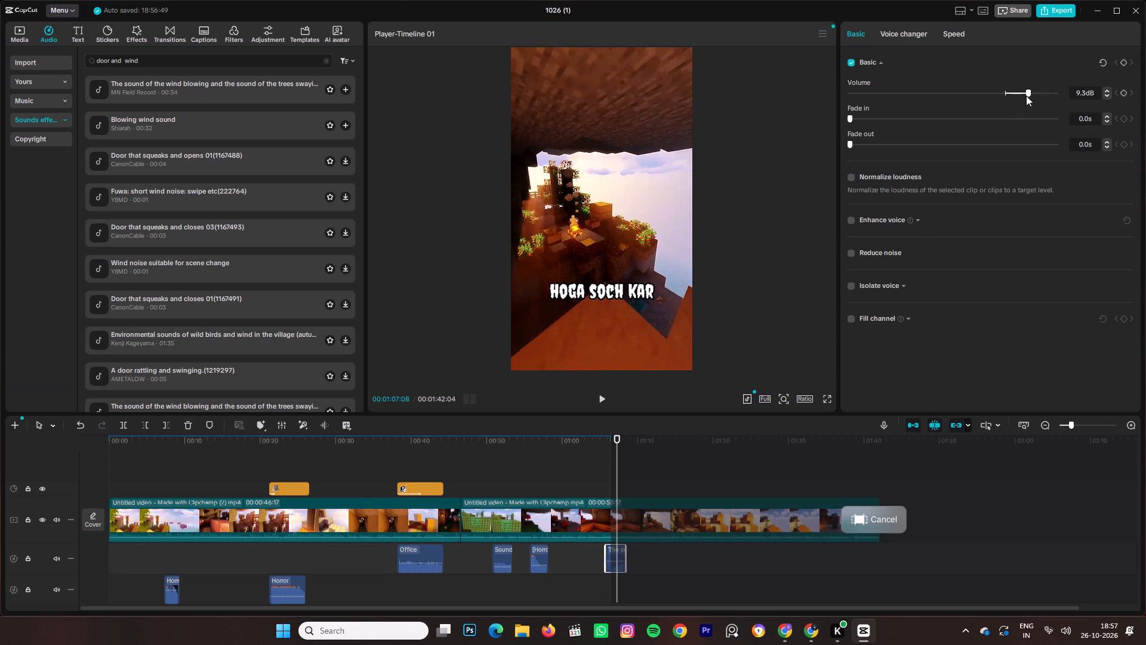
left_click_drag(1027, 94, 1076, 97)
Play on from 00:01:07:08 to find the door-knocking moment, stopping at the "TAK TAK AB" caption at 00:01:15:07.
left_click(600, 564)
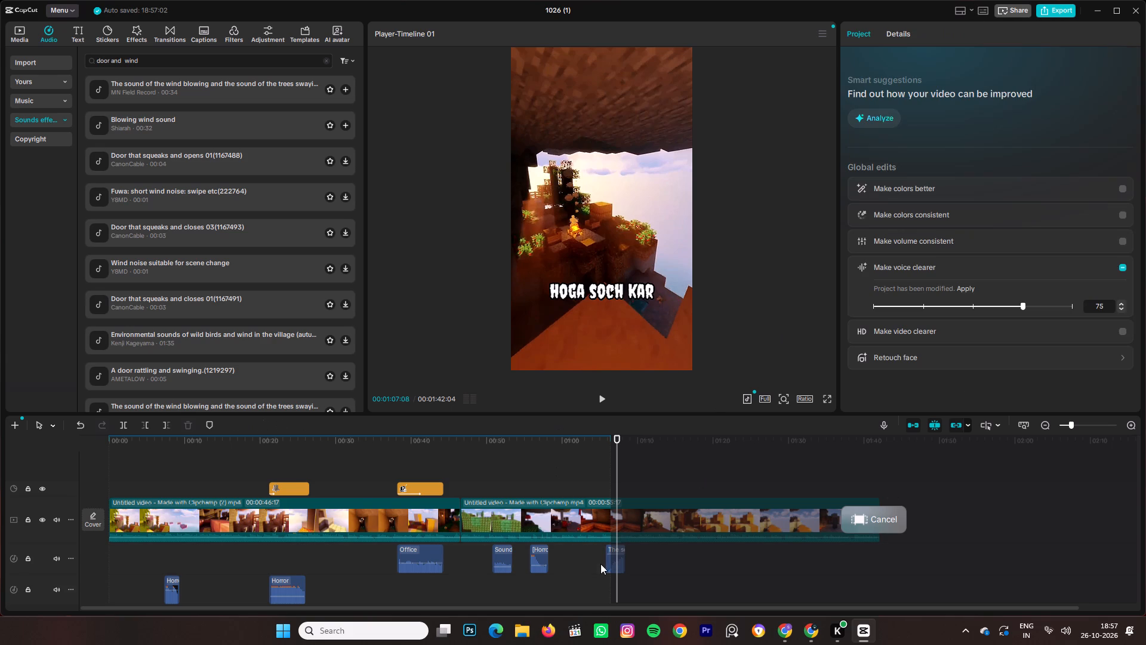
left_click(609, 393)
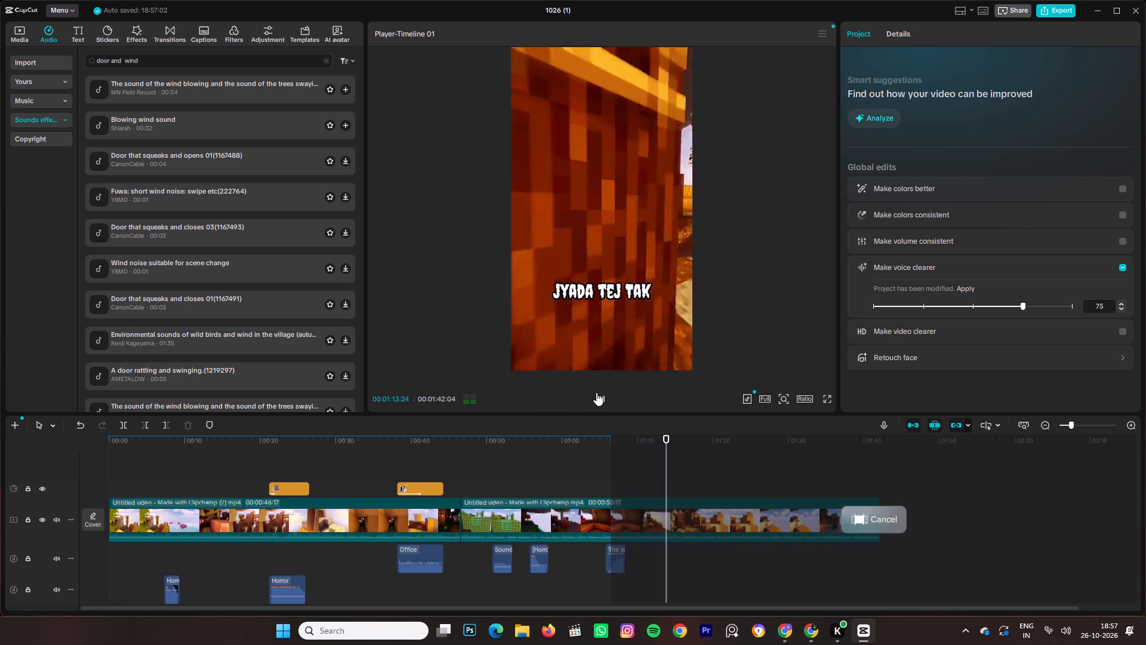
left_click(596, 392)
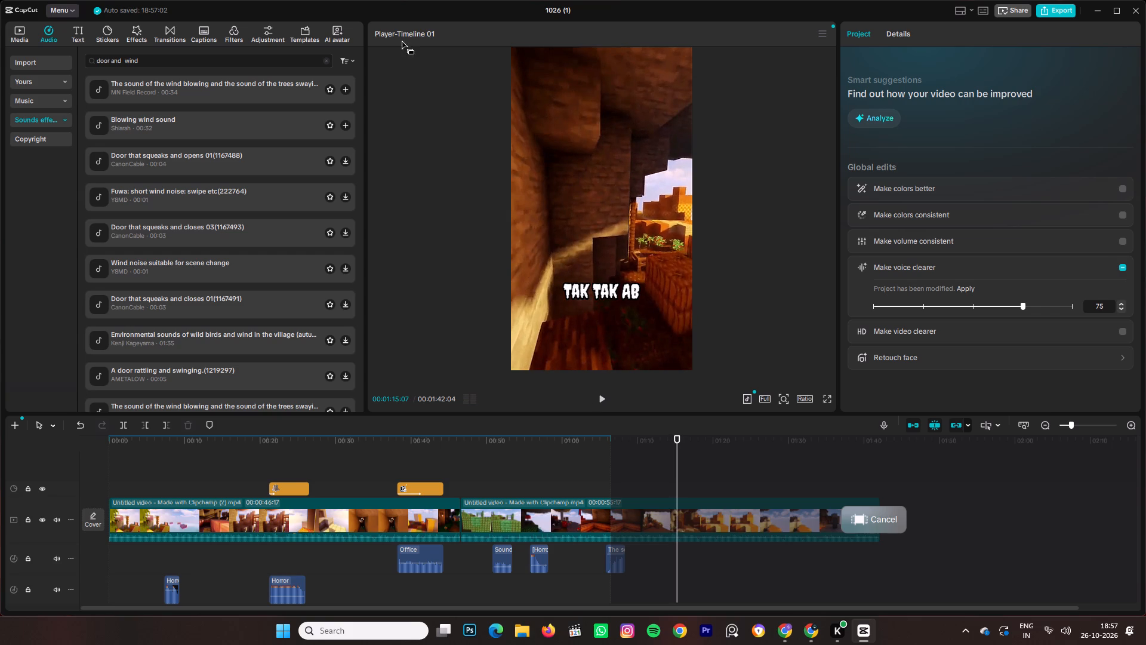
Replace the previous sound effects query and search for "fast door knocking".
left_click(292, 52)
left_click(322, 64)
left_click(325, 62)
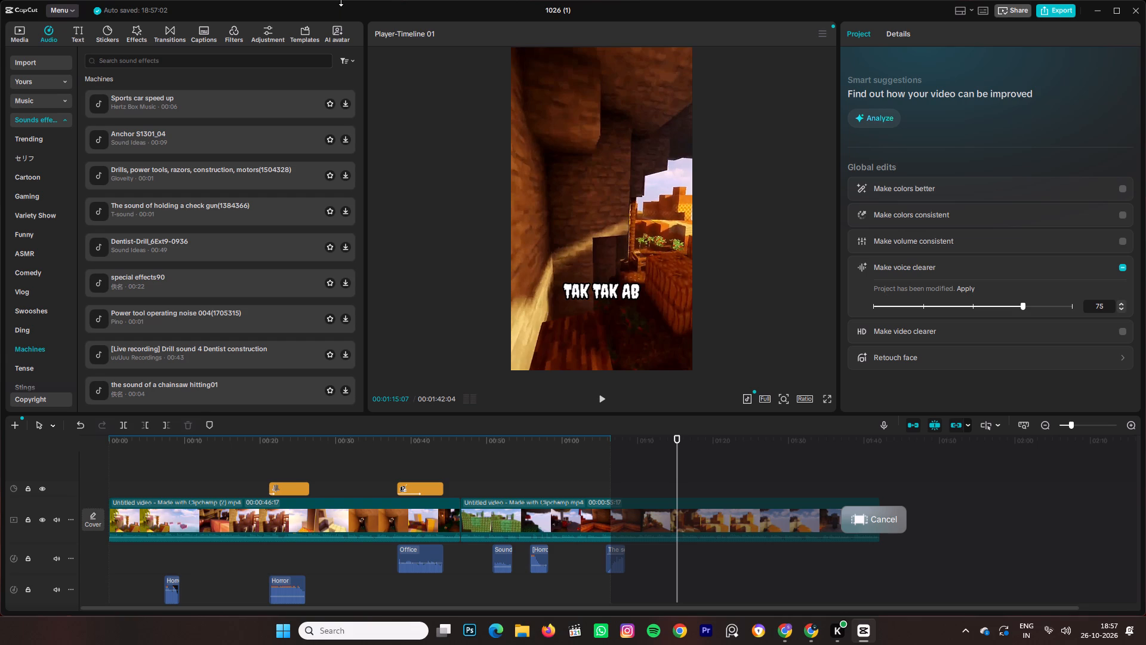
key("f")
type("ast")
left_click(279, 52)
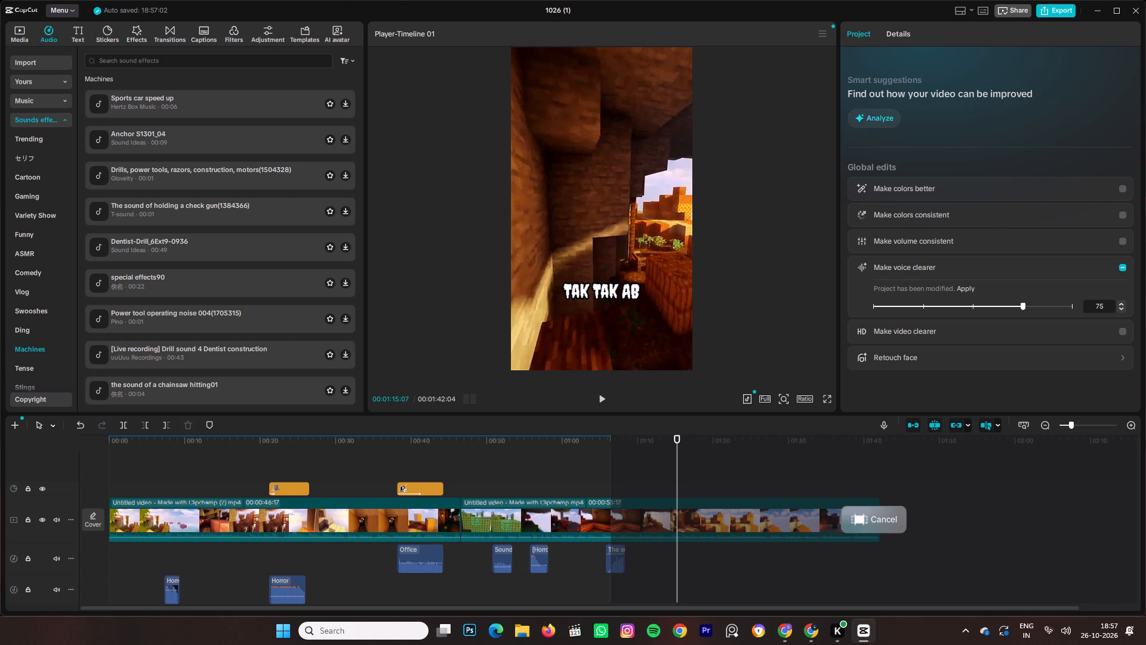
left_click(286, 64)
type("fast d")
type("oop")
key("BackSpace")
key("r")
key("space")
type("kn")
key("o")
key("c")
type("king")
key("Return")
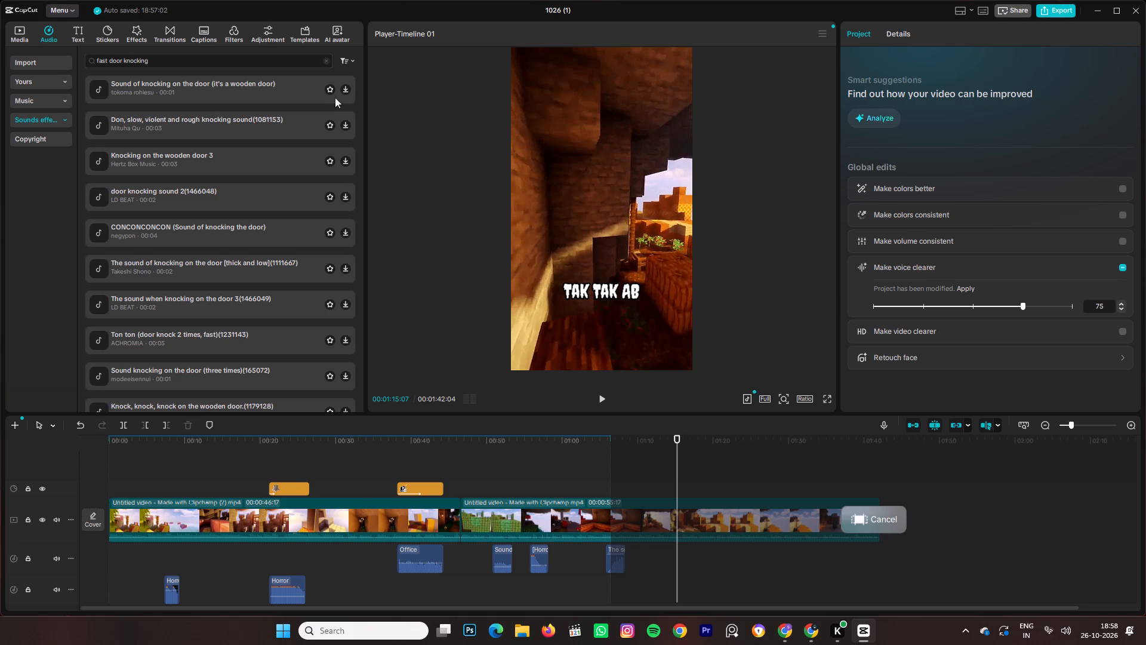
Audition the door-knocking sounds and add "Ton ton. Door knock (fast, twice, sound)" to the timeline at 00:01:15:07.
left_click(298, 99)
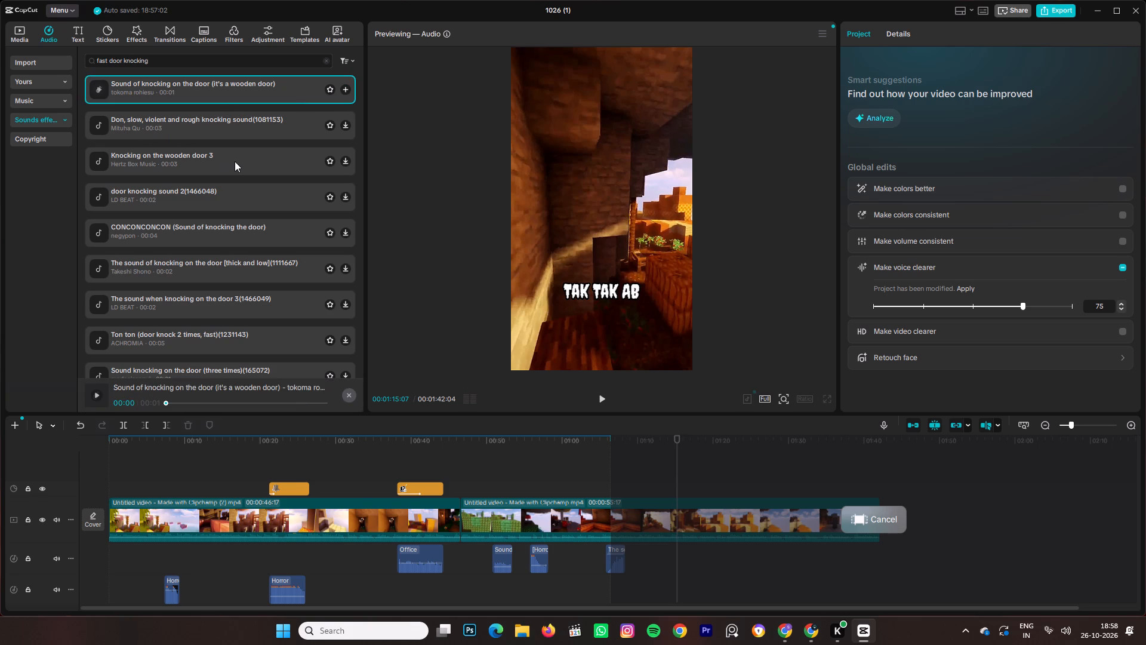
left_click(202, 163)
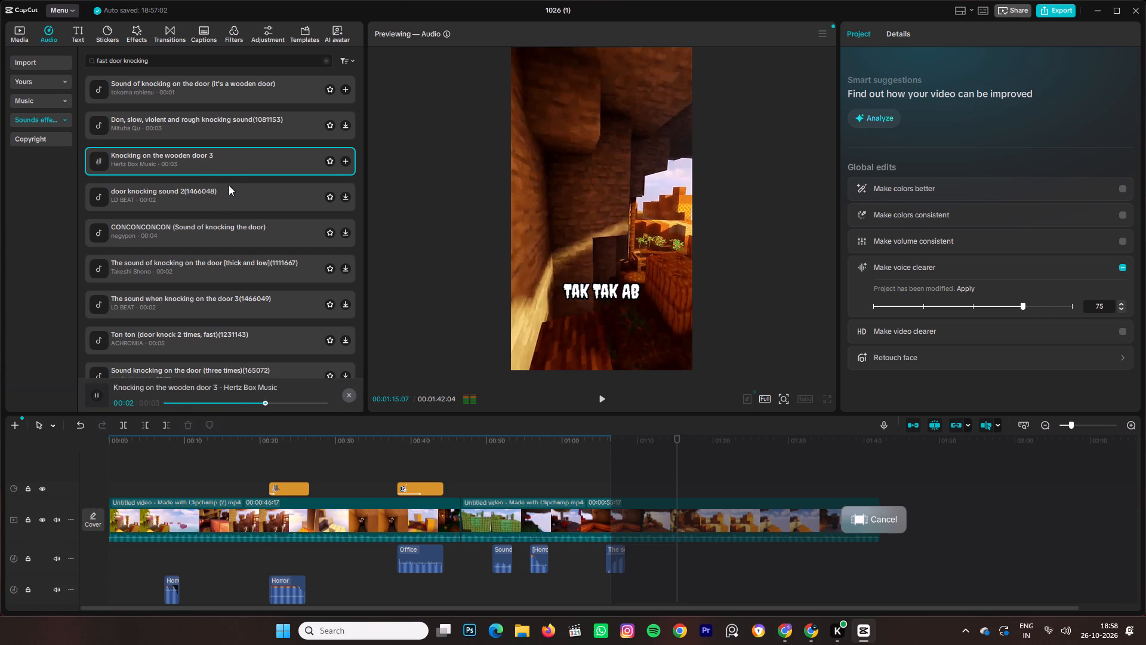
scroll(95, 188, "down", 2)
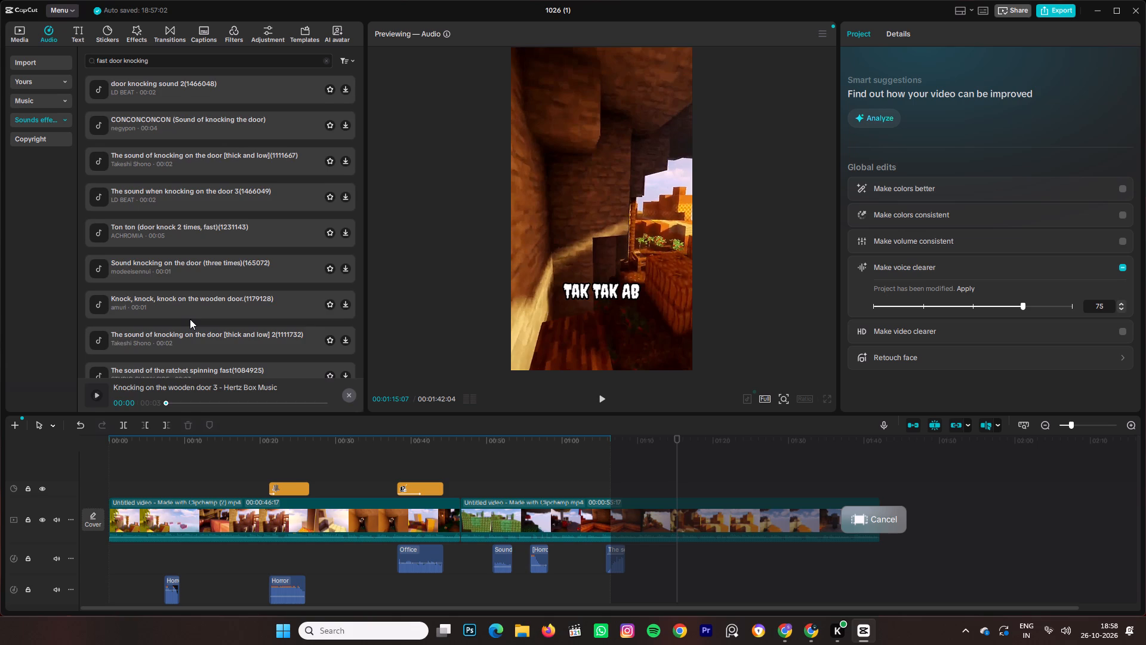
scroll(190, 319, "down", 5)
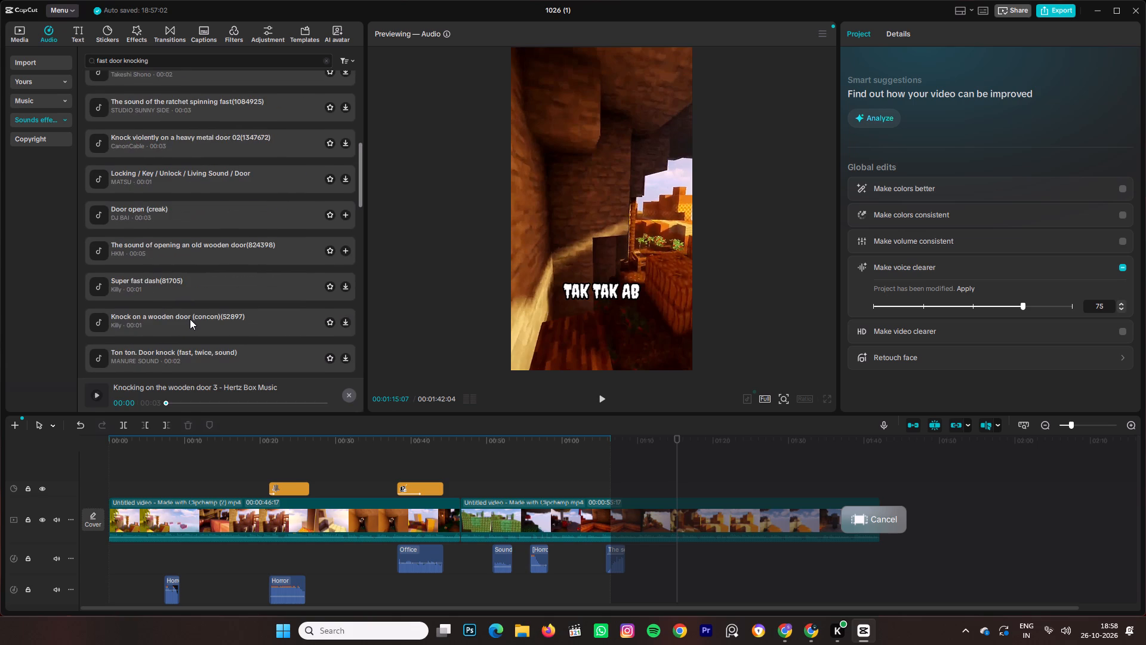
scroll(190, 319, "down", 2)
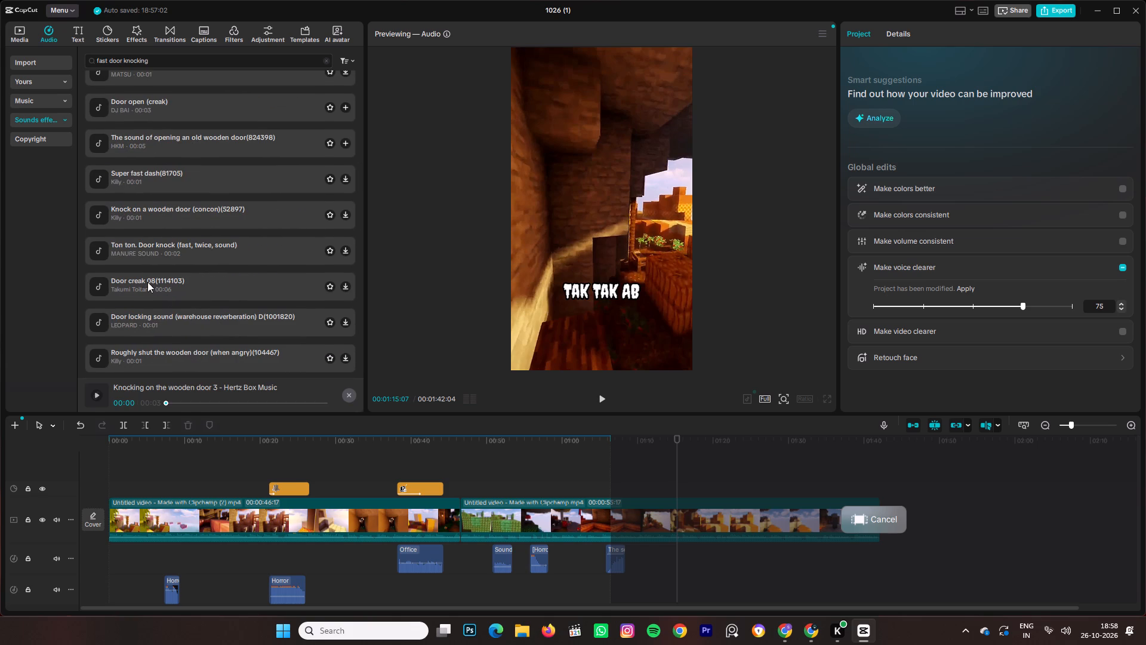
left_click(202, 251)
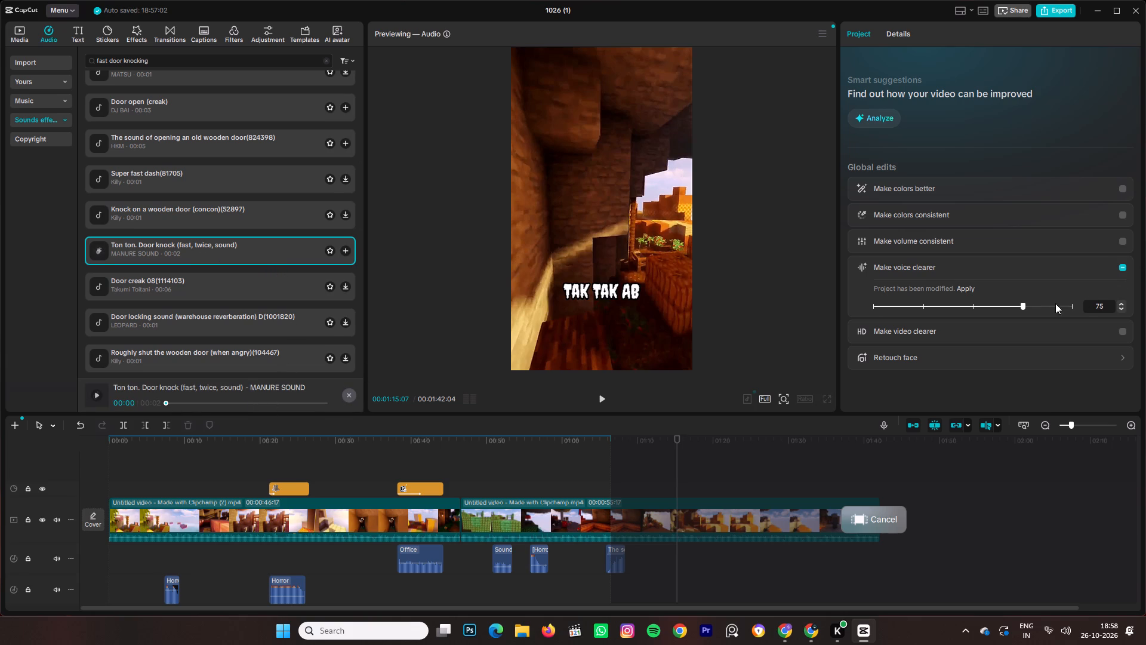
left_click(349, 254)
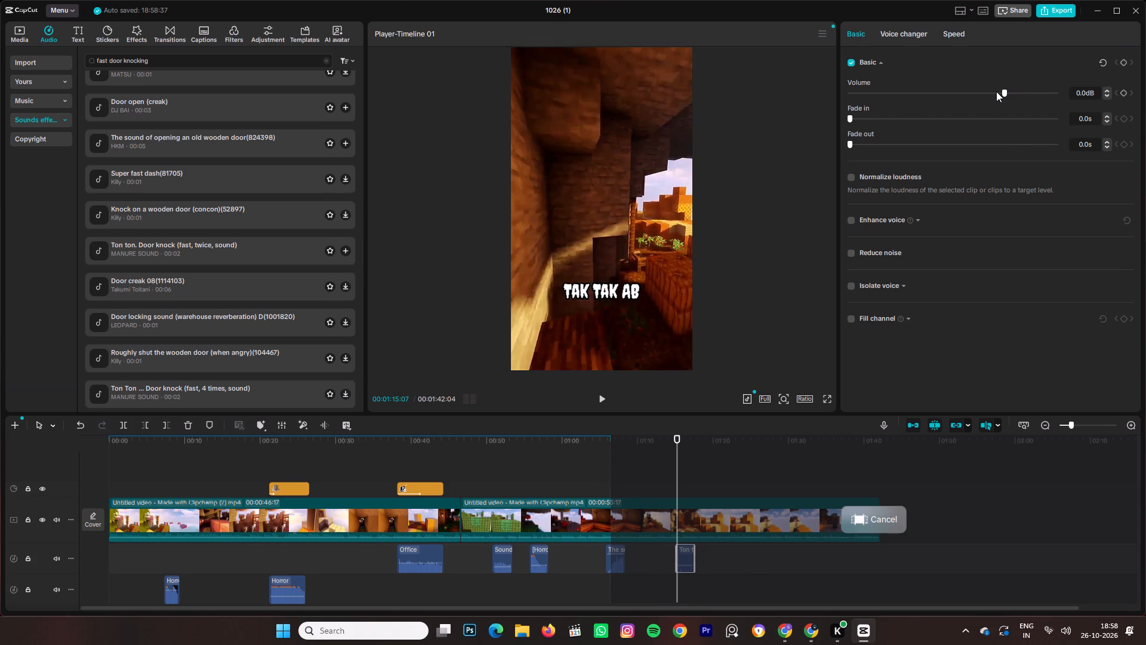
Raise the door knock clip's volume to 20.0 dB.
left_click_drag(1003, 91, 1145, 116)
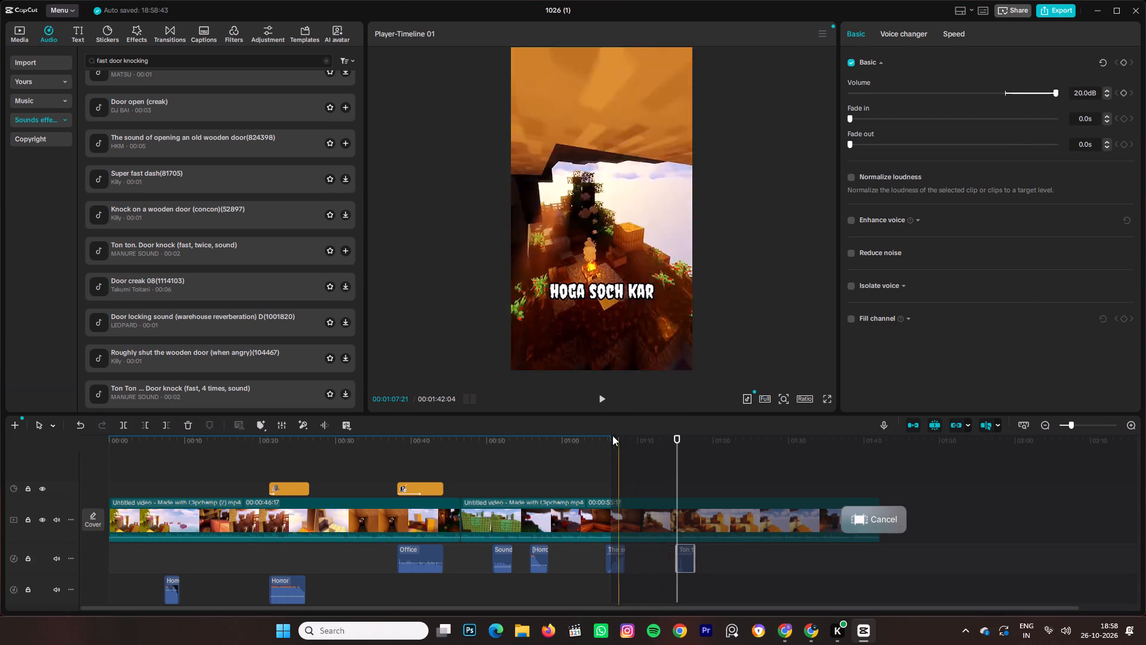
Play back the fast double door knock and delete its clip from the timeline.
left_click(600, 406)
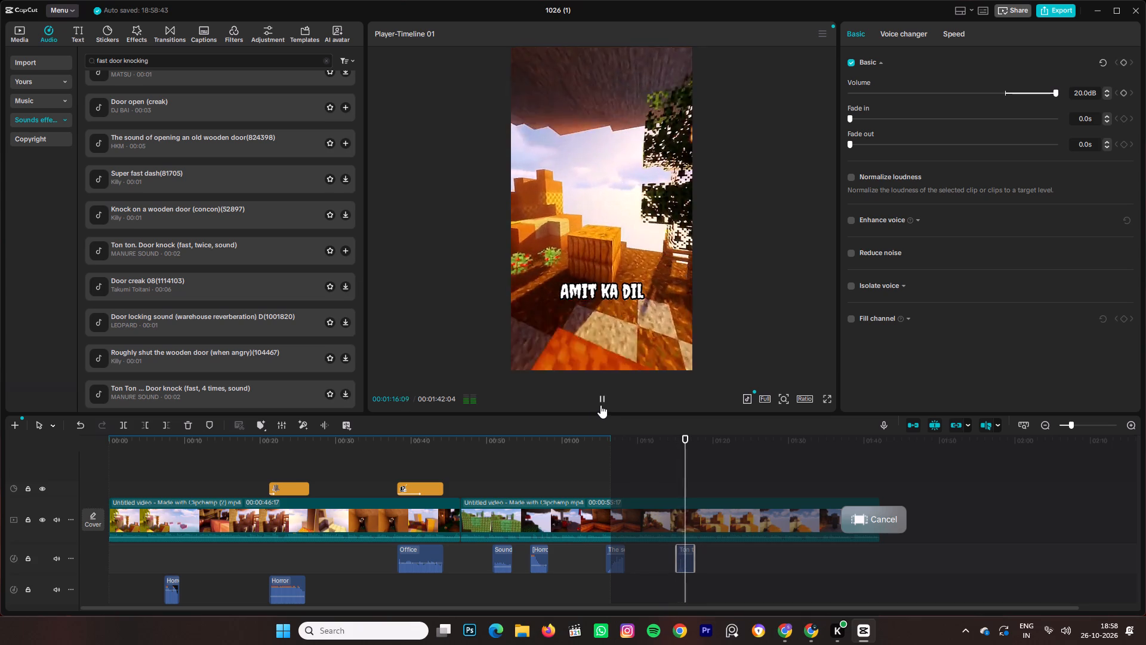
left_click(688, 552)
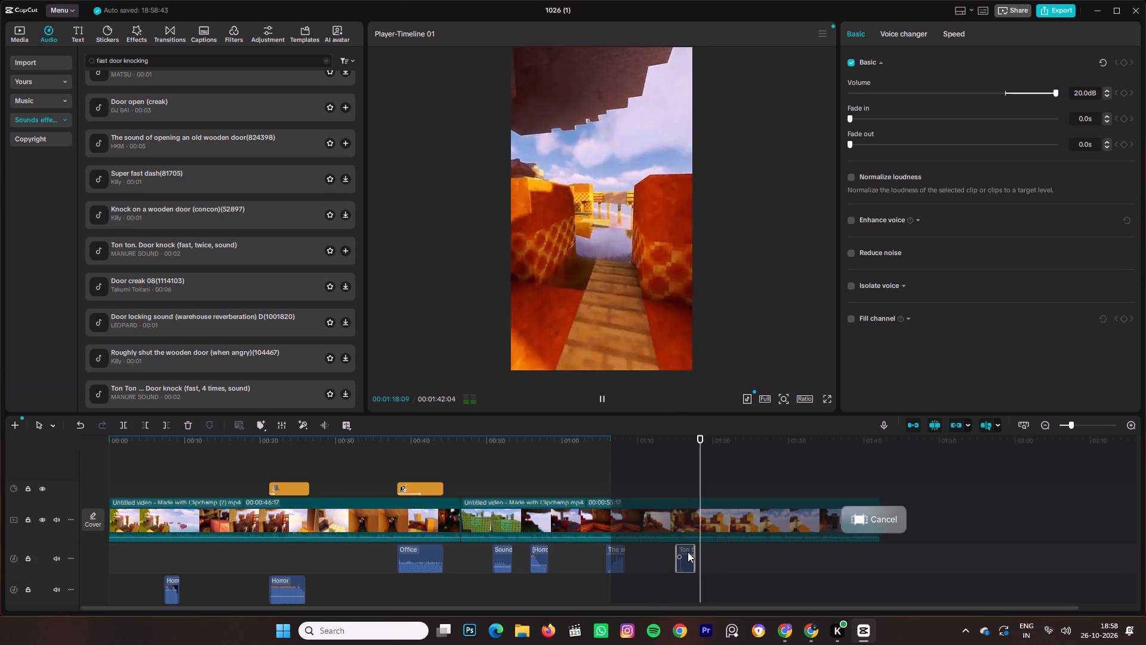
right_click(688, 552)
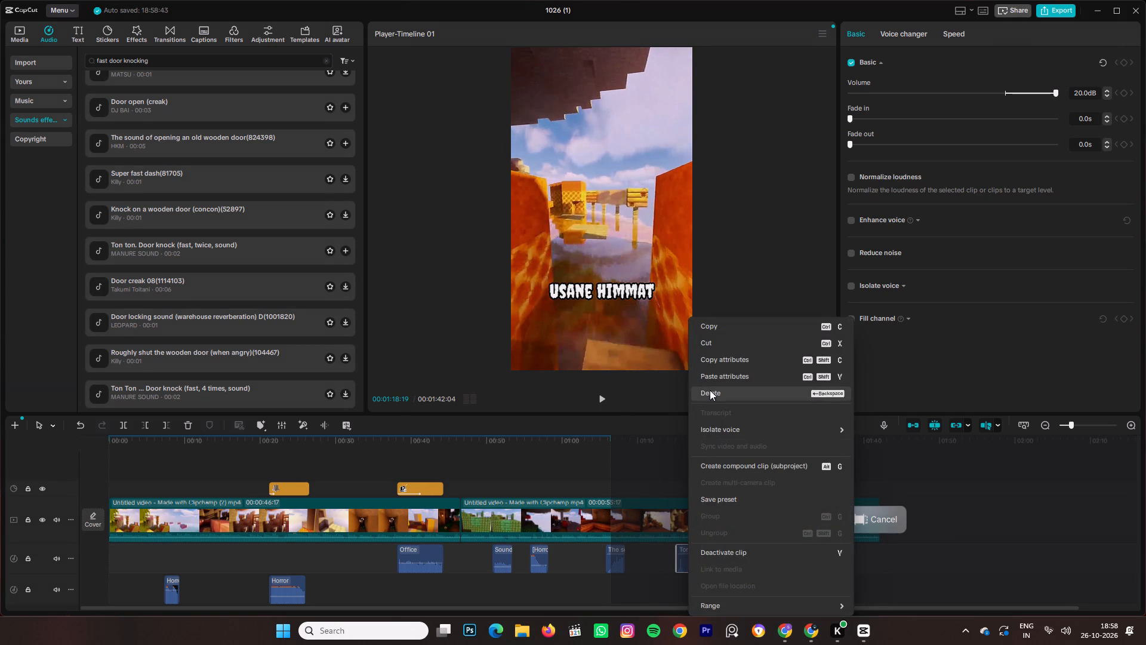
left_click(710, 390)
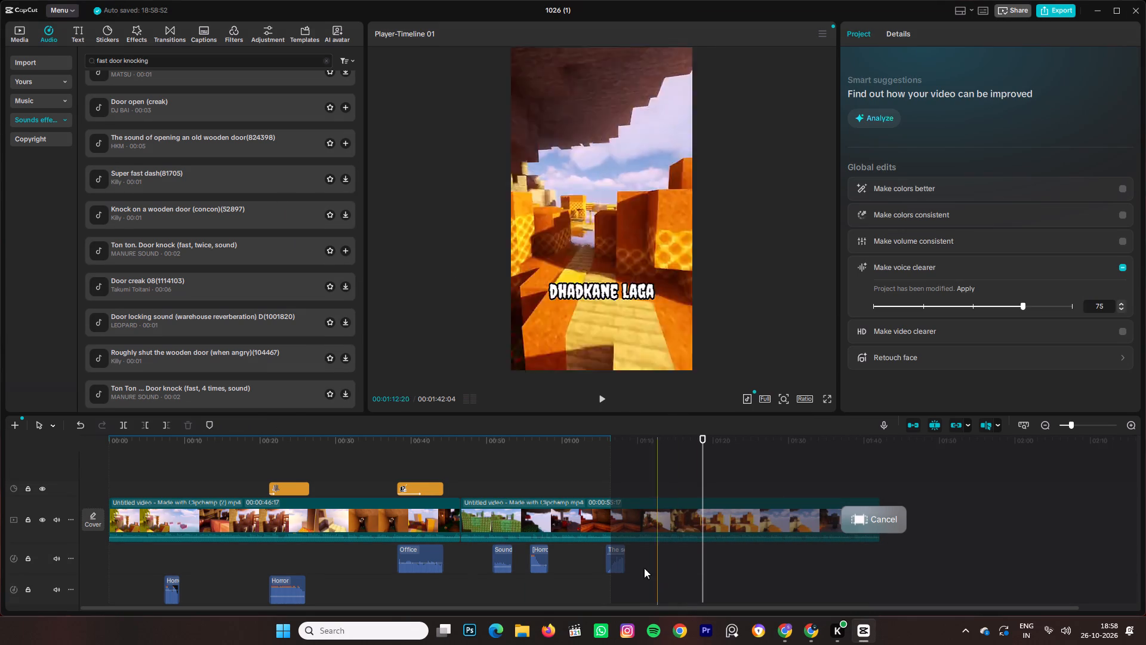
Add "Sound of knocking on the door (it's a wooden door)" to the timeline at 00:01:14:21.
left_click(664, 546)
key("space")
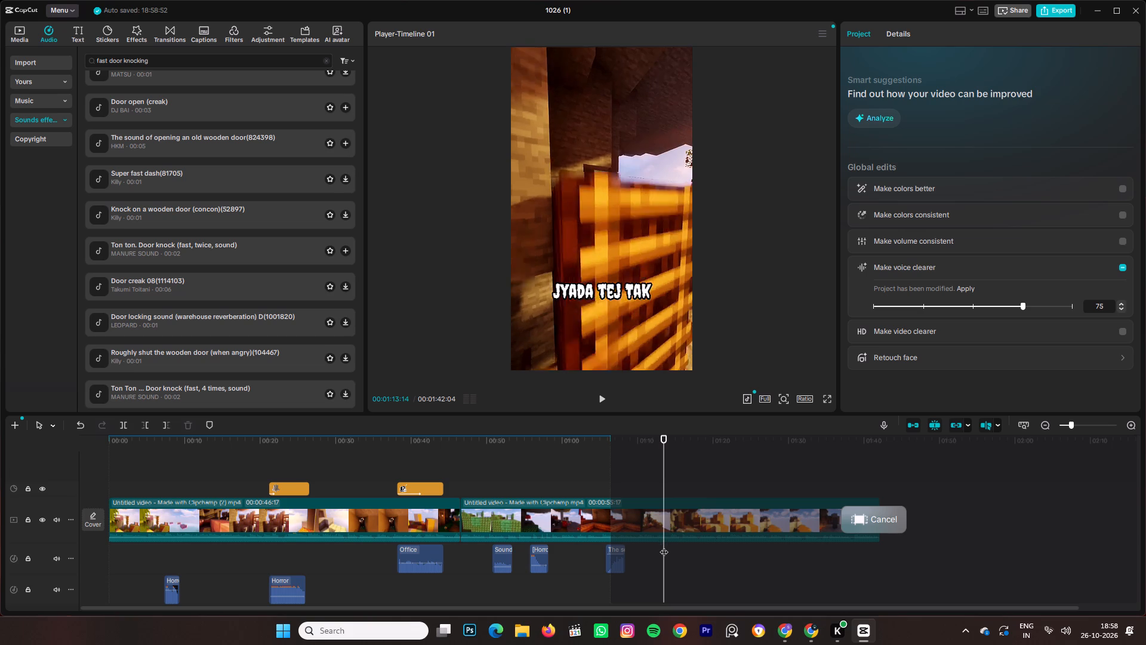
key("space")
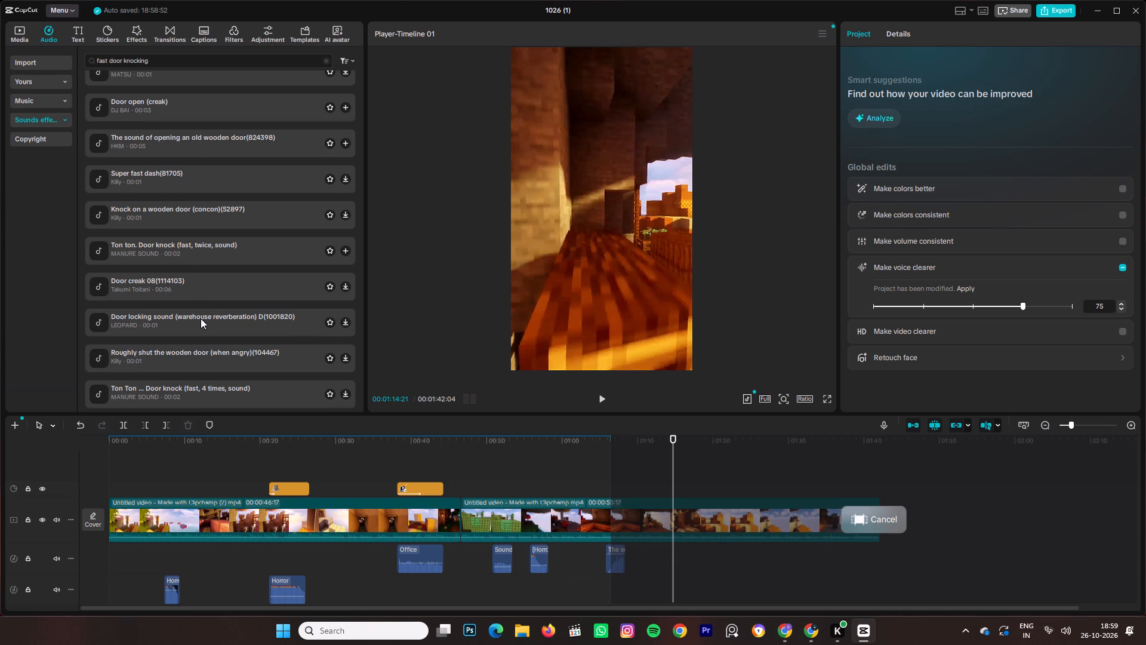
scroll(169, 74, "up", 2)
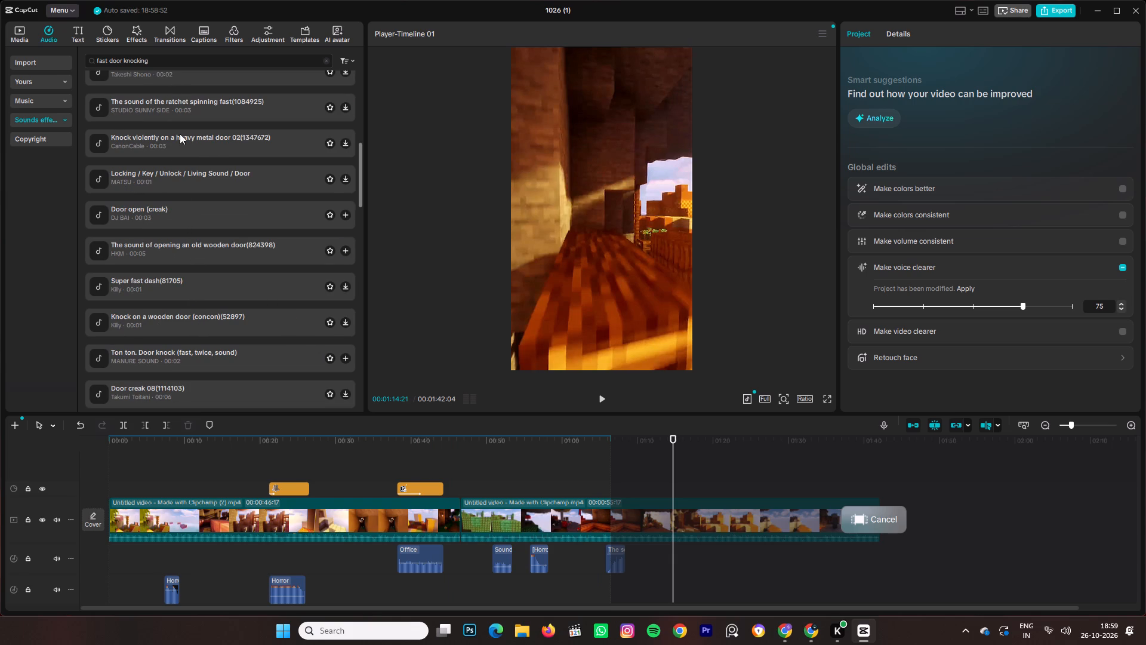
scroll(218, 196, "up", 7)
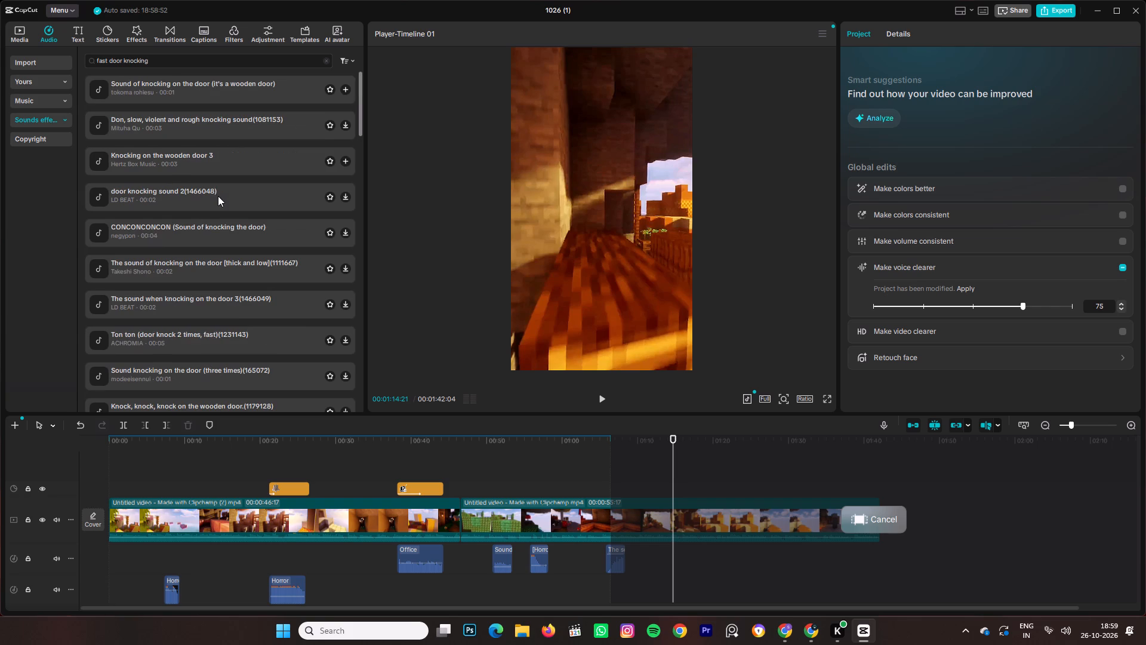
scroll(217, 188, "up", 5)
left_click(218, 86)
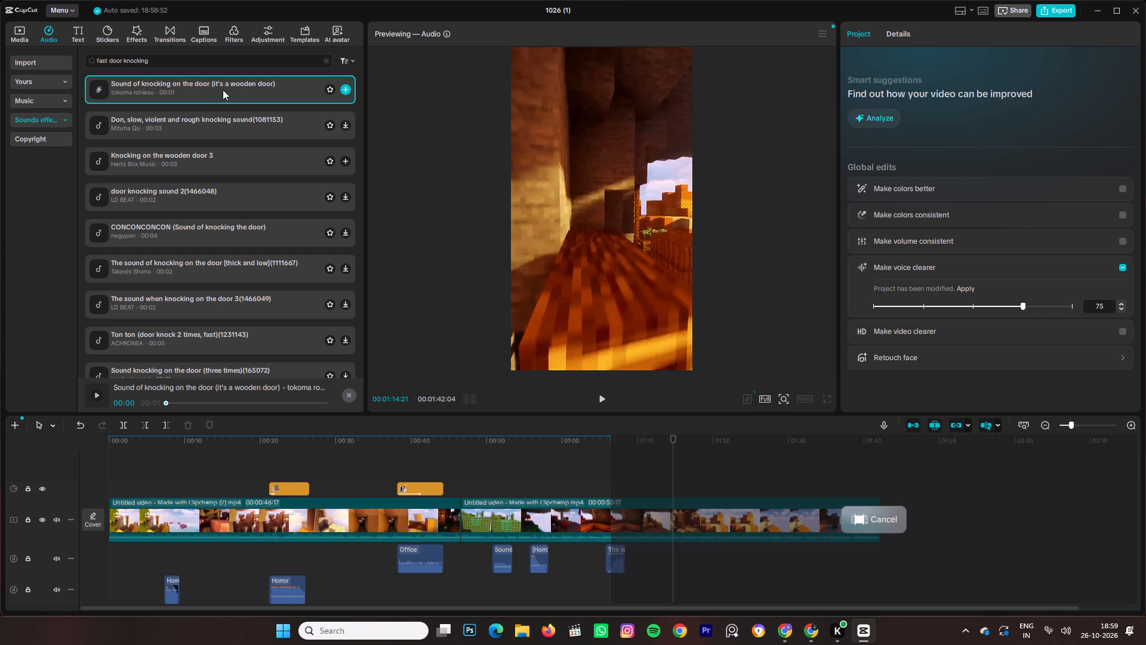
left_click(344, 83)
left_click(344, 83)
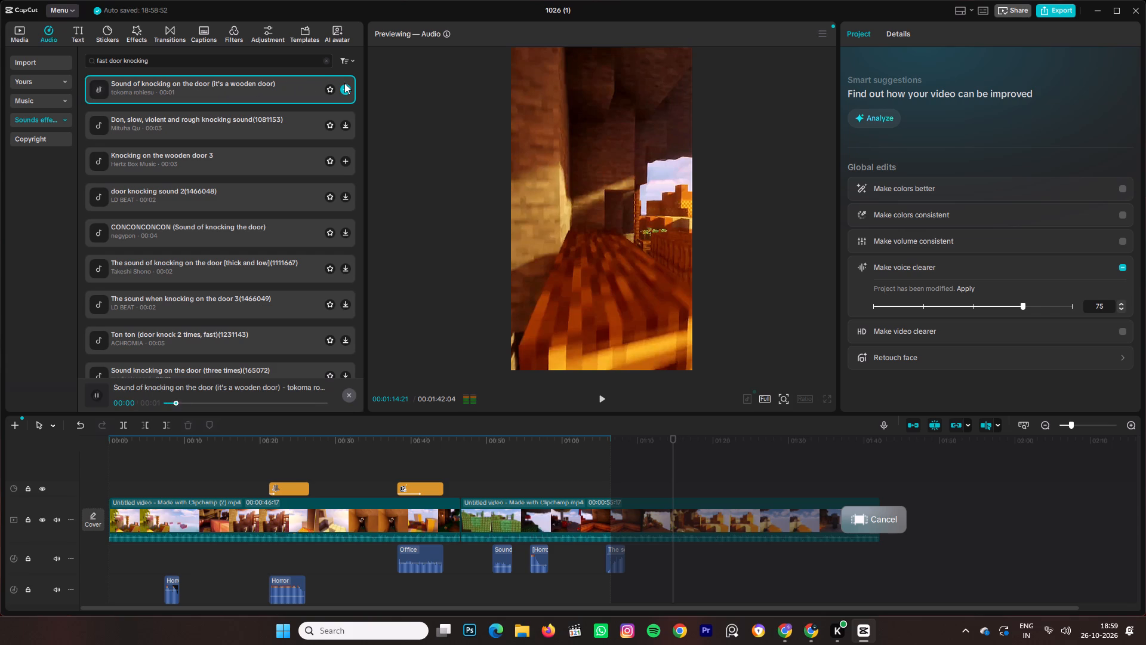
left_click(346, 93)
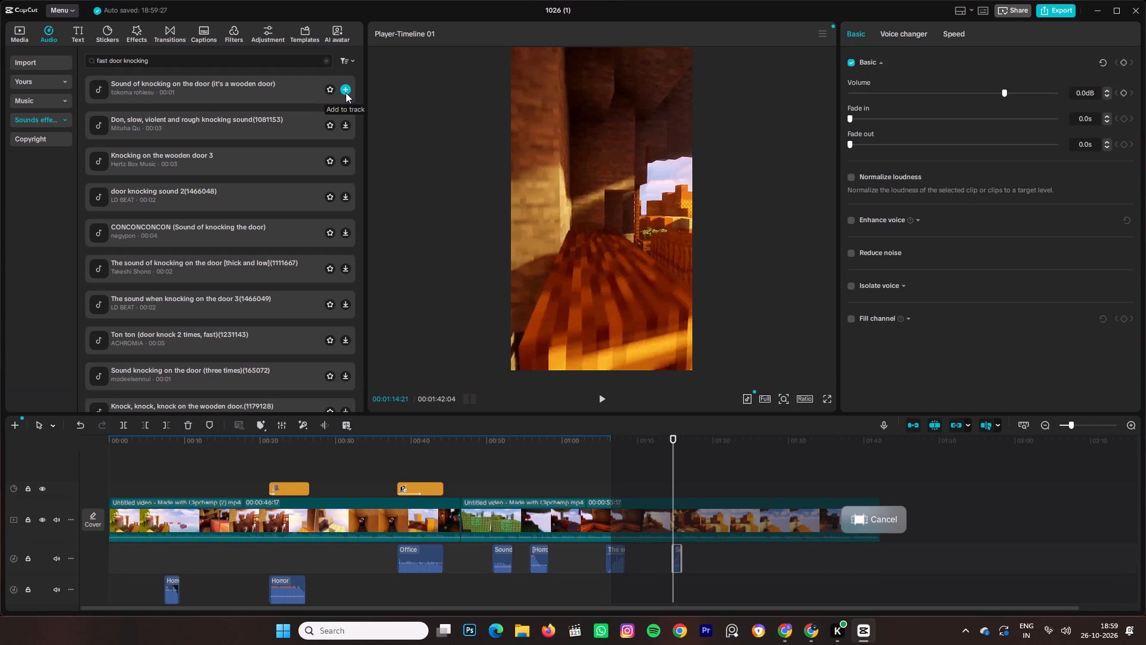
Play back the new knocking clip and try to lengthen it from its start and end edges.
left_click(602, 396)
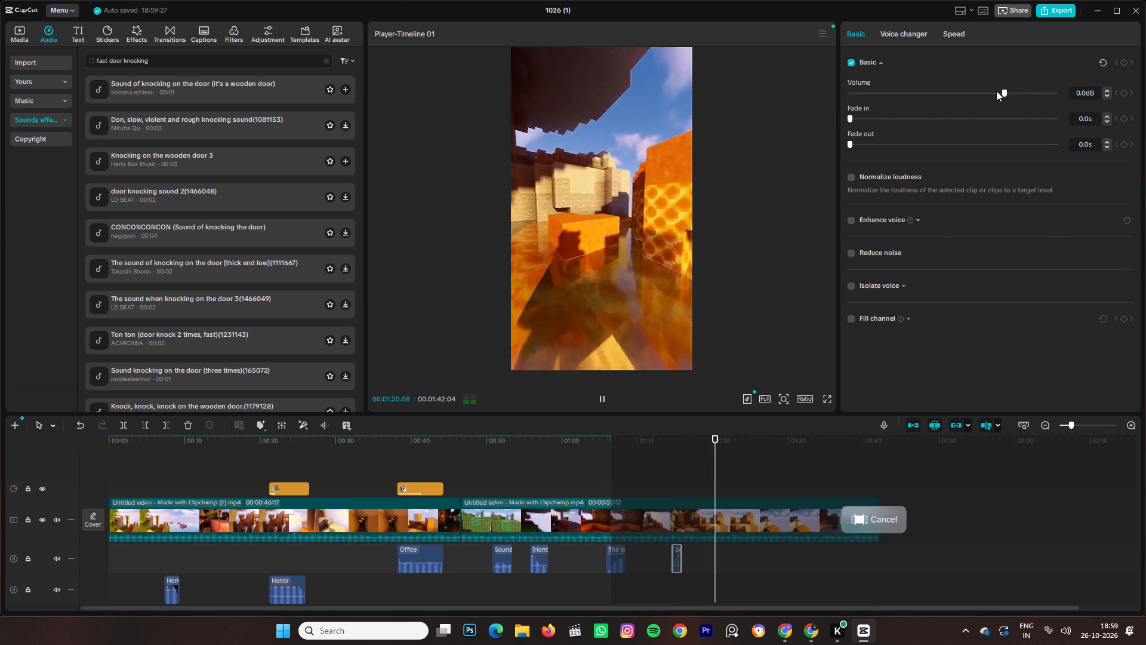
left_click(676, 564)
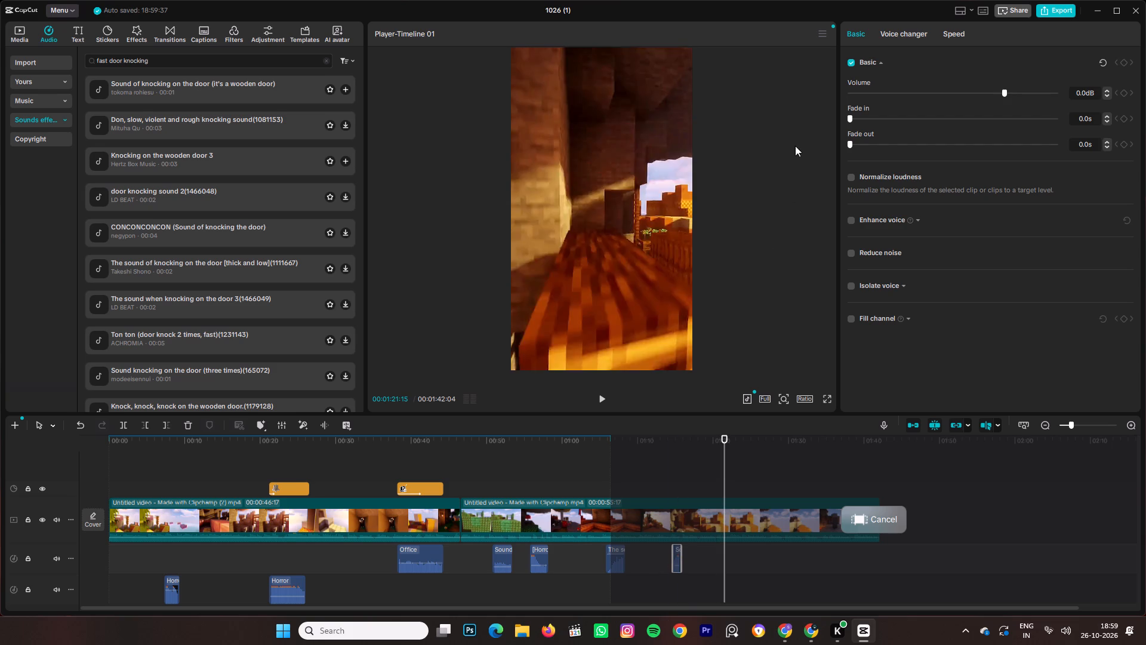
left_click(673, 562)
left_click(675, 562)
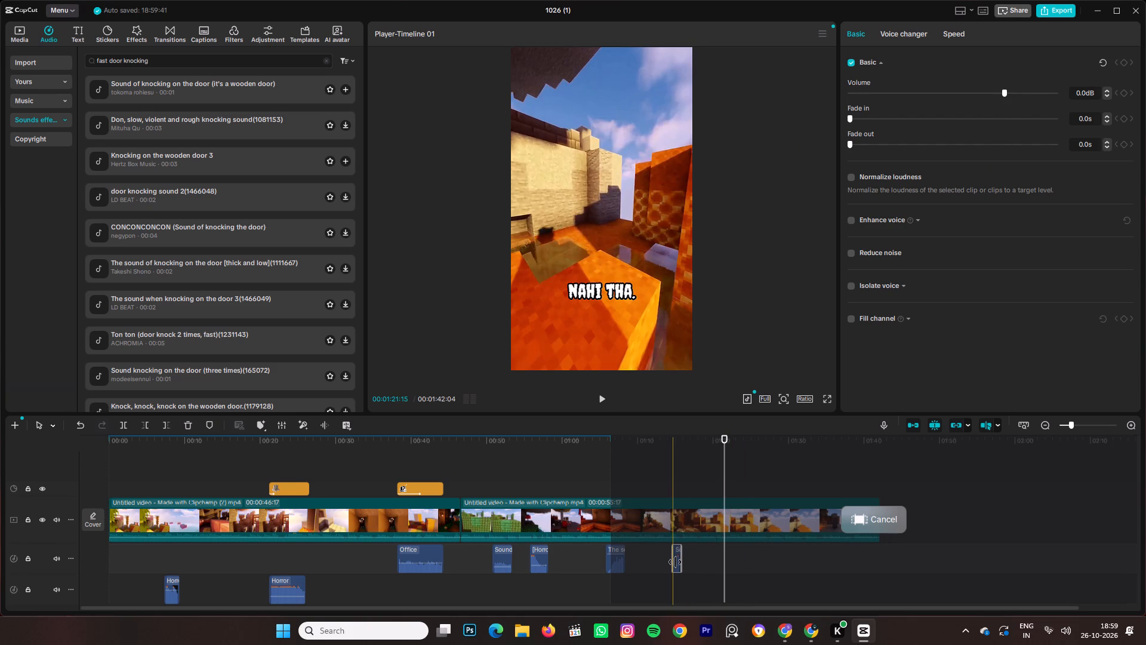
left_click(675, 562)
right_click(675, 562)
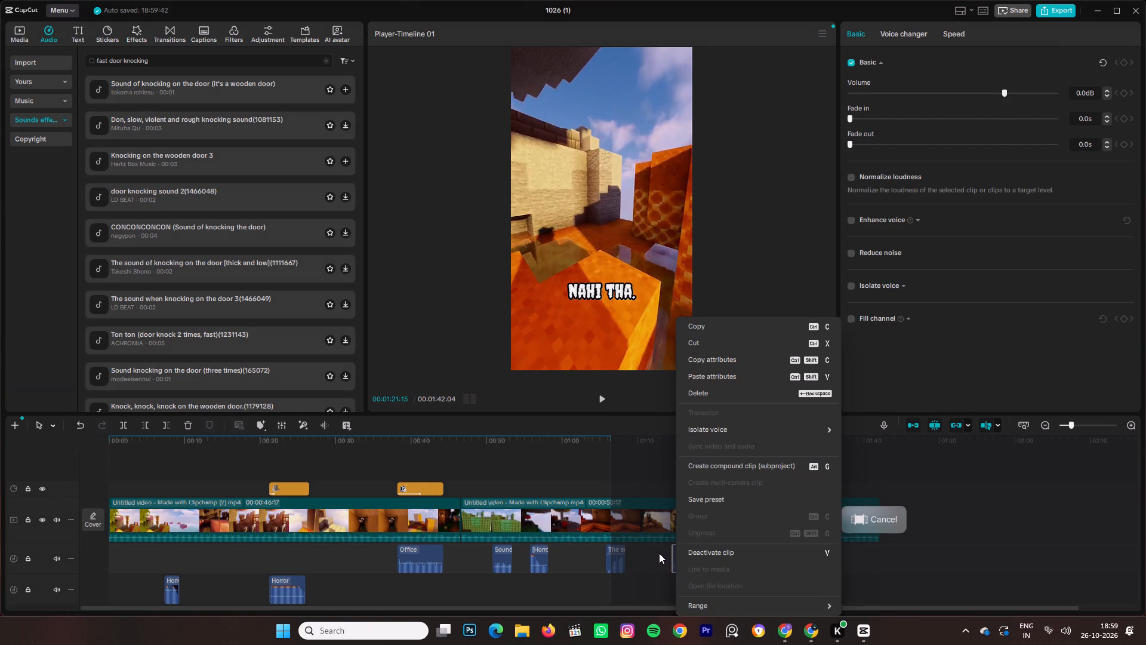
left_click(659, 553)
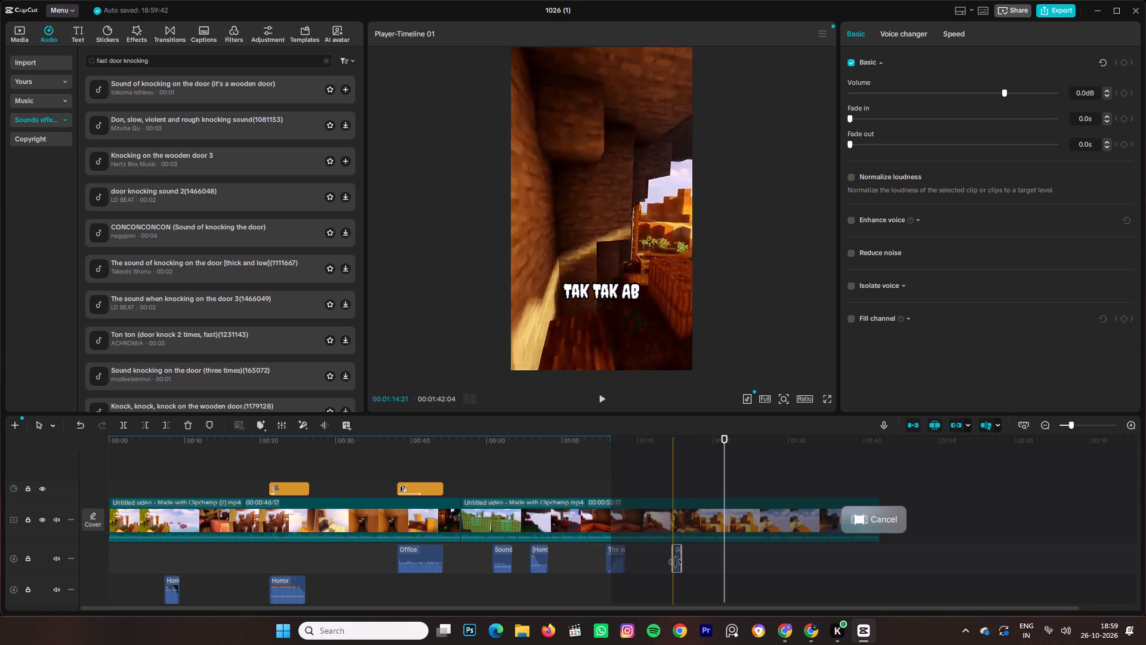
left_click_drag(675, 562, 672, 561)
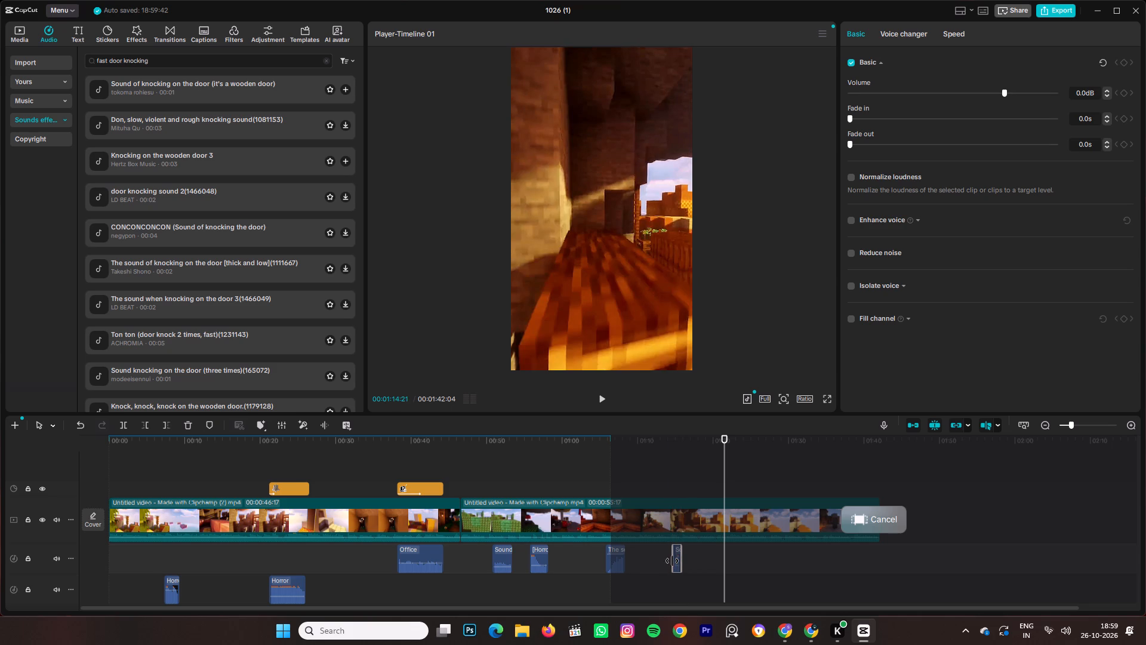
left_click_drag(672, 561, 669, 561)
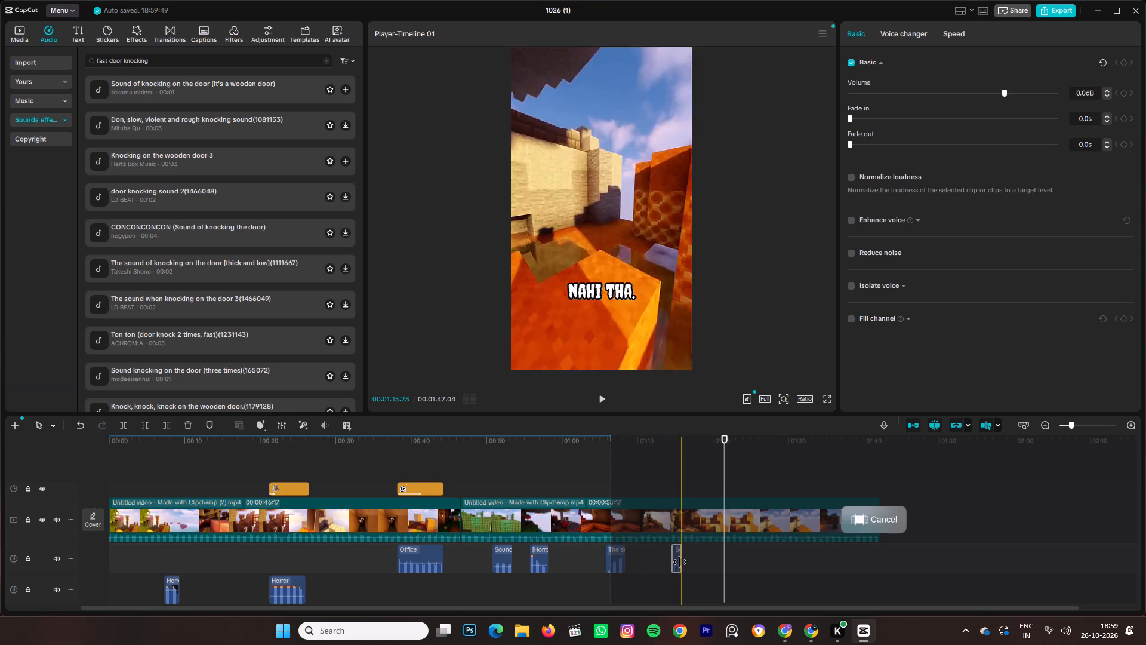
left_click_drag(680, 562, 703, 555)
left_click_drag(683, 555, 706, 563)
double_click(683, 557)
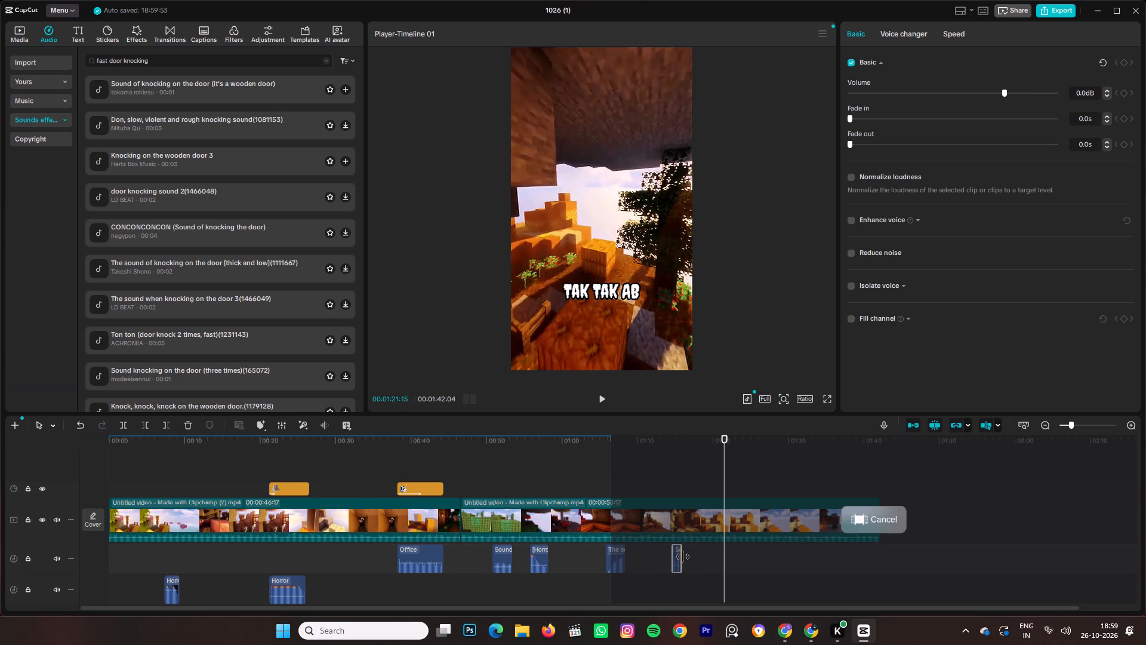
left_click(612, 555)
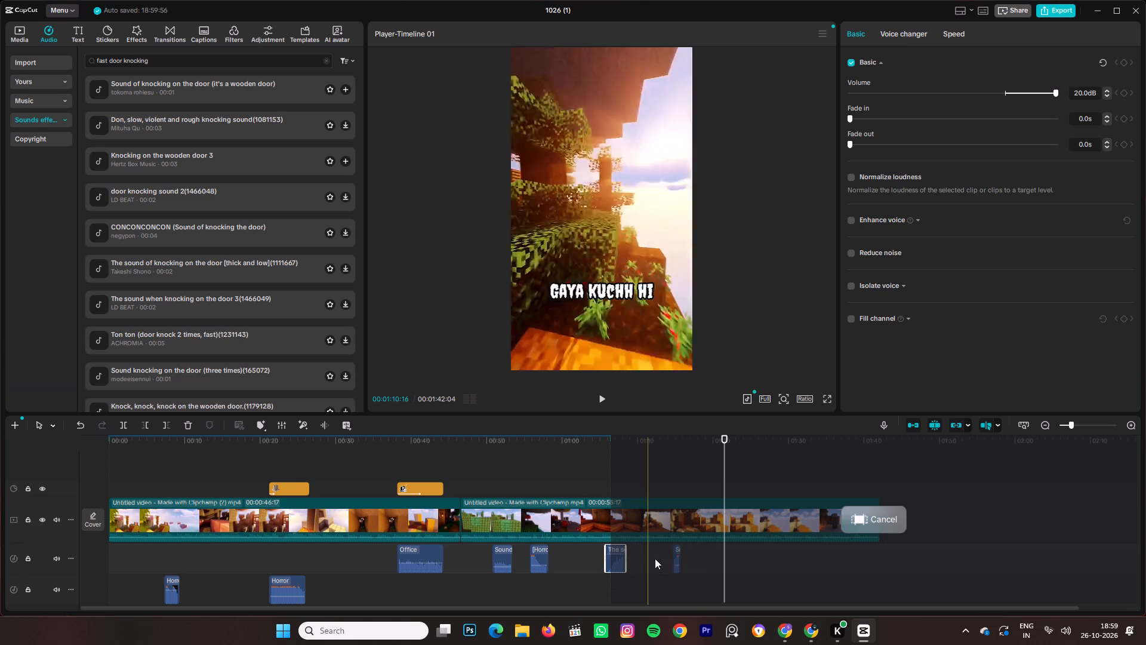
Raise the wooden-door knocking clip's volume to 7.0 dB.
left_click(674, 561)
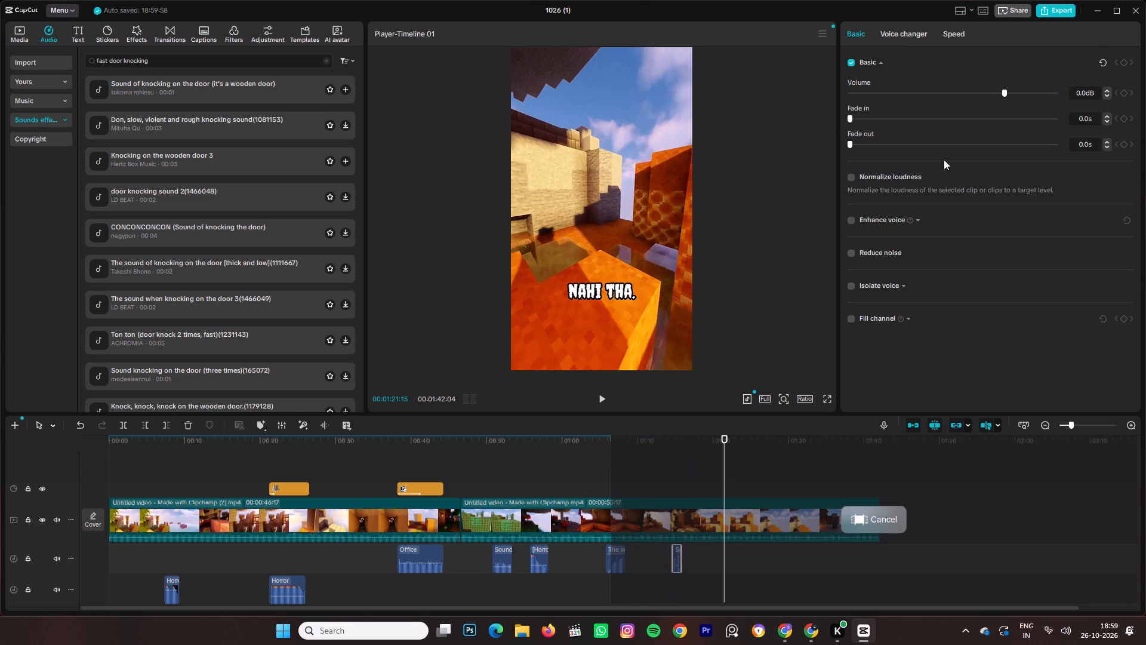
left_click_drag(1003, 90, 1006, 98)
left_click_drag(1006, 98, 1020, 97)
Play the timeline from just before the knocking clip through to the end to review the remaining scenes.
left_click(665, 549)
key("space")
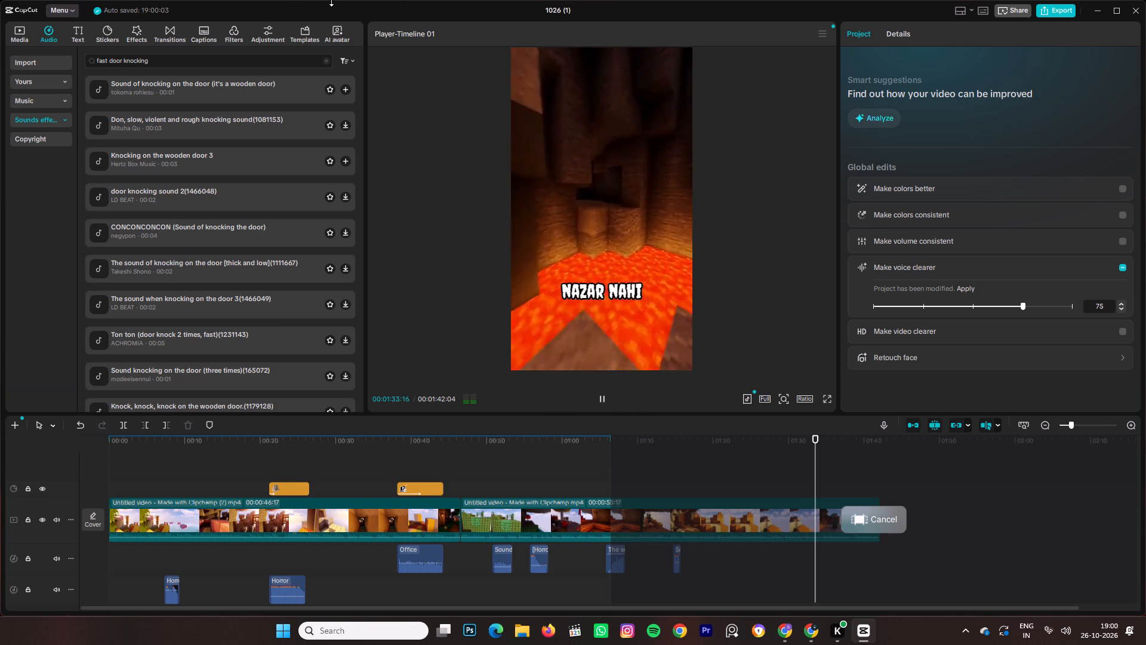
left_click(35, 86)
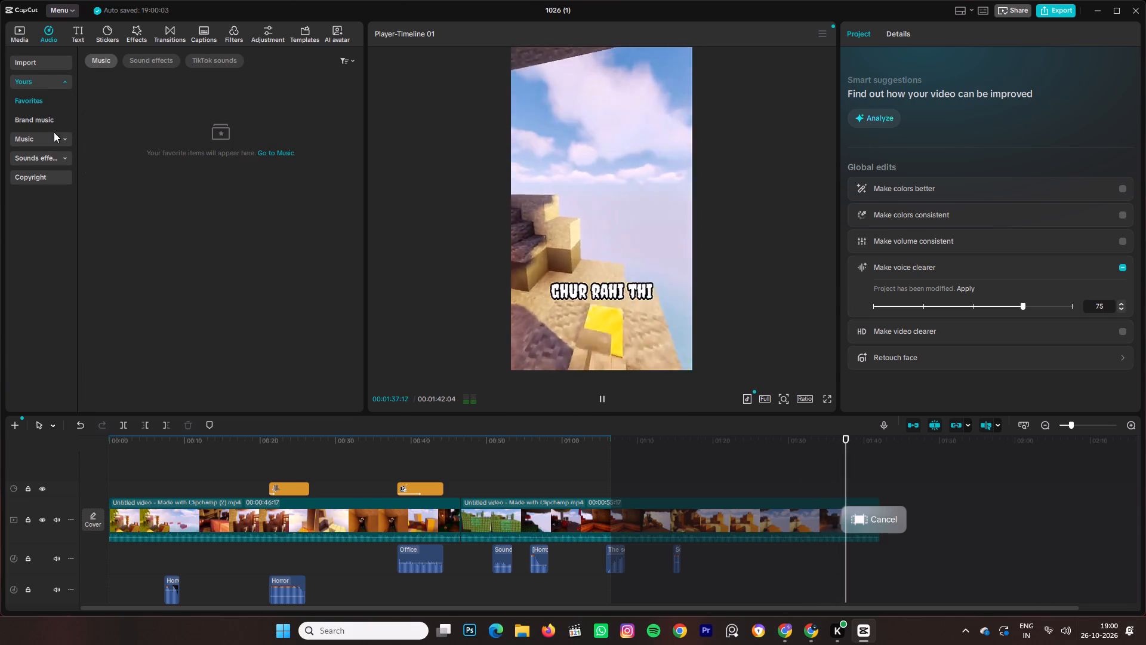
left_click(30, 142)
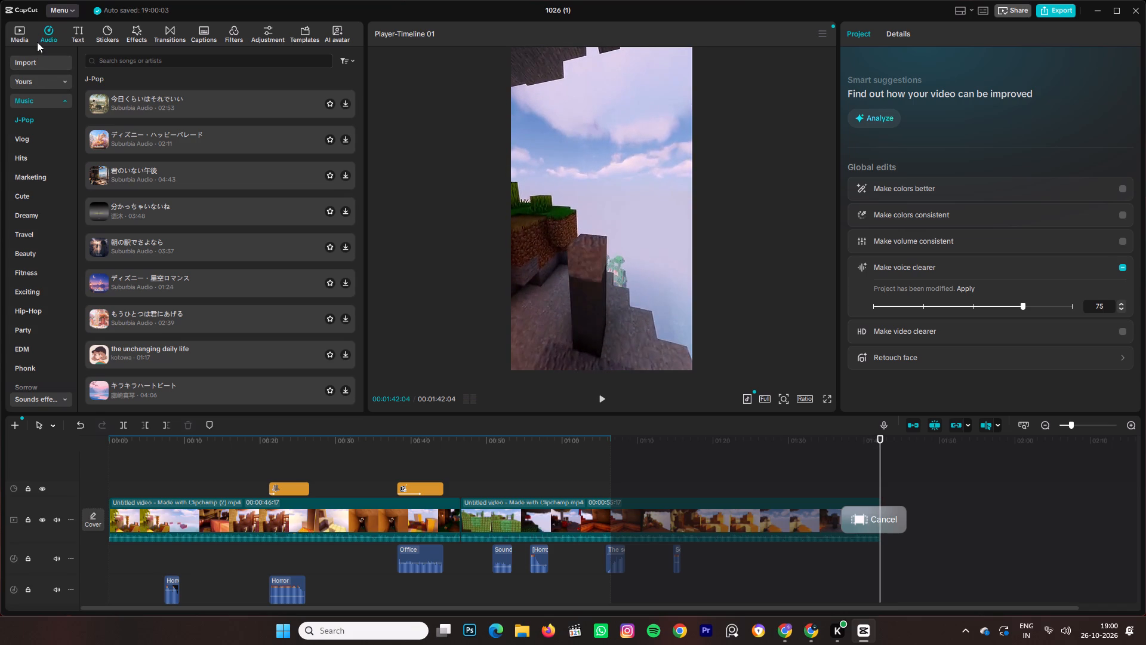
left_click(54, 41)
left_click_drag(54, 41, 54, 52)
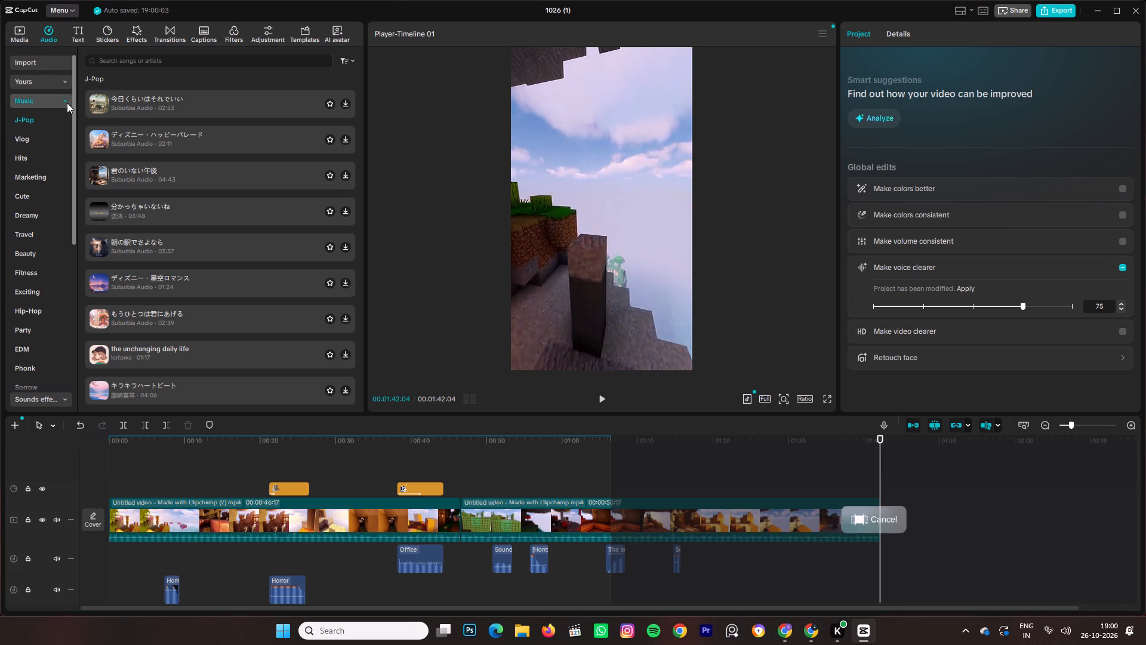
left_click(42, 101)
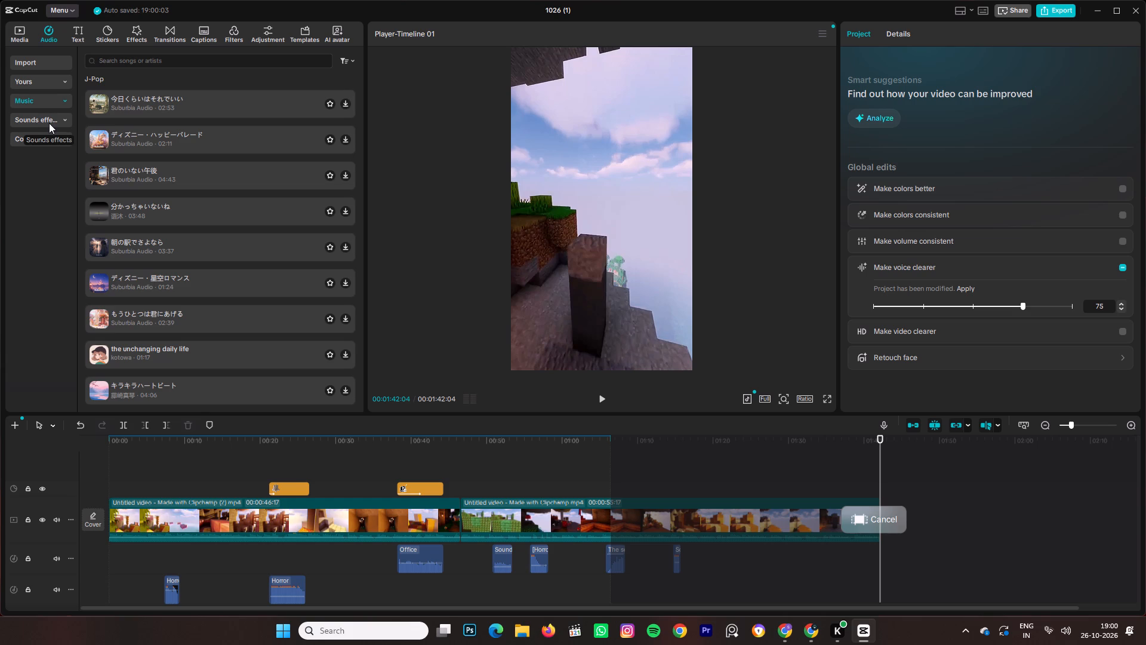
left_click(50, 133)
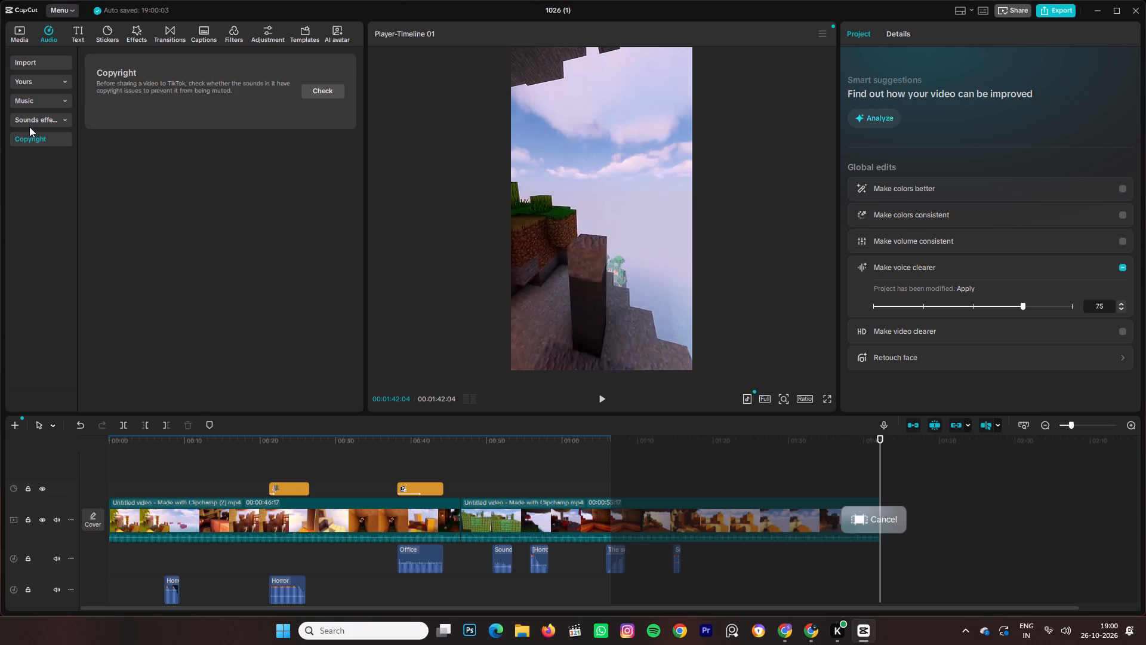
Search the sound effects library for "witch laughing".
left_click(29, 127)
left_click(197, 59)
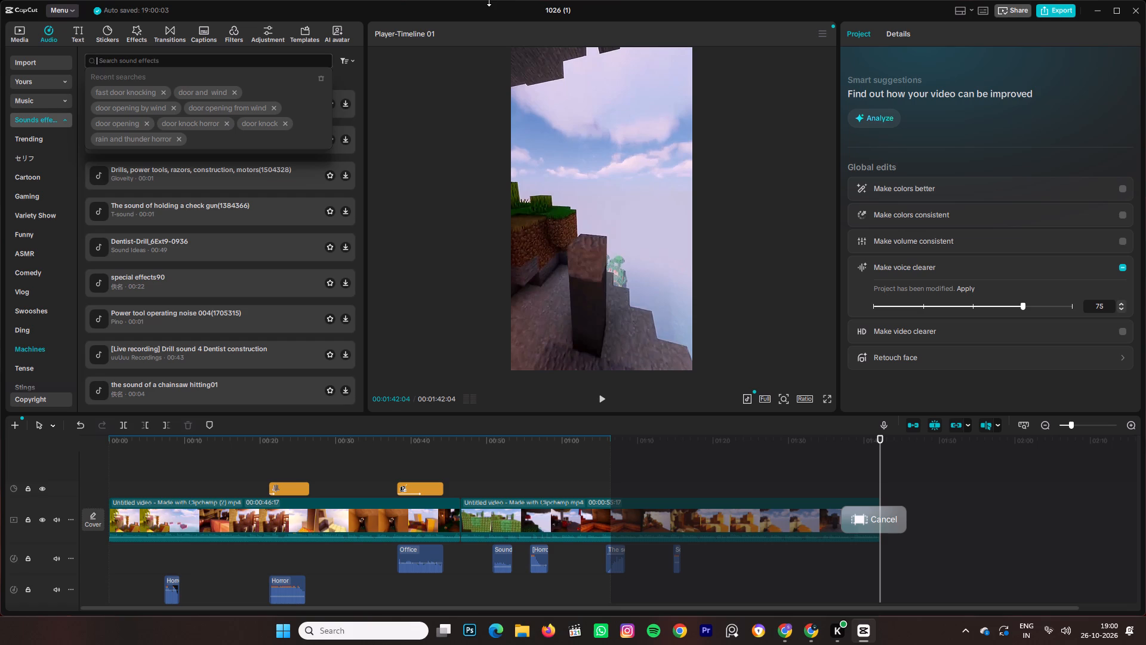
type("wit")
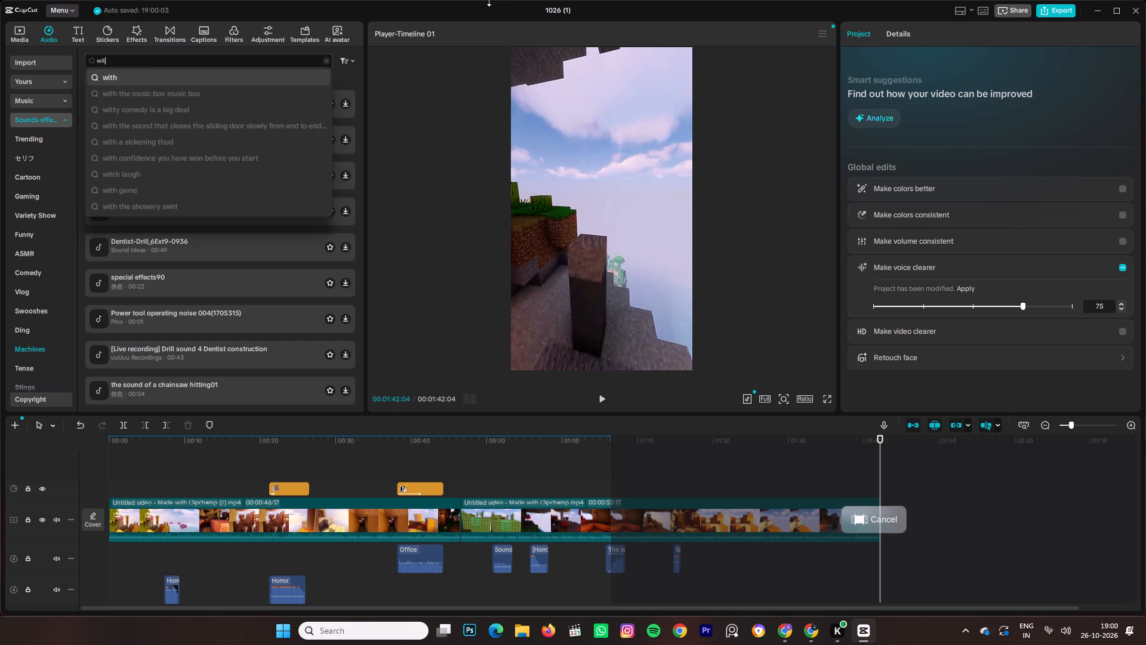
key("h")
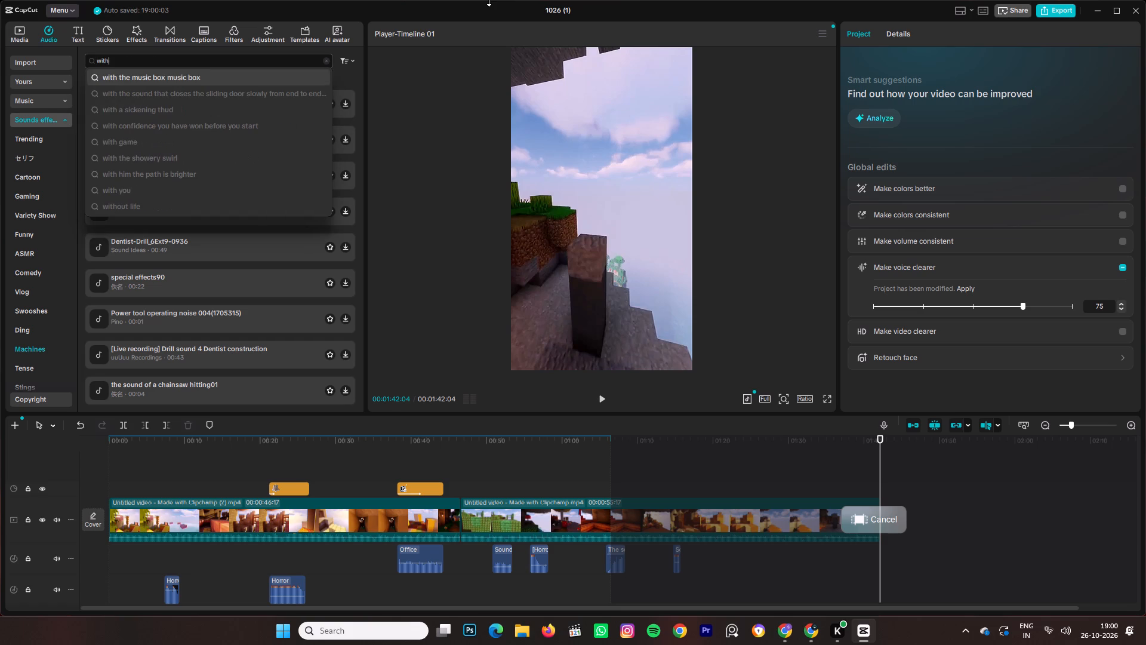
key("BackSpace")
key("BackSpace")
type("tc")
type("h")
key("space")
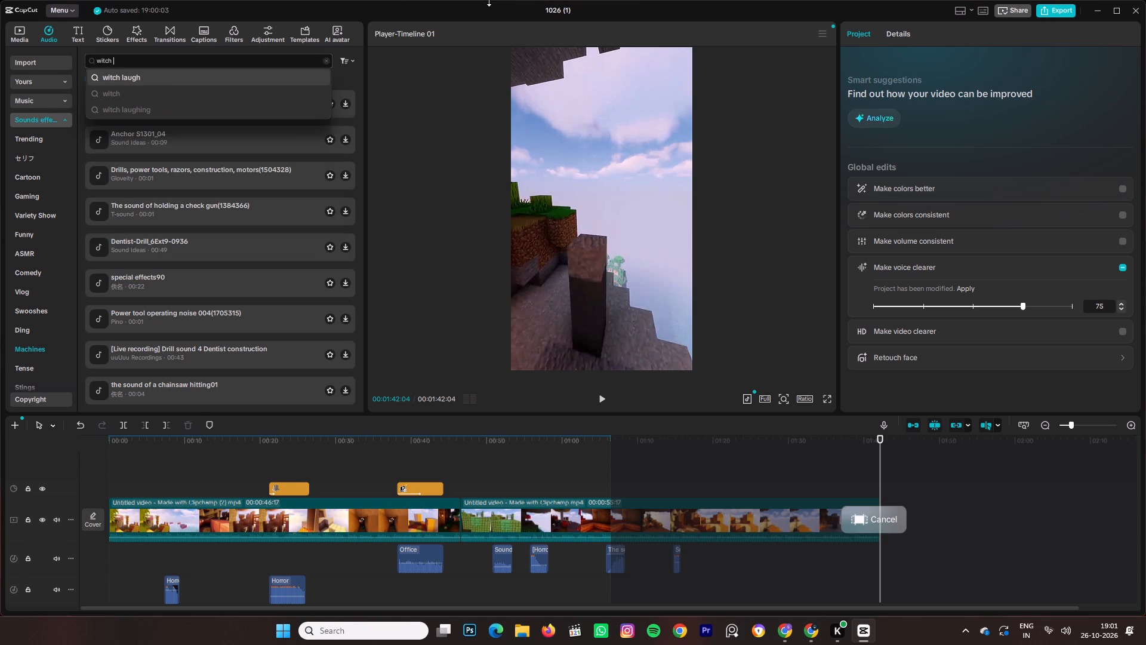
left_click(266, 87)
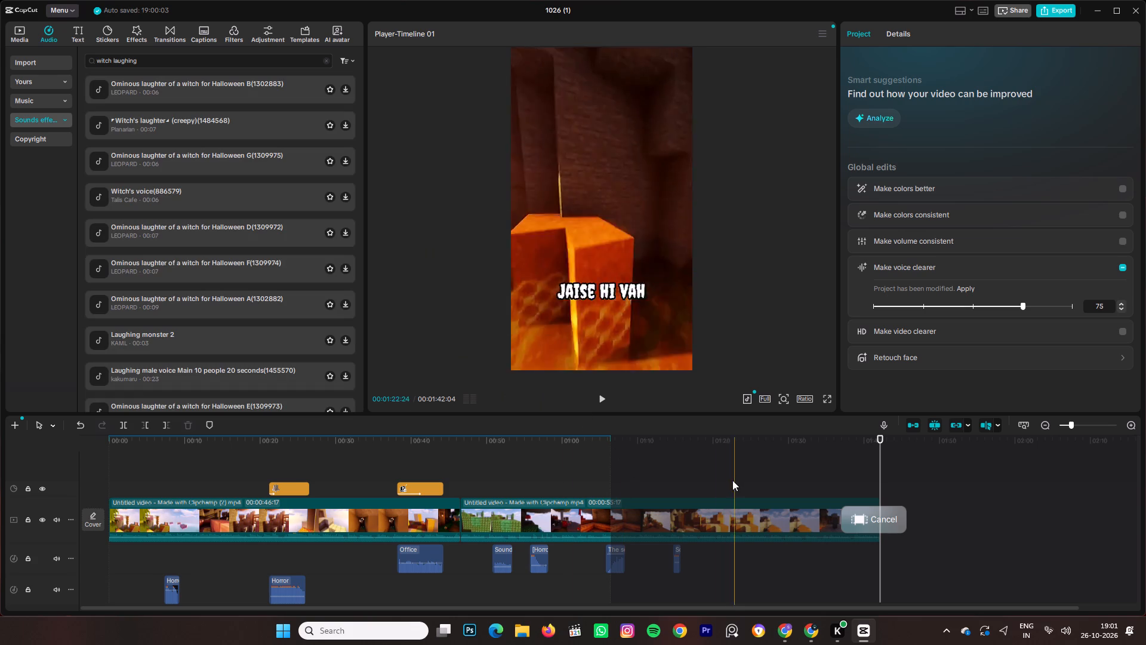
Play back the closing scenes to find the spot for the laugh, leaving the playhead at 00:01:28:06.
left_click(848, 525)
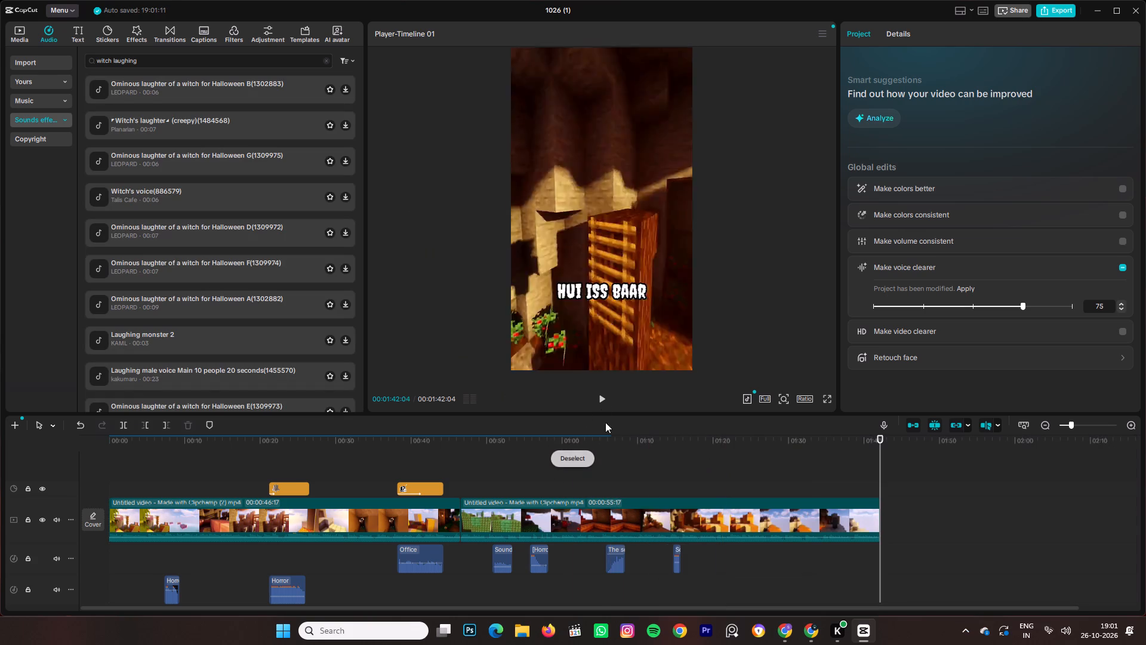
left_click(597, 404)
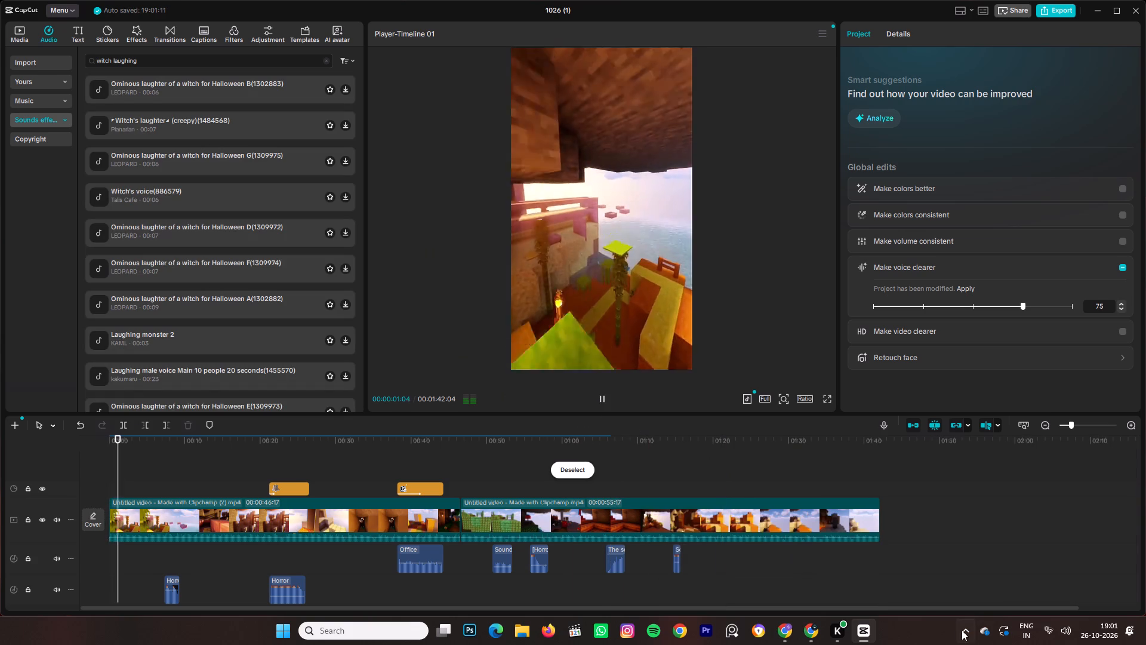
left_click(796, 571)
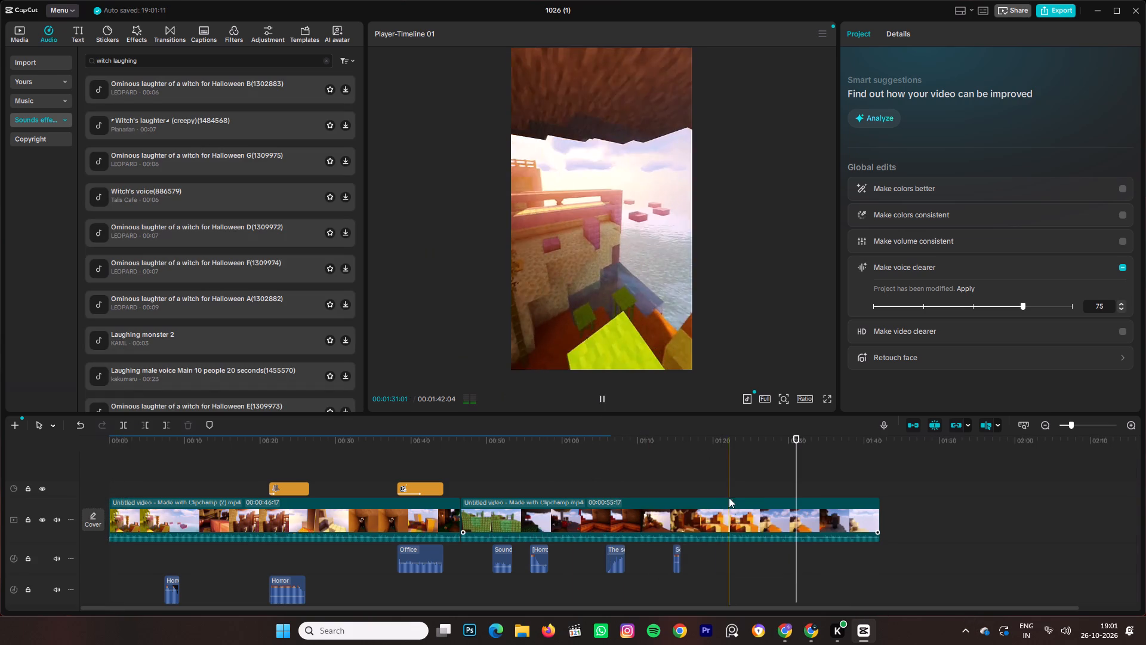
left_click(597, 404)
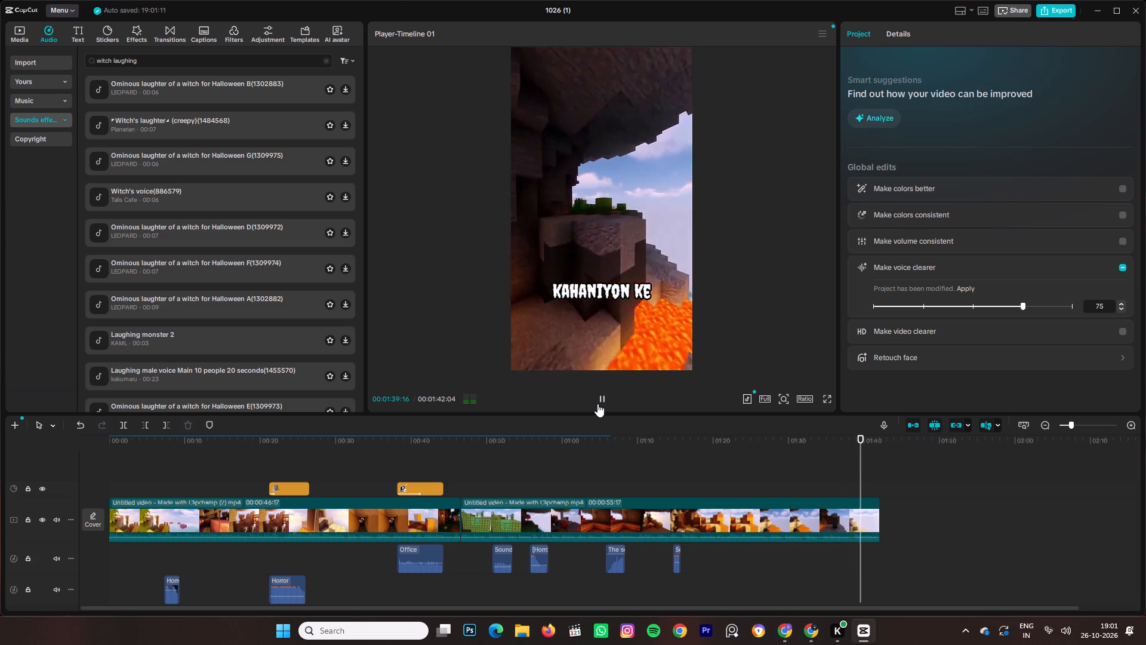
left_click(732, 558)
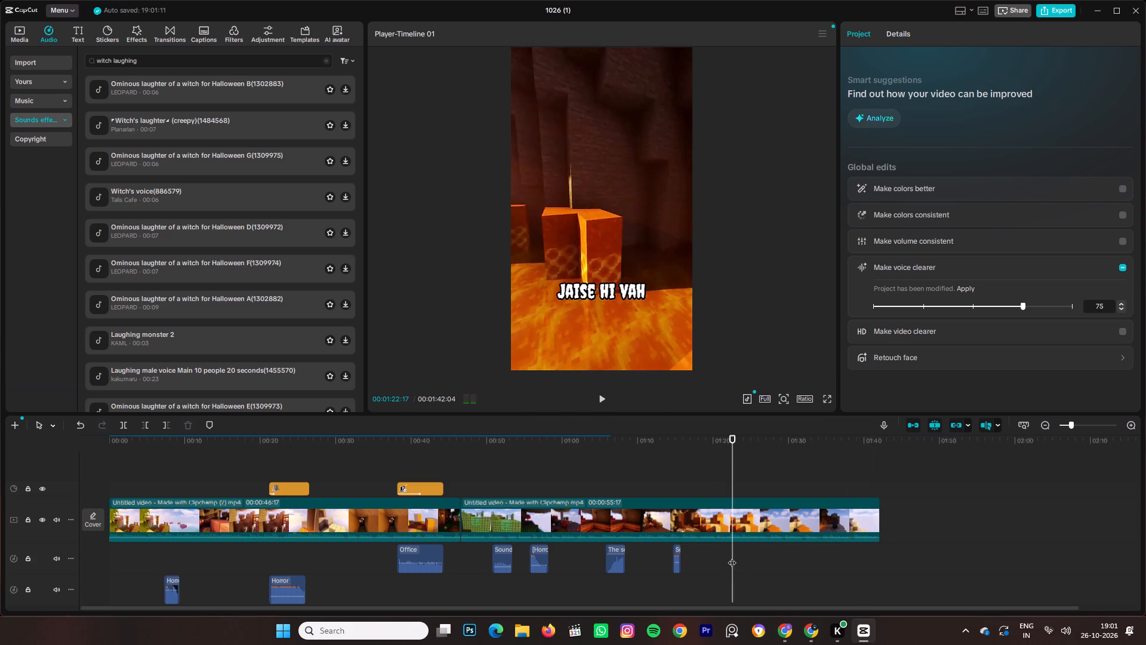
left_click(597, 400)
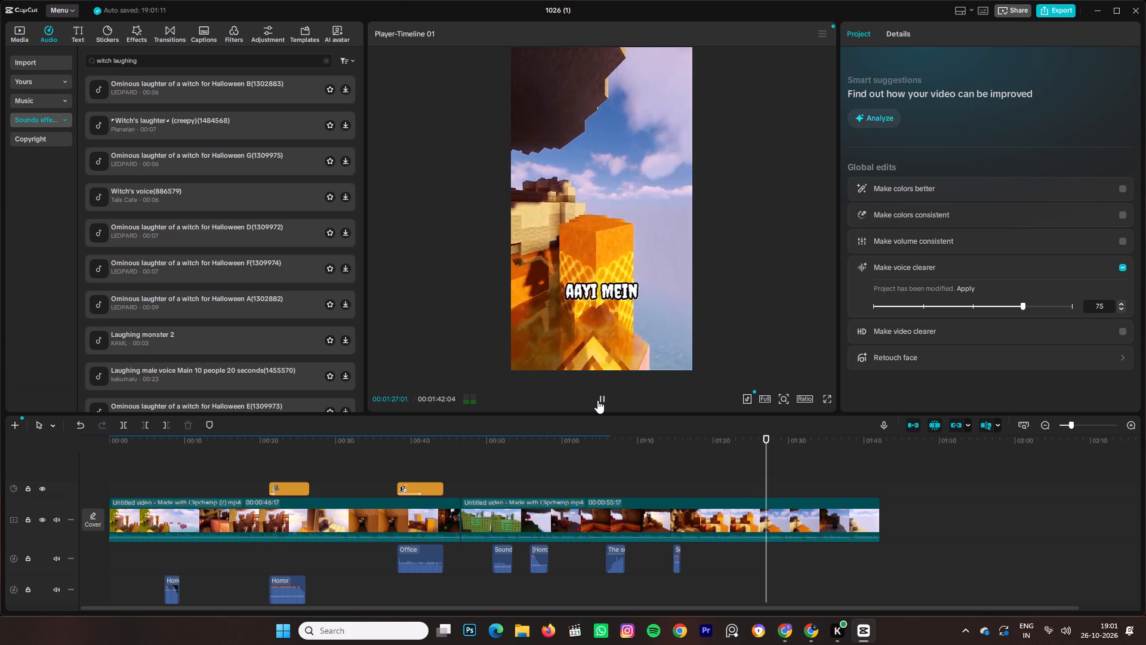
left_click(597, 400)
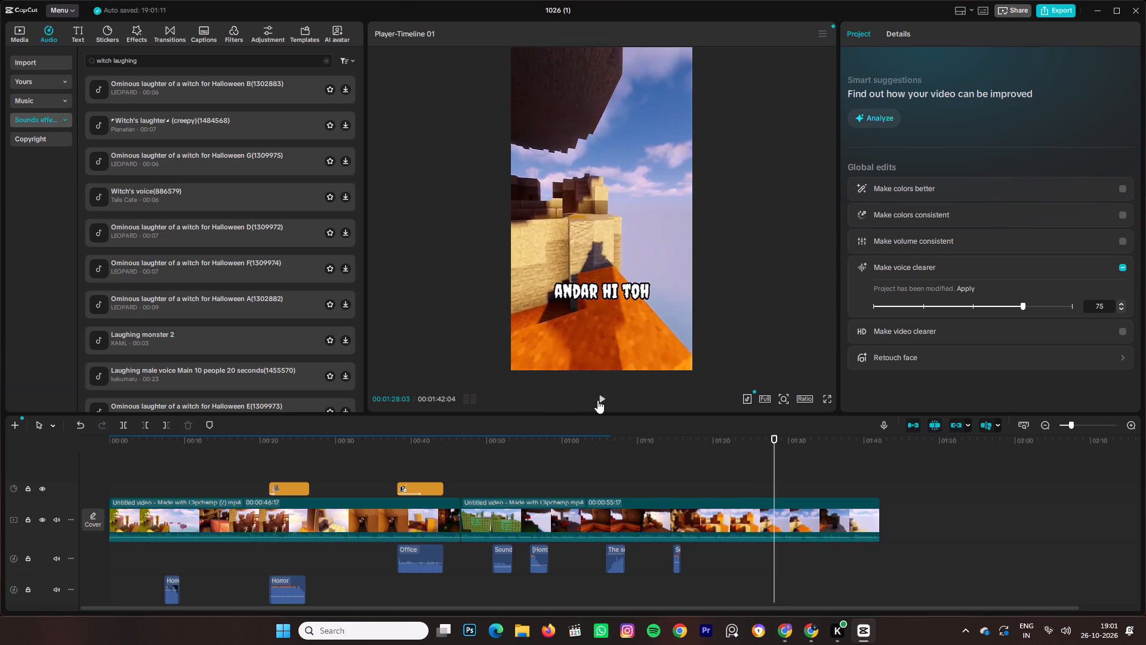
key("Left")
key("Left")
key("Left")
key("Left")
key("Left")
key("Left")
key("Left")
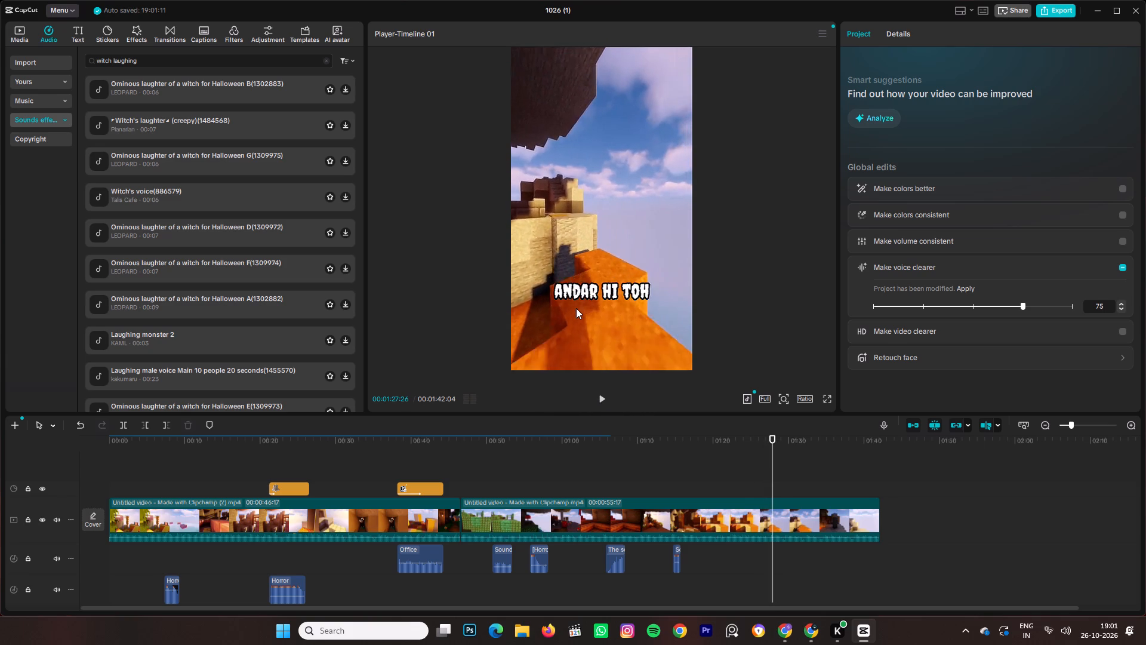
key("Left")
key("Left")
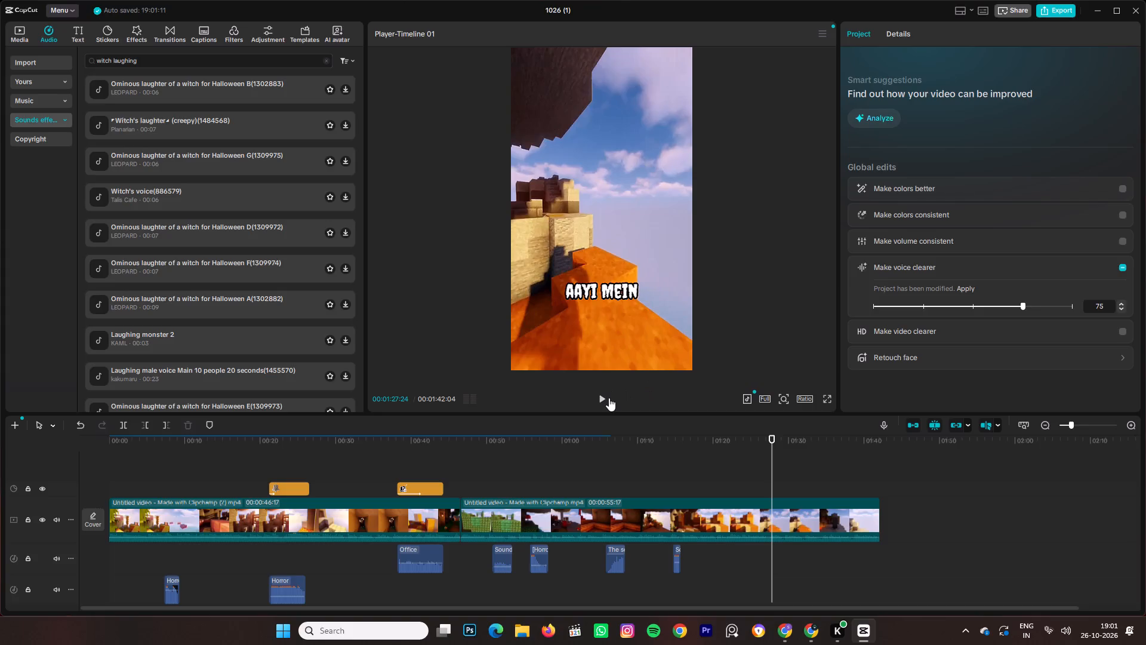
key("space")
key("space")
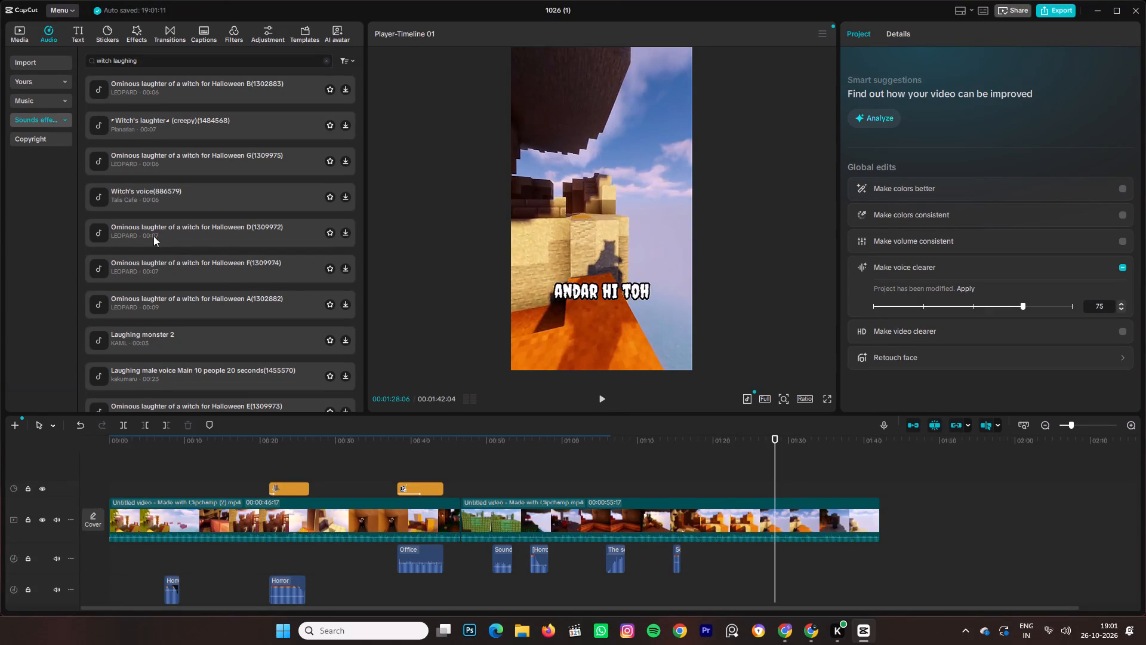
Preview the first two witch laughs and add "Witch's laughter (creepy)(1484568)" to the timeline at 00:01:28:06.
left_click(198, 103)
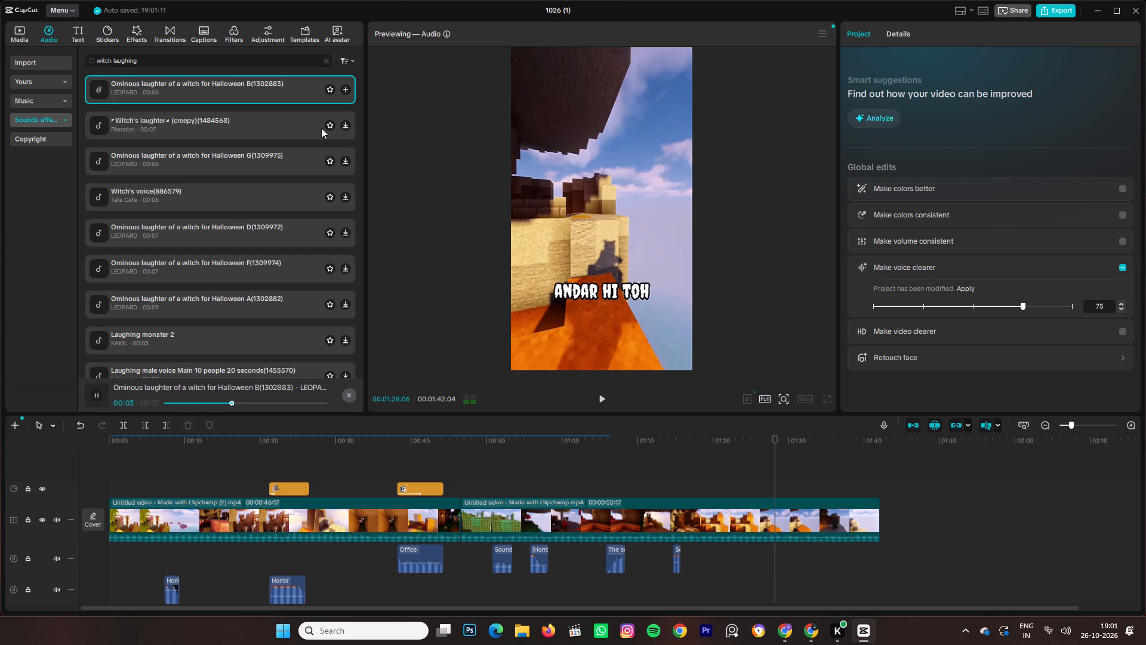
left_click(144, 136)
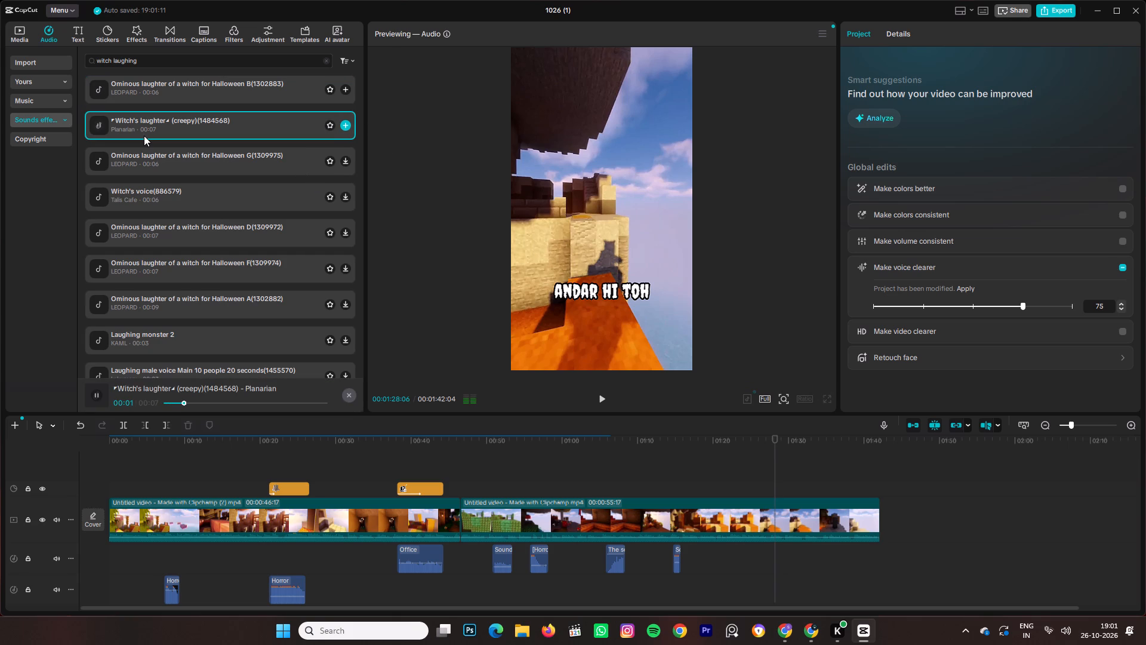
left_click(348, 134)
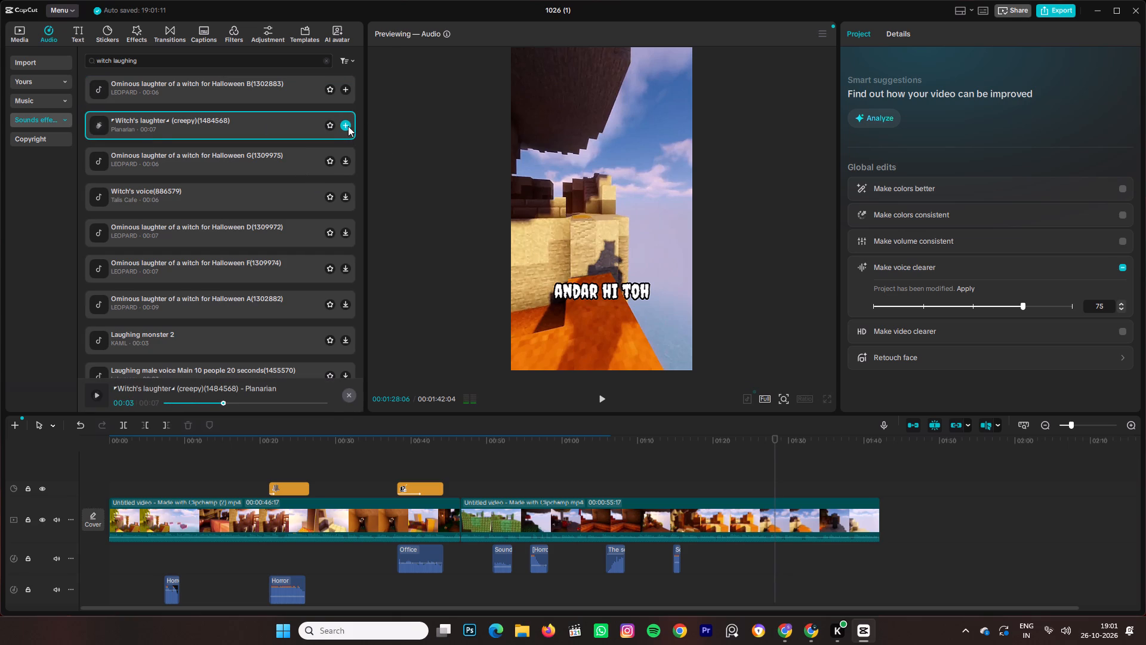
left_click(348, 126)
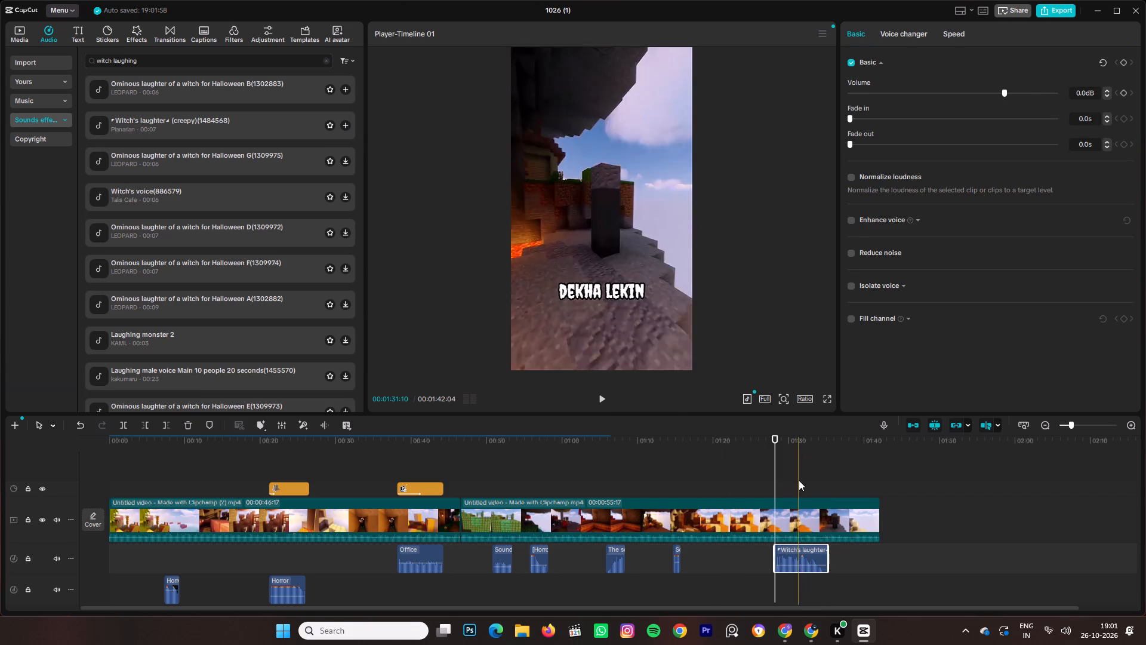
Play back the new witch laughter clip against the narration, including a run-up from about 00:01:27:04.
key("space")
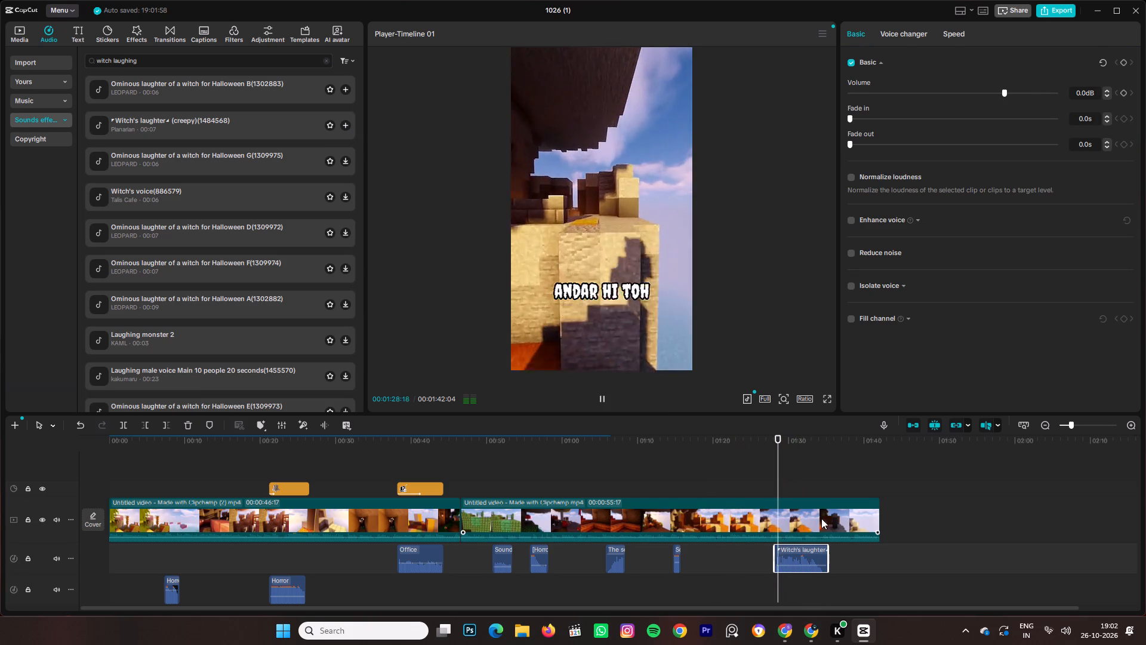
key("space")
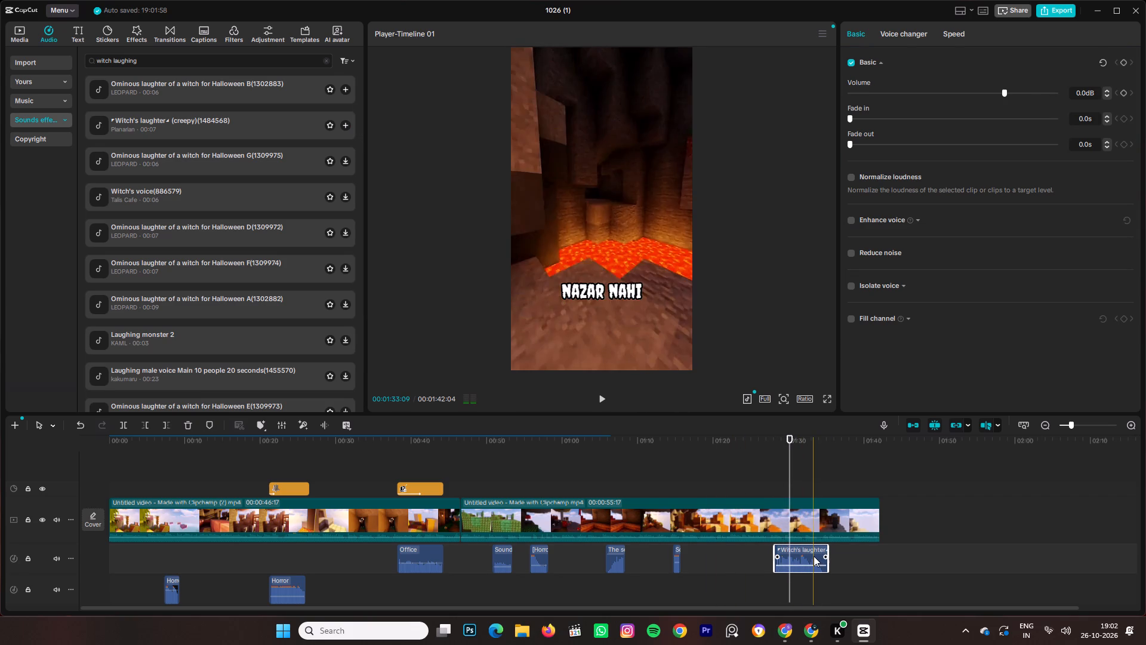
left_click(782, 556)
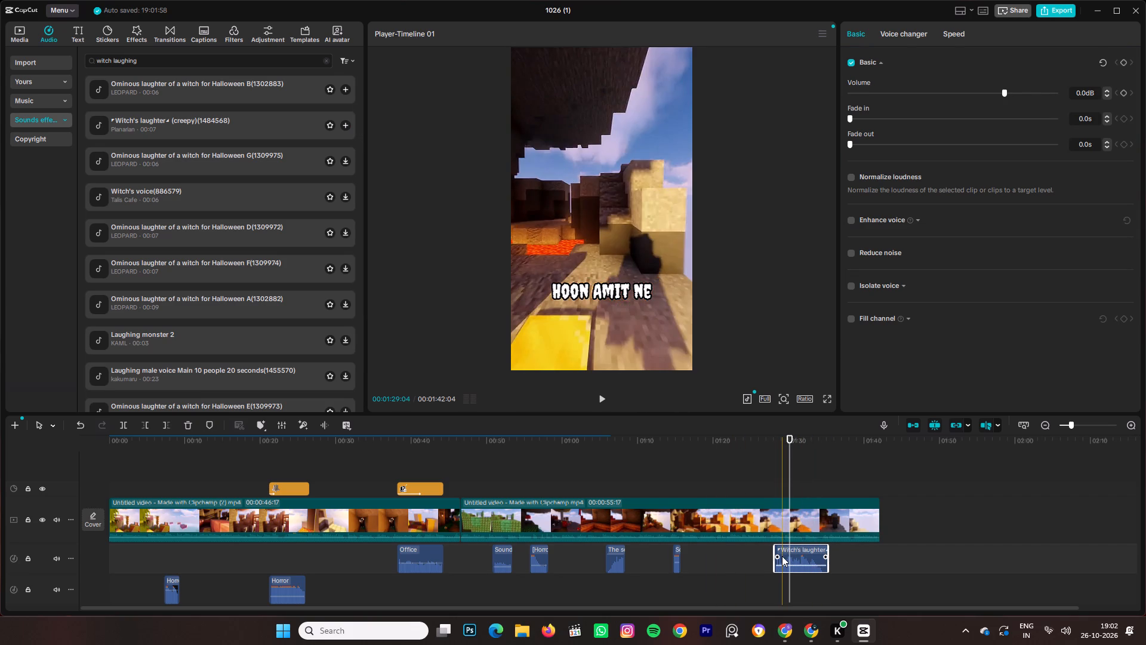
key("space")
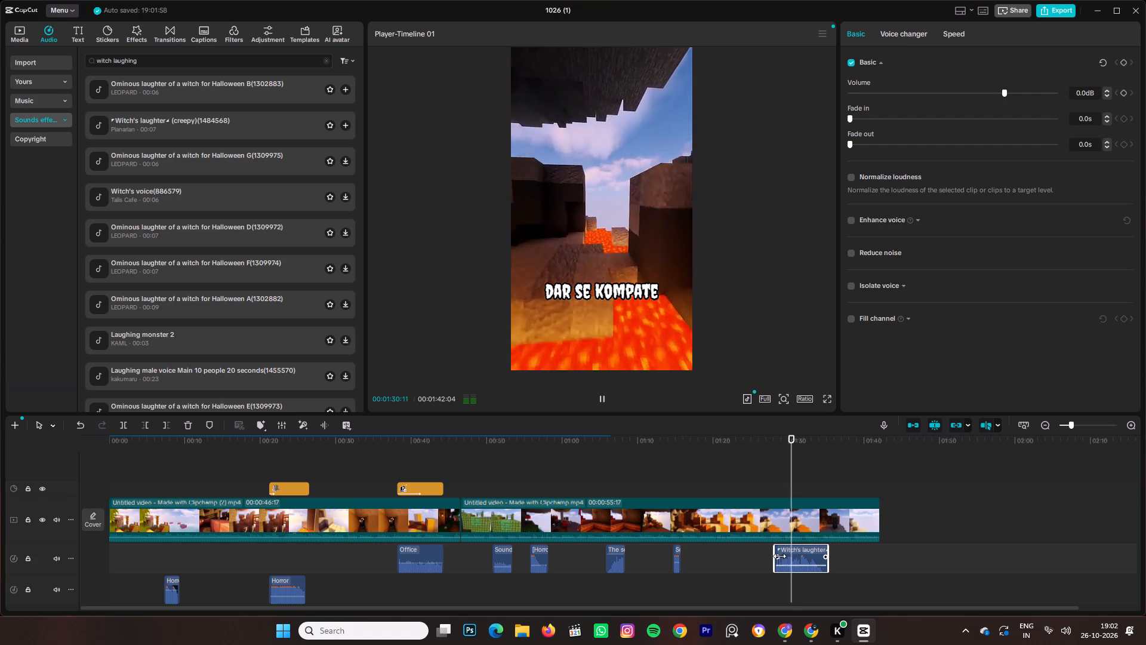
left_click(767, 559)
key("space")
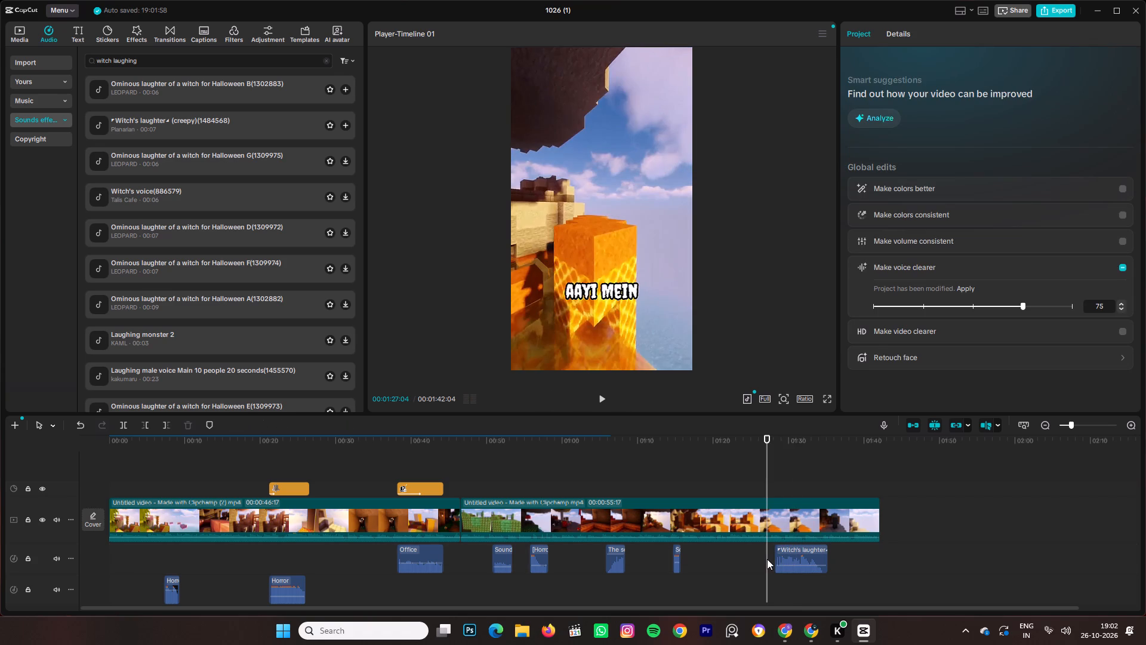
key("space")
key("space")
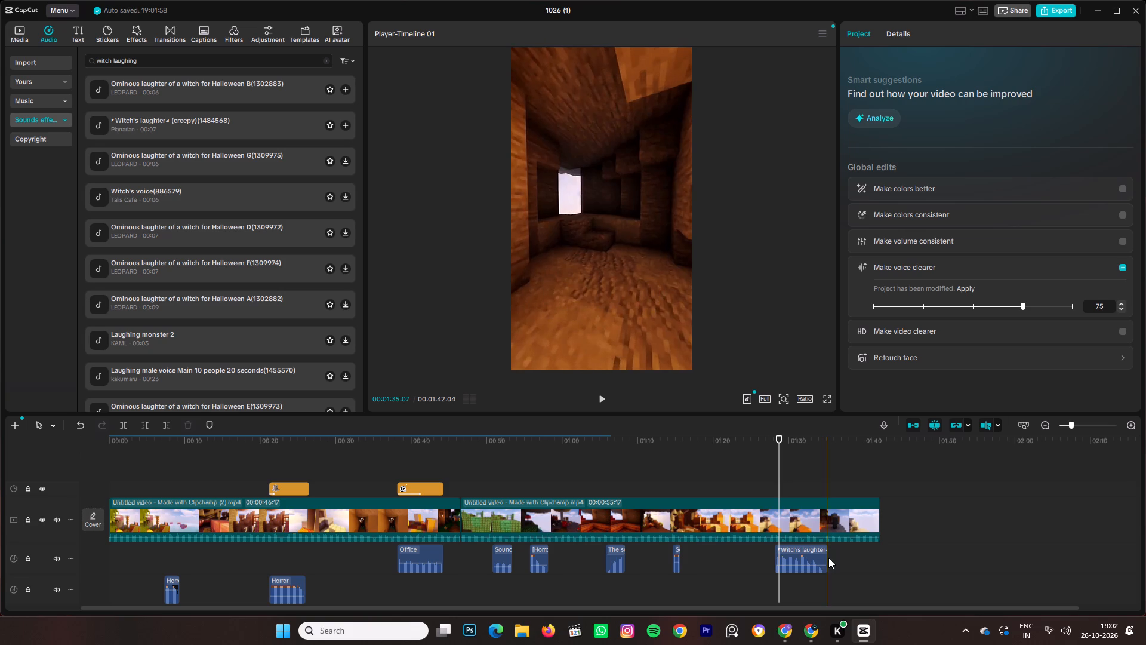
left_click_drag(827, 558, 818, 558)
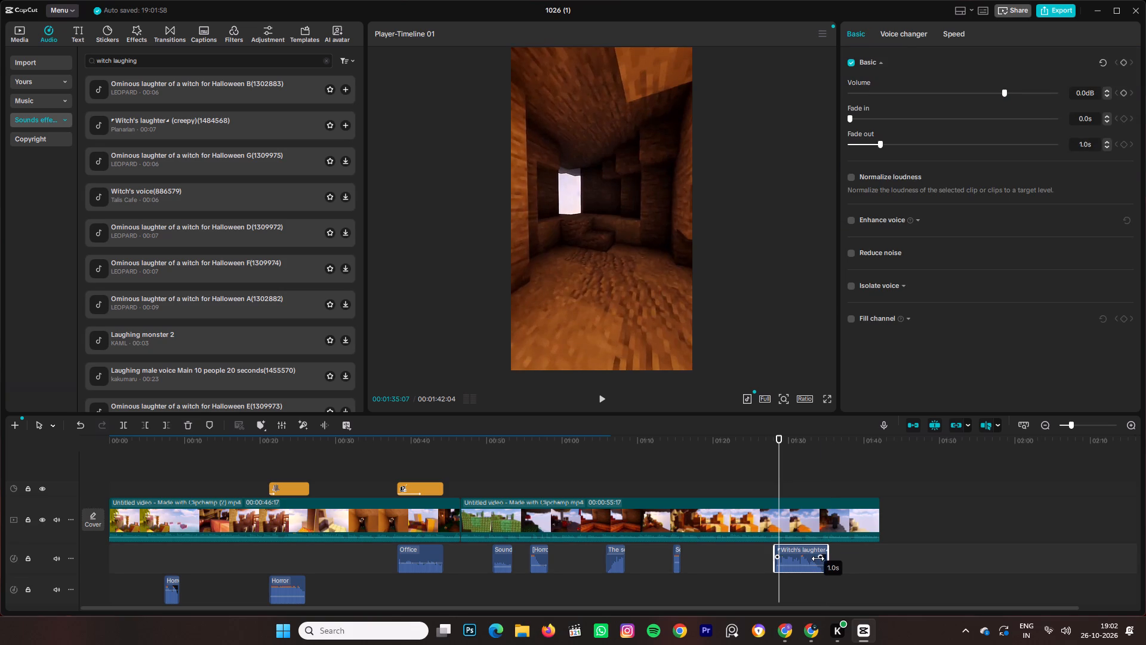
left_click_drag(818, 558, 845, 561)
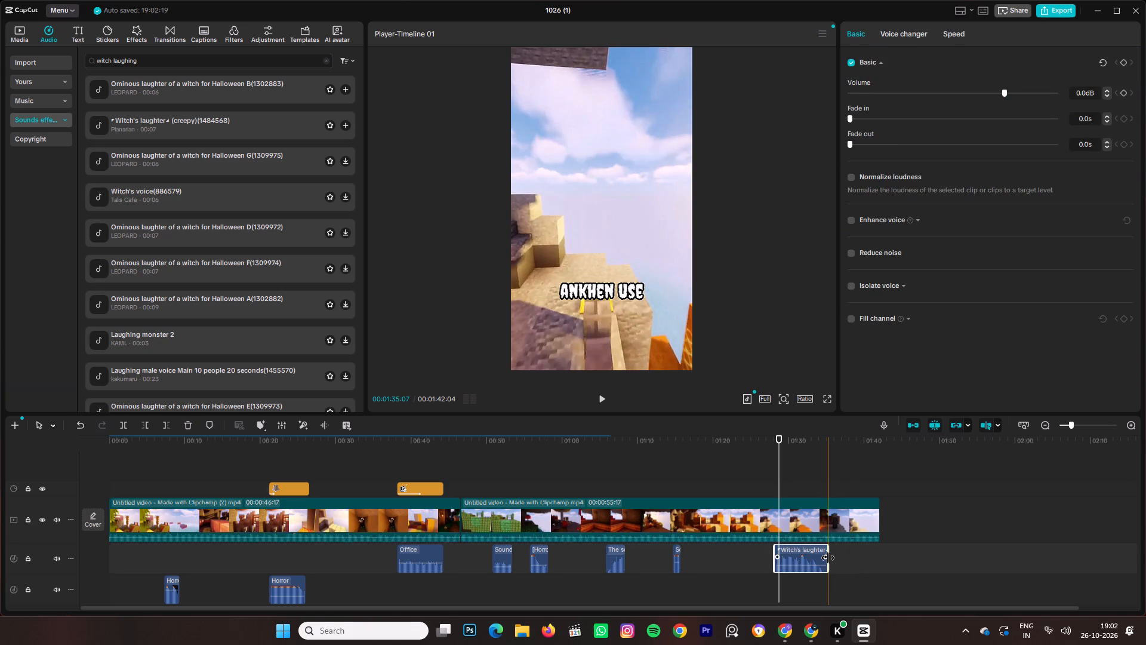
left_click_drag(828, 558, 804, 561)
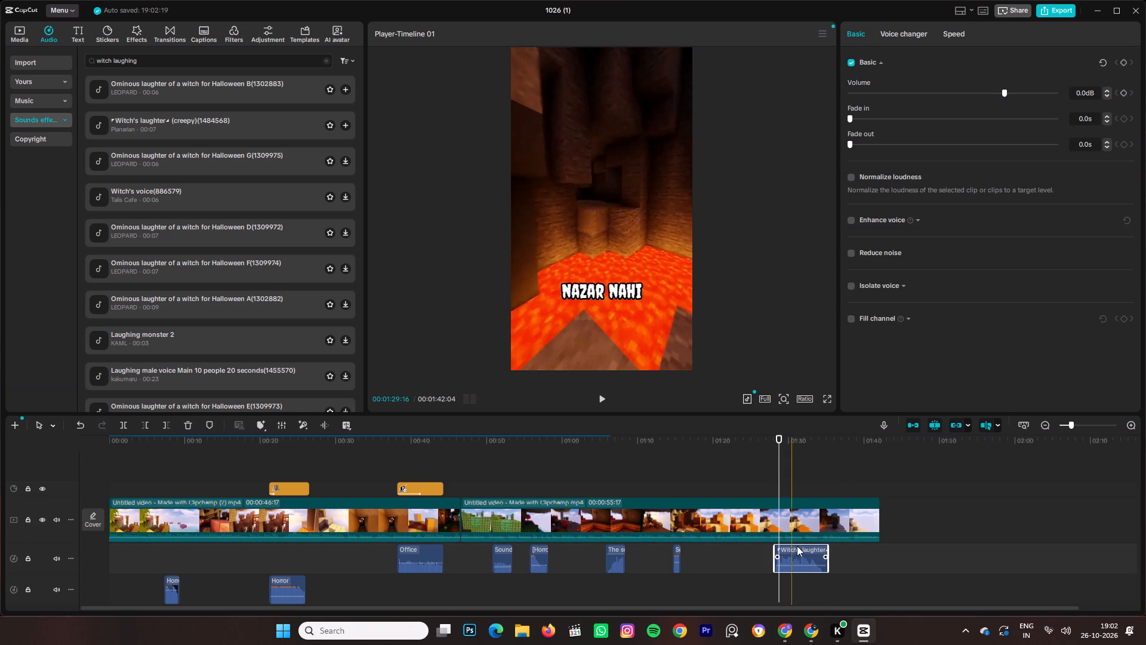
Shorten the witch laughter clip from its end to just past 00:01:28:22, keeping only the opening burst.
left_click_drag(829, 563, 787, 565)
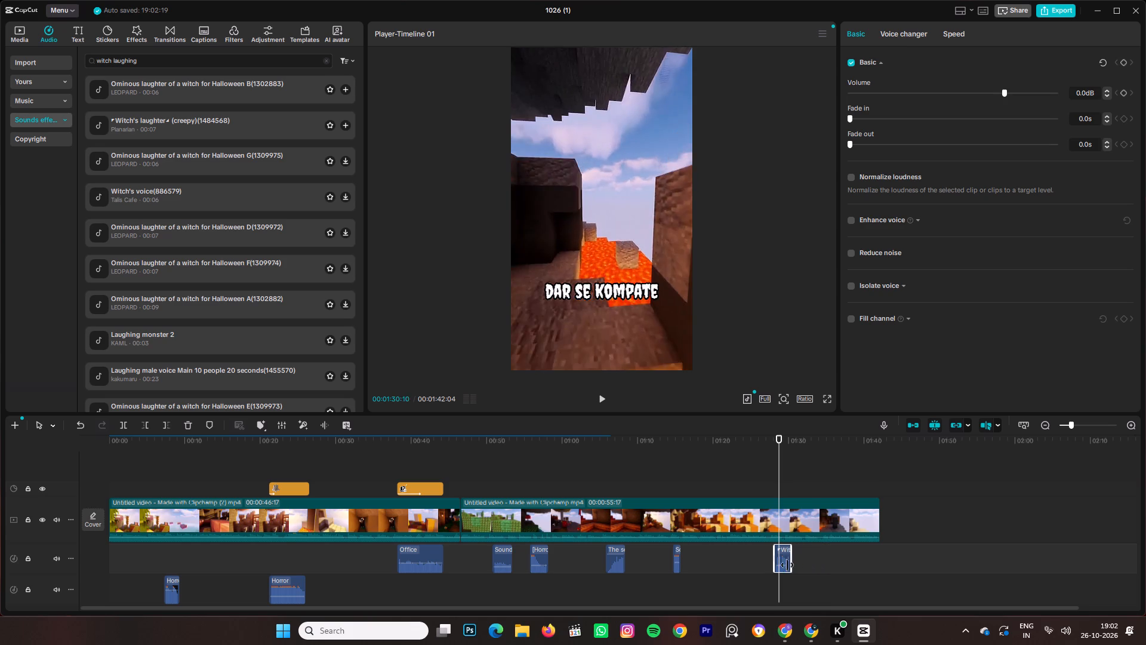
left_click_drag(787, 565, 779, 565)
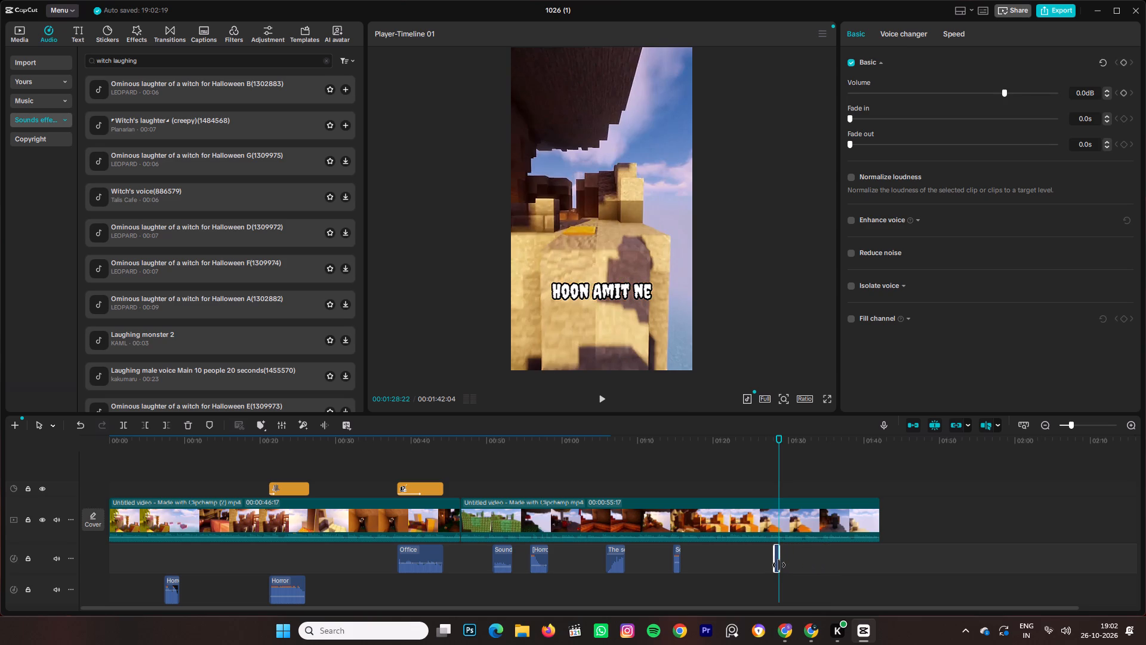
left_click_drag(779, 565, 783, 564)
Play the timeline from the shortened witch laughter clip through to the end.
key("space")
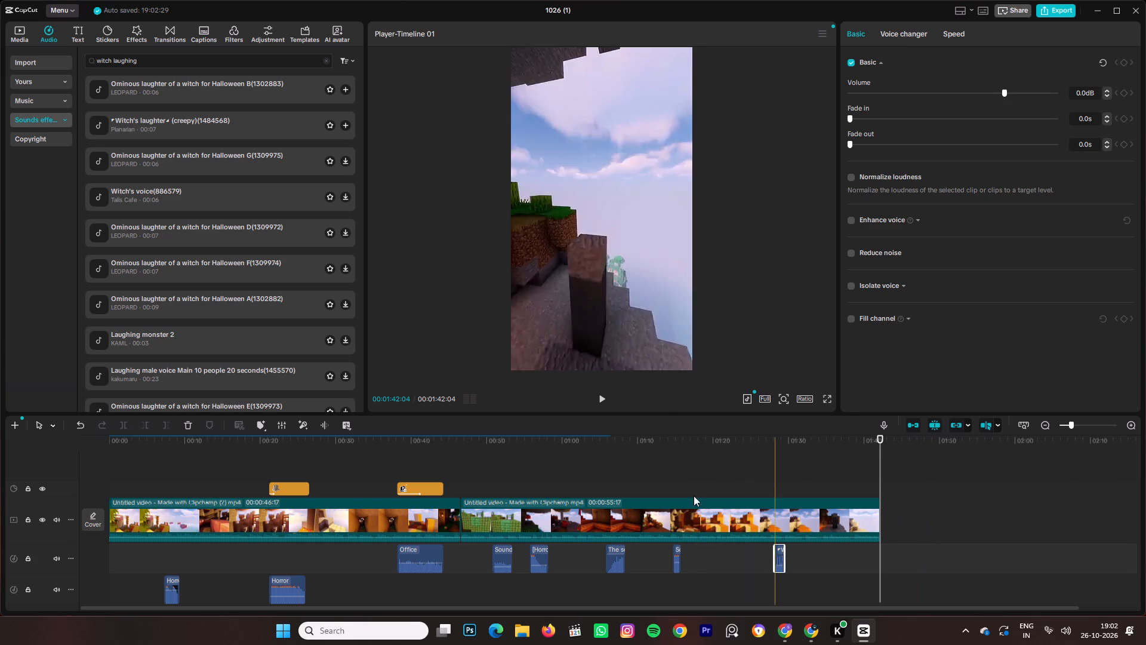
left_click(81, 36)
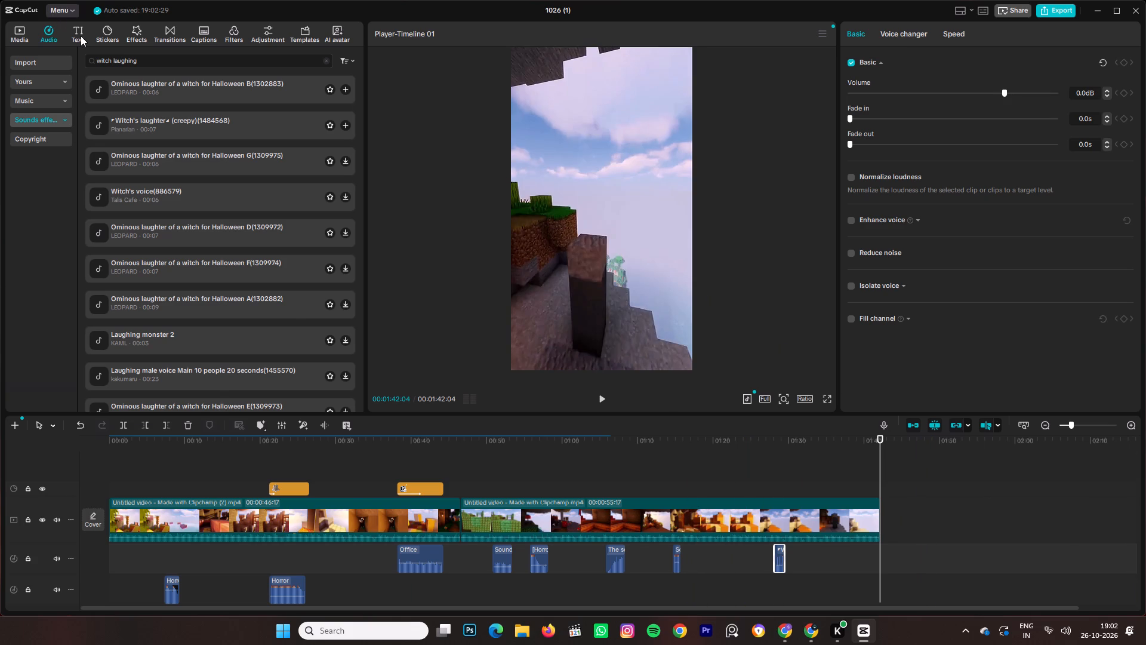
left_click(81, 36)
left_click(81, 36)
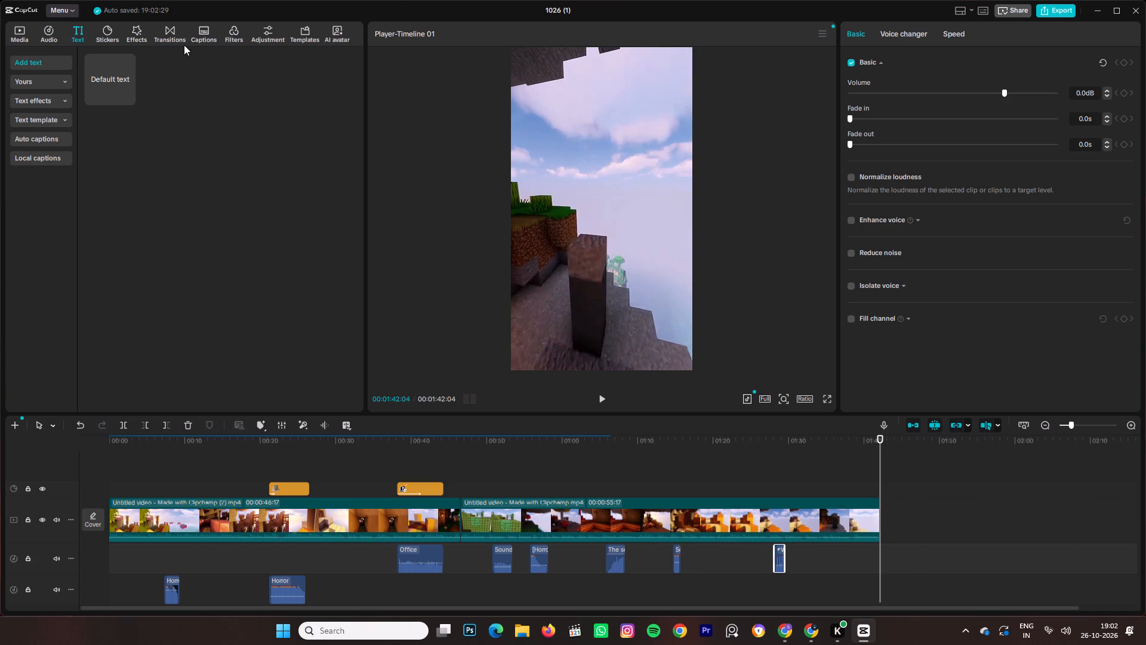
Import the "1026 (2)" project into the media library as a subproject.
left_click(10, 39)
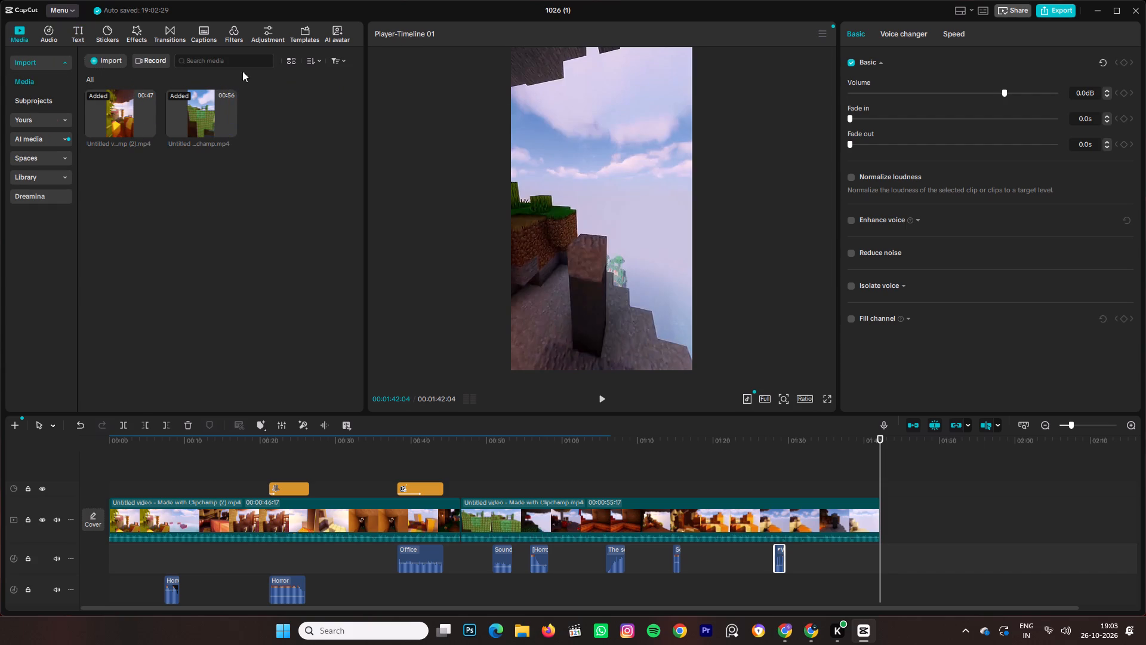
left_click(51, 99)
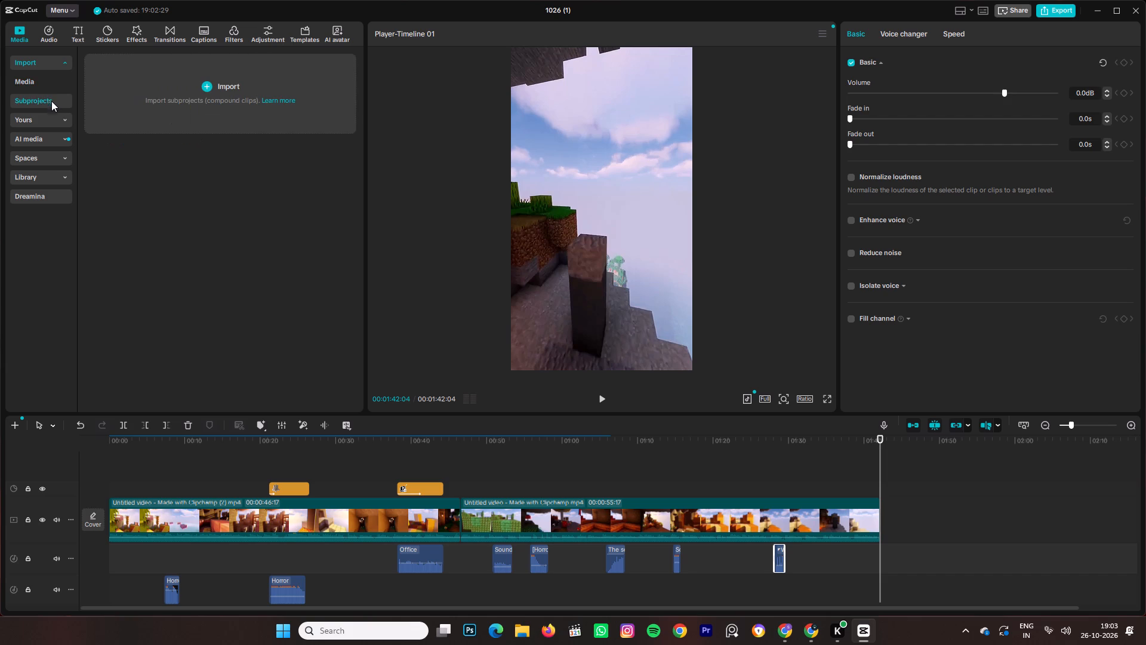
left_click(149, 86)
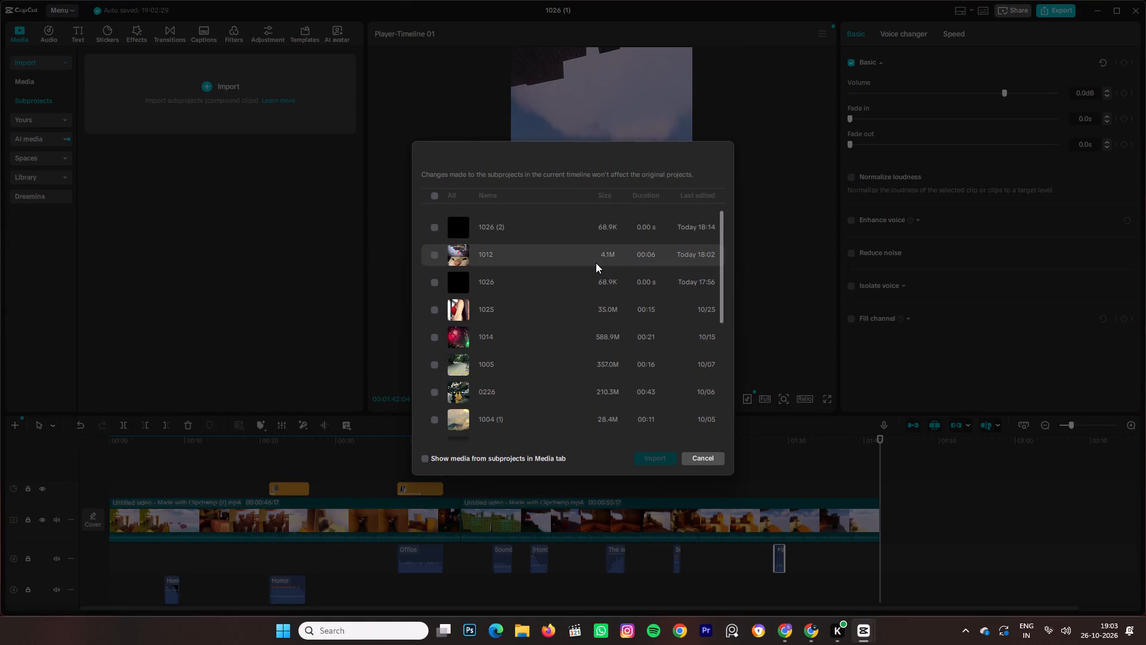
left_click(491, 223)
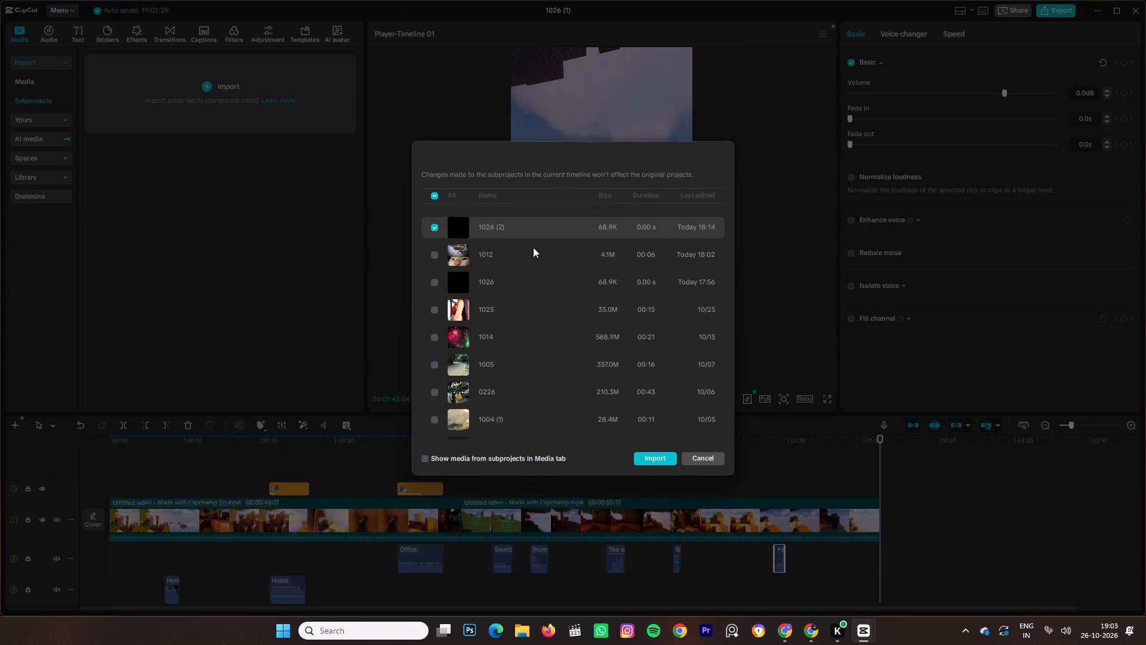
left_click(663, 462)
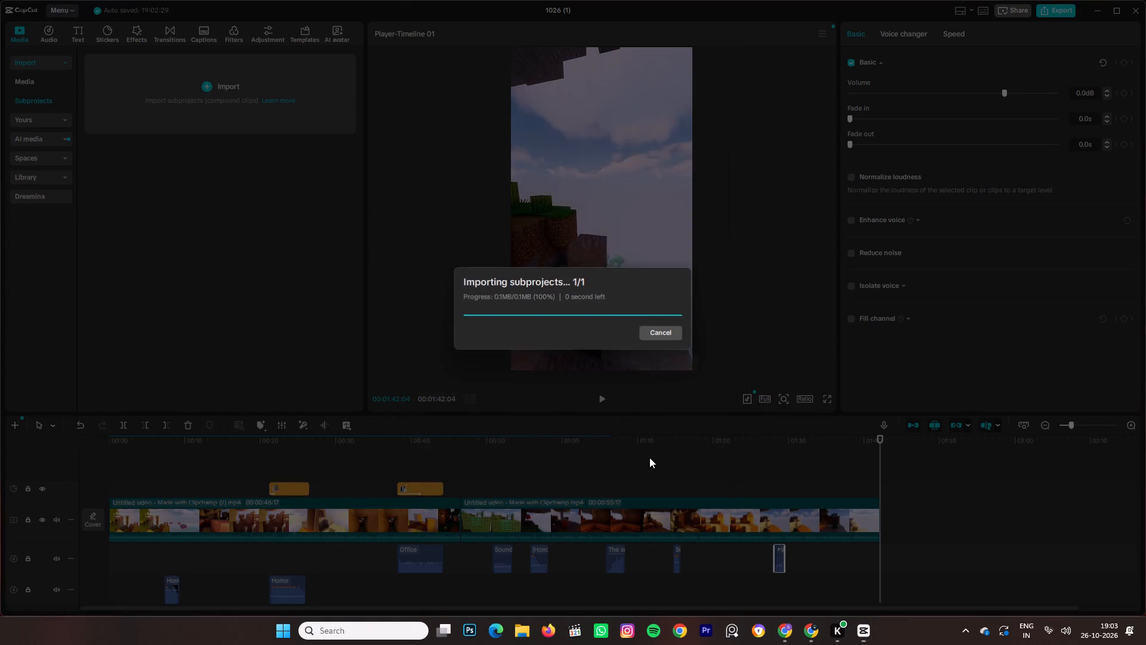
Add copies of the "1026 (2)" subproject to the end of the main video track at 00:01:42:04.
left_click(150, 124)
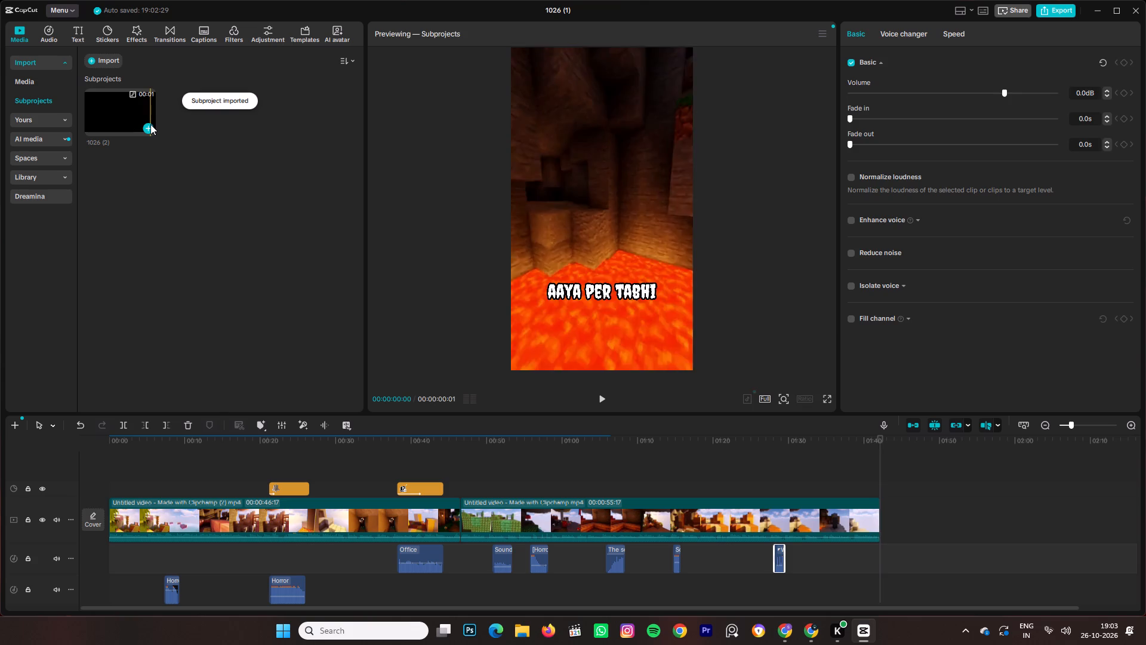
left_click(118, 115)
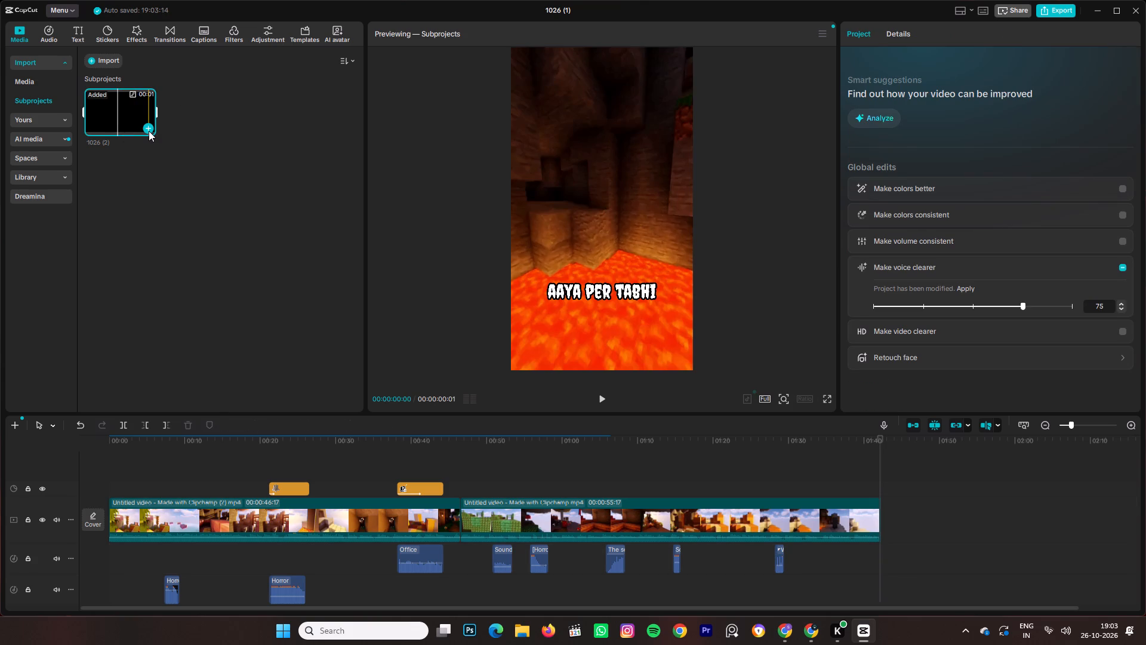
scroll(633, 434, "down", 1)
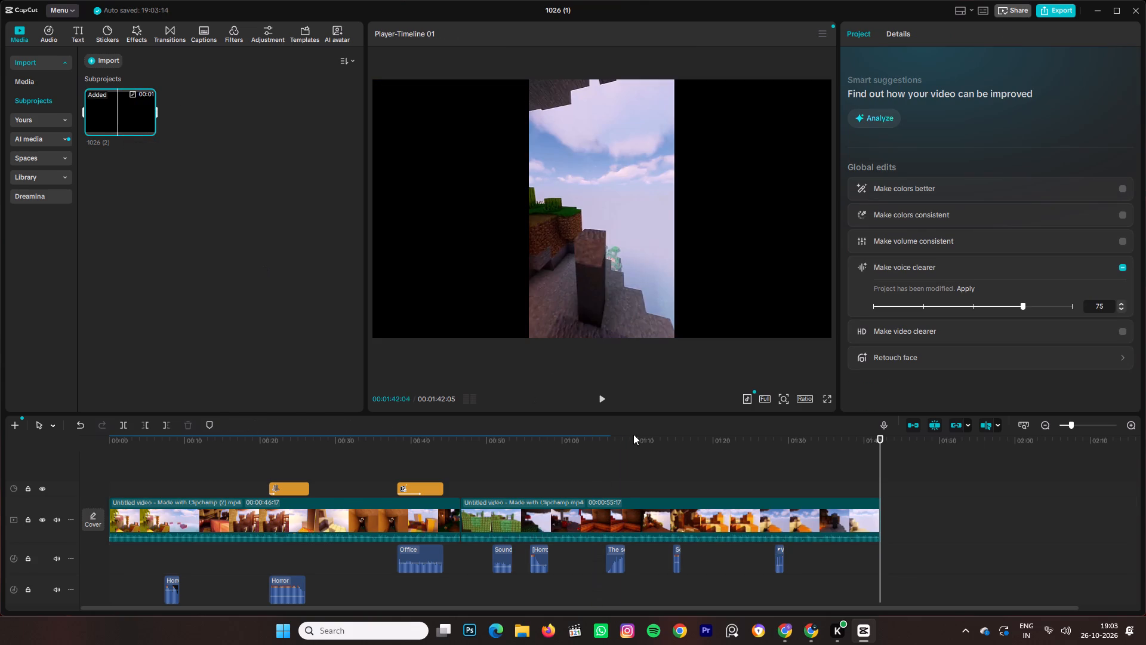
scroll(633, 434, "down", 1)
scroll(790, 506, "down", 2)
scroll(885, 544, "up", 1)
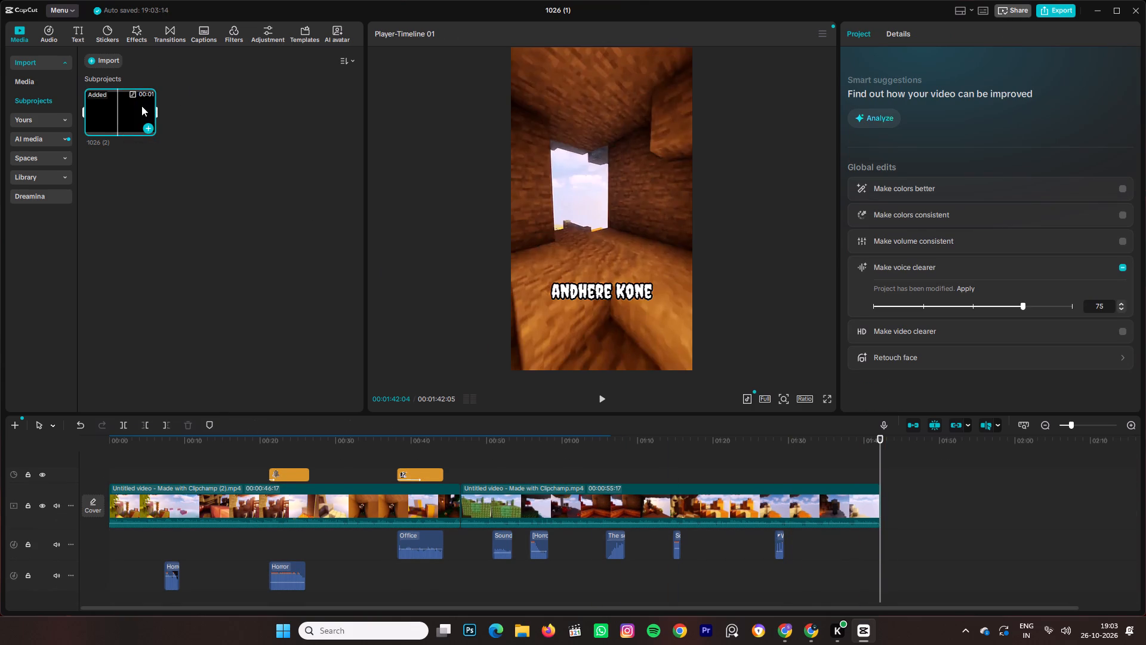
left_click_drag(141, 106, 902, 498)
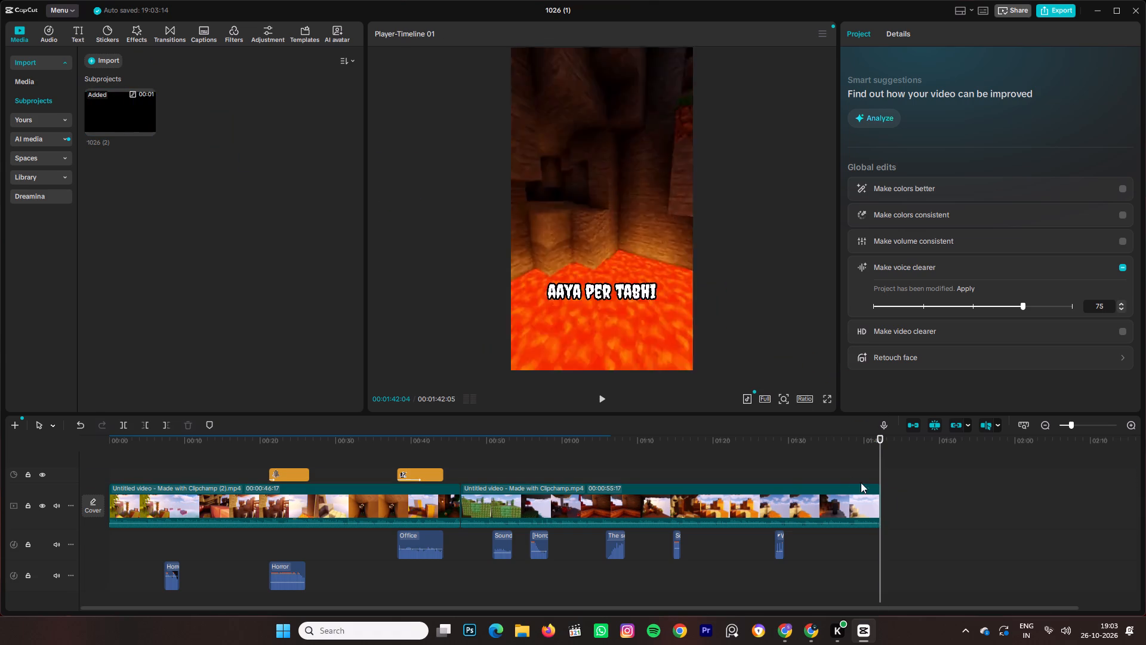
left_click(141, 126)
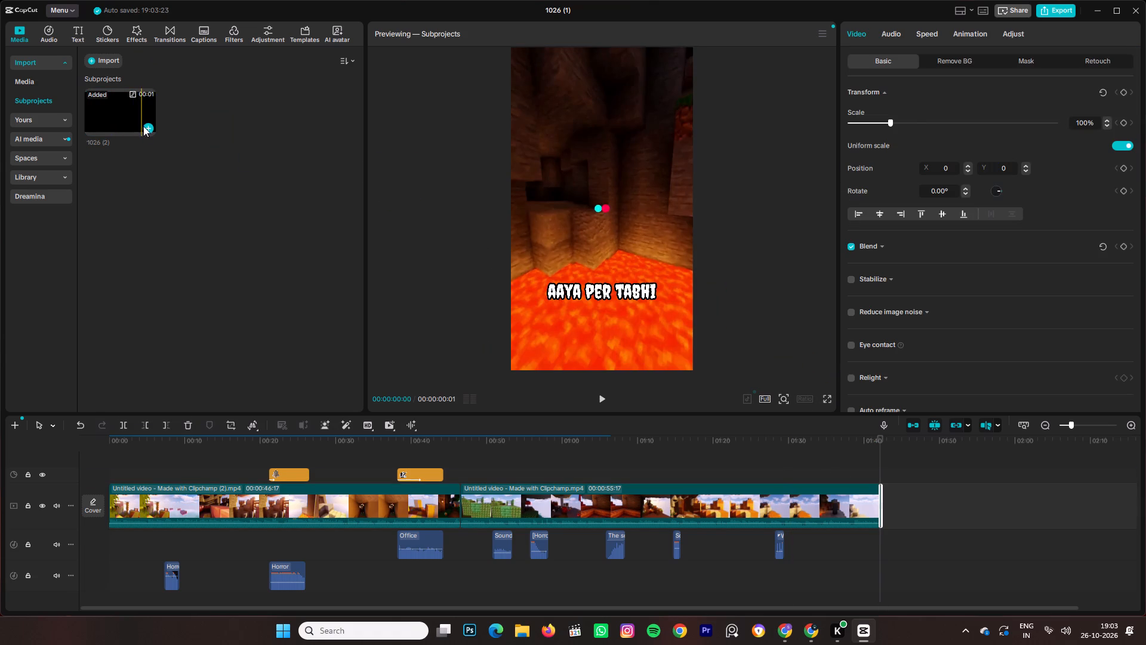
left_click(144, 126)
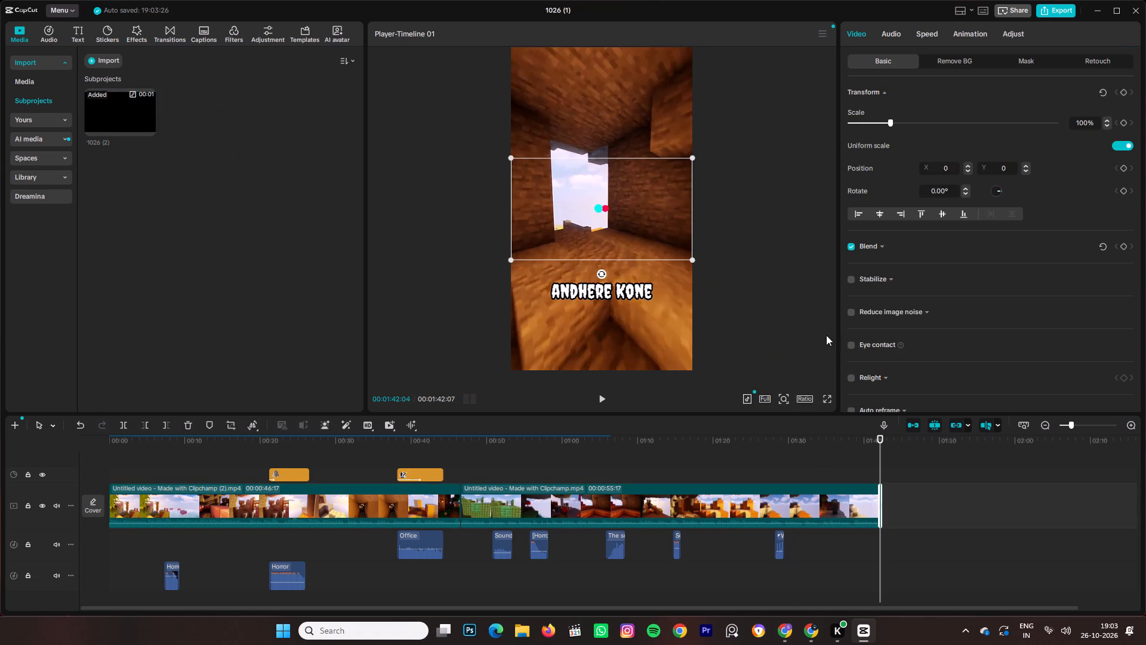
Play the closing seconds of the timeline through the newly added subproject clips.
left_click(603, 397)
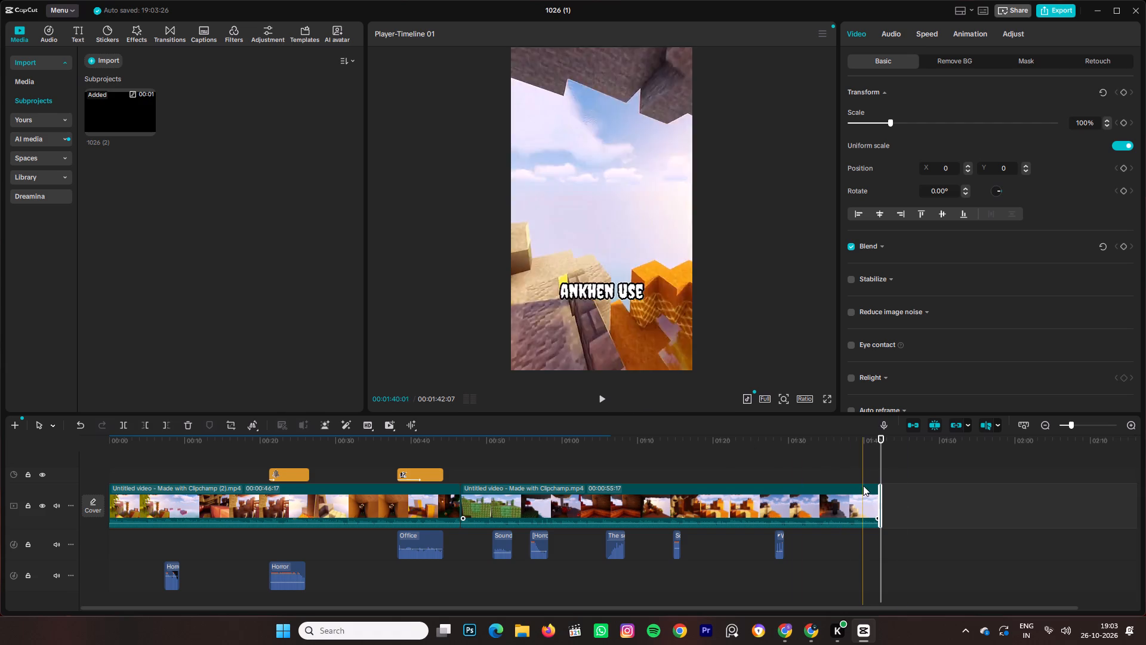
left_click(869, 536)
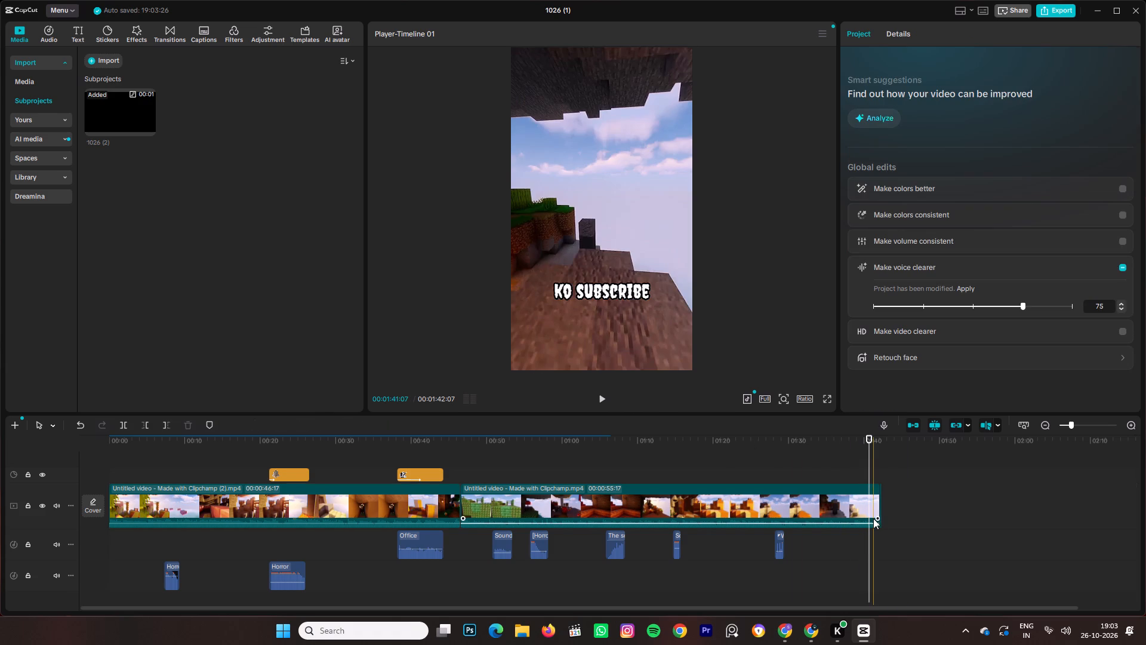
key("space")
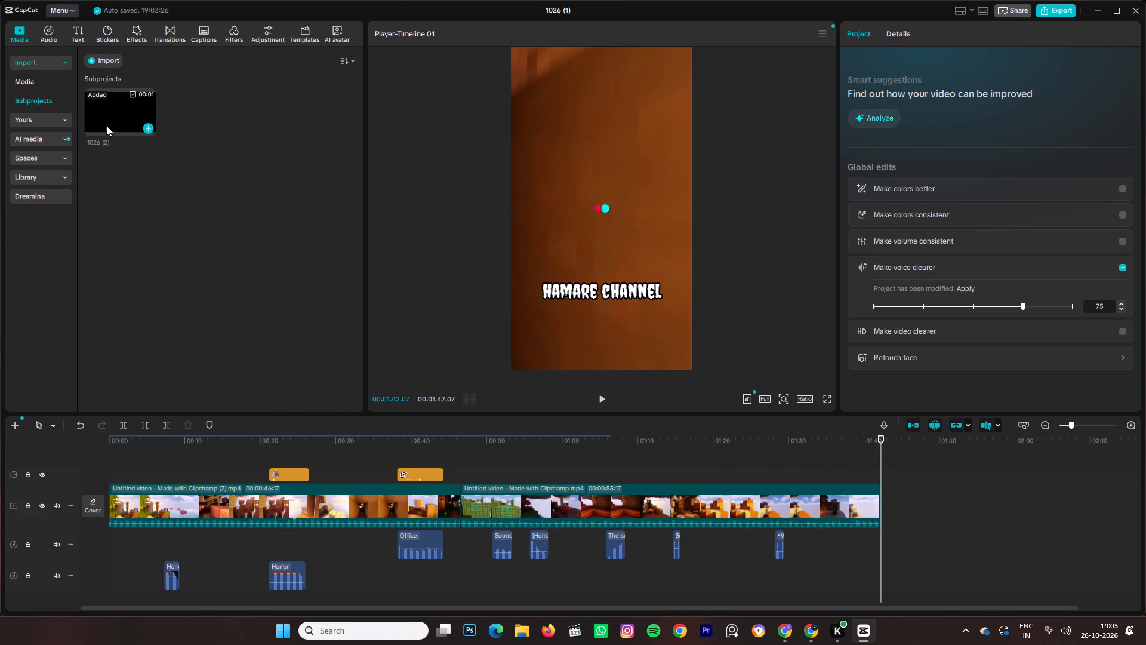
Add another copy of the "1026 (2)" subproject at the end of the timeline at 00:01:42:07.
left_click(146, 131)
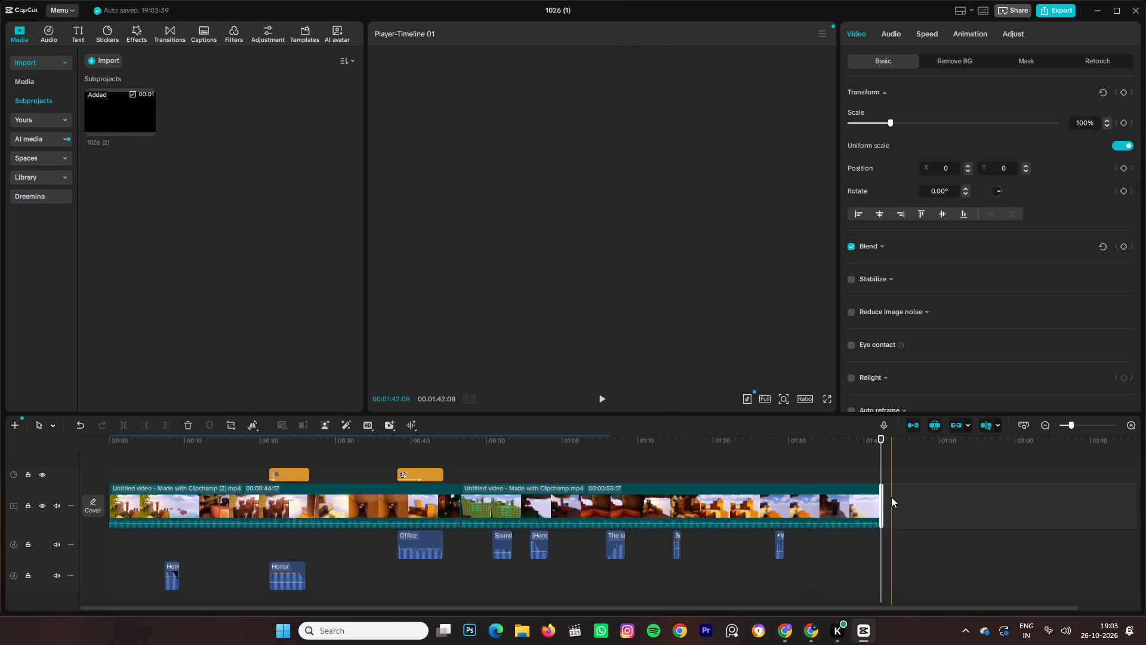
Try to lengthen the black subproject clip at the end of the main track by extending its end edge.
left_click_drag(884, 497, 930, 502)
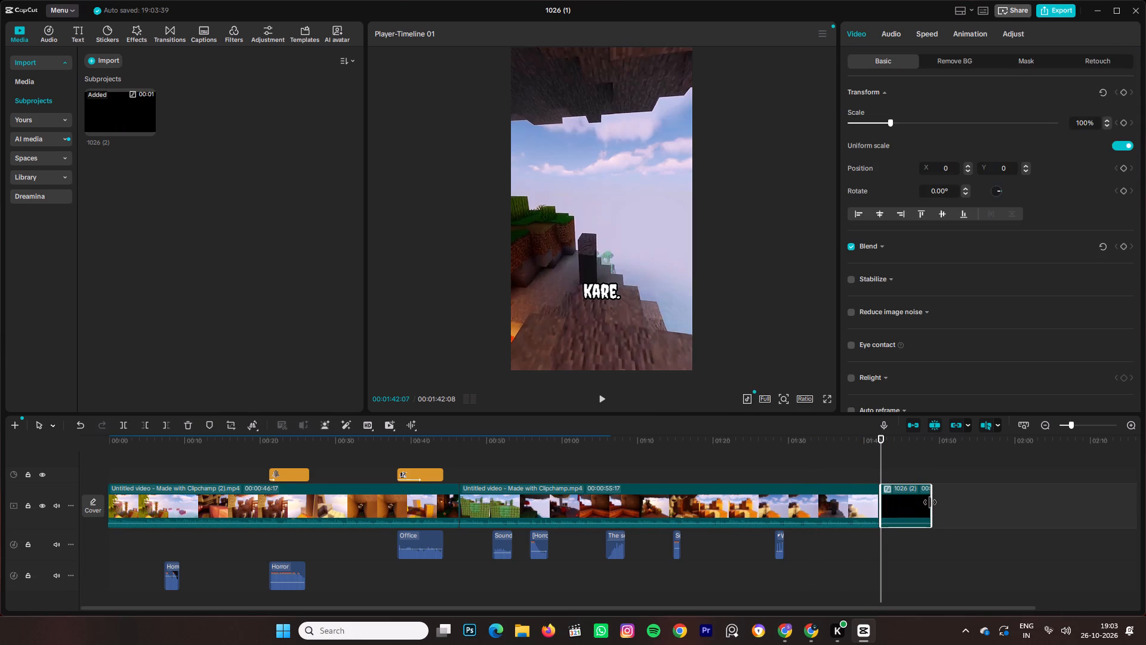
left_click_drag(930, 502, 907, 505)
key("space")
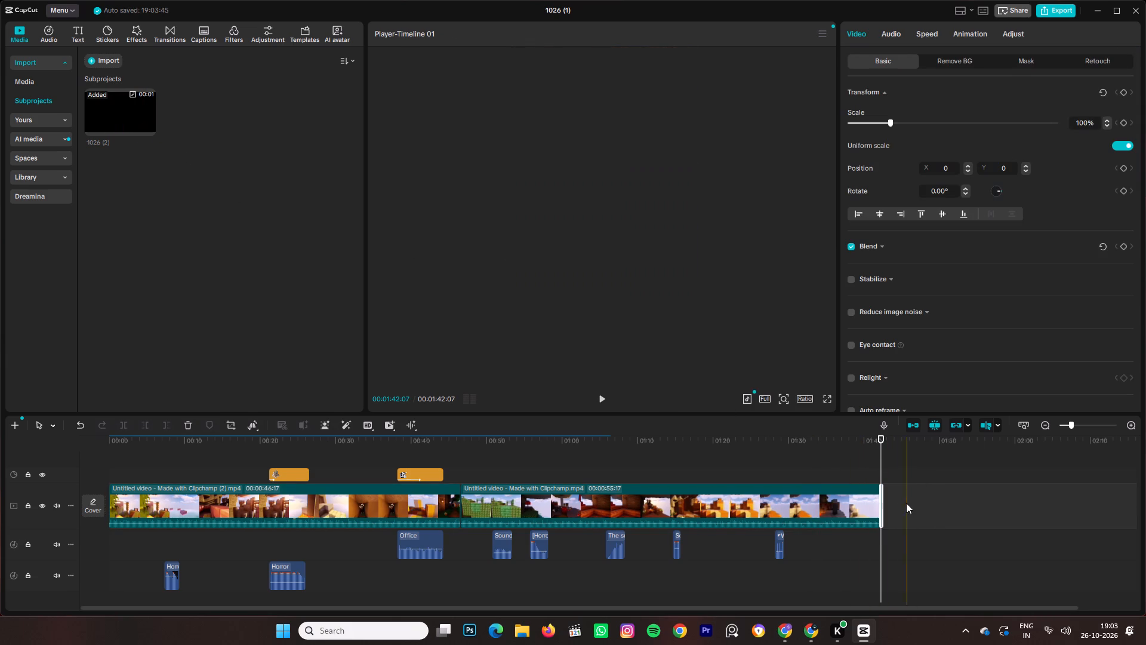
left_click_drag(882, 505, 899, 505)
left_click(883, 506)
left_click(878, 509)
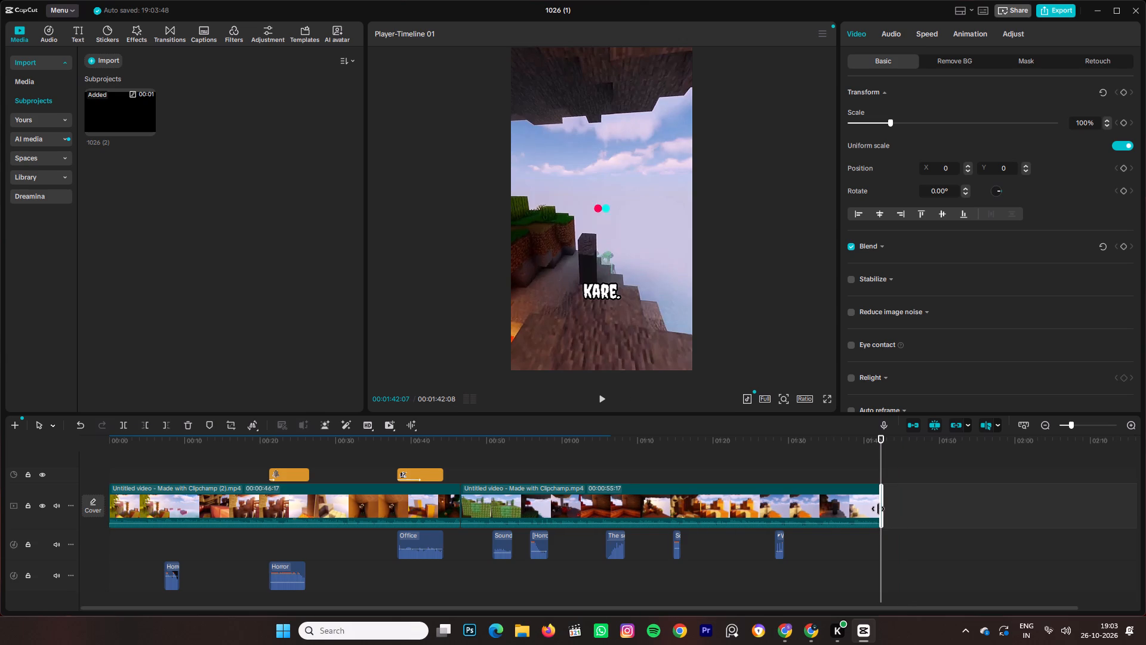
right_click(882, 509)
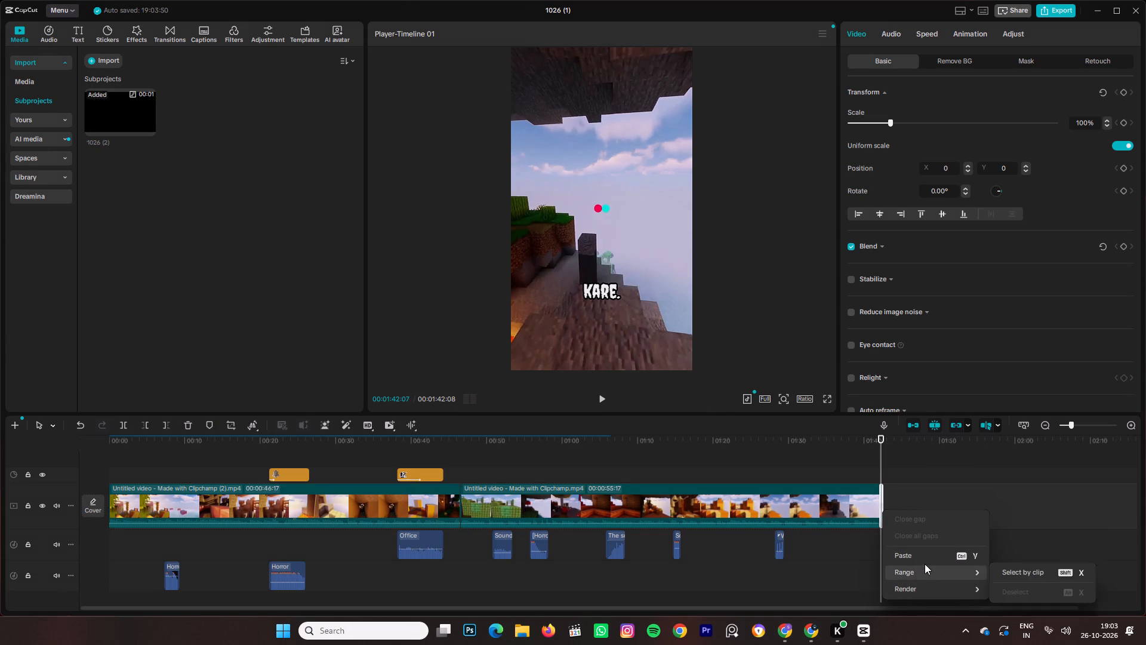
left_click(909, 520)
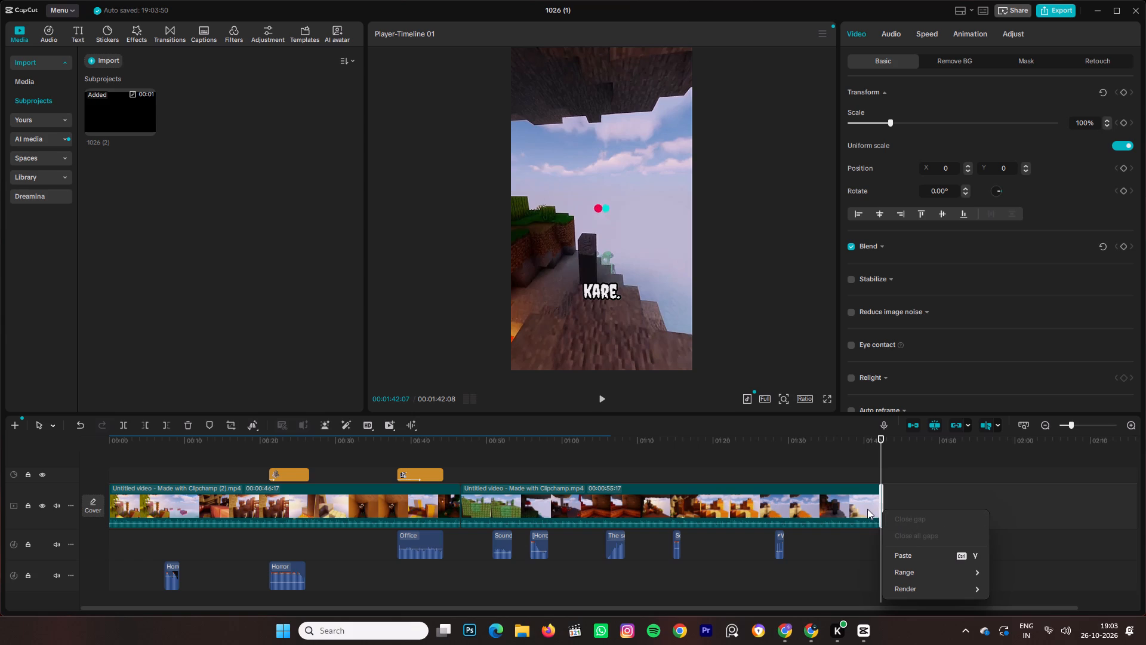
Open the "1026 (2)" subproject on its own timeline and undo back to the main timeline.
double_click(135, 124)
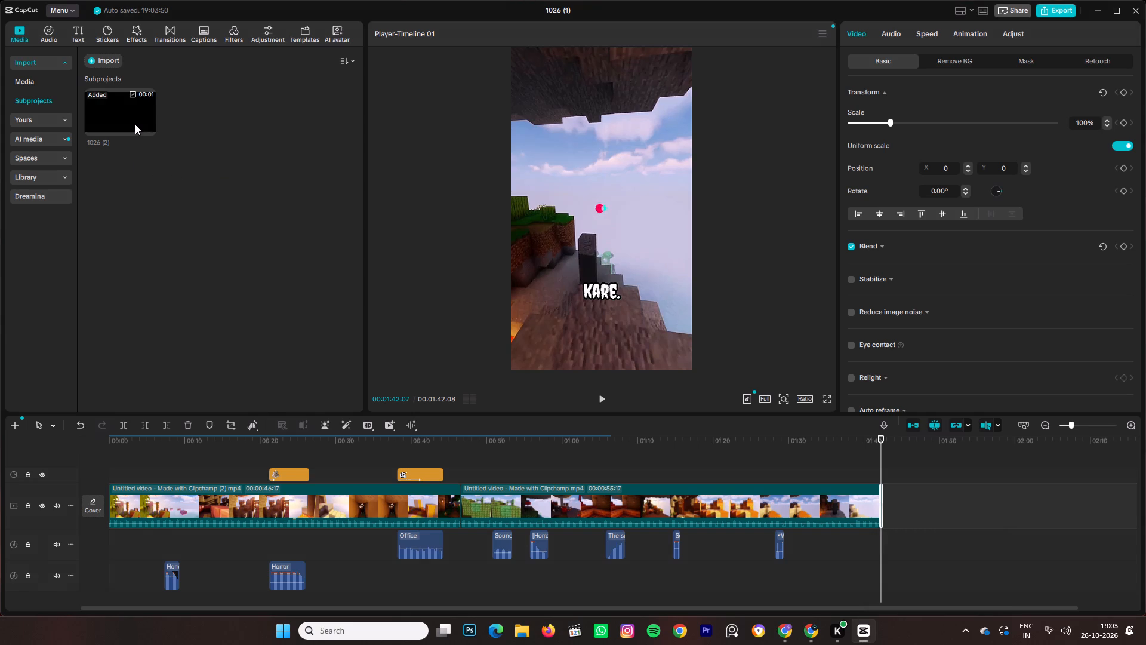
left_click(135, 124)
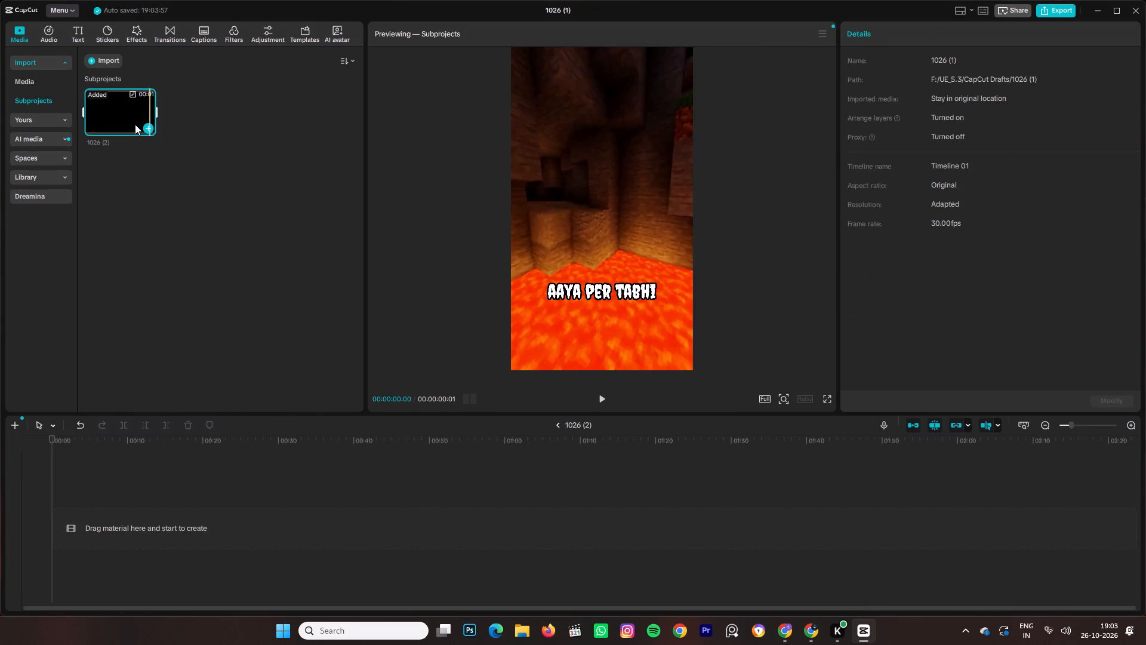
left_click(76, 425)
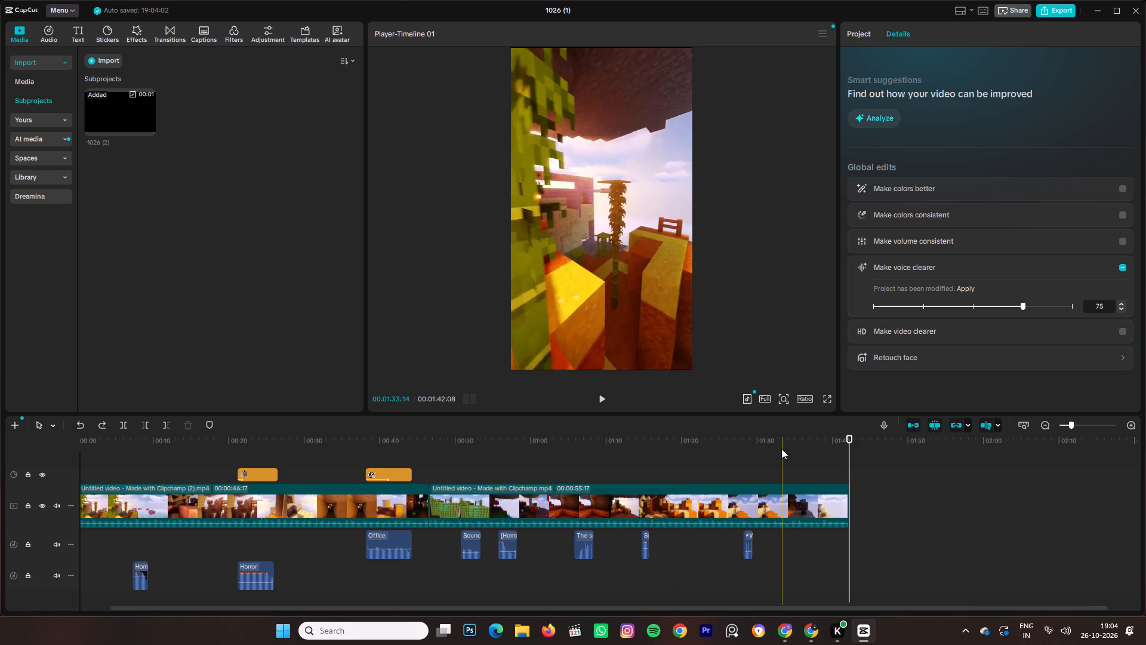
Return to the witch laughing sound effects and play the last few seconds of the main timeline to its end.
left_click(41, 42)
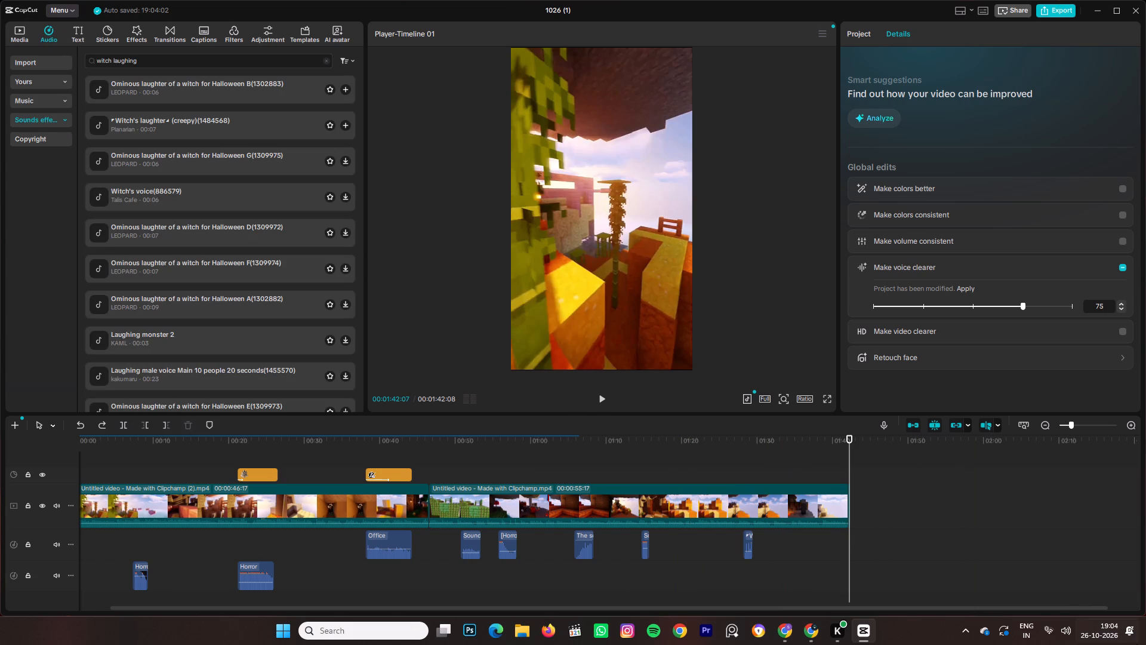
left_click(596, 406)
left_click(831, 563)
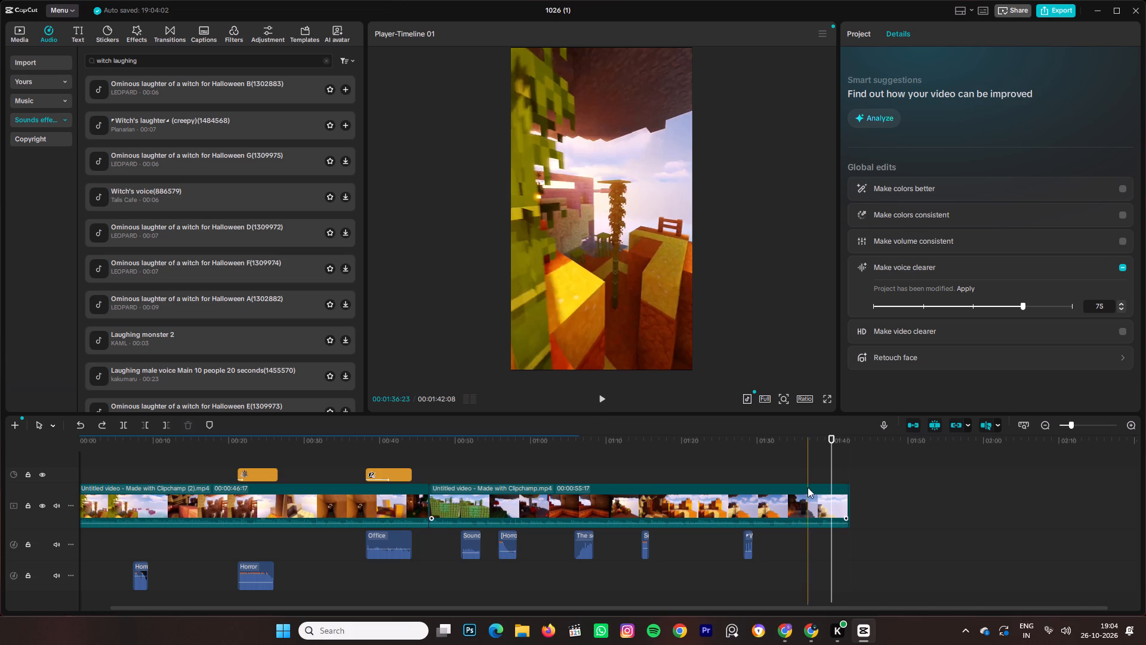
left_click(610, 395)
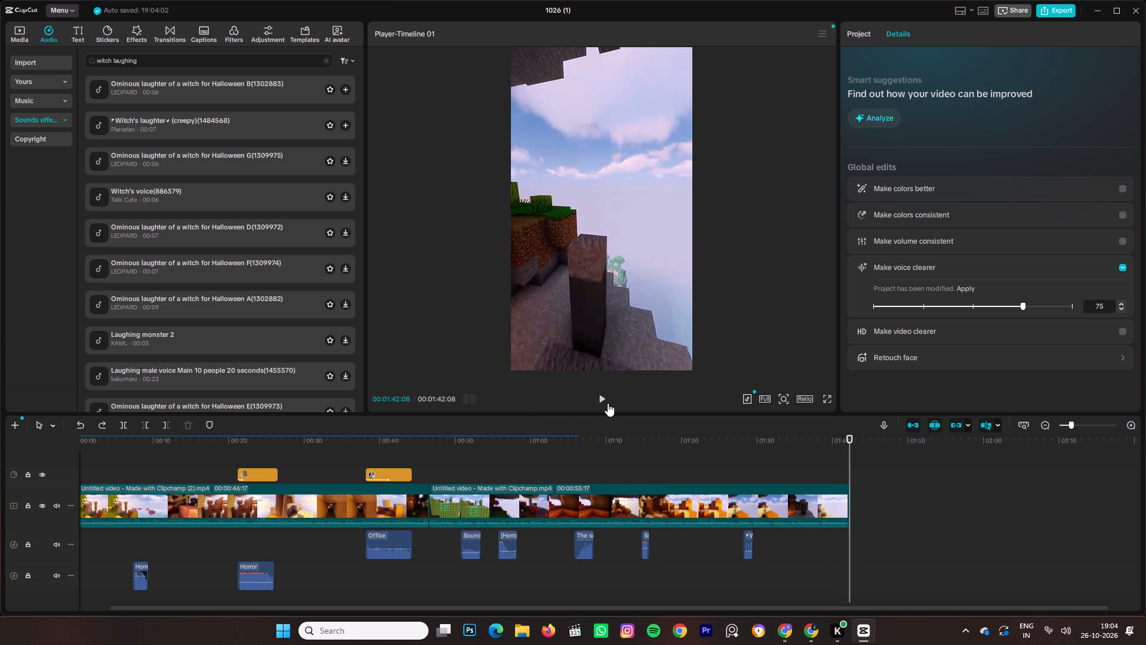
left_click(606, 403)
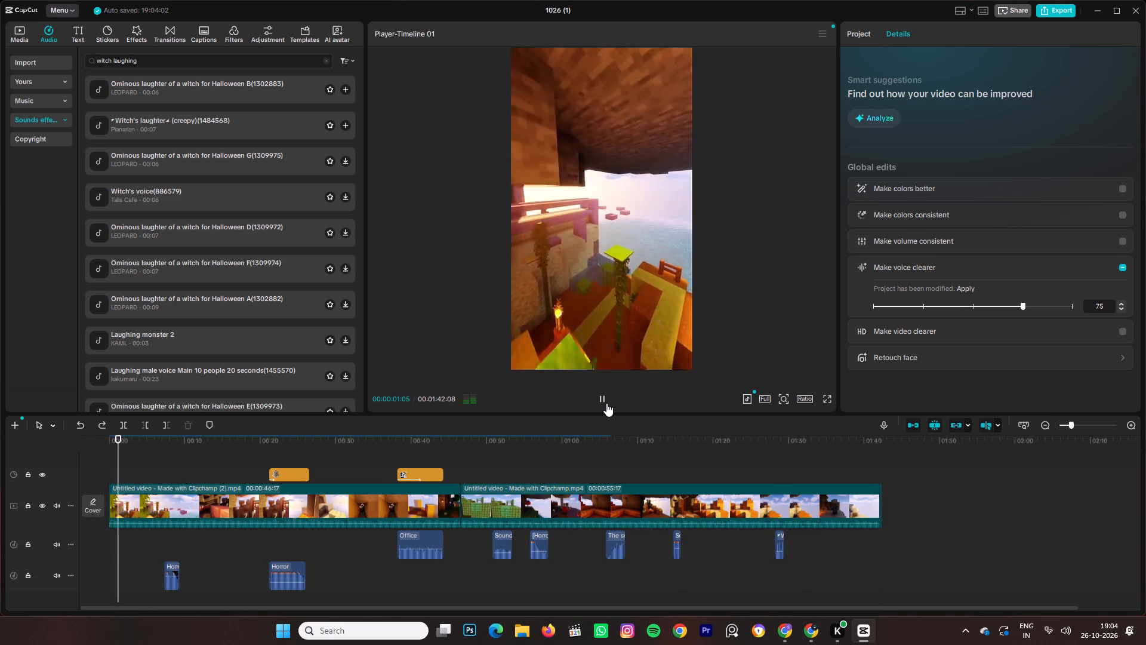
Play the main timeline from 00:01:28:06 to review its closing section.
left_click(606, 403)
left_click(753, 532)
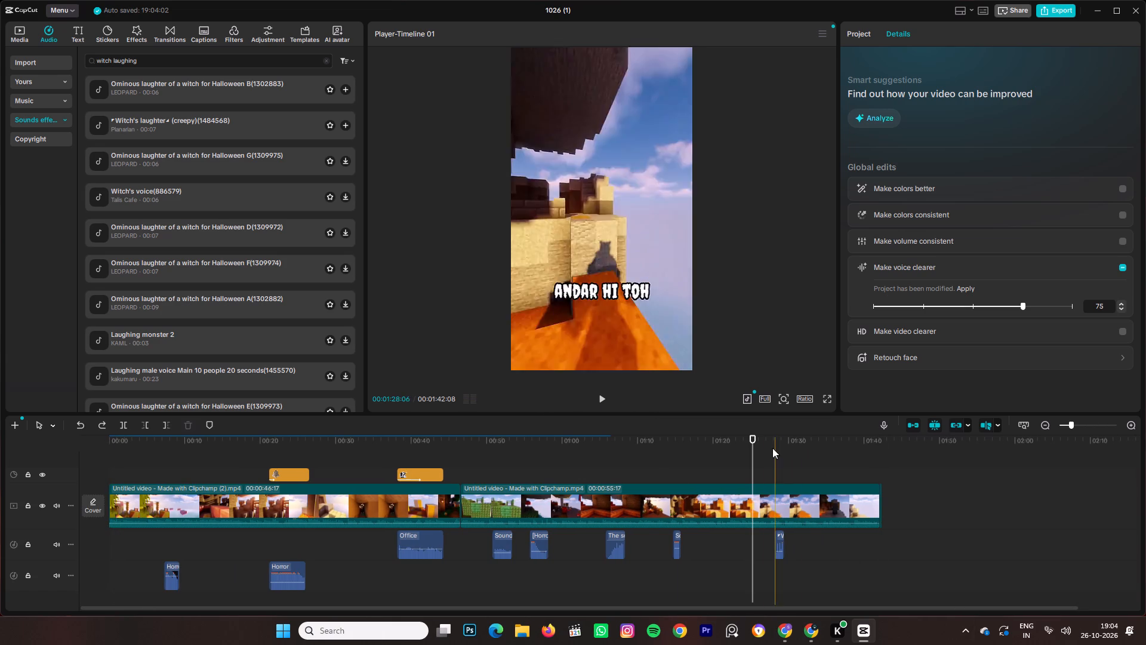
left_click(597, 397)
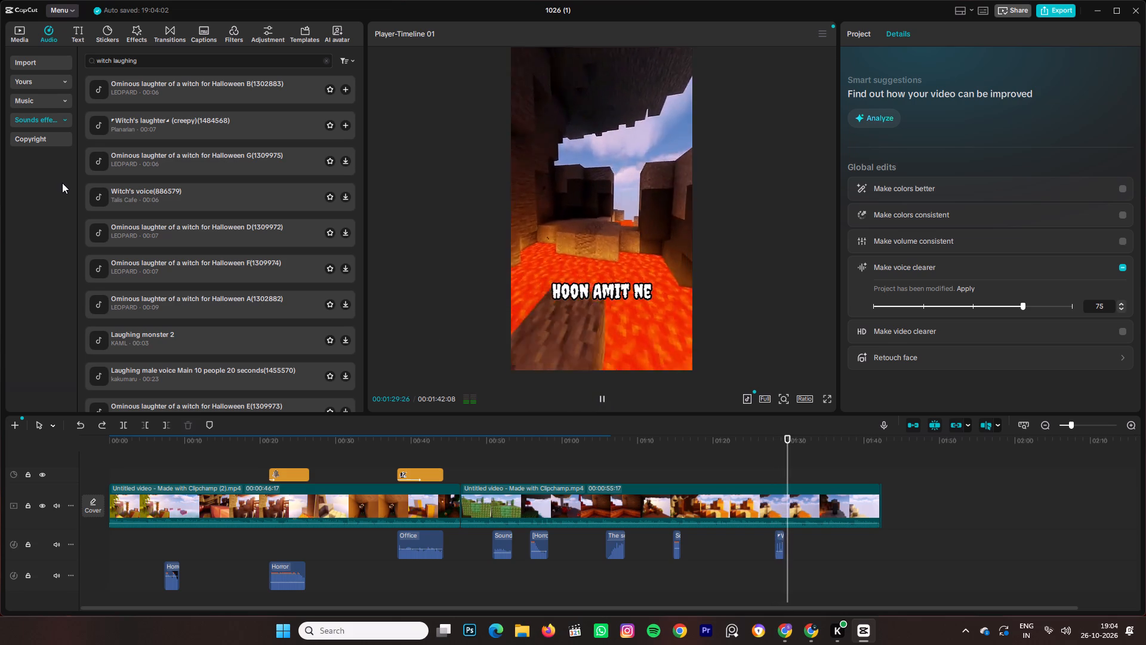
Search the sticker library for "witch eyes", replacing the "office worker" search.
left_click(120, 32)
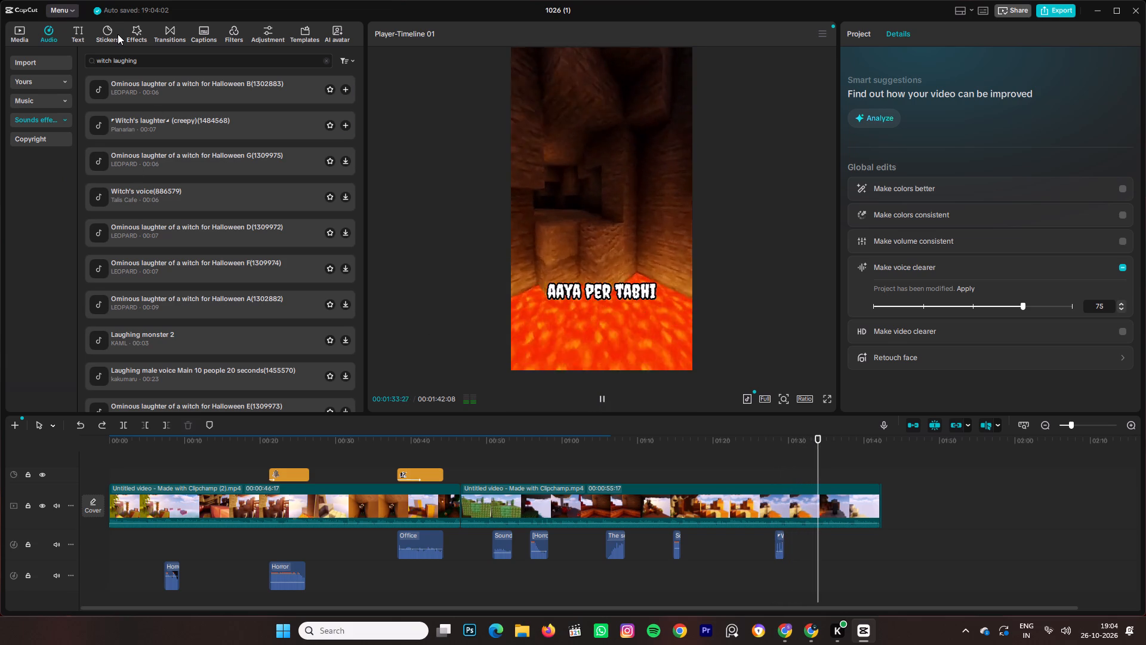
left_click(118, 34)
left_click(118, 34)
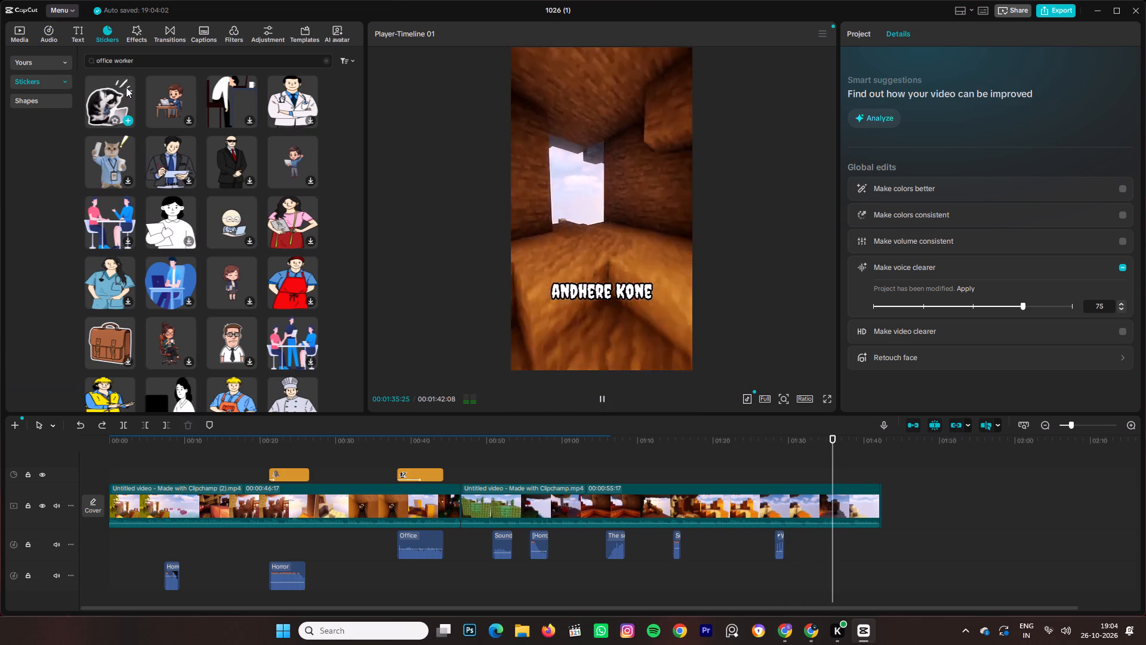
left_click(171, 60)
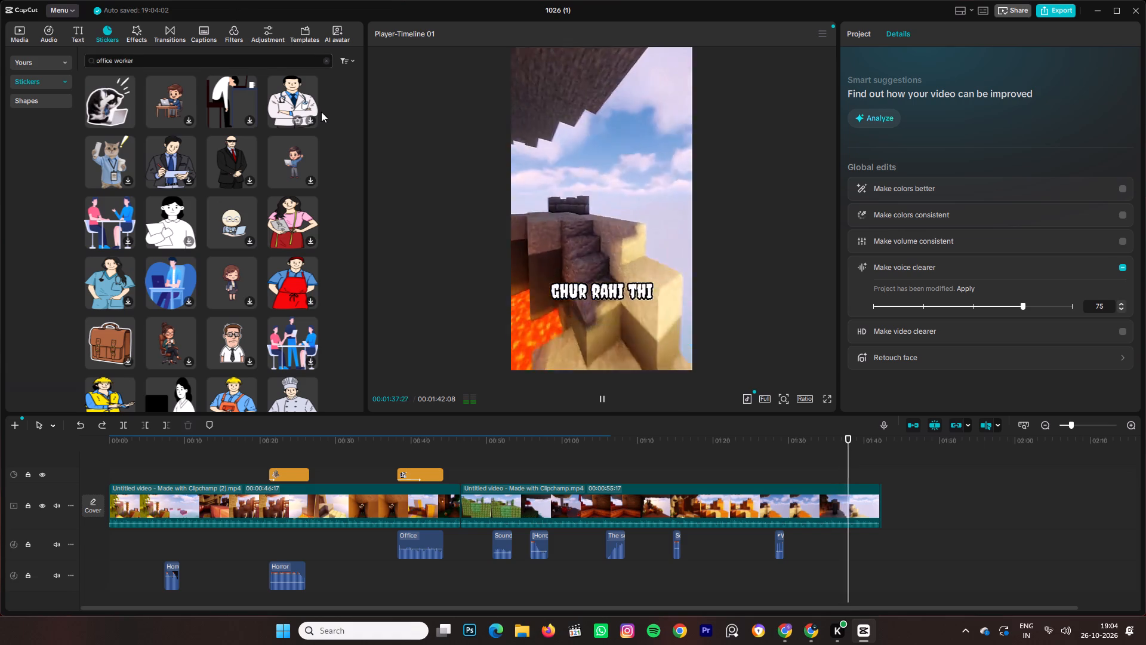
key("BackSpace")
key("BackSpace")
key("BackSpace")
key("BackSpace")
key("BackSpace")
key("BackSpace")
key("BackSpace")
key("BackSpace")
key("BackSpace")
key("BackSpace")
key("BackSpace")
key("BackSpace")
key("BackSpace")
key("BackSpace")
key("BackSpace")
key("BackSpace")
key("BackSpace")
key("BackSpace")
key("BackSpace")
key("BackSpace")
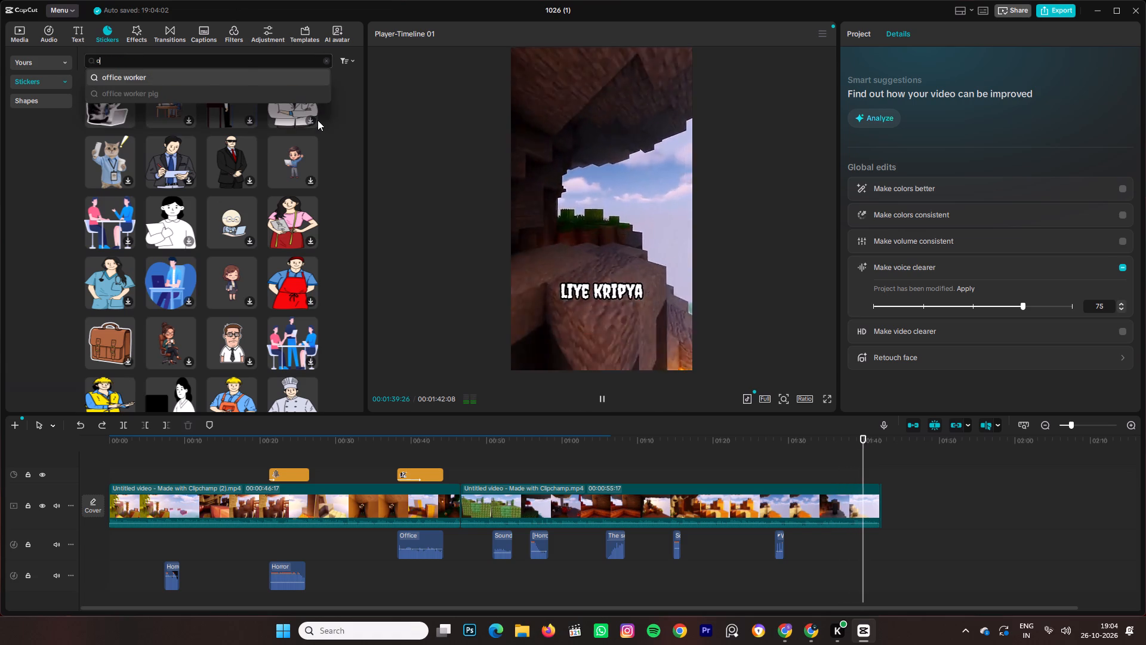
type("wit")
type("ch")
key("space")
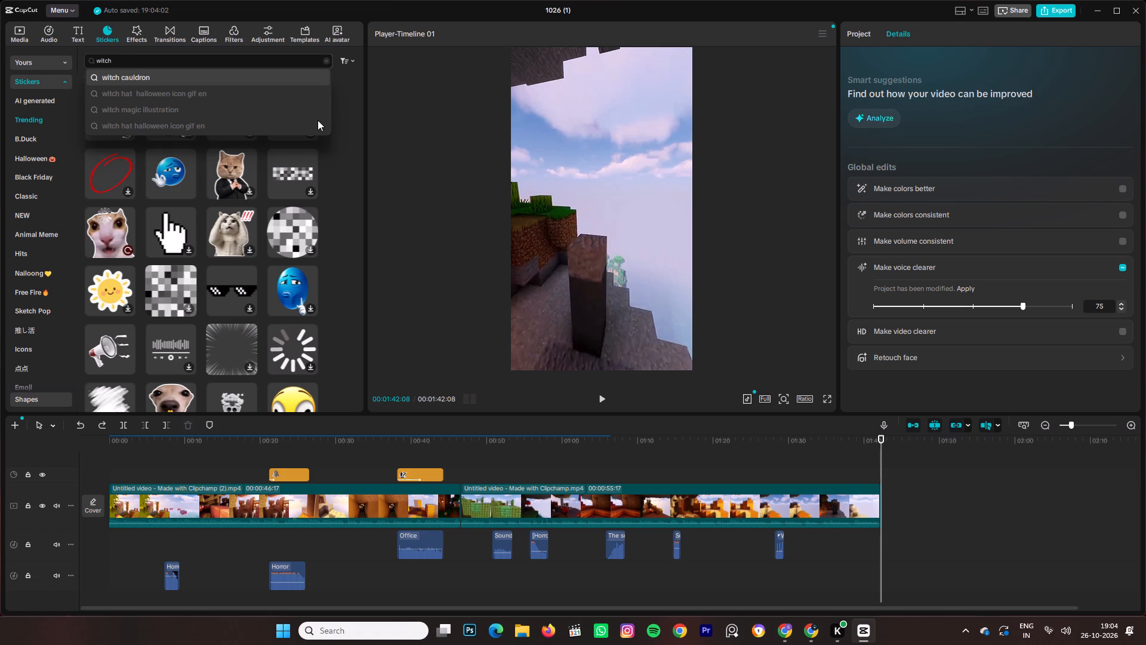
key("e")
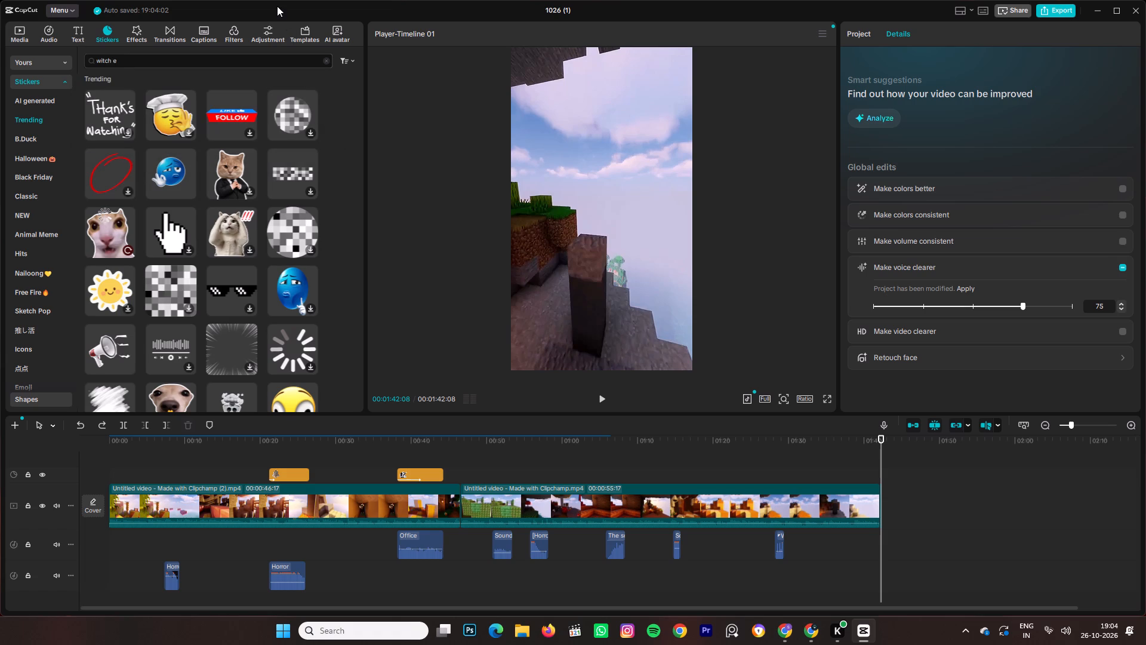
key("y")
key("e")
key("s")
key("Return")
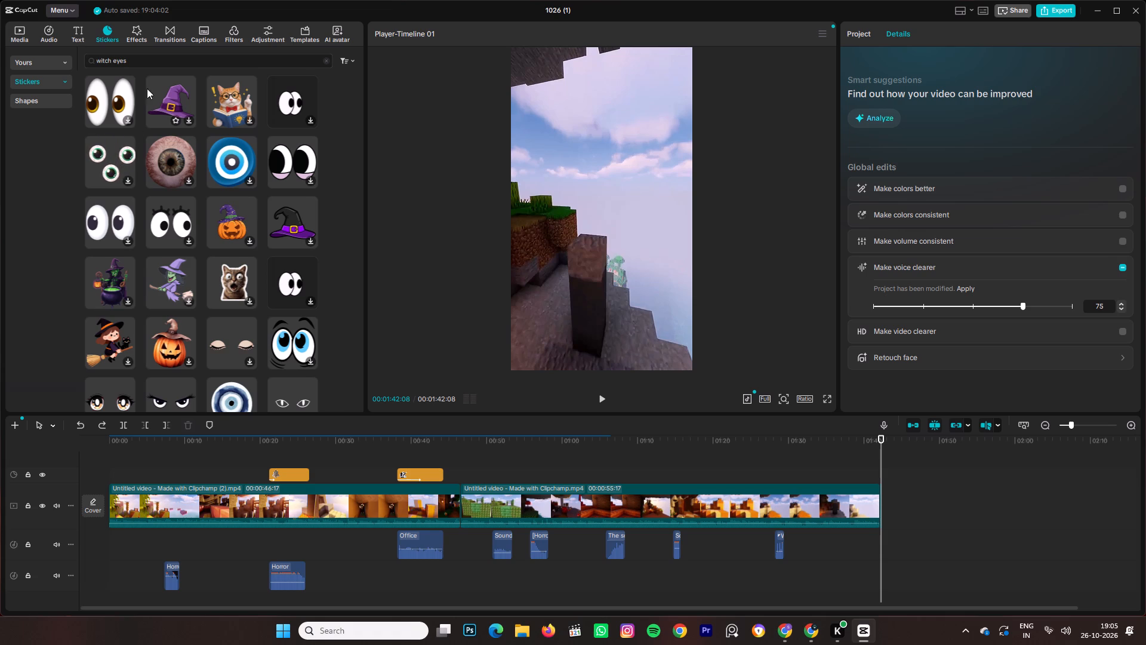
Browse the "witch eyes" stickers and preview the cartoon eyes with lashes.
scroll(190, 84, "down", 2)
scroll(215, 131, "down", 2)
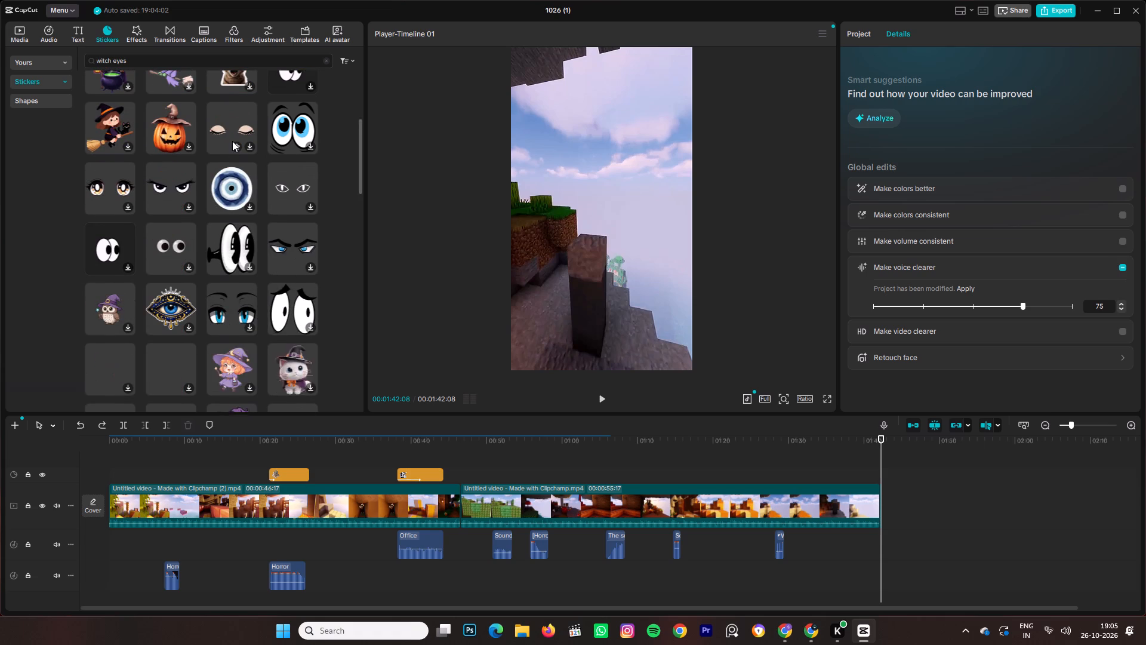
scroll(232, 141, "down", 2)
scroll(232, 141, "up", 7)
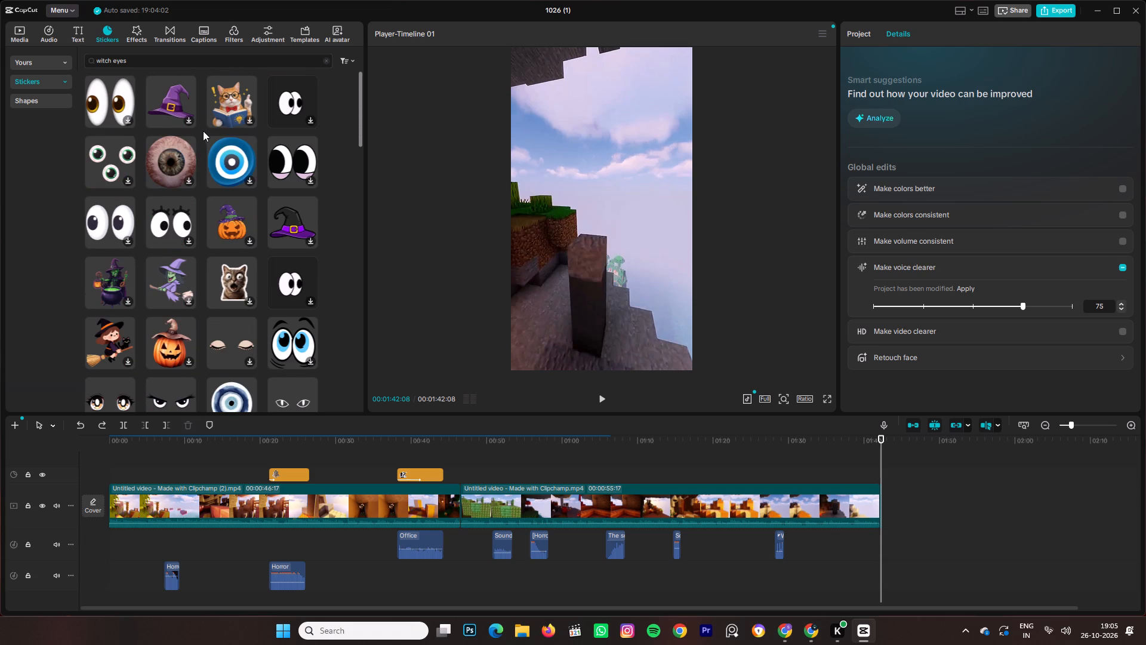
left_click(152, 225)
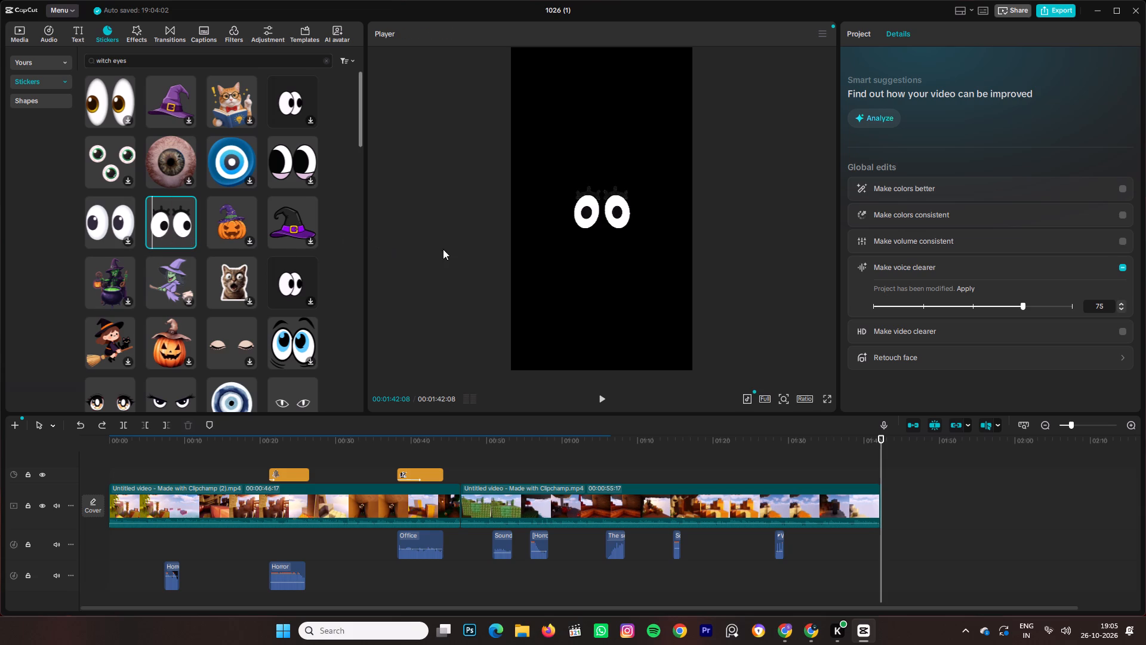
Replay the final ten seconds of the main timeline to locate the "SE DO CHAMAKTI ANKHEN" caption moment.
left_click(867, 465)
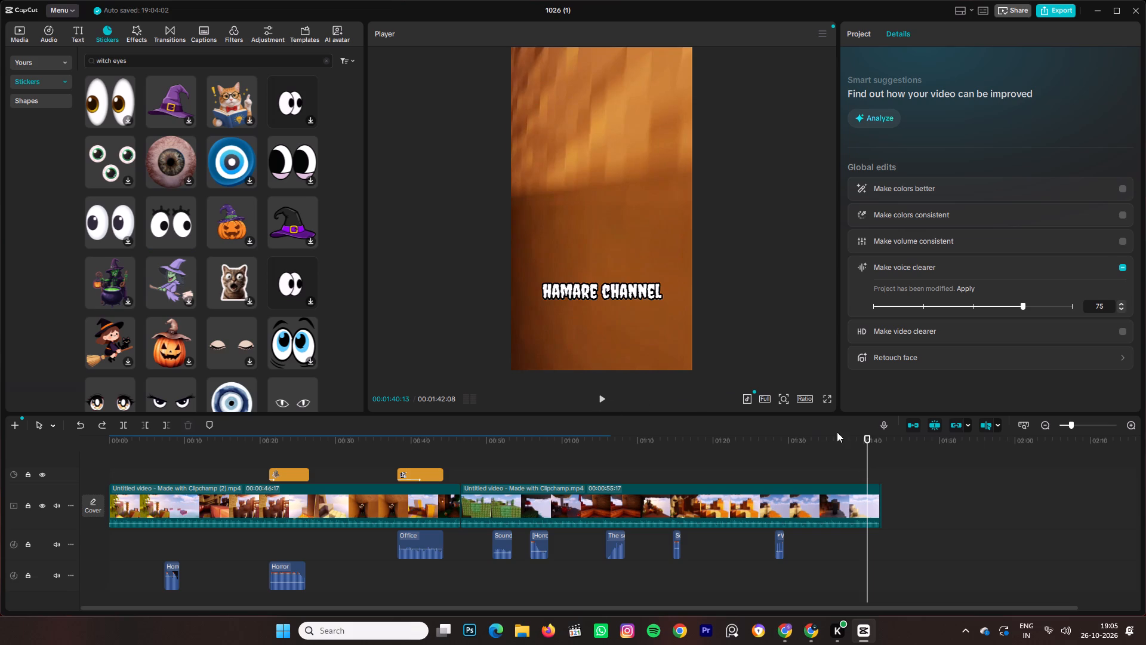
left_click(879, 452)
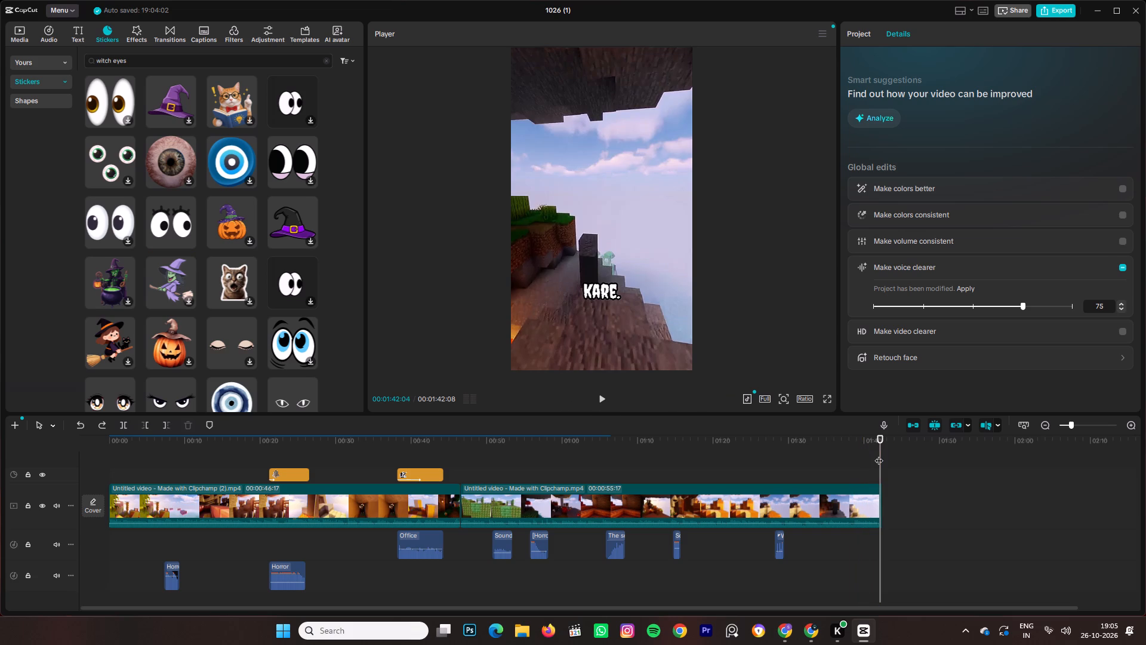
key("space")
left_click(844, 460)
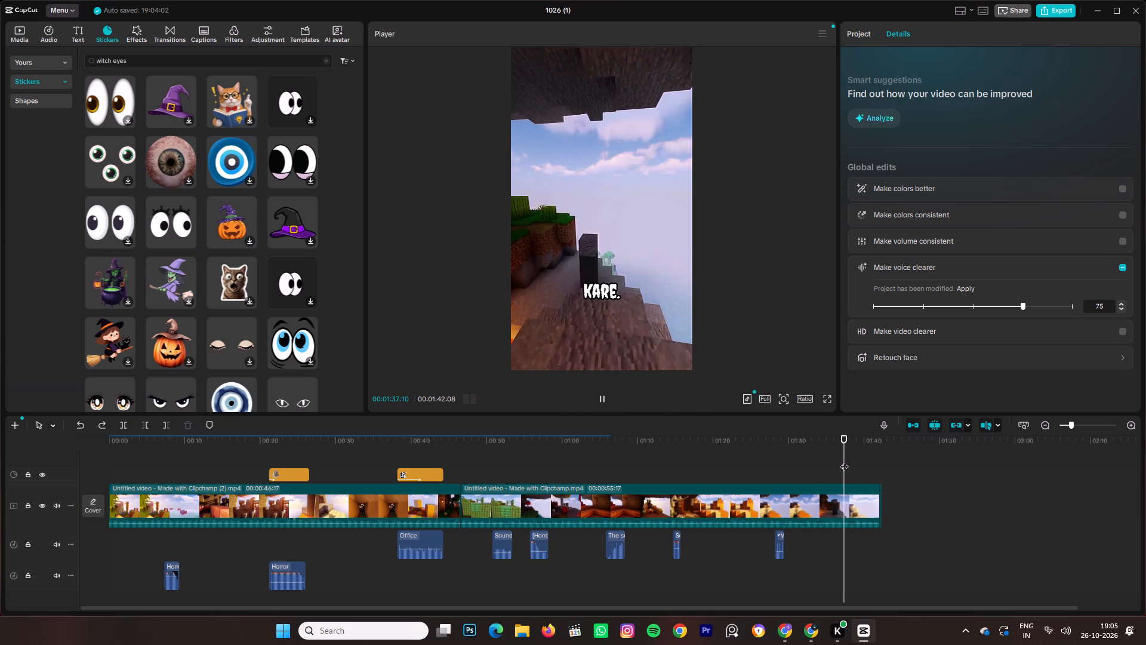
key("space")
key("space")
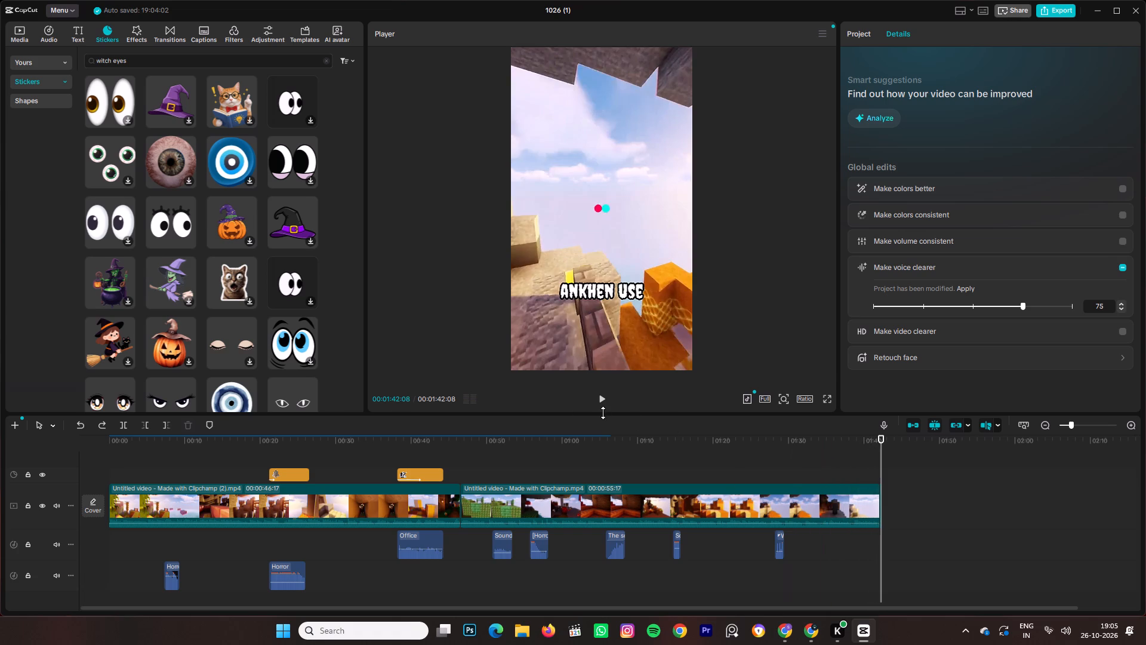
left_click(805, 468)
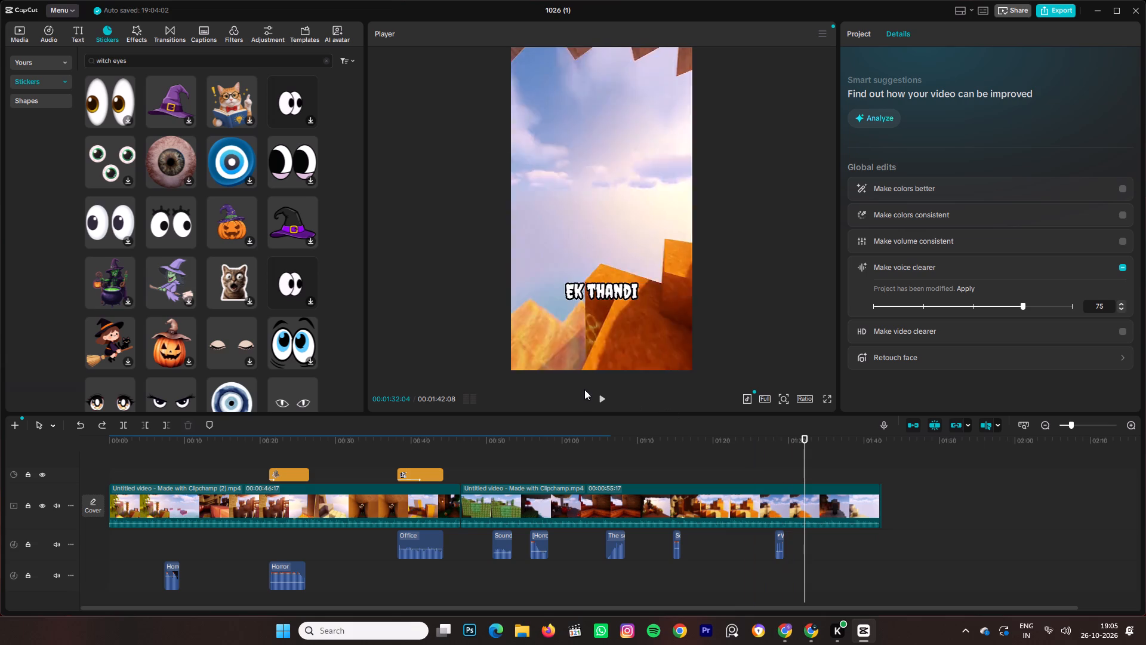
left_click(602, 396)
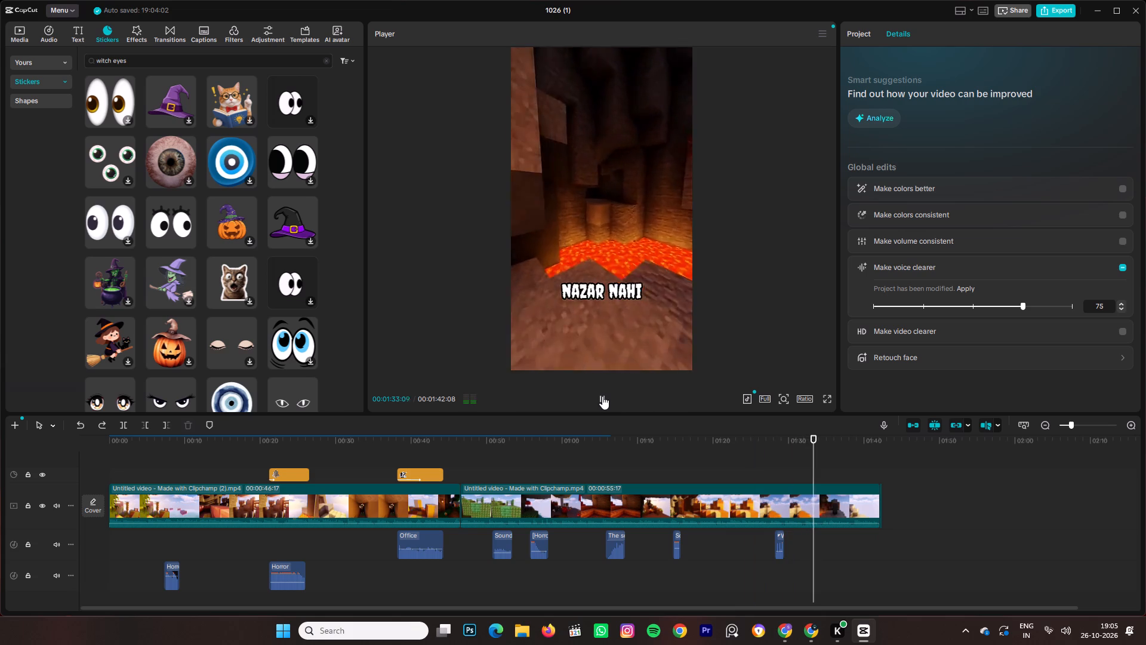
key("space")
key("space")
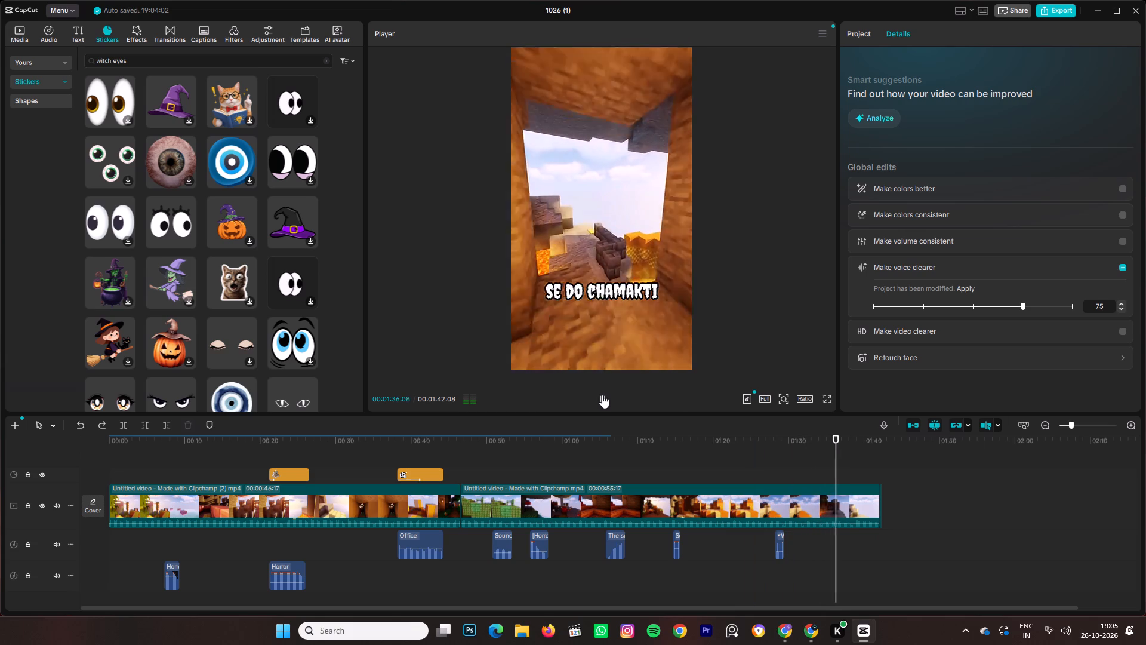
key("space")
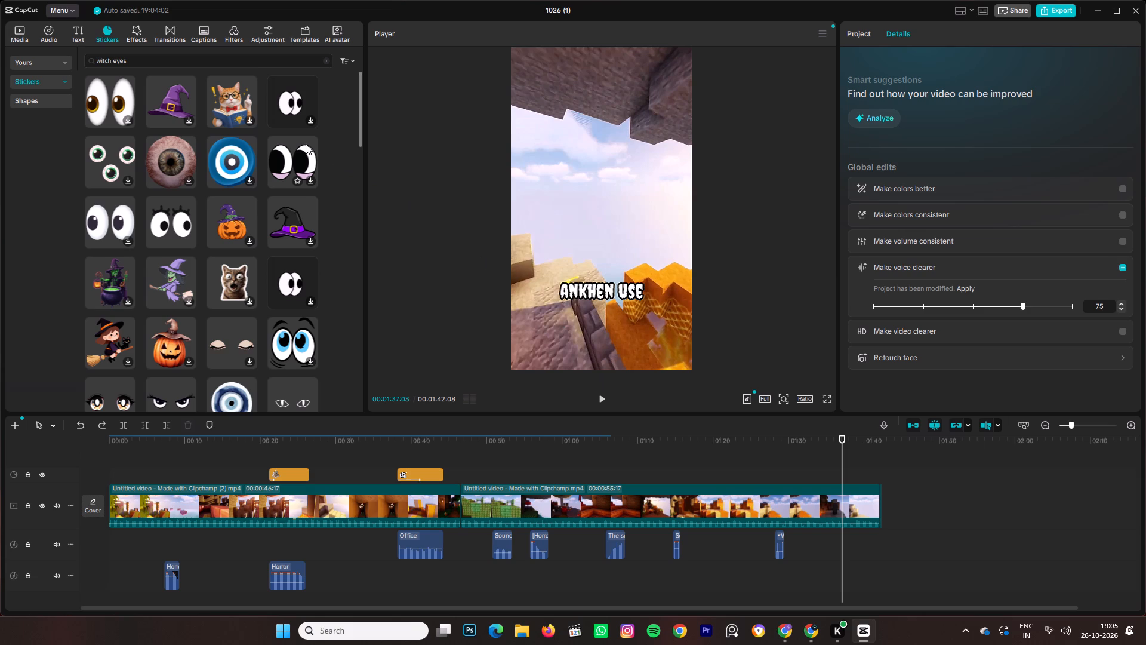
Step the playhead back frame by frame to 00:01:36:16, within the "SE DO CHAMAKTI" caption.
key("Left")
key("Left")
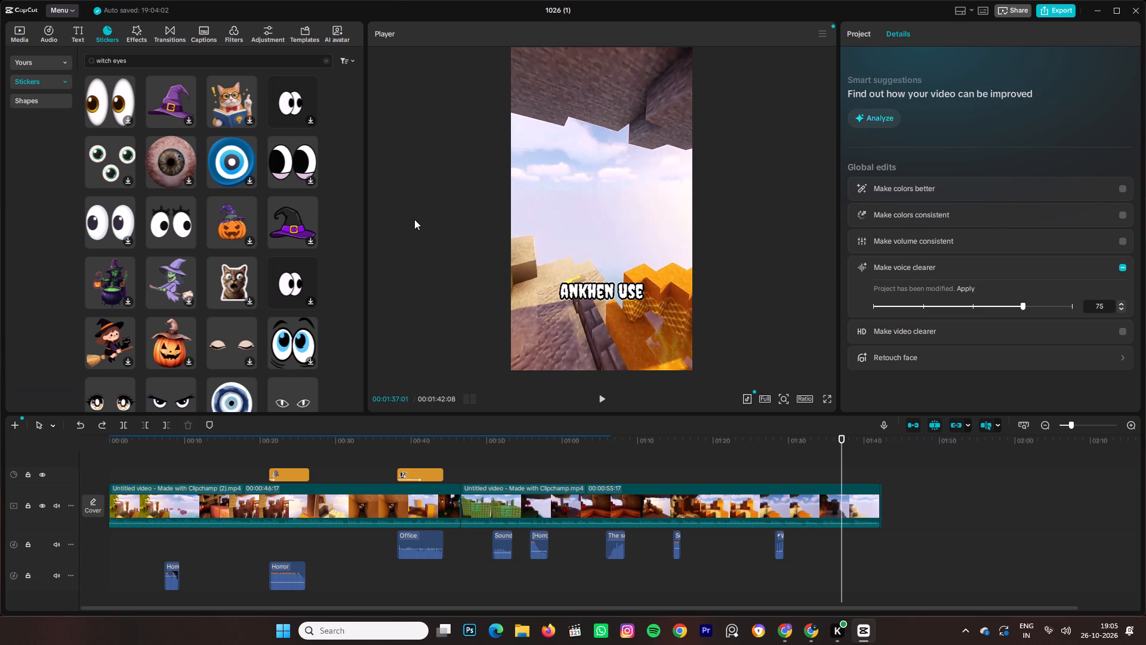
key("Left")
key("Left")
key("Left")
key("Left")
key("Left")
key("Left")
key("Left")
key("Left")
key("Left")
key("Left")
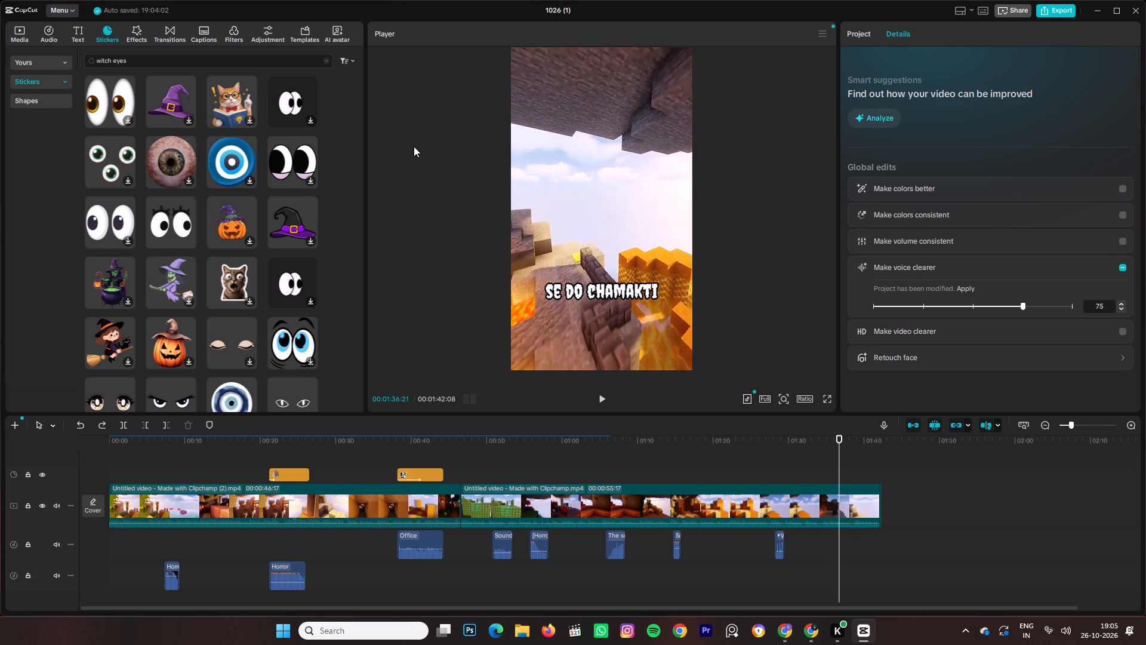
key("Left")
key("Left")
key("Left")
key("Left")
key("Left")
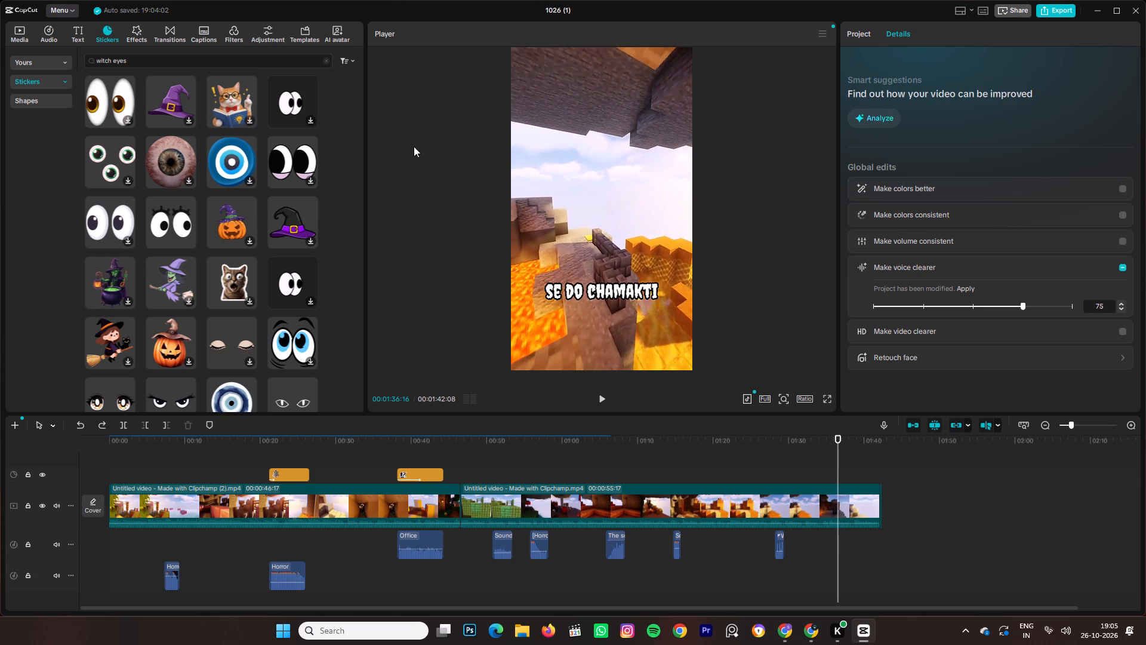
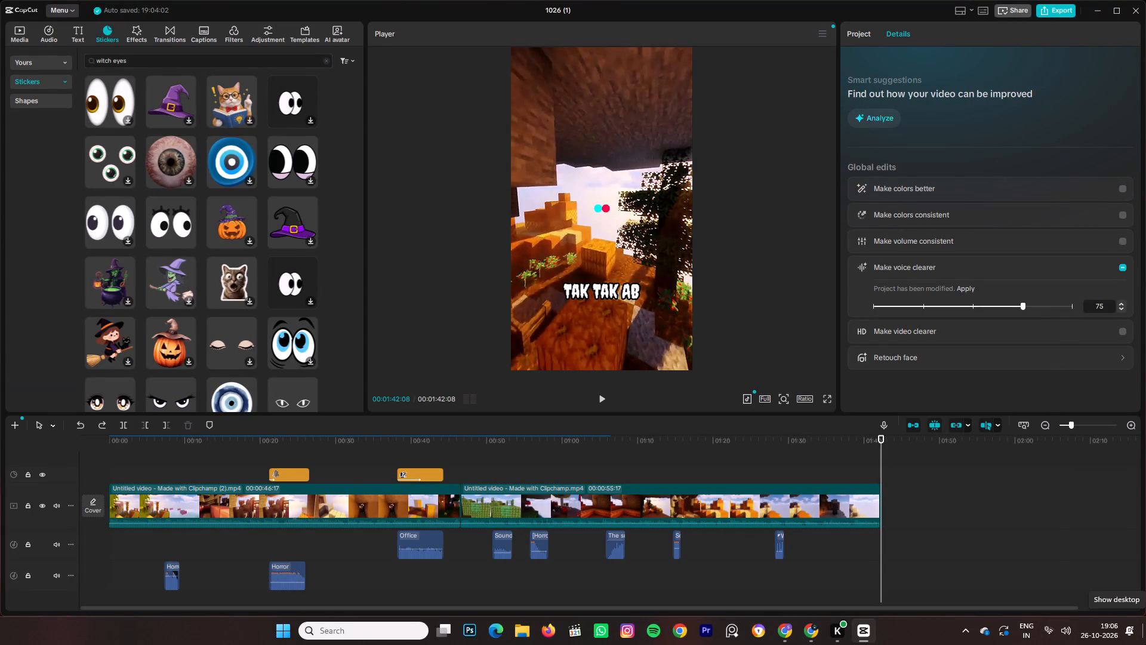
Add the cartoon eyes sticker with eyelashes to the timeline at about 1:36, where the caption reads "SE DO CHAMAKTI".
left_click(801, 591)
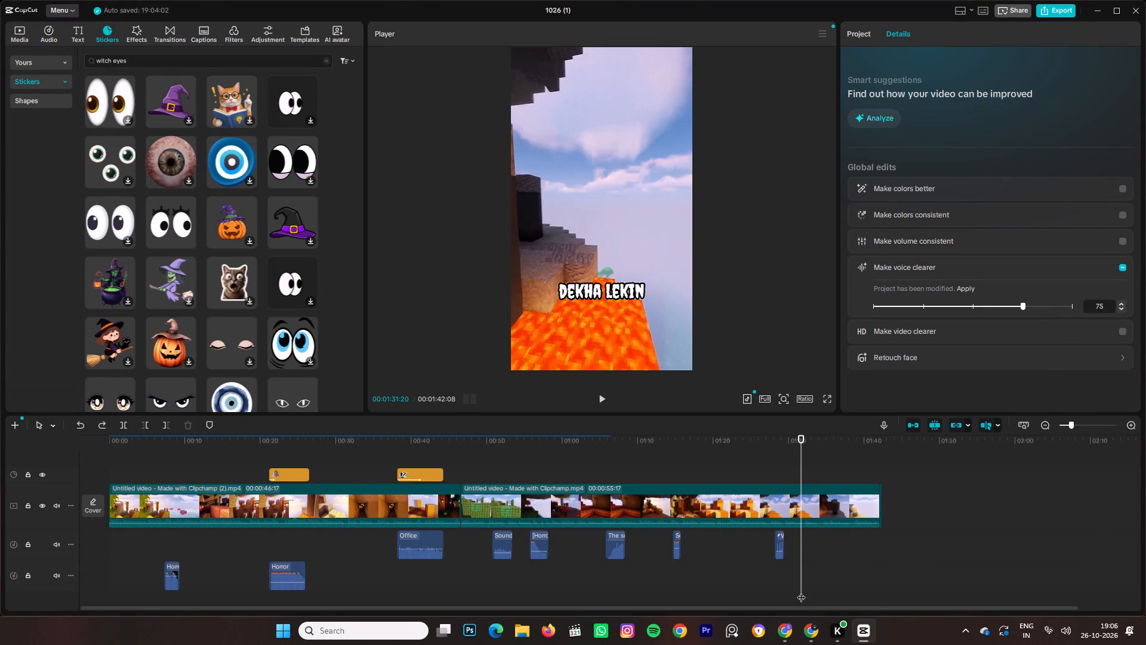
key("space")
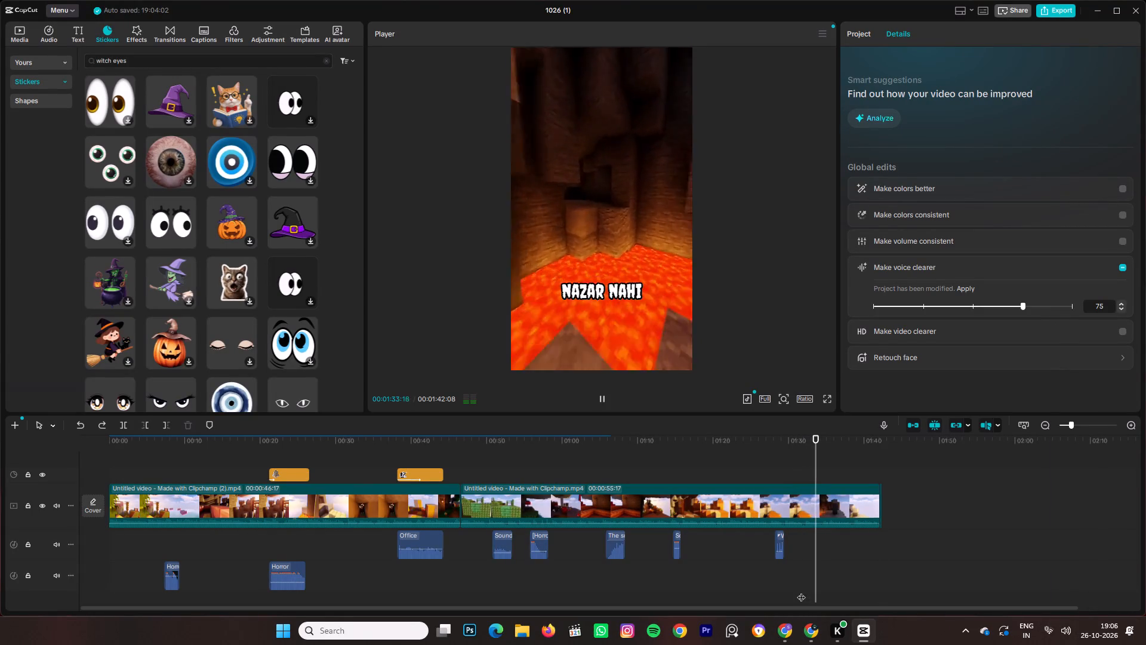
key("space")
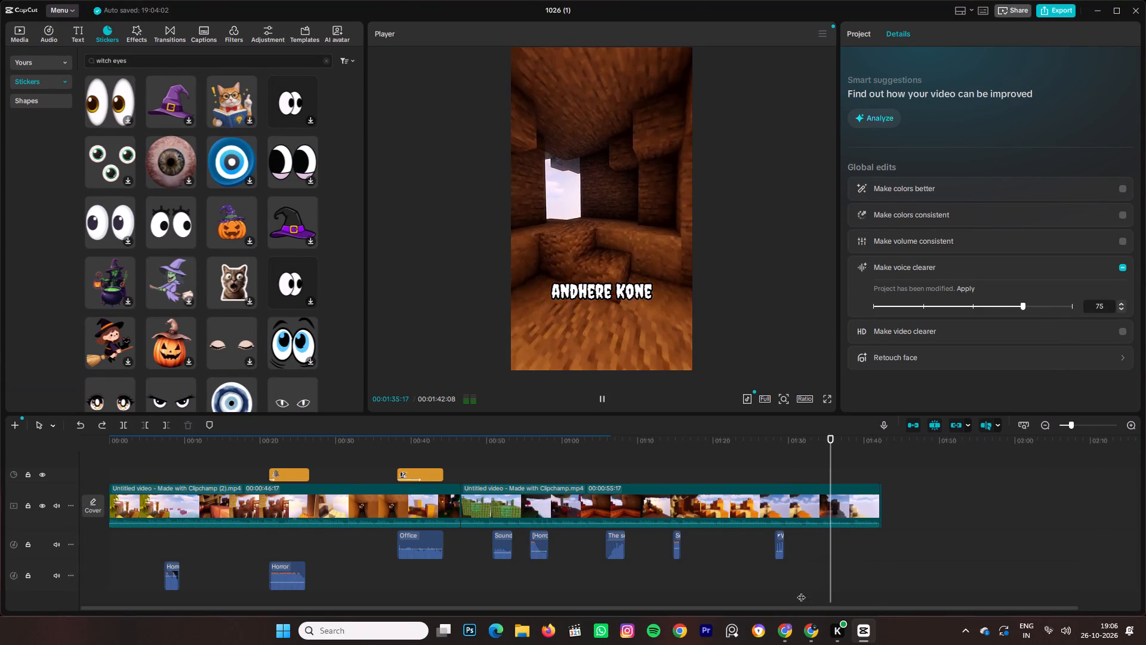
key("space")
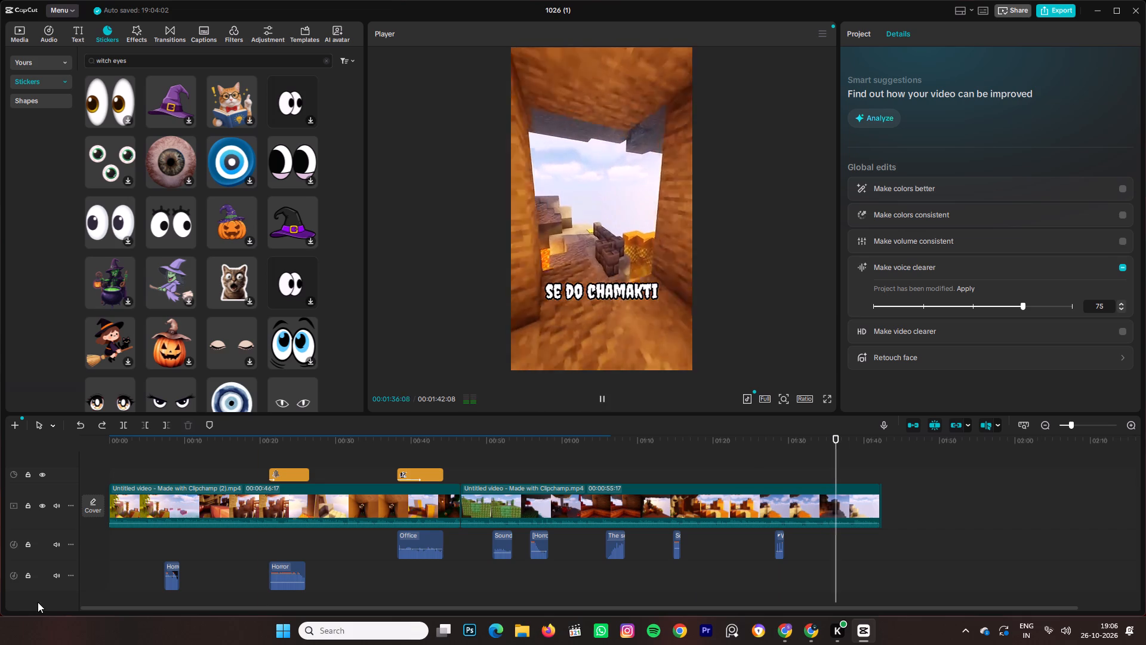
key("space")
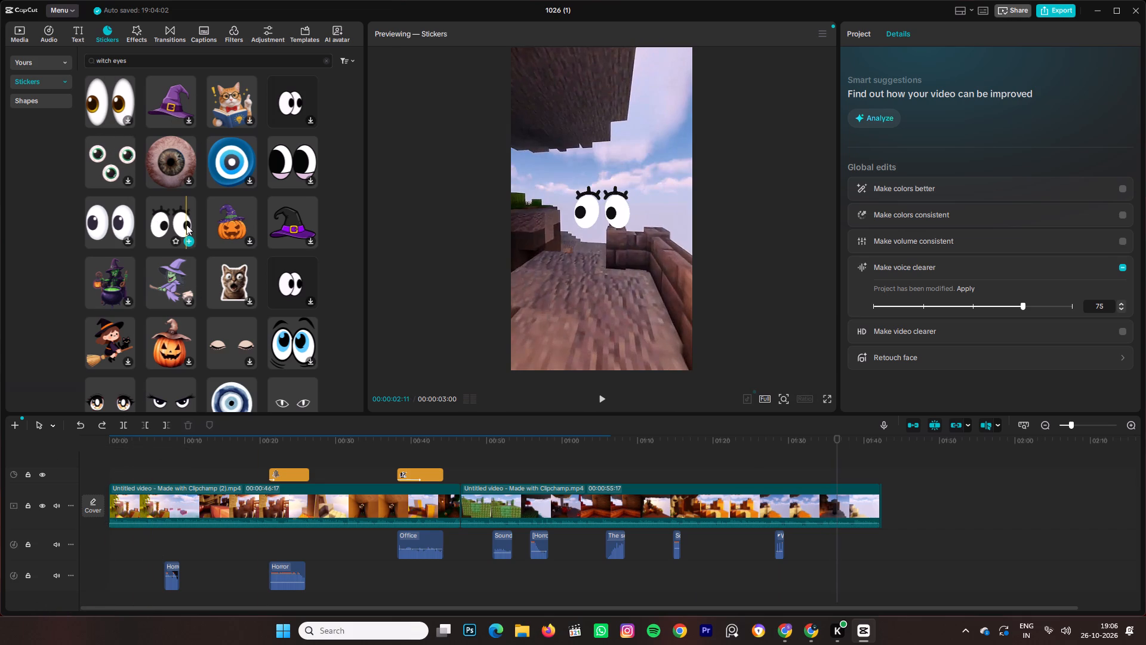
left_click(192, 241)
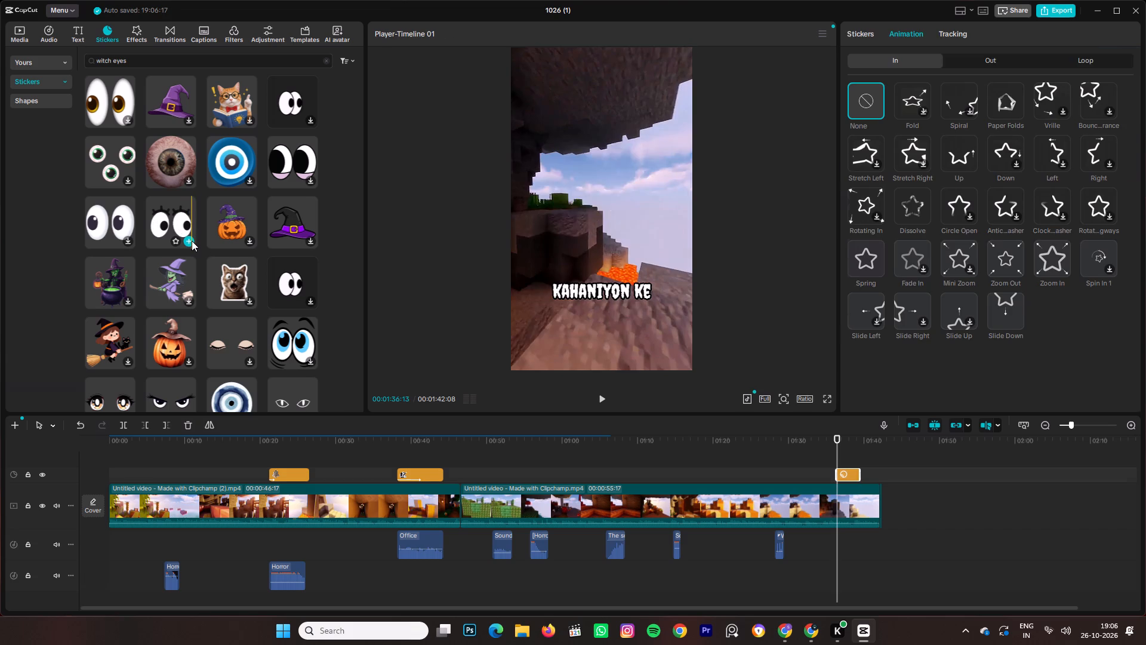
Move the eyes sticker to the upper part of the frame and enlarge it to about the full width of the video.
left_click_drag(599, 207, 592, 155)
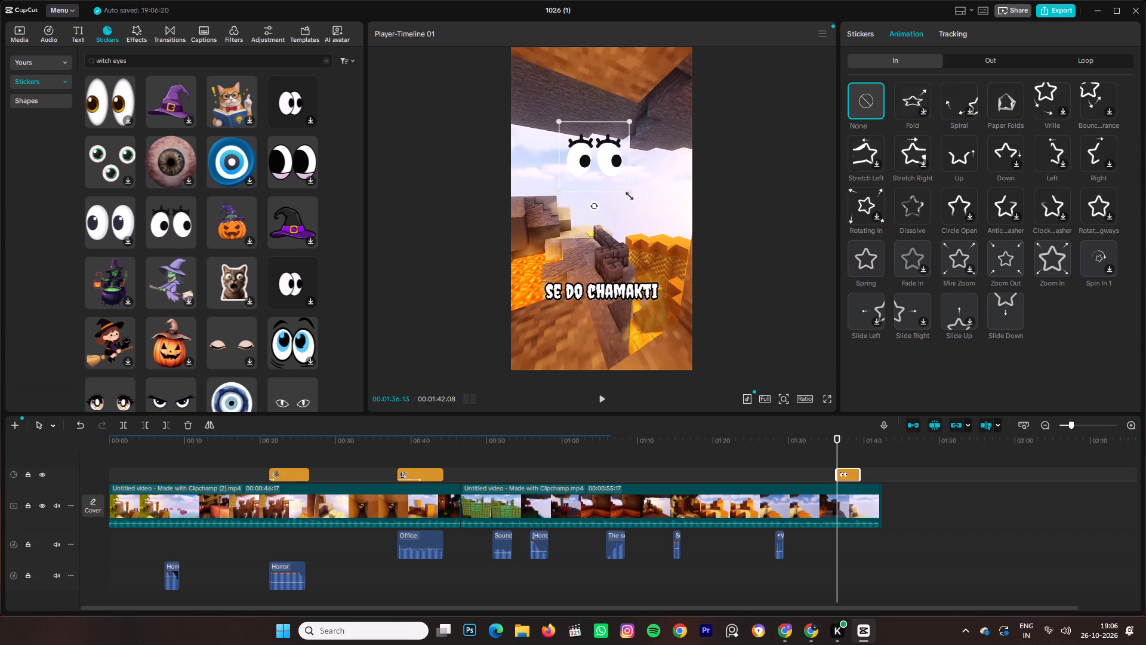
left_click_drag(627, 194, 766, 284)
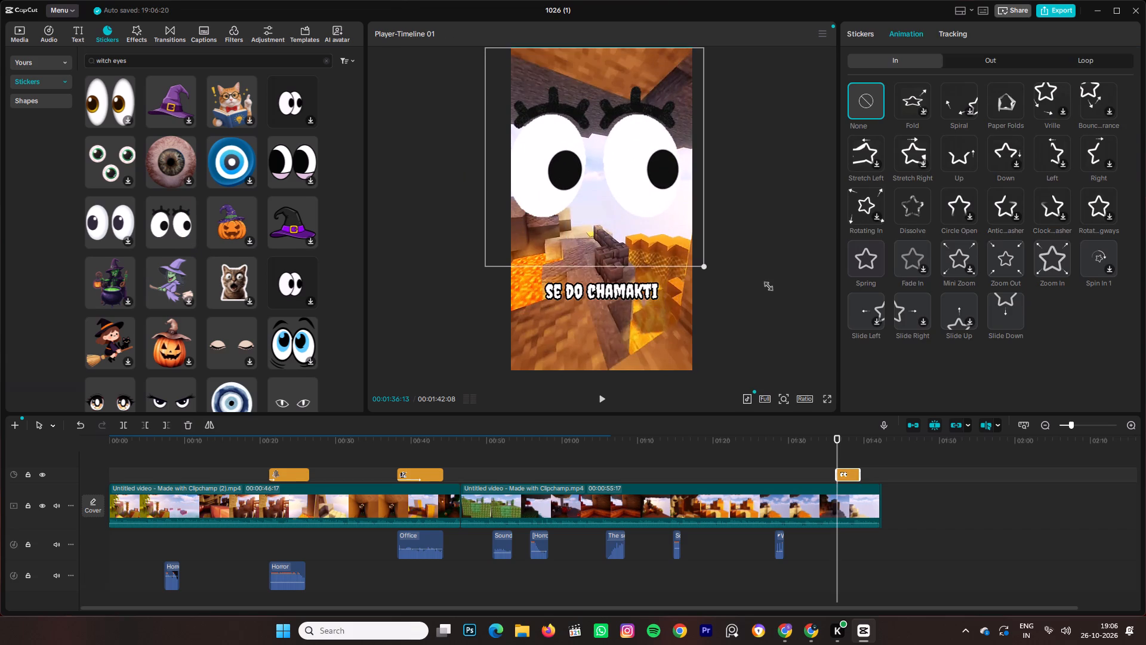
left_click_drag(766, 284, 730, 267)
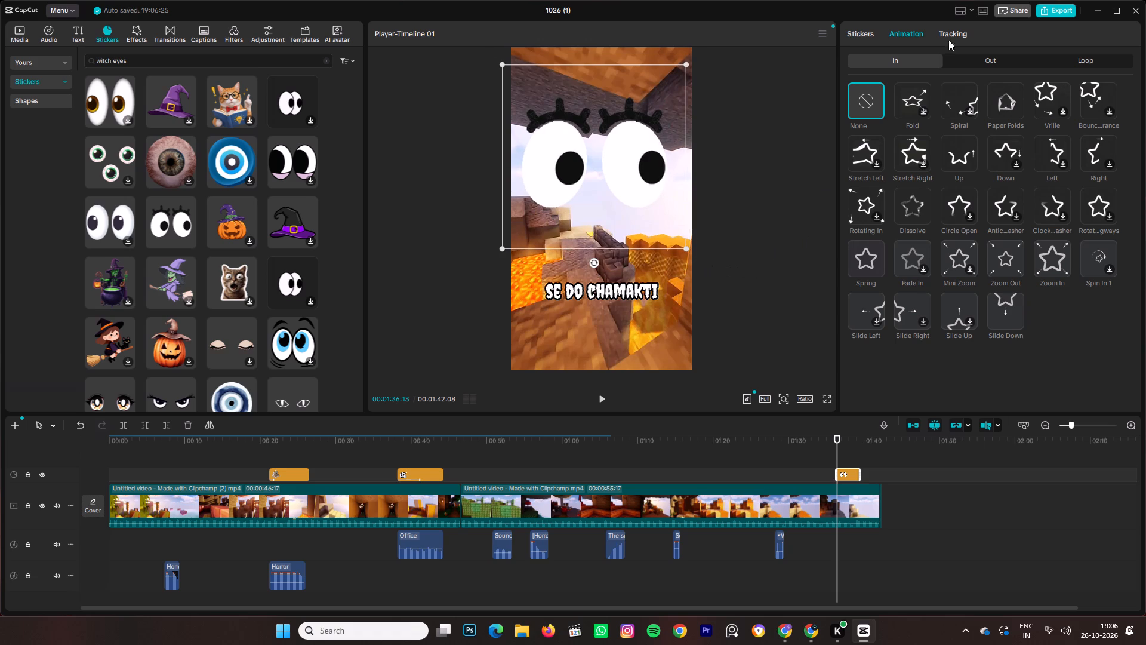
Apply the Zoom In entrance animation to the eyes sticker with a duration of 3.0 s.
left_click(1051, 264)
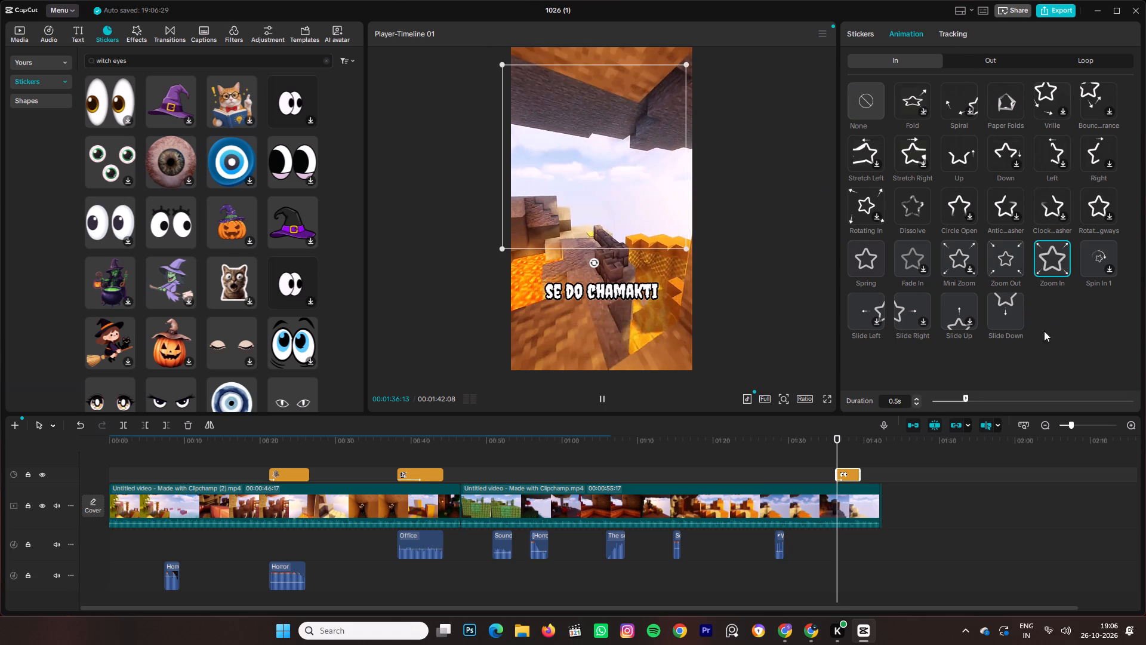
left_click_drag(962, 395, 1003, 397)
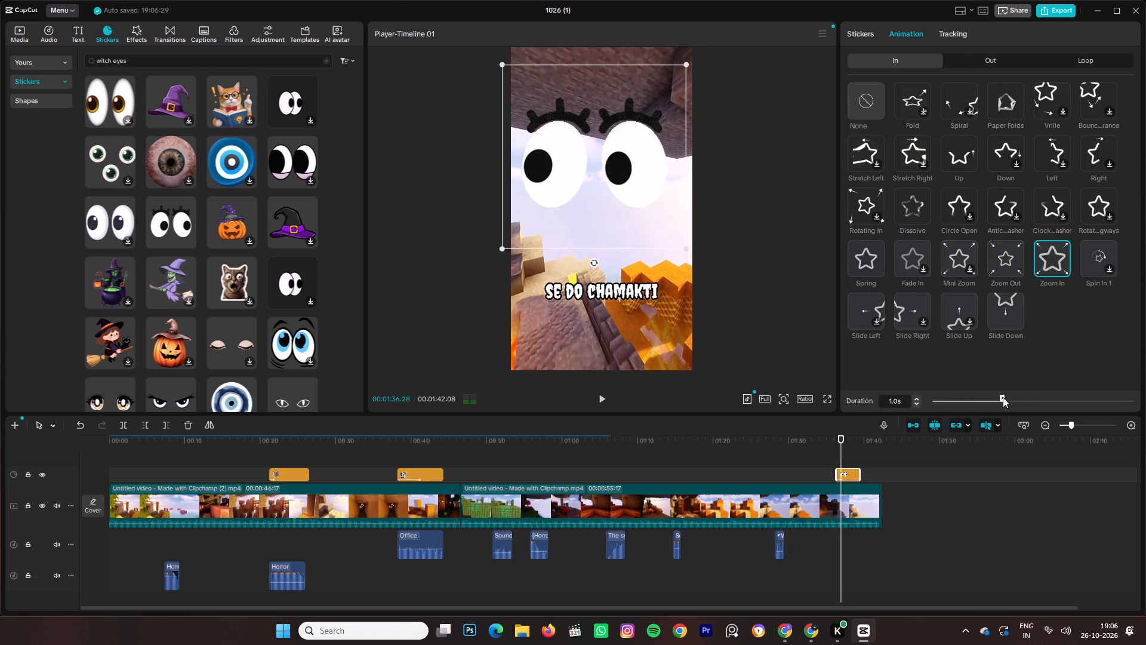
left_click_drag(1003, 397, 1145, 394)
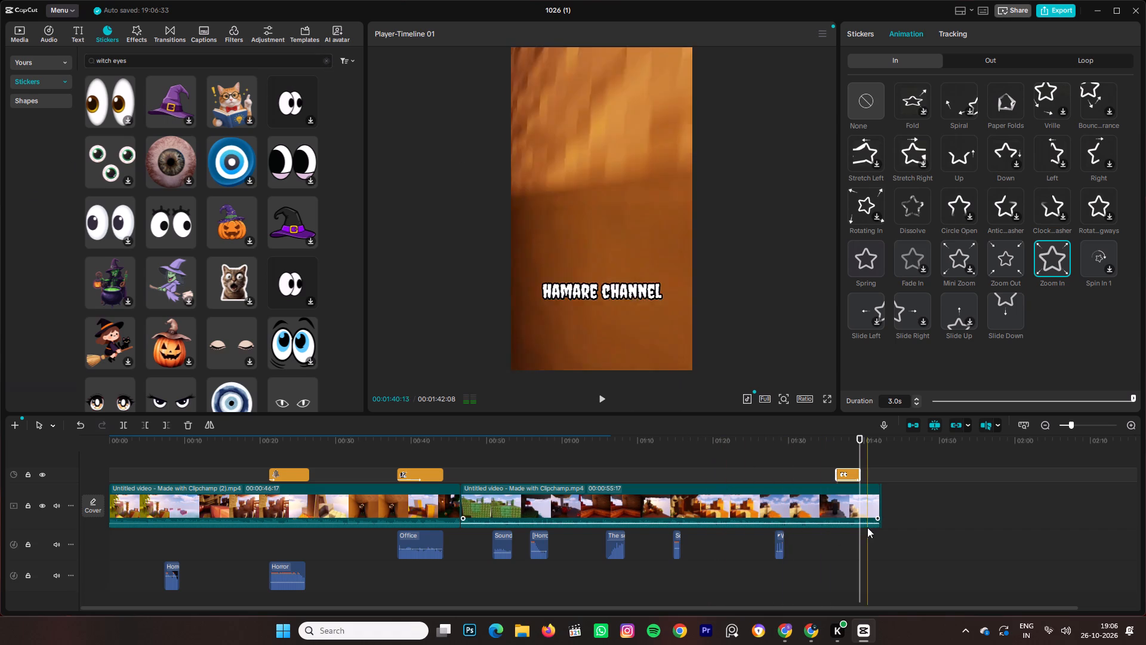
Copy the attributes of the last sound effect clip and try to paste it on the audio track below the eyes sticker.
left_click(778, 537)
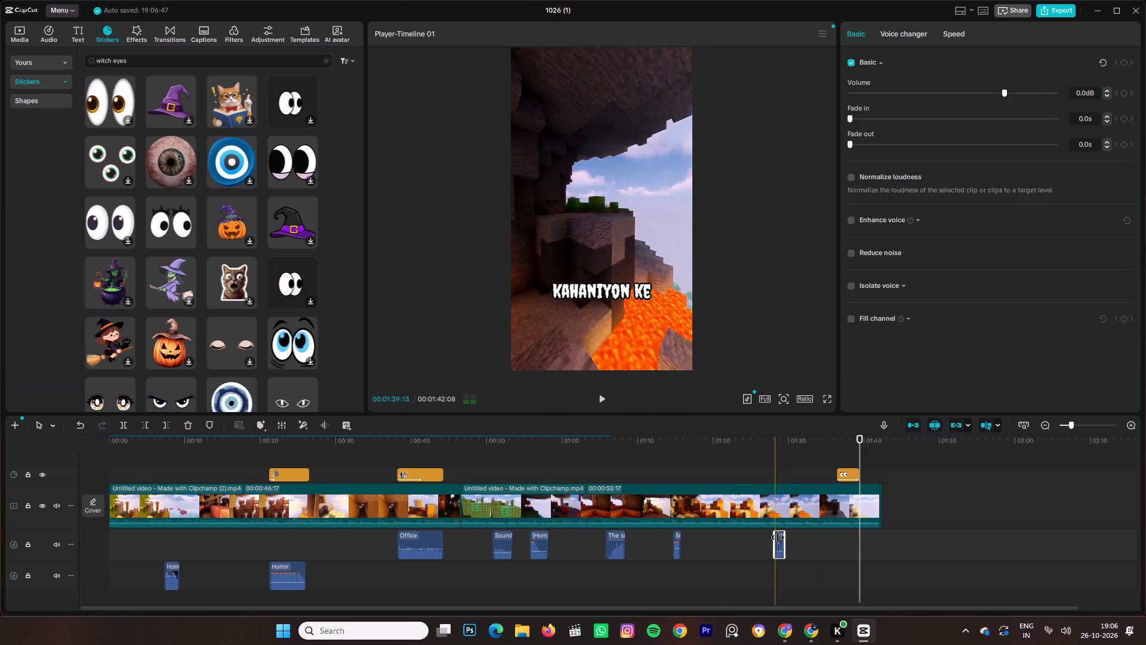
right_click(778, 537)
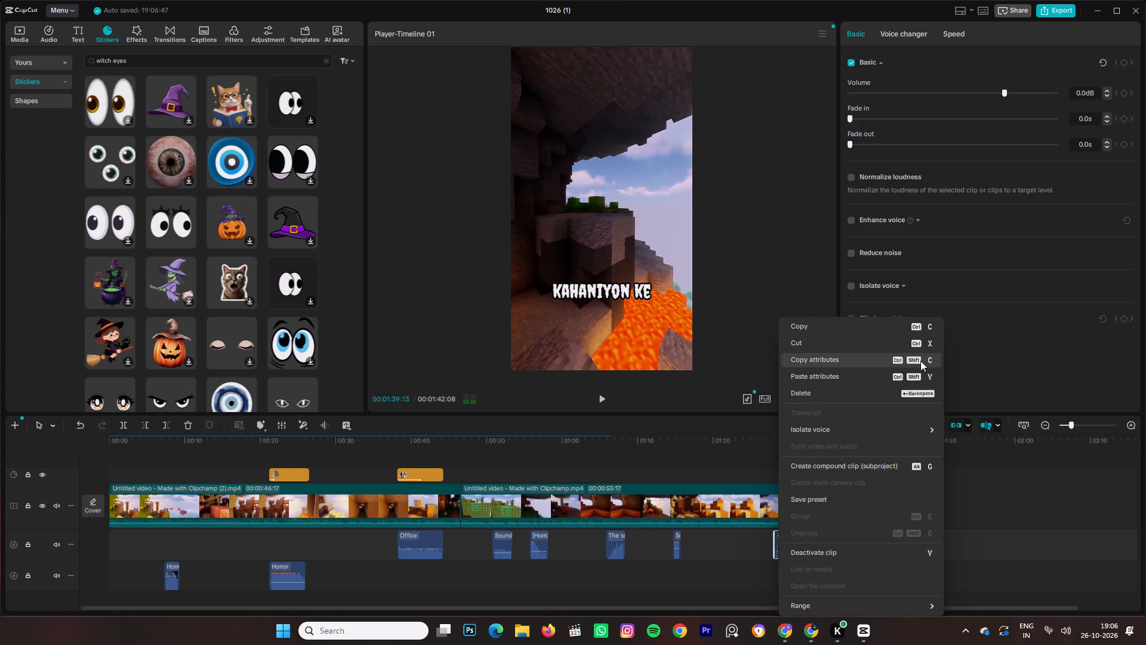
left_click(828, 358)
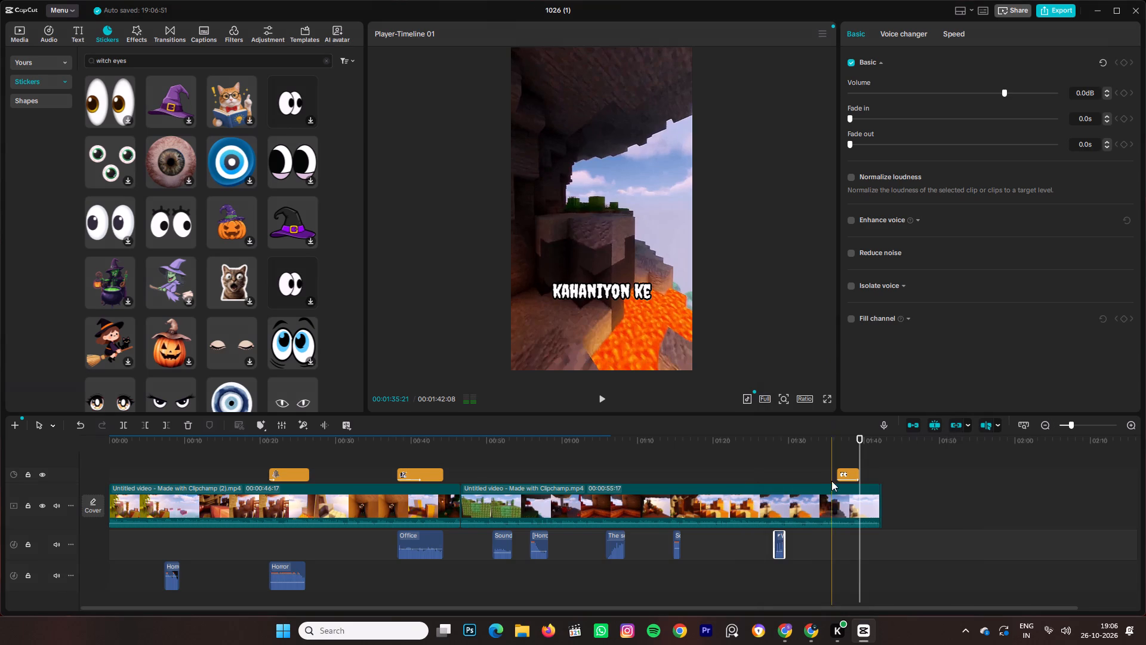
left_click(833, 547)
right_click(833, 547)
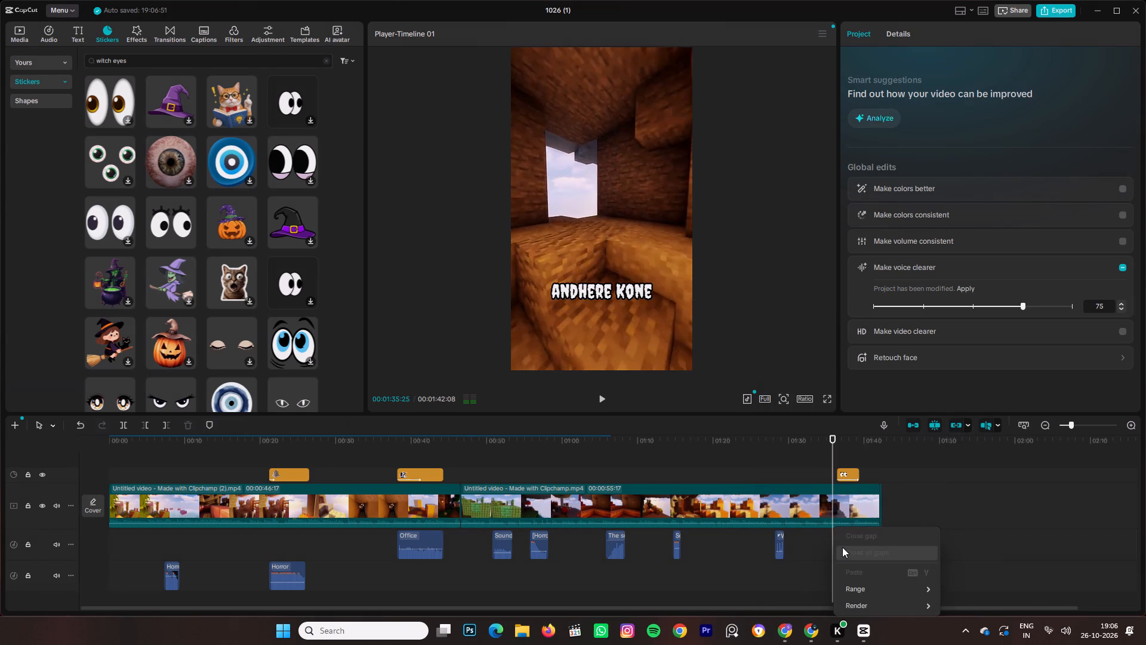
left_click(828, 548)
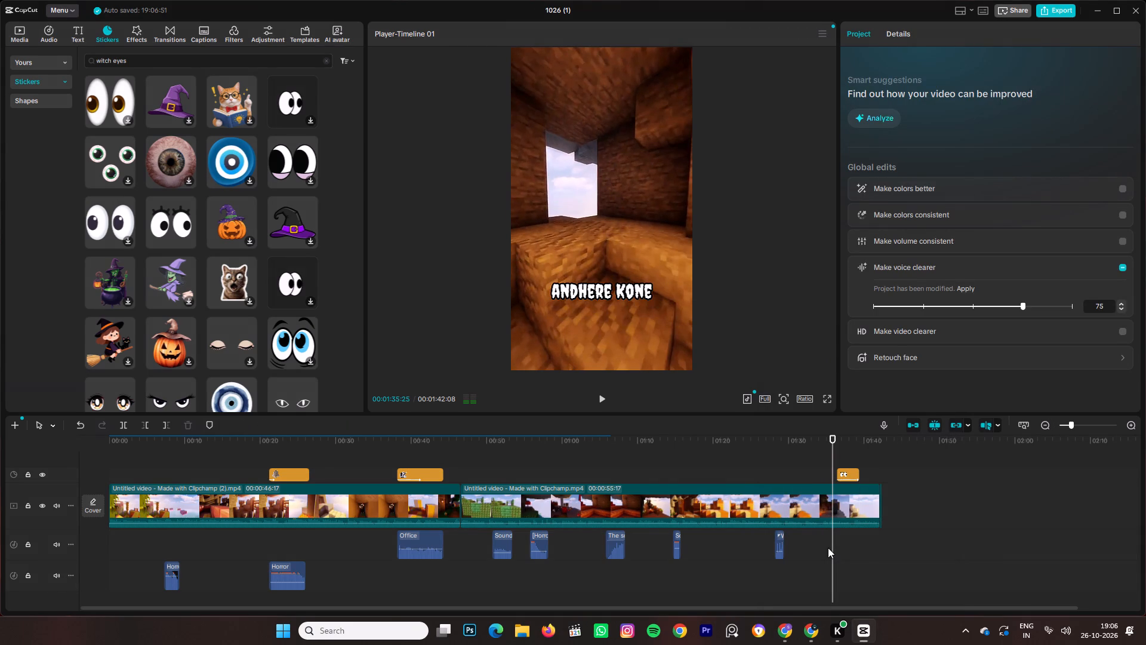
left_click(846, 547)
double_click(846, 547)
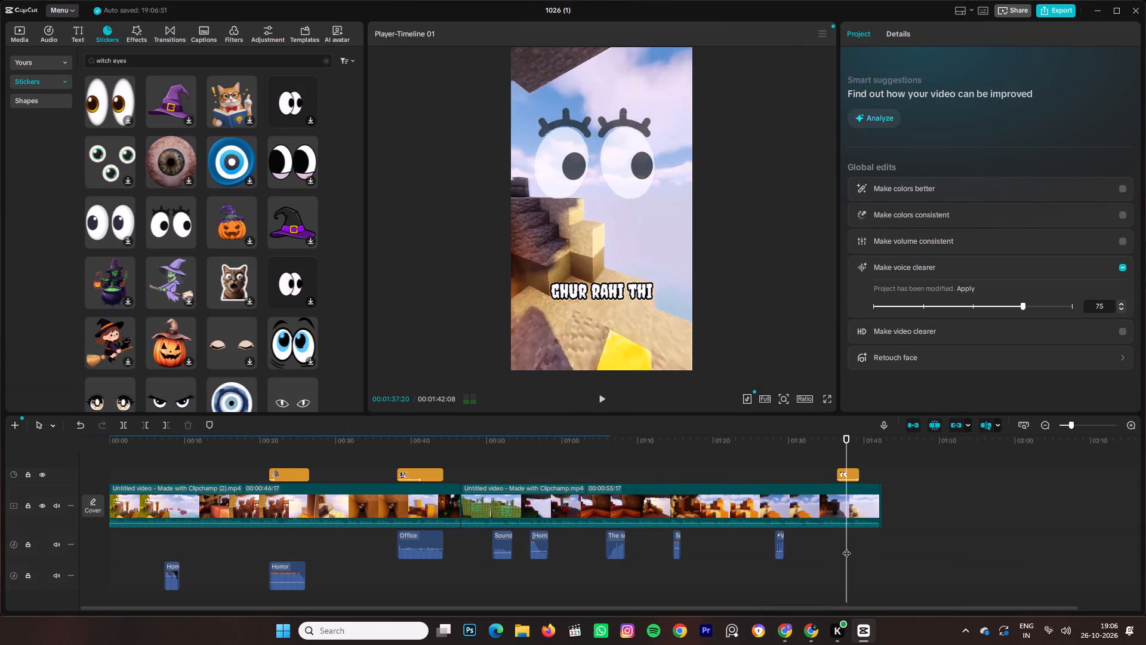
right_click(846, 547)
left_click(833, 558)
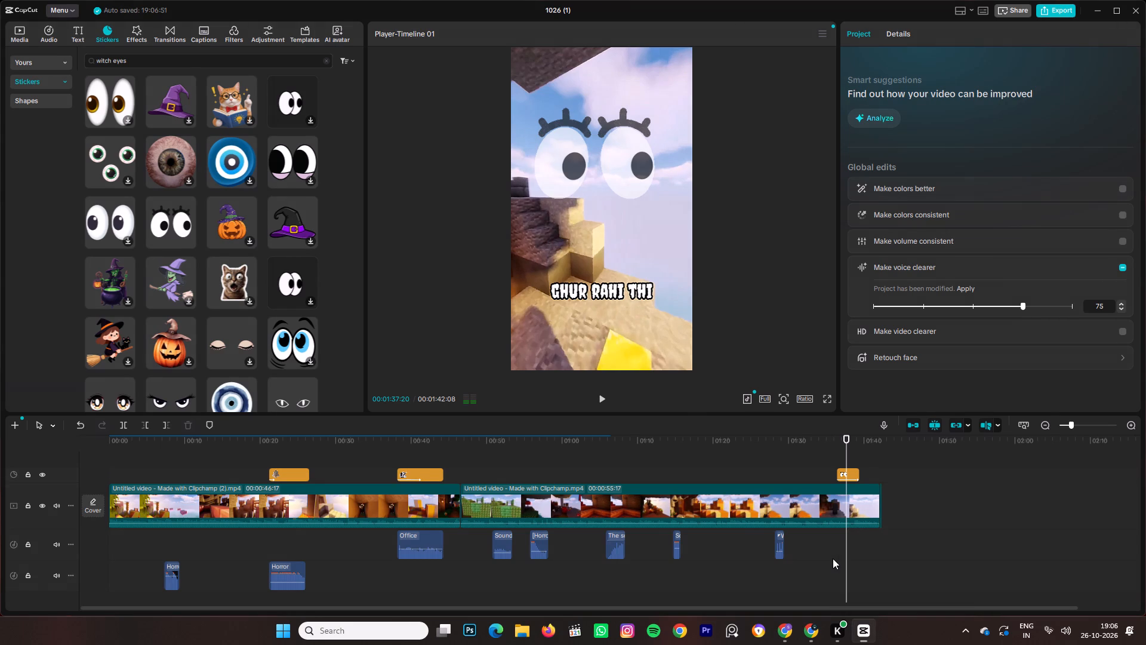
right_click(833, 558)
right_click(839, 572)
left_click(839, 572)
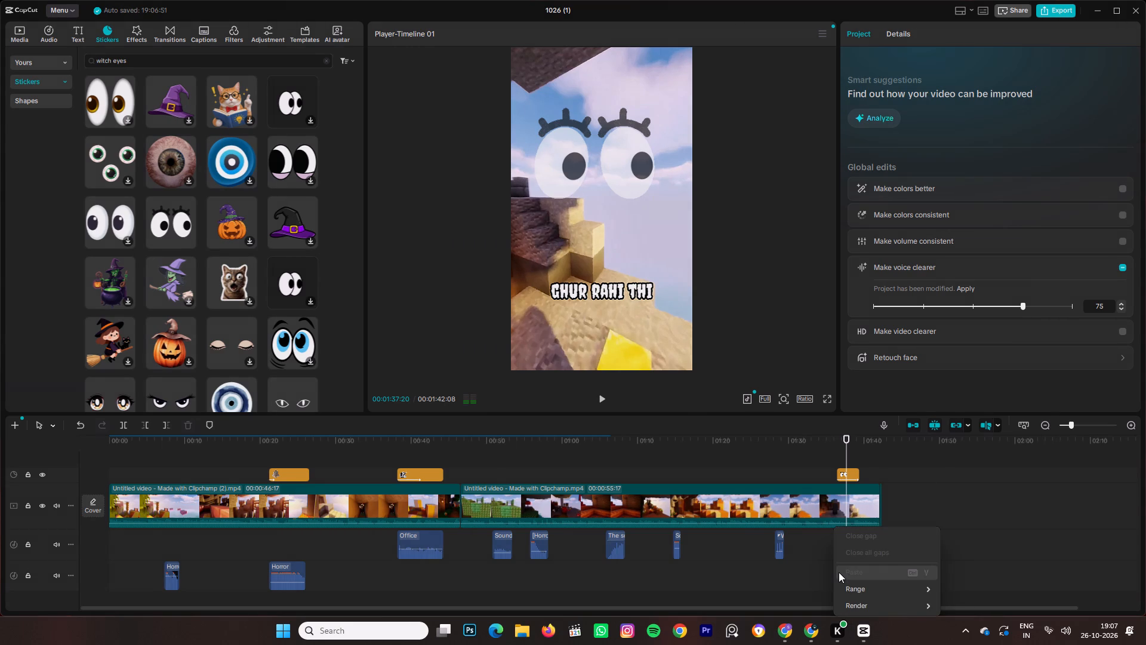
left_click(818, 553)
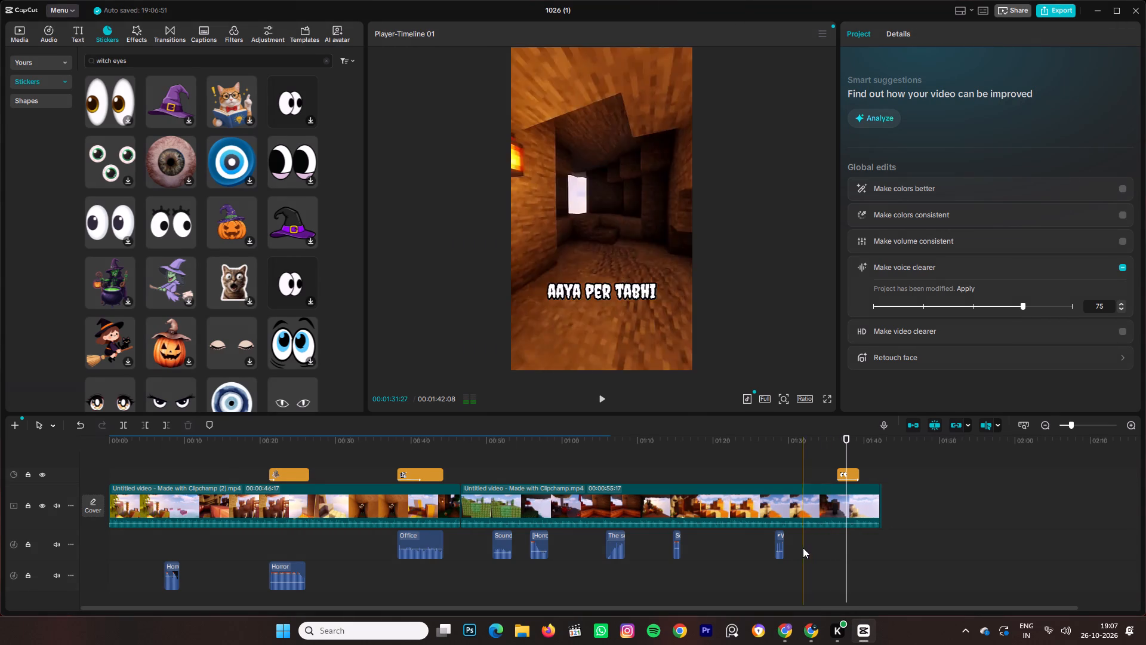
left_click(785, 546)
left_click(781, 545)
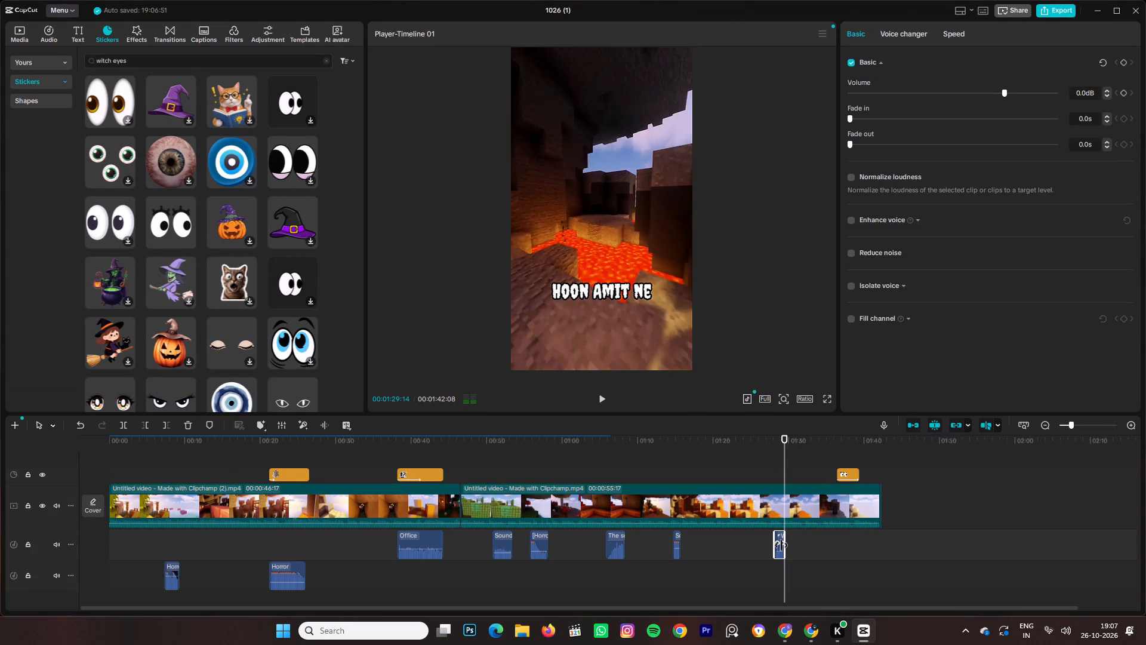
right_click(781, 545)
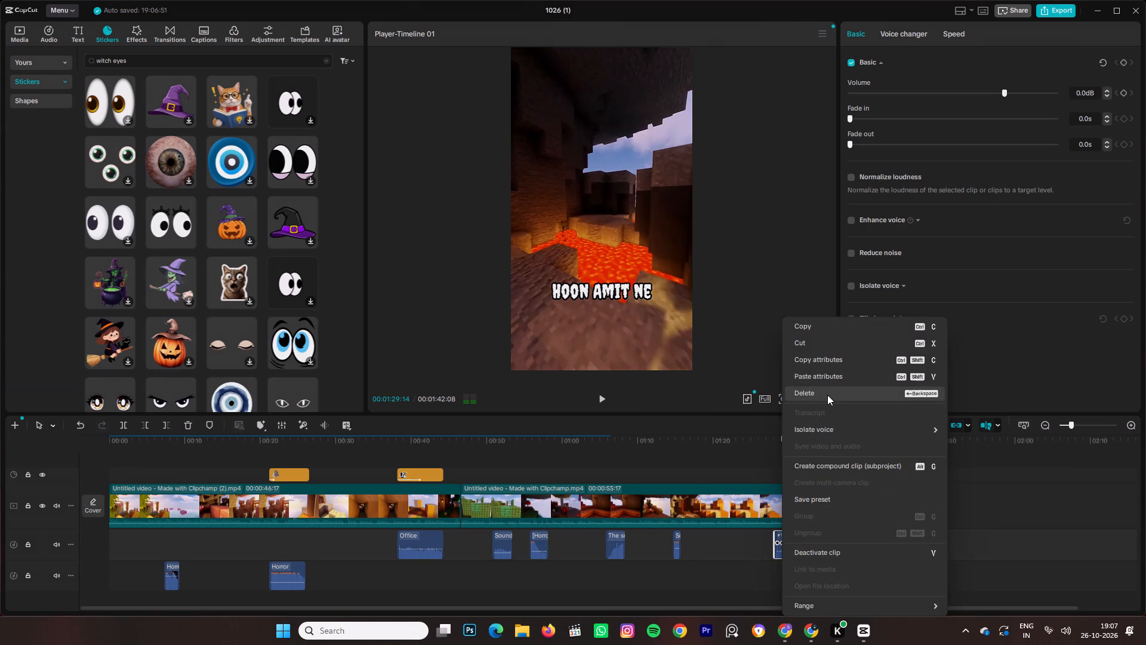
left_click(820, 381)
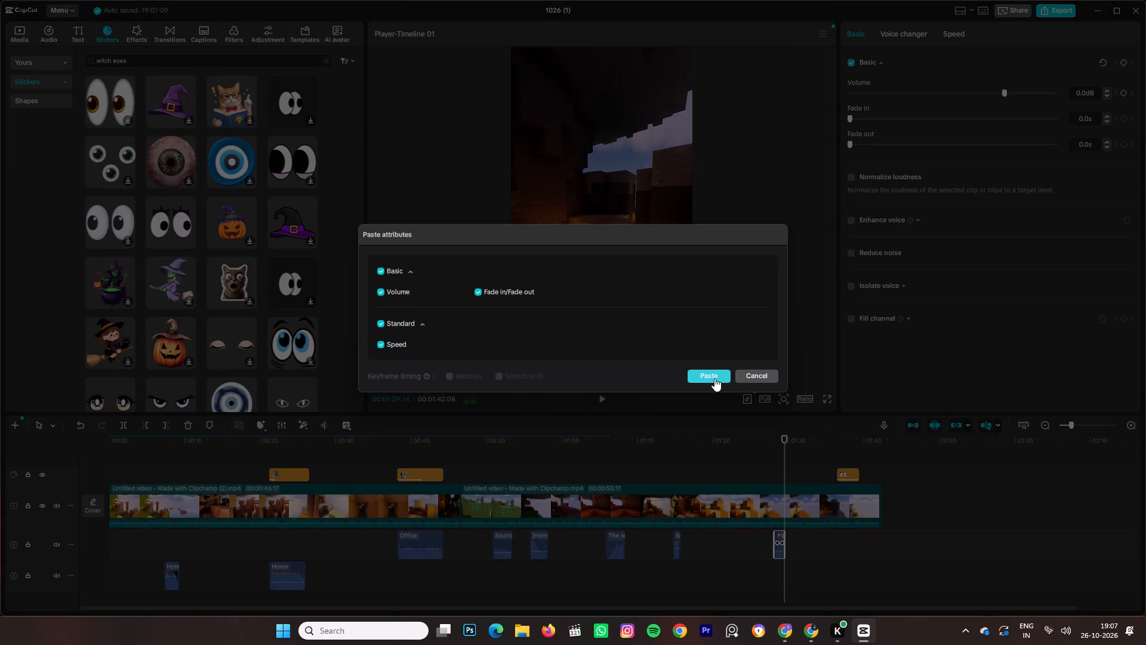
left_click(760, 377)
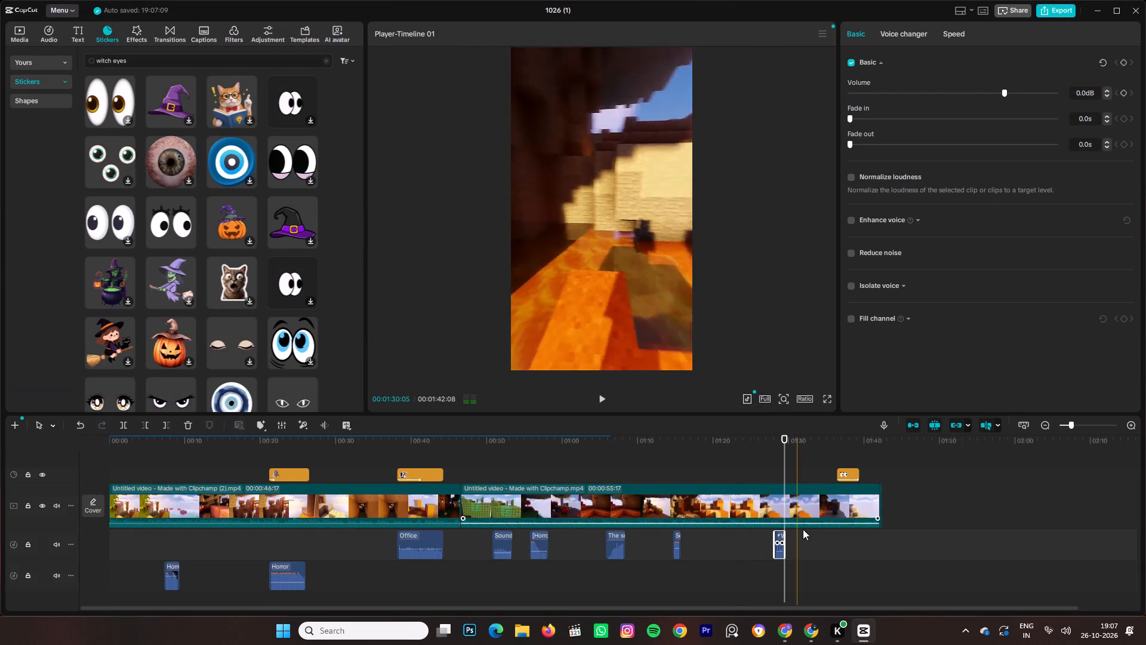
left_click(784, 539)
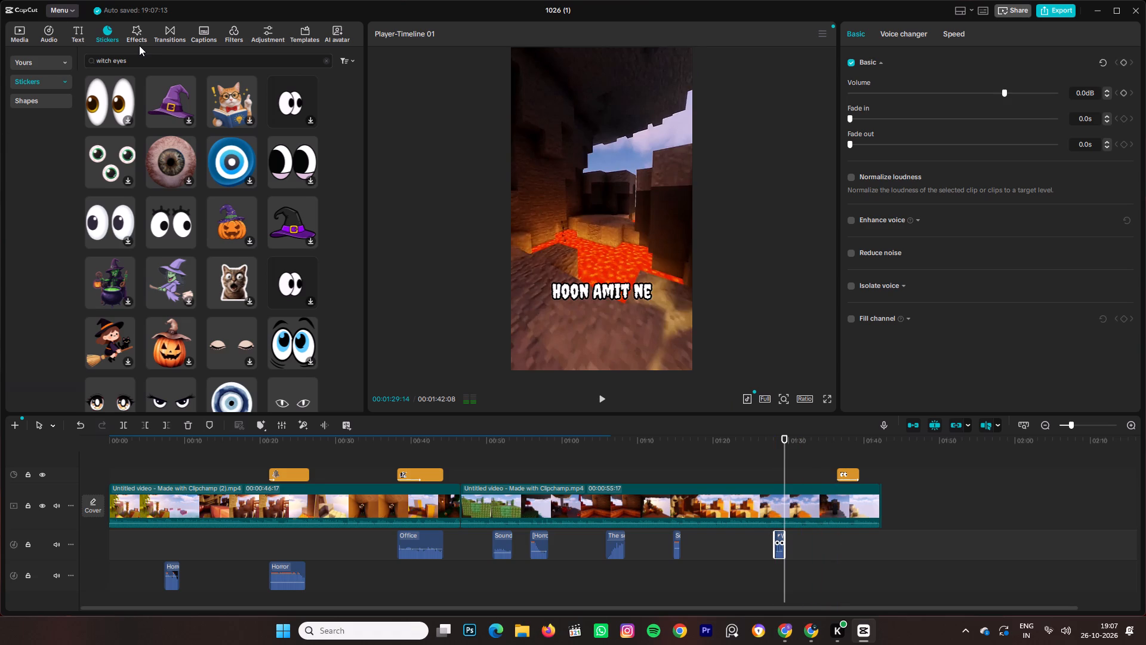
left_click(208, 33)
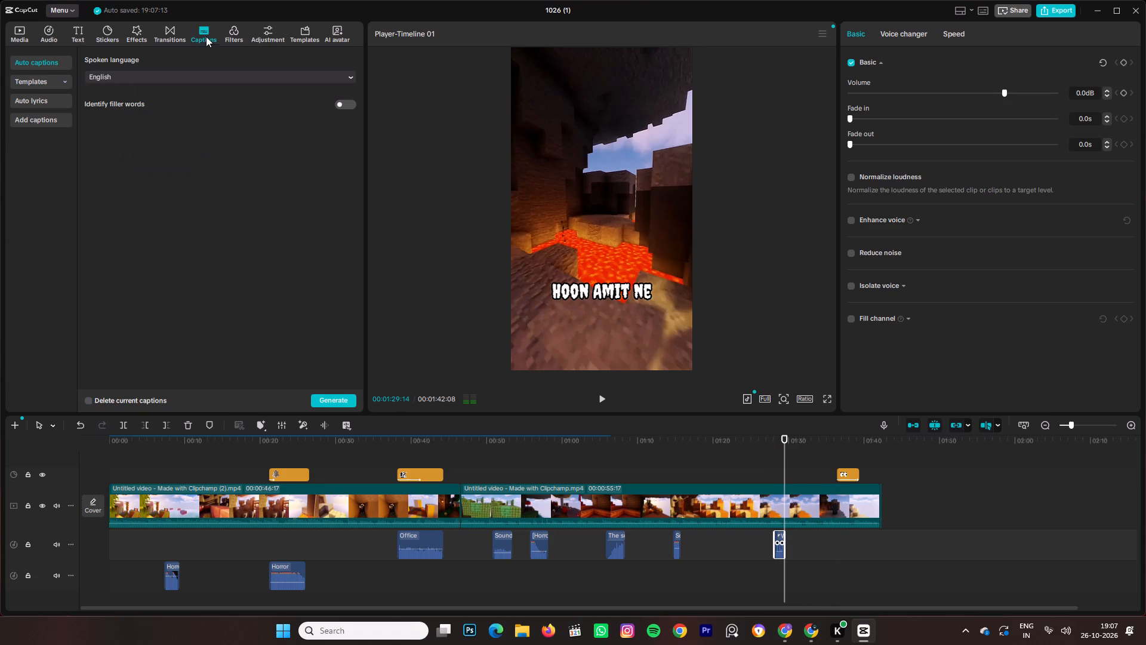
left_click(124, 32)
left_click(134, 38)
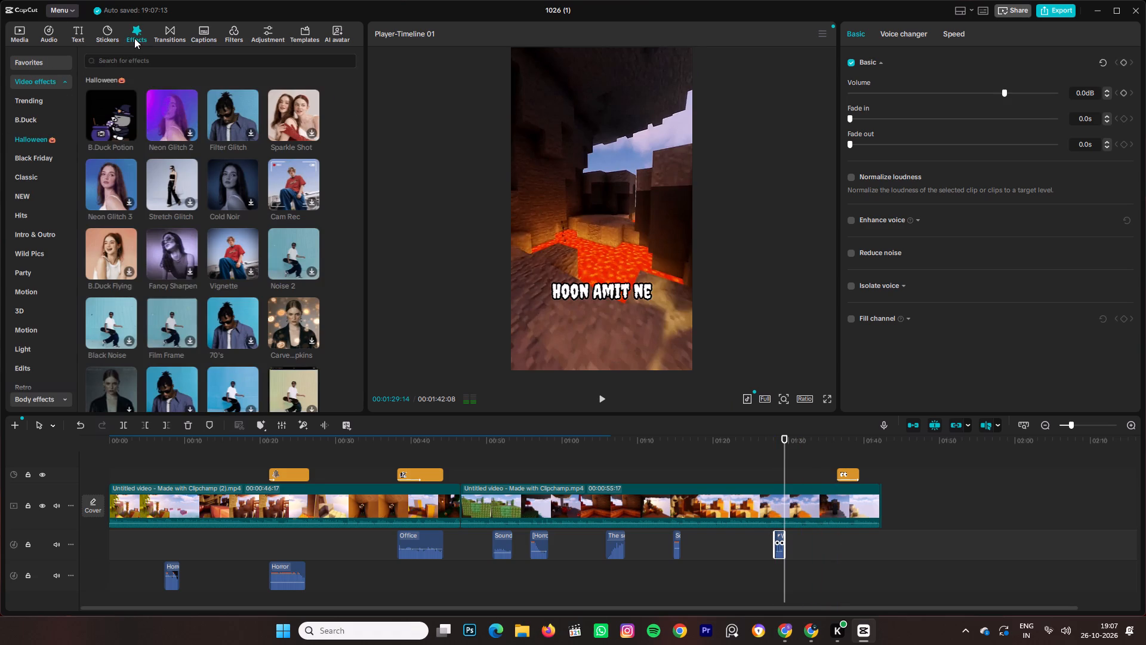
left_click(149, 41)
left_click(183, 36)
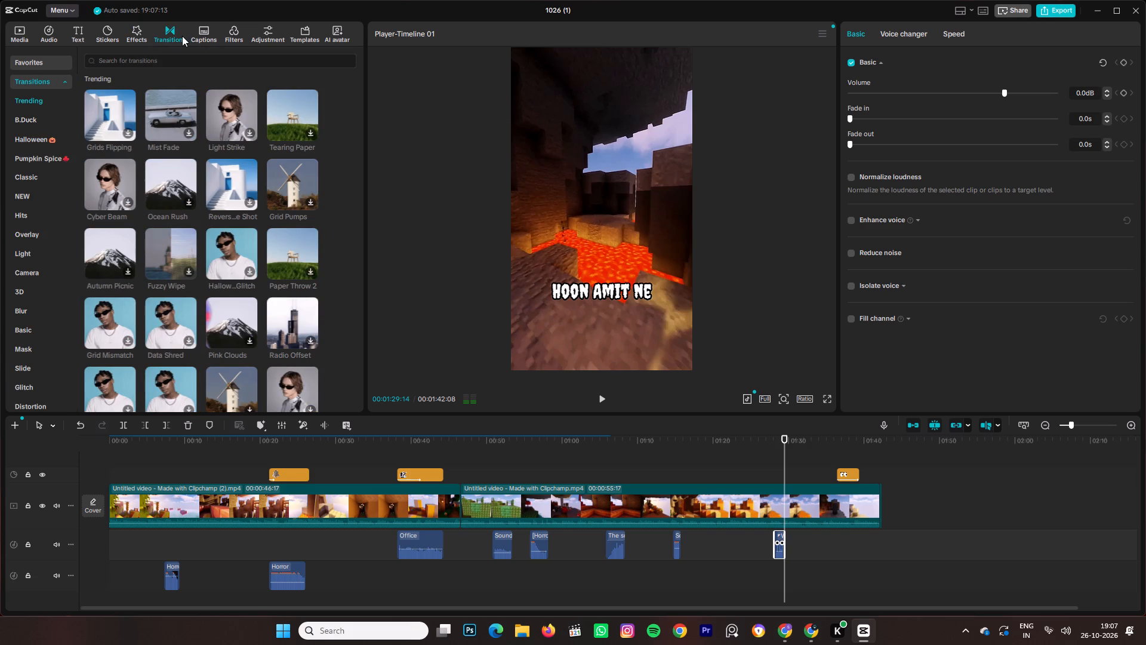
Play back the stretch from about 1:29 to 1:31, around the last sound effect clip, and check the narration.
key("space")
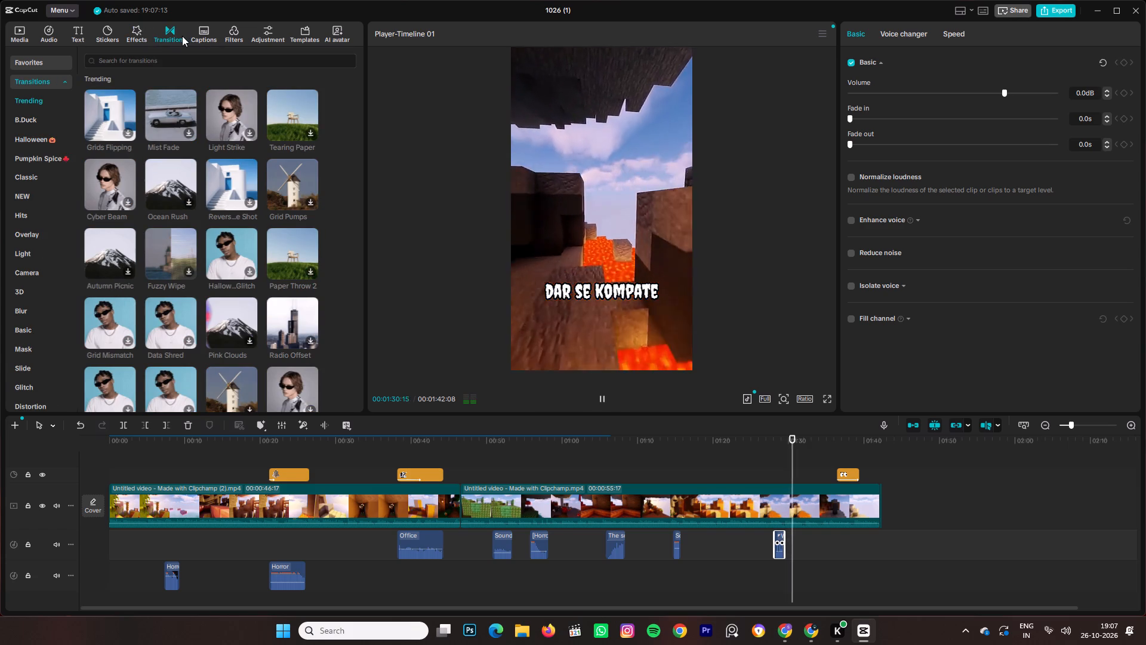
key("space")
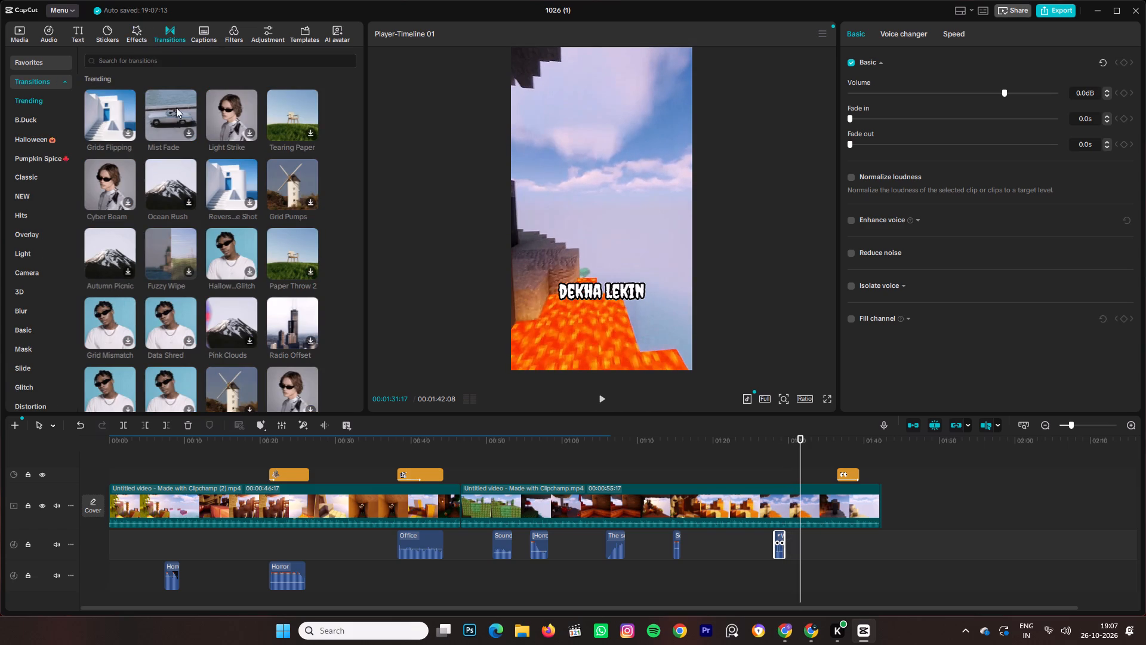
left_click(445, 507)
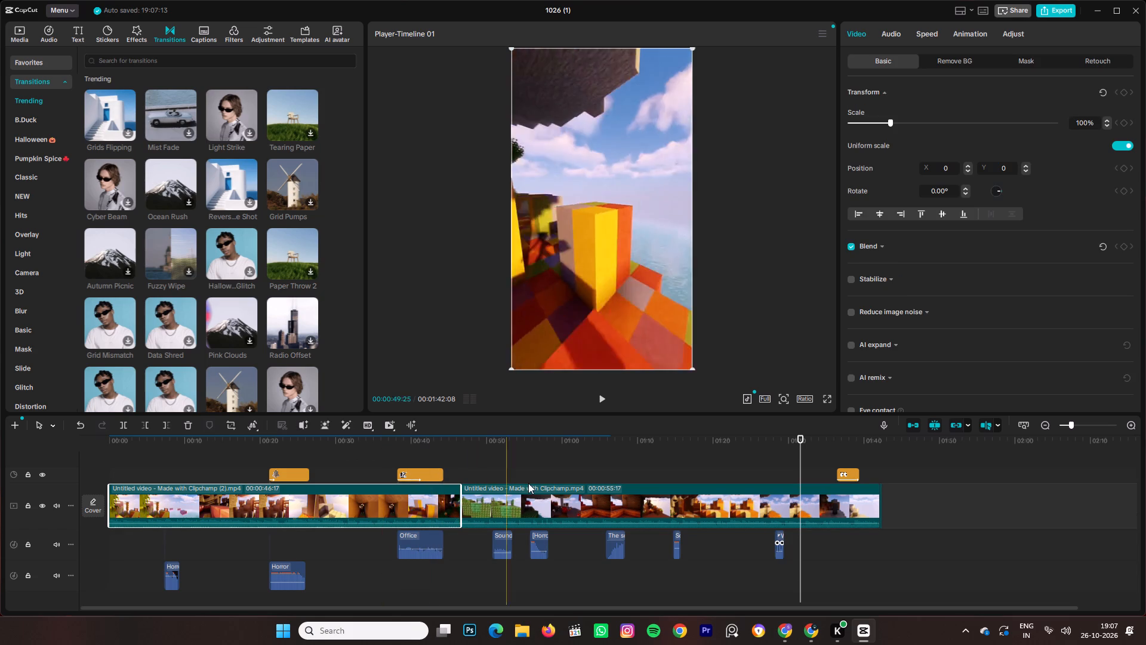
left_click(812, 492)
key("space")
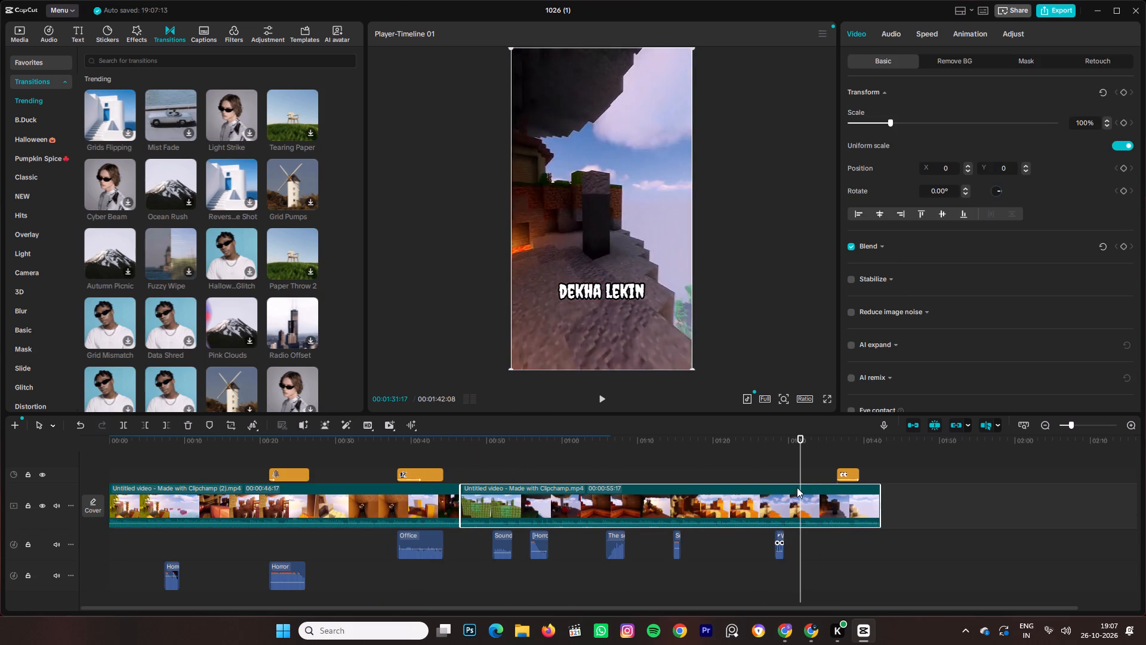
key("space")
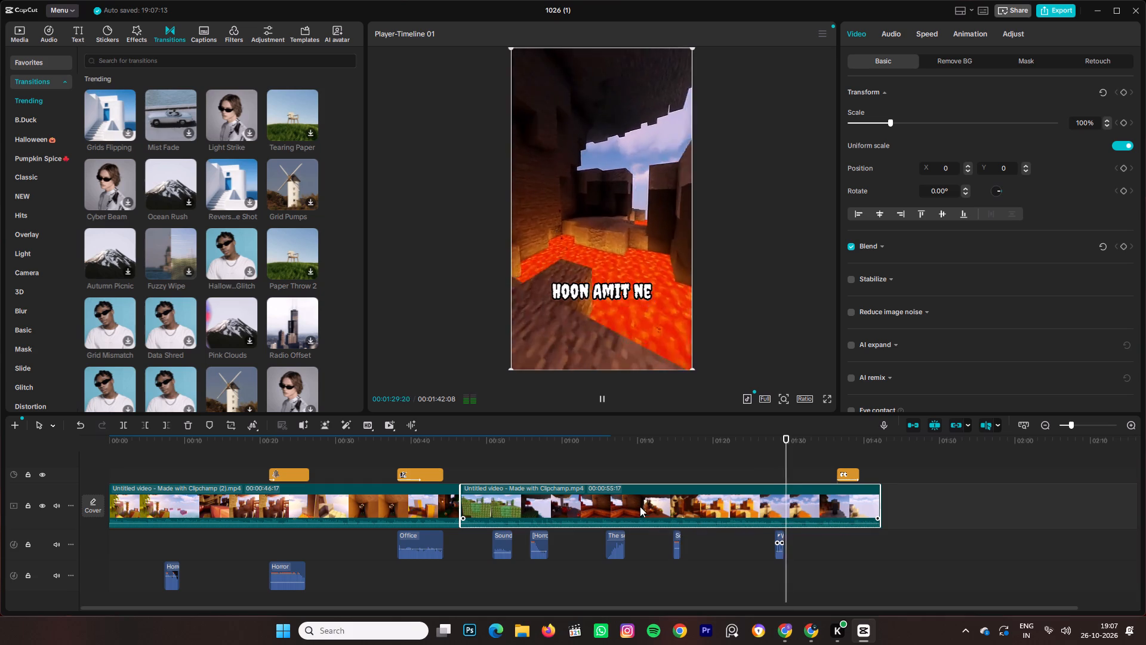
Find the narration moment at about 0:51, captioned "SAATH BIJLI", and search the sticker library for raining cloud.
left_click(481, 579)
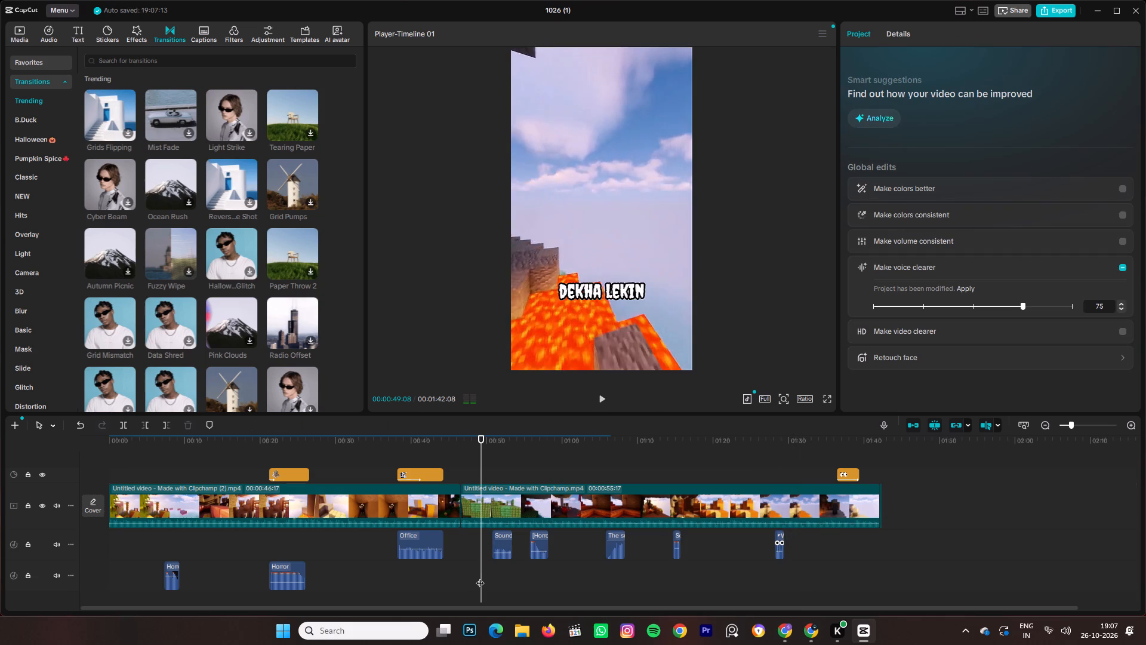
key("space")
key("space")
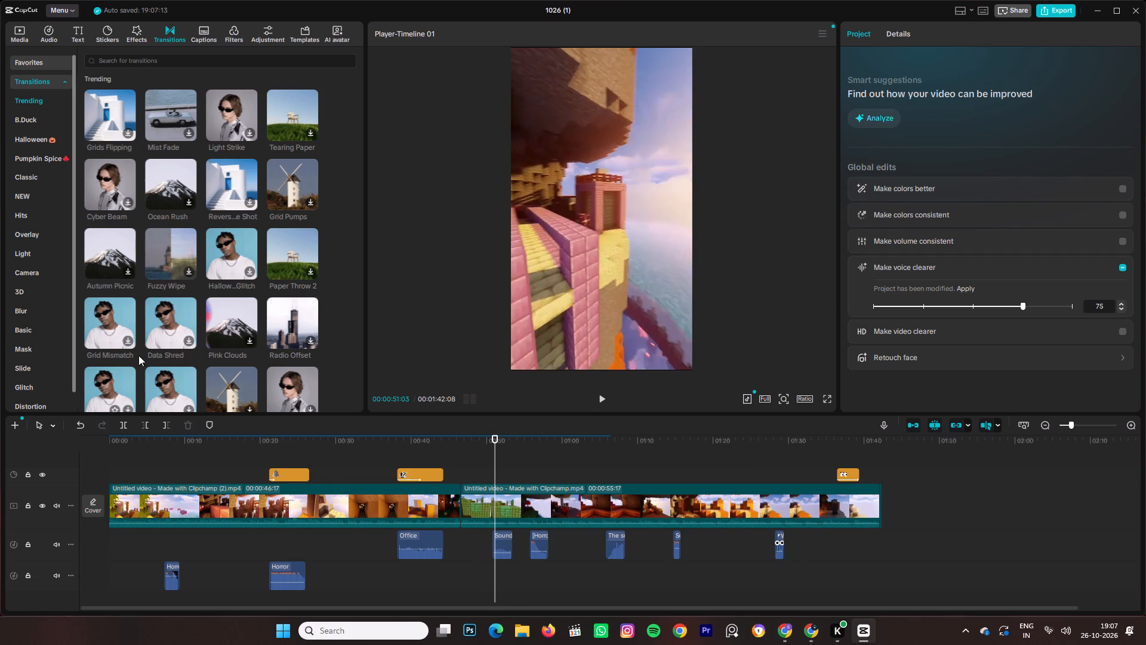
left_click(103, 42)
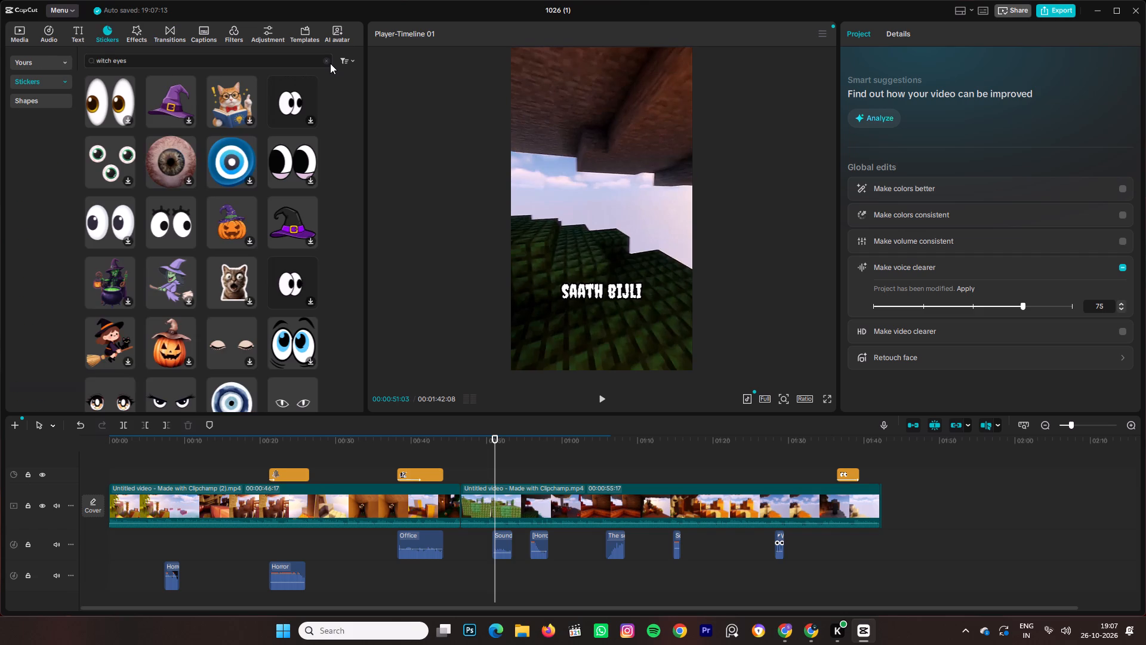
left_click(330, 63)
left_click(326, 62)
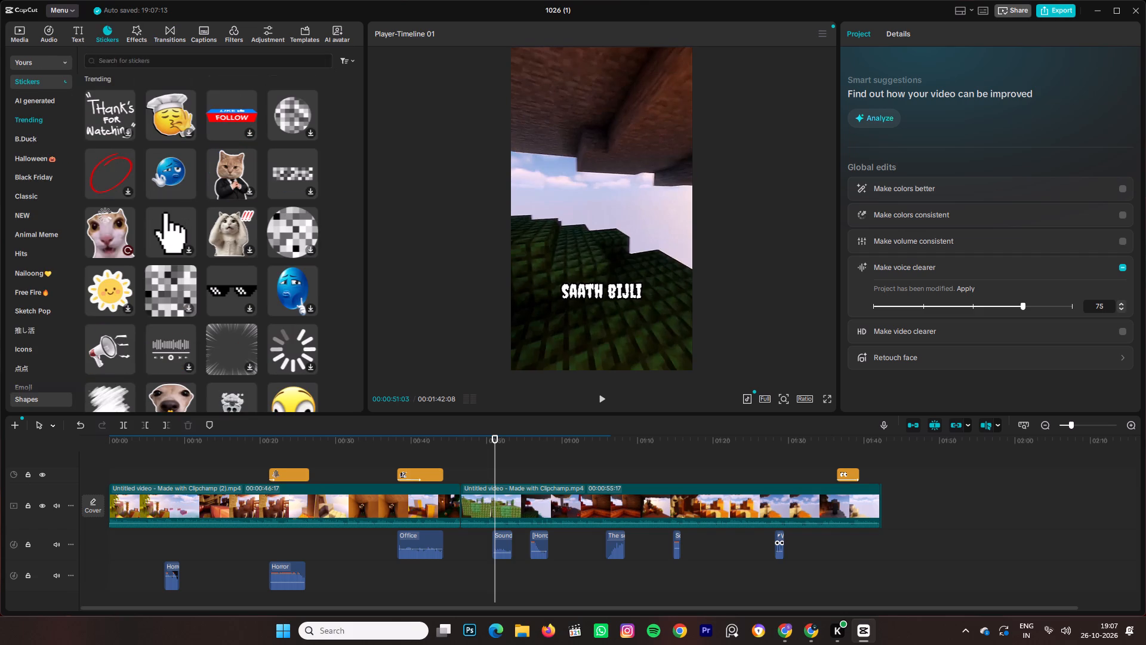
left_click(326, 62)
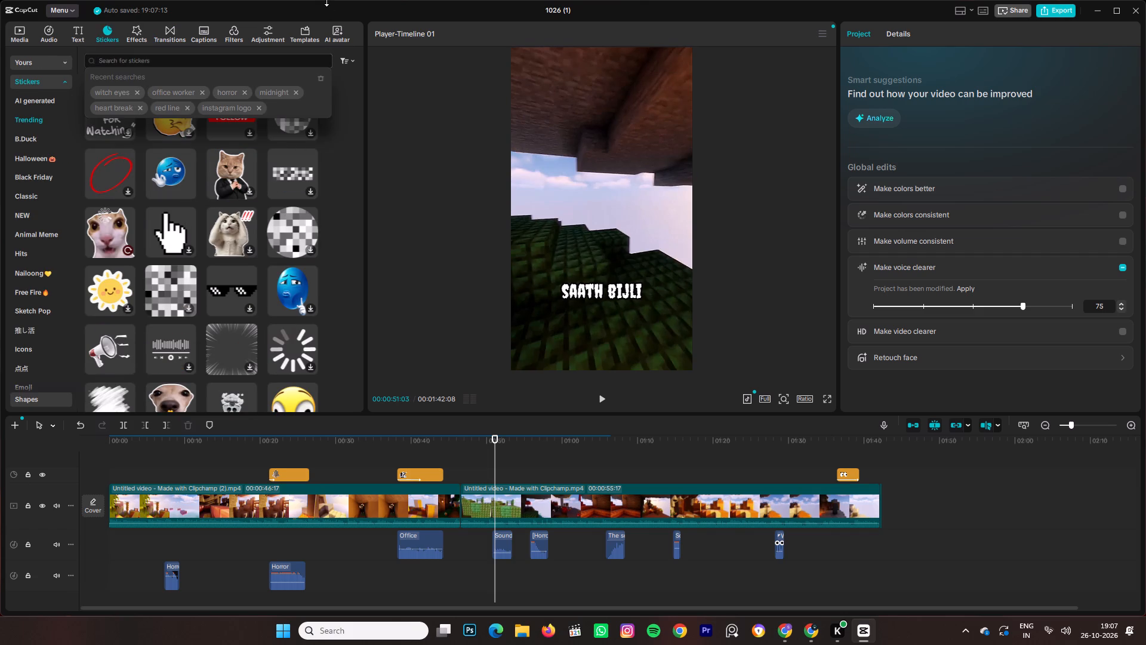
type("ra")
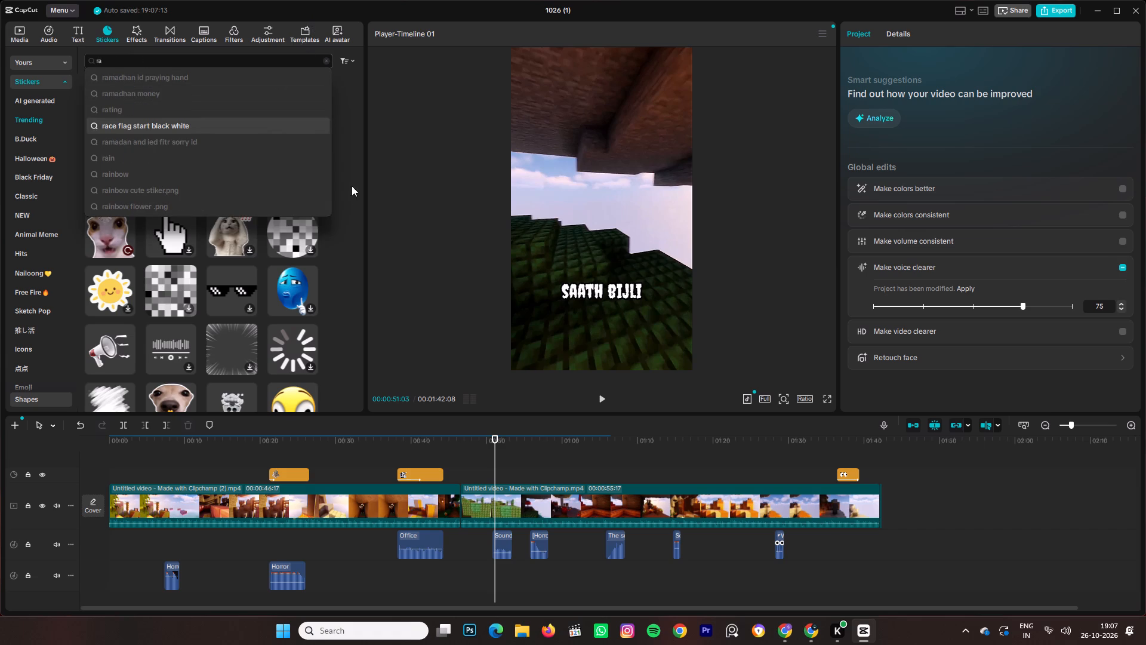
type("in")
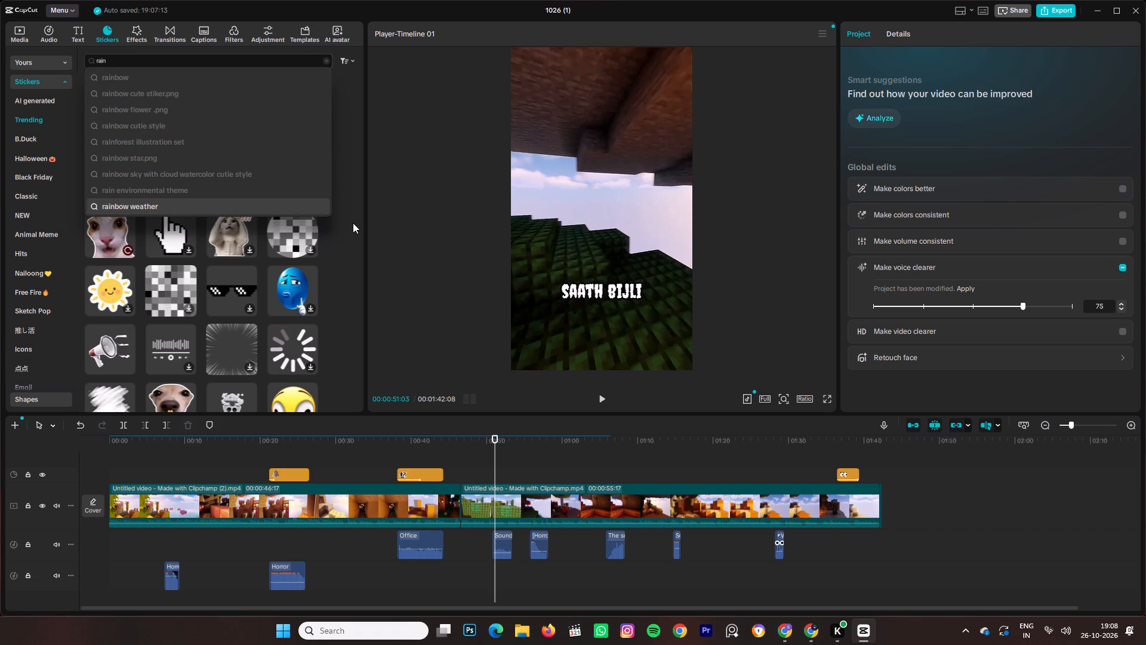
type("in")
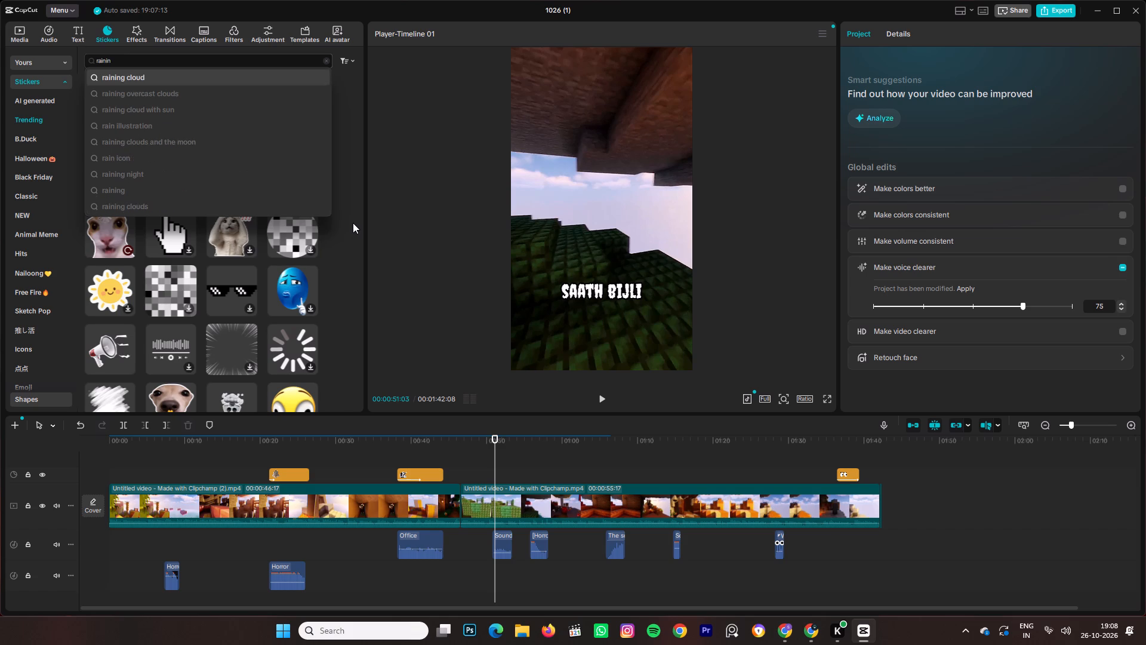
key("g")
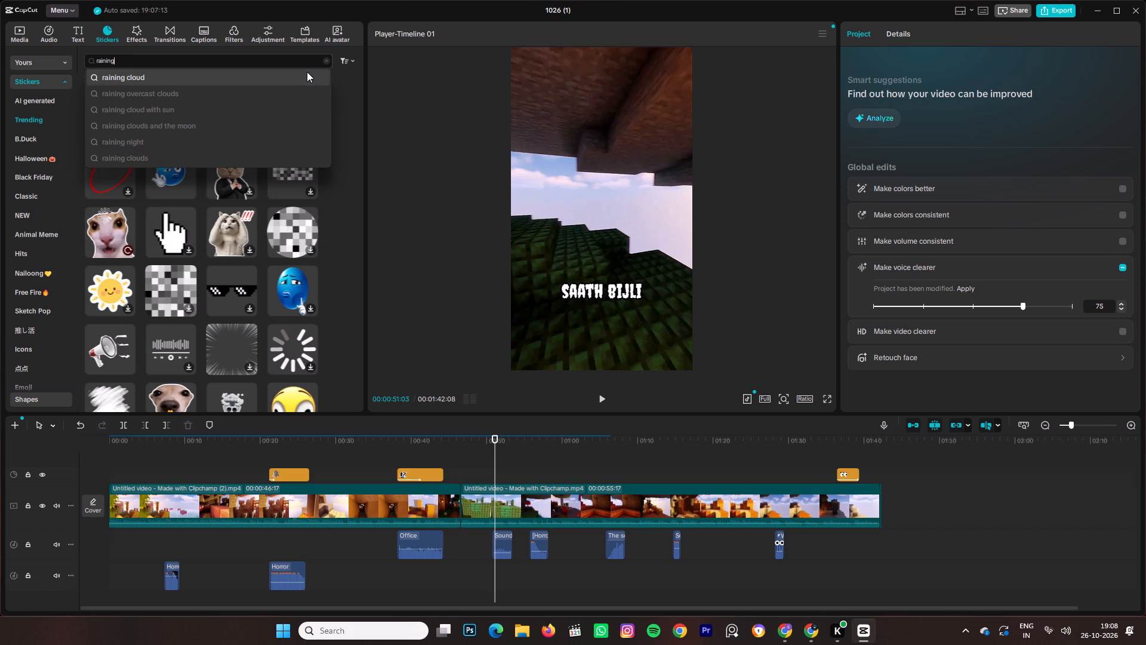
left_click(235, 70)
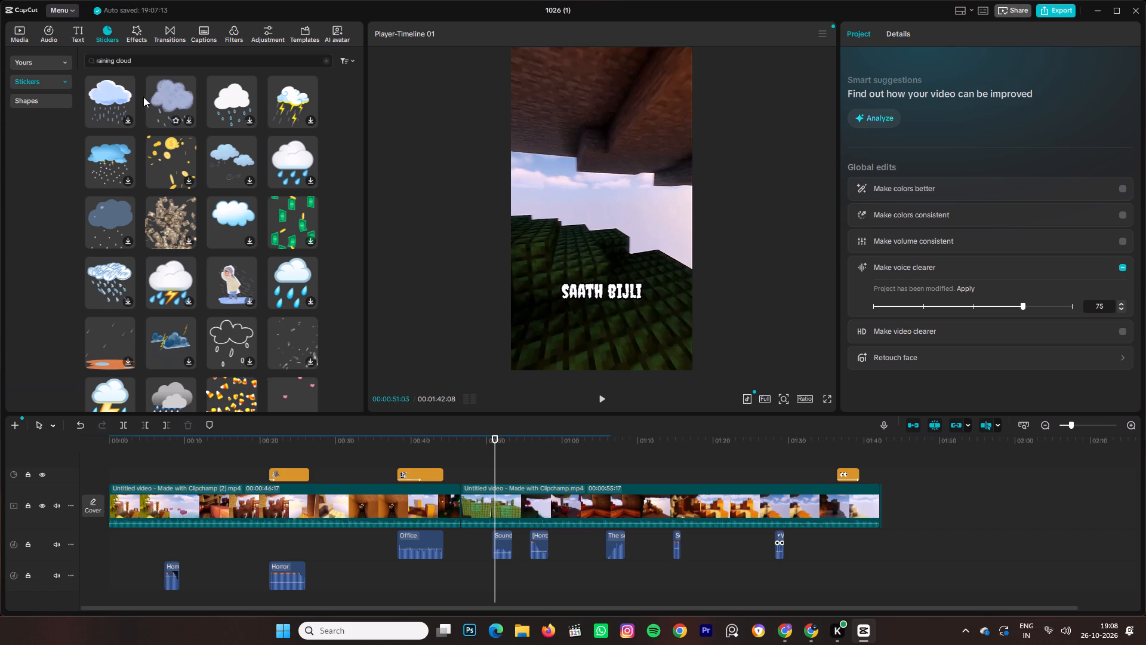
Add the white storm cloud sticker with rain and yellow lightning bolts to the timeline at about 0:51.
left_click(315, 103)
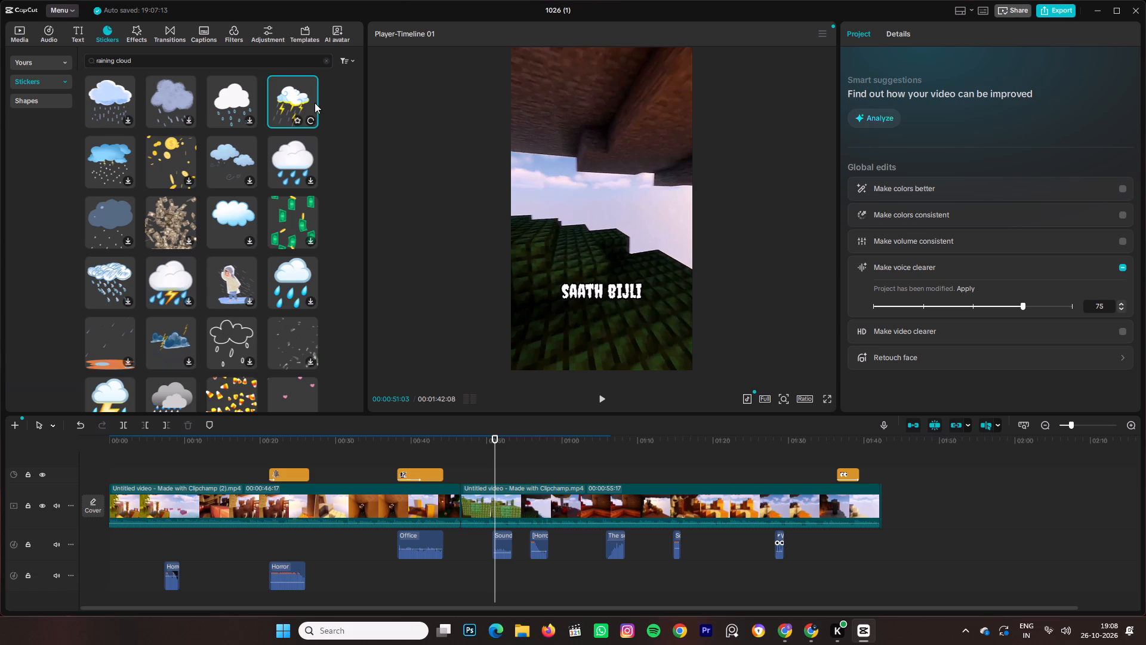
left_click(314, 103)
left_click(310, 118)
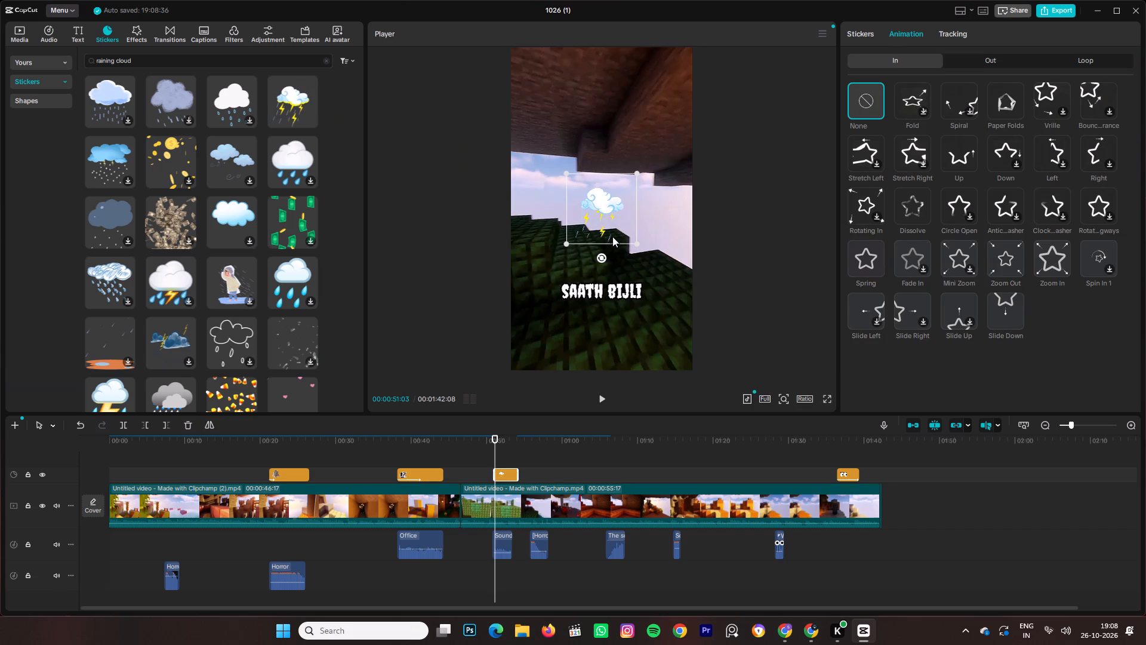
Enlarge the storm cloud sticker until its bounding frame is slightly wider than the video.
left_click_drag(636, 243, 747, 527)
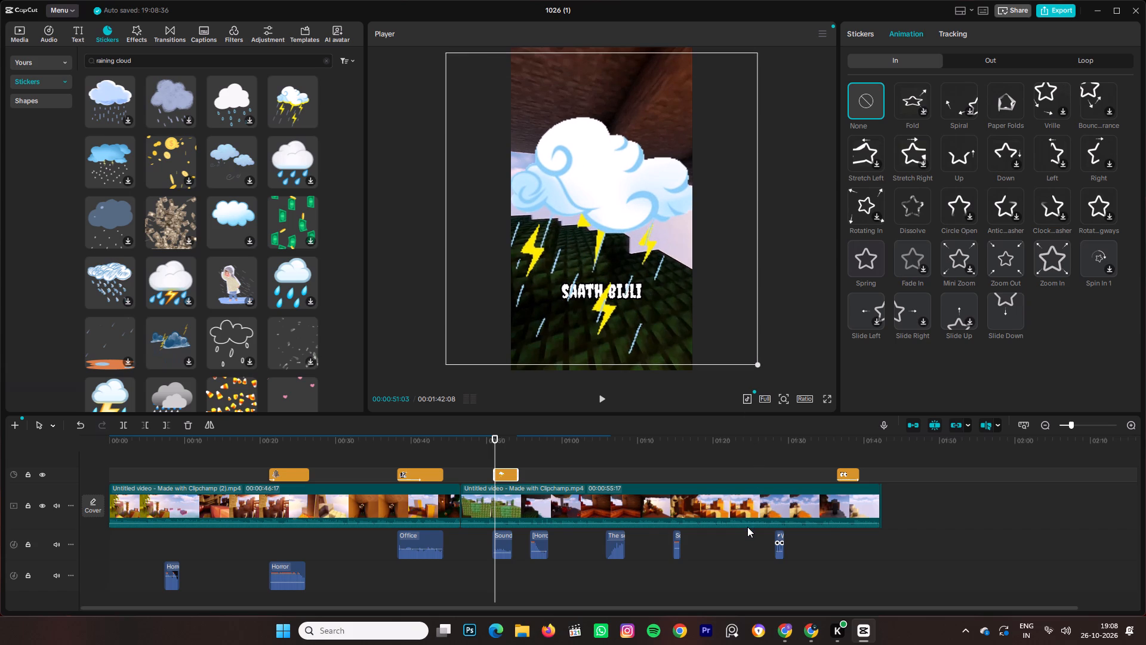
left_click_drag(747, 527, 740, 510)
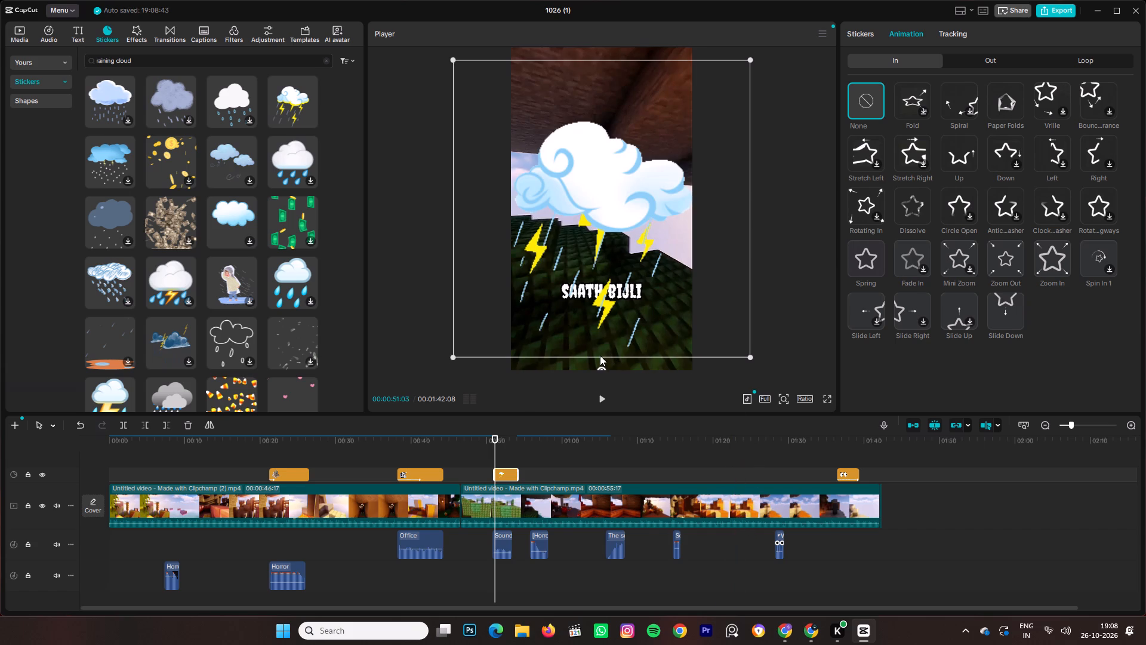
left_click_drag(600, 355, 600, 374)
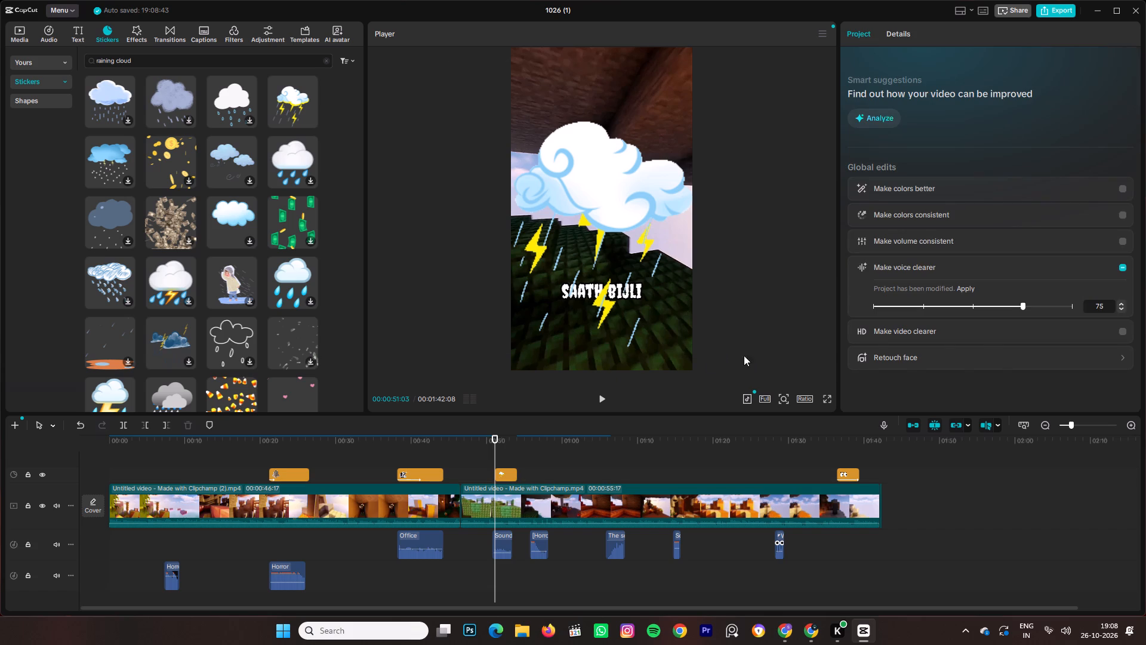
left_click(630, 315)
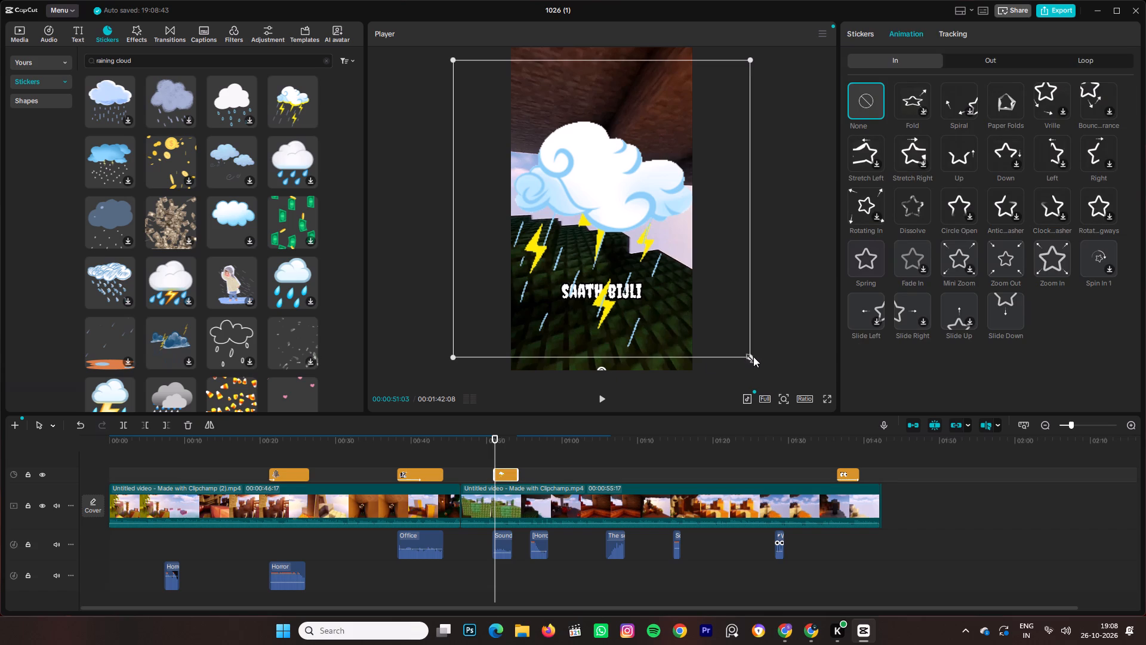
left_click_drag(747, 357, 718, 357)
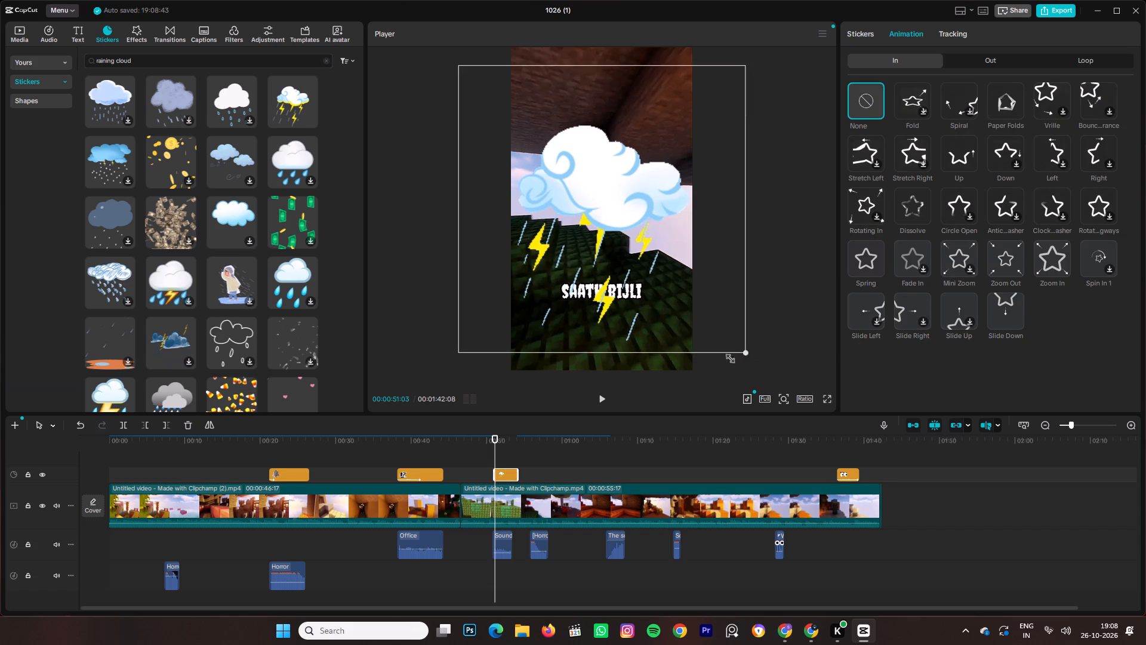
left_click_drag(718, 357, 609, 312)
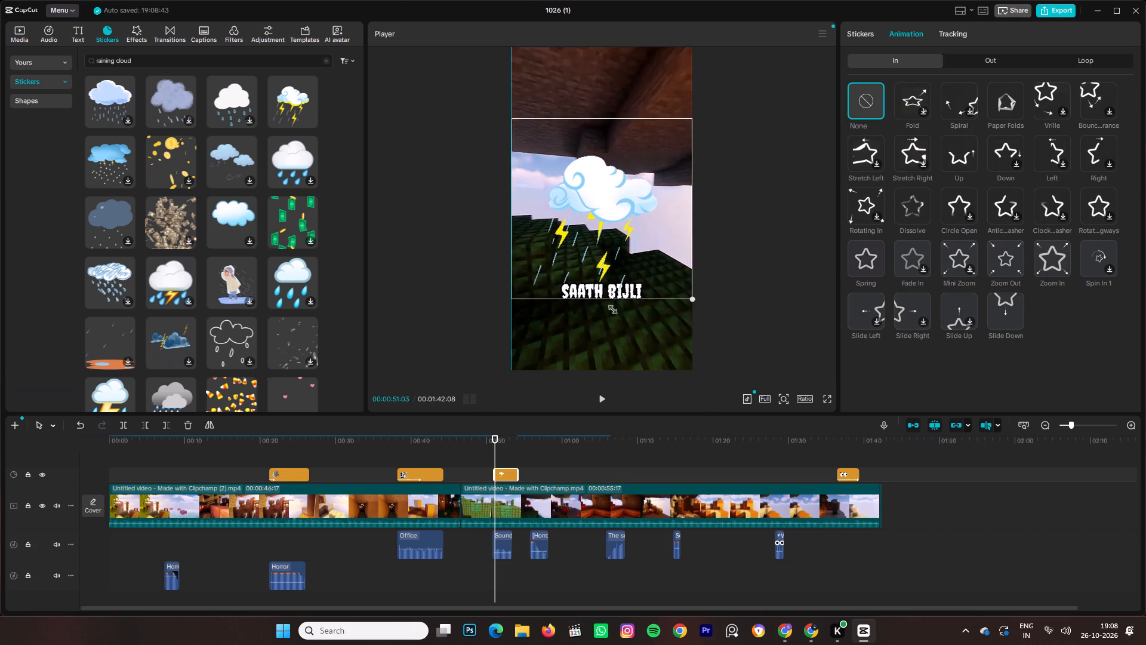
left_click_drag(609, 312, 608, 321)
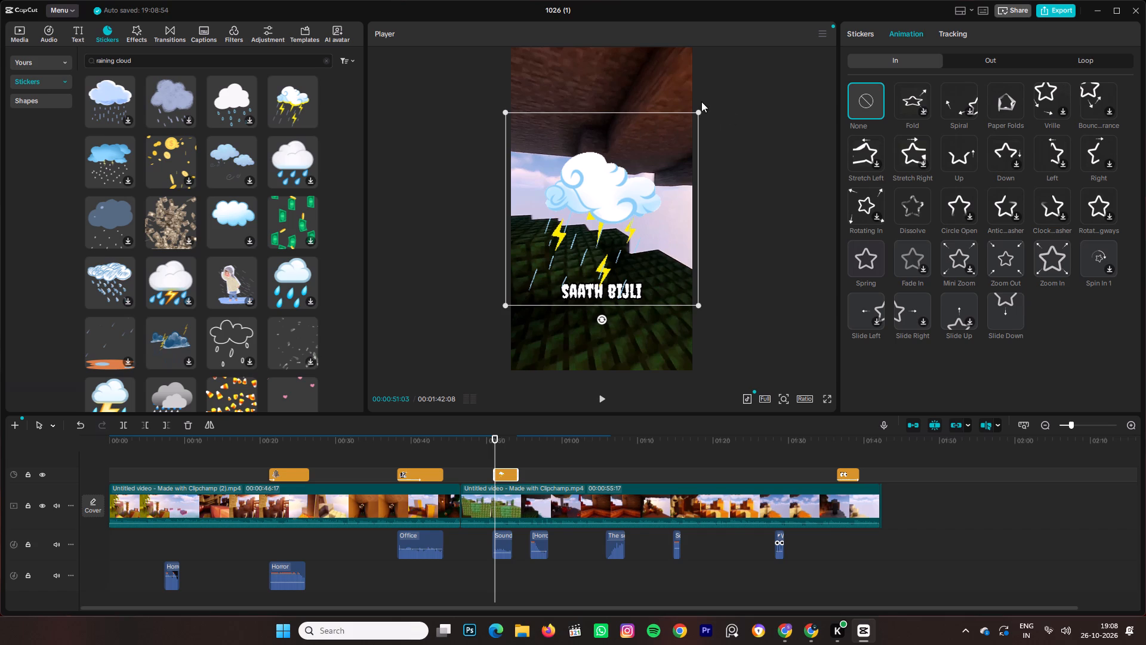
left_click_drag(695, 110, 693, 97)
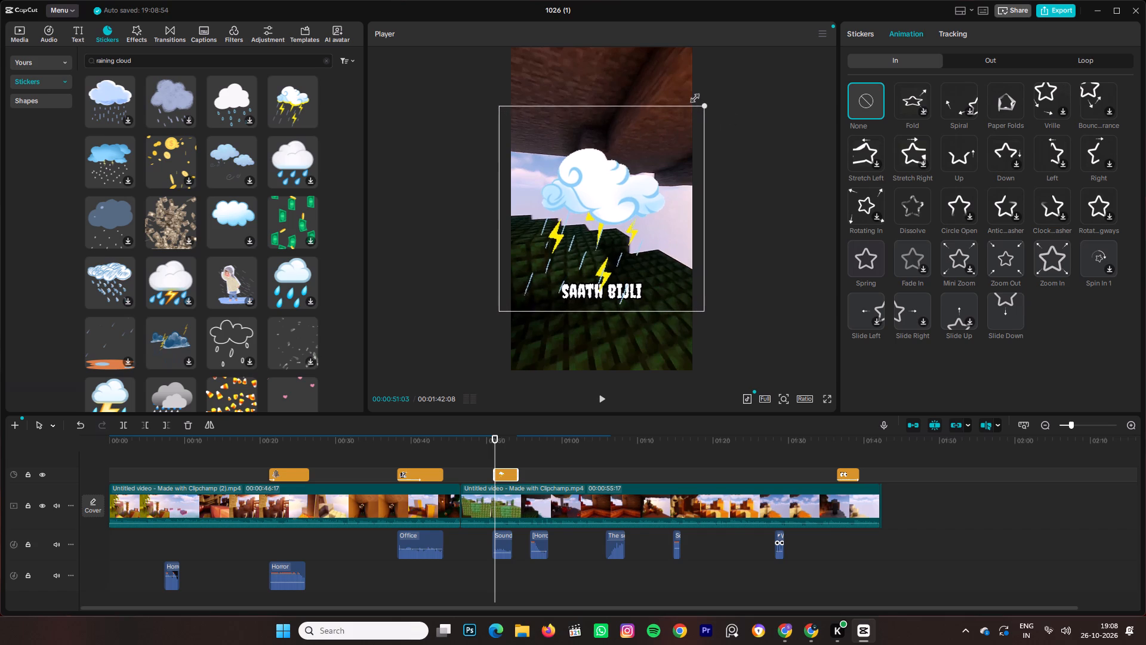
left_click_drag(693, 97, 693, 91)
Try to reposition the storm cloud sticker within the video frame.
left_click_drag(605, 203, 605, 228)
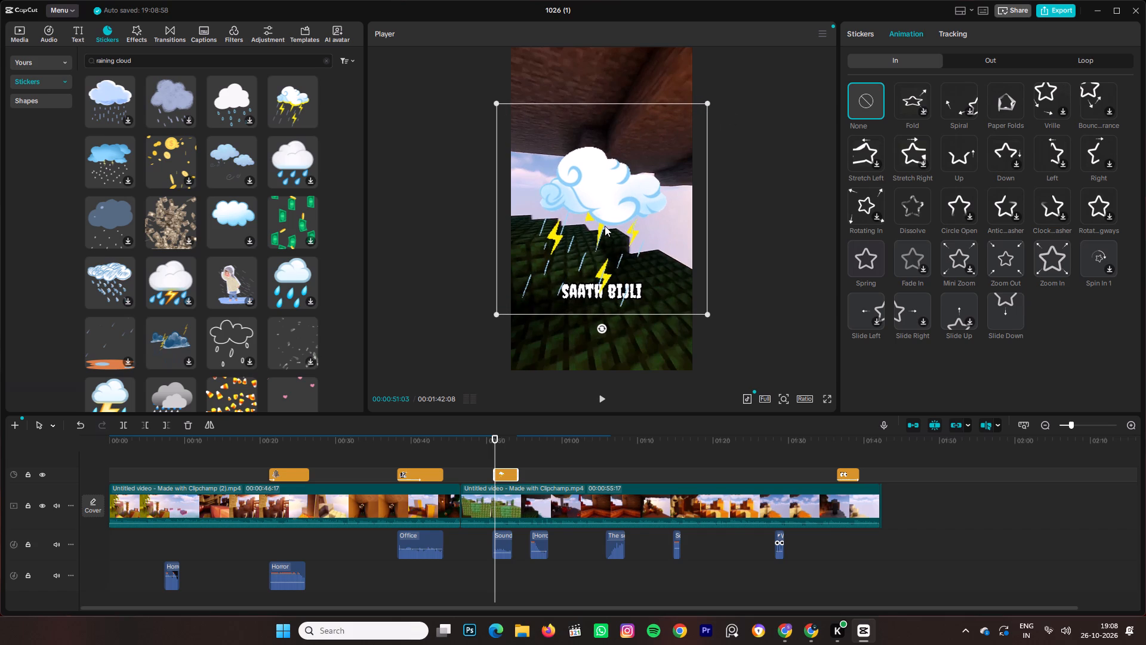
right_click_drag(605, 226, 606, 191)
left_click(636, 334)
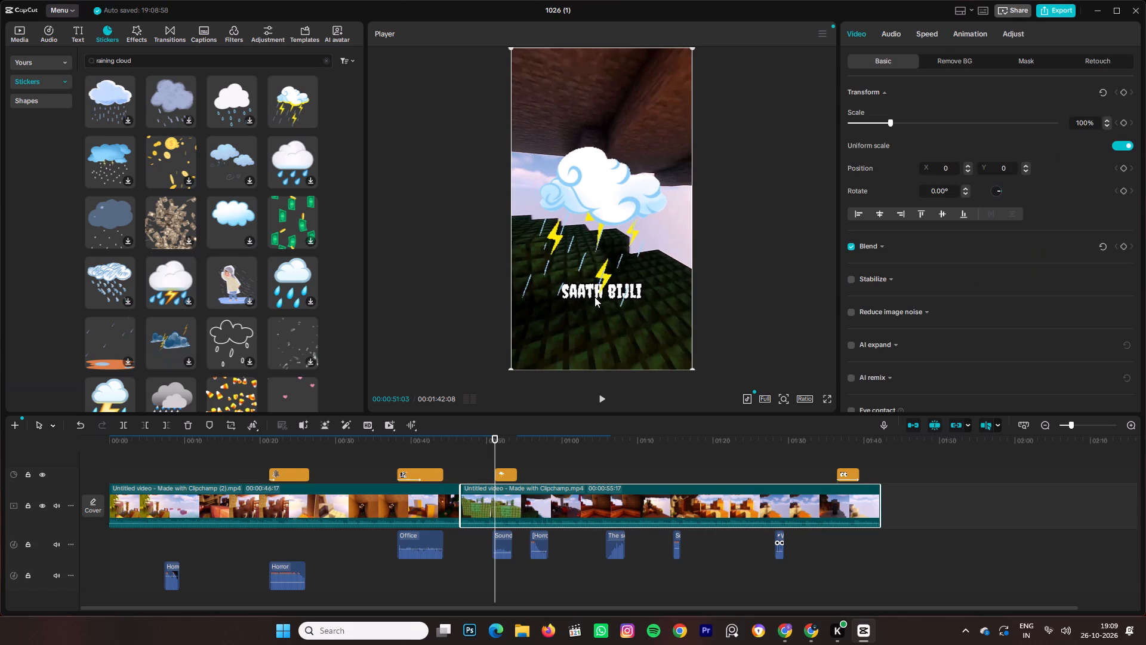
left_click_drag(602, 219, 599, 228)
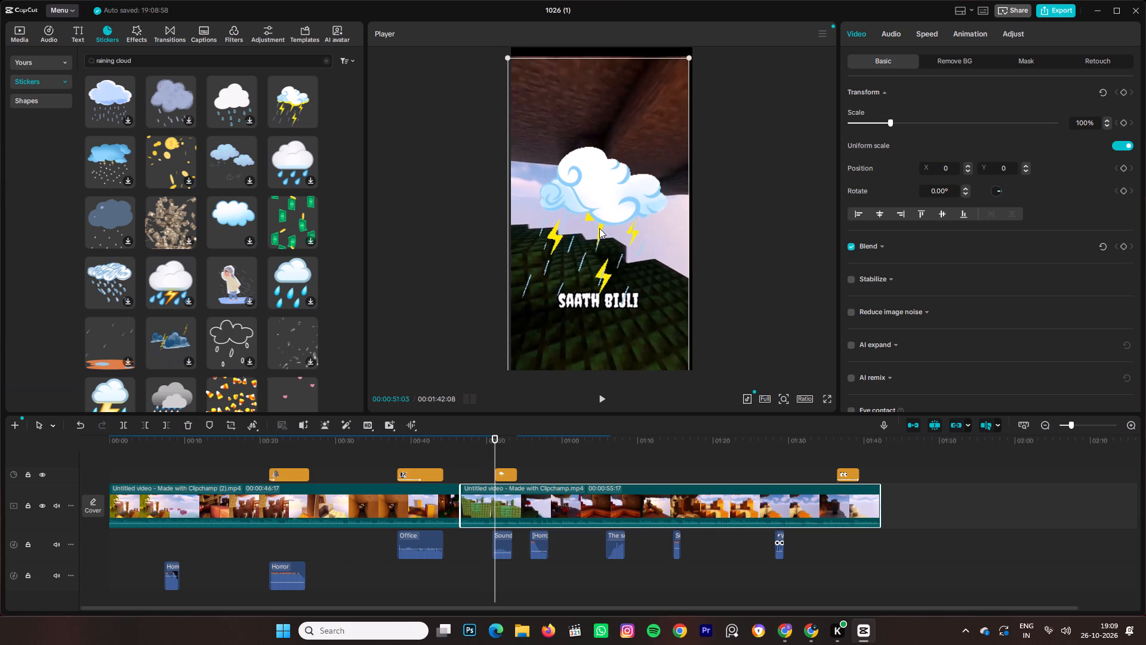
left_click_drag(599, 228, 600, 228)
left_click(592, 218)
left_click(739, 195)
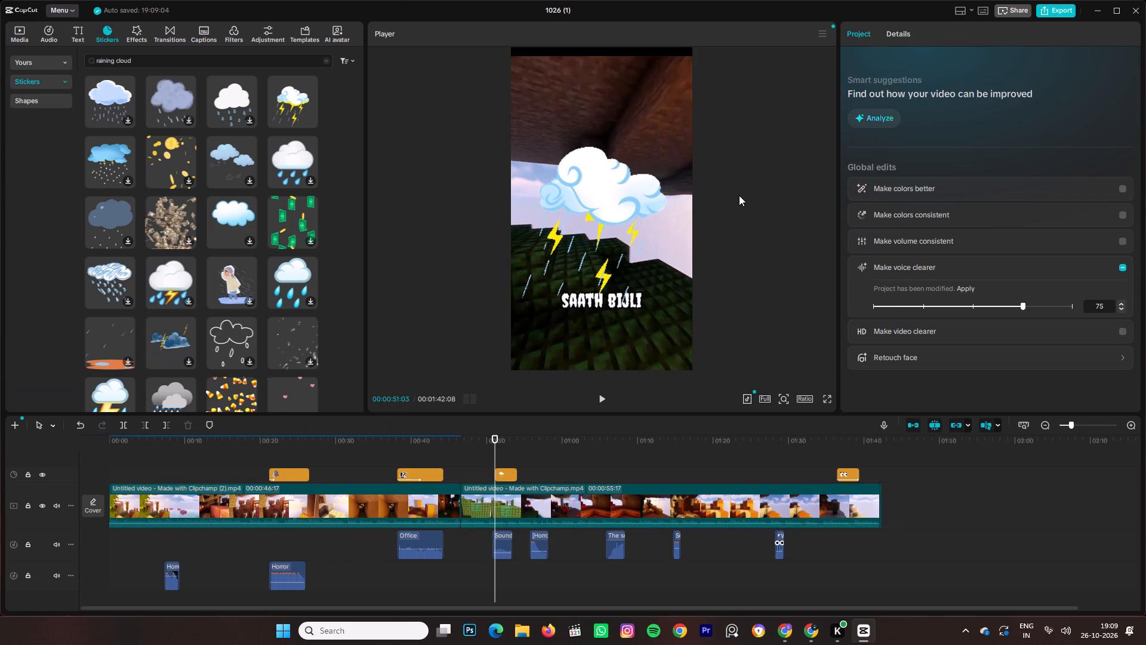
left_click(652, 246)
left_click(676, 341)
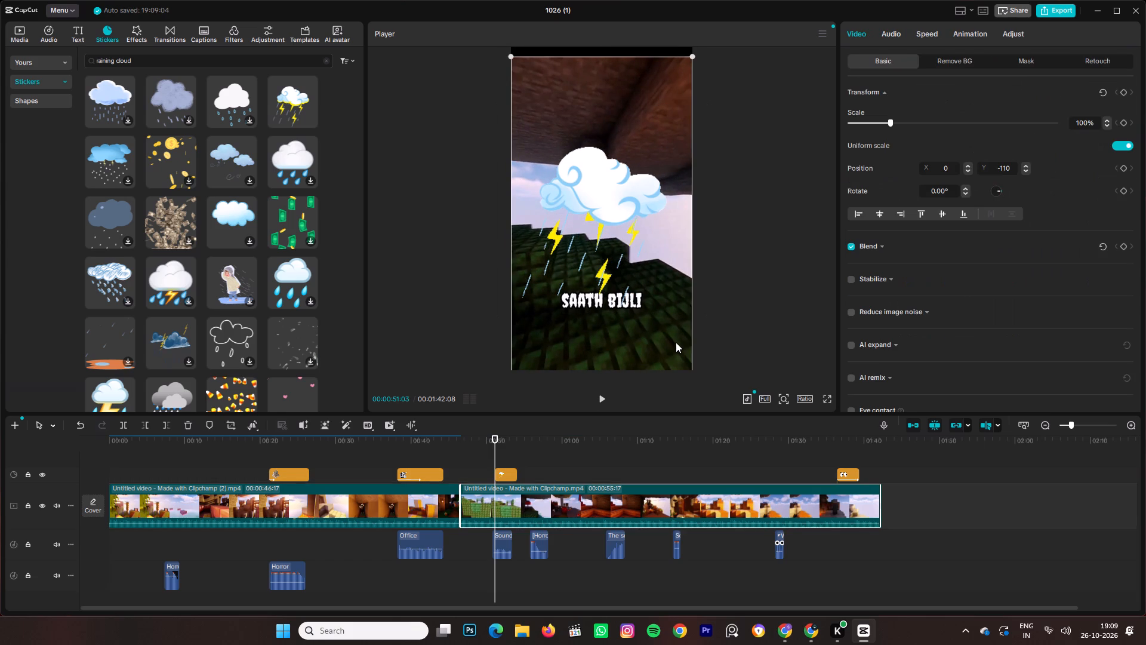
Move the storm cloud sticker slightly upward, so the cloud sits higher above the caption.
left_click_drag(676, 342, 676, 314)
right_click(677, 309)
left_click_drag(677, 305, 679, 294)
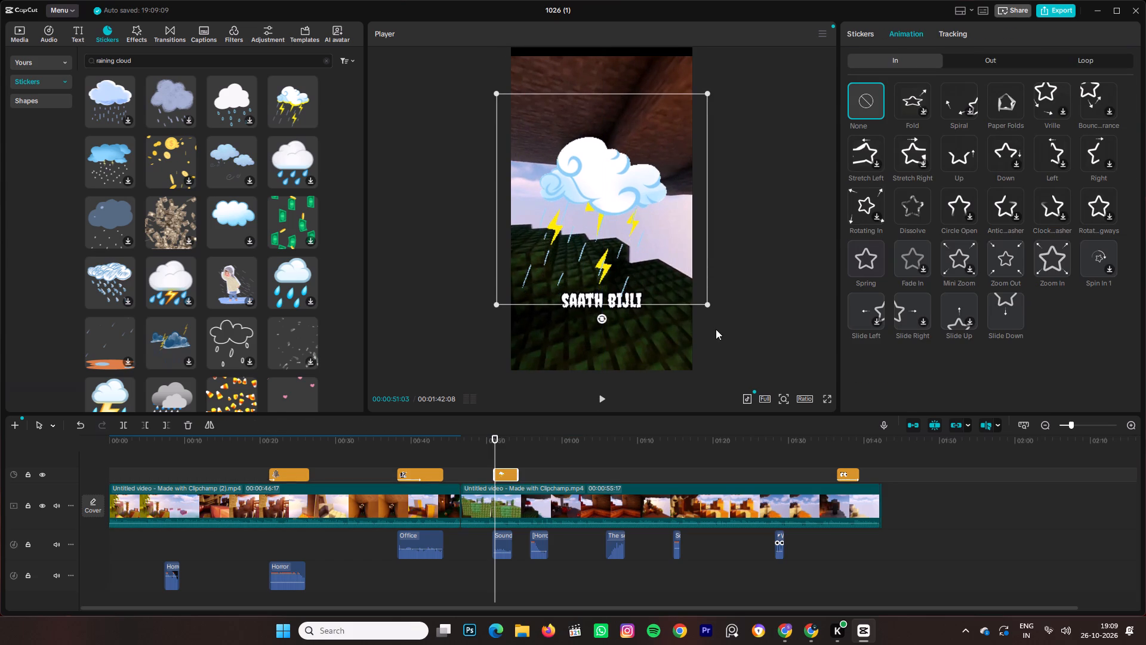
Move the second video clip back to the centre of the frame, at position X 0 and Y 0.
left_click(654, 343)
left_click_drag(654, 343, 653, 317)
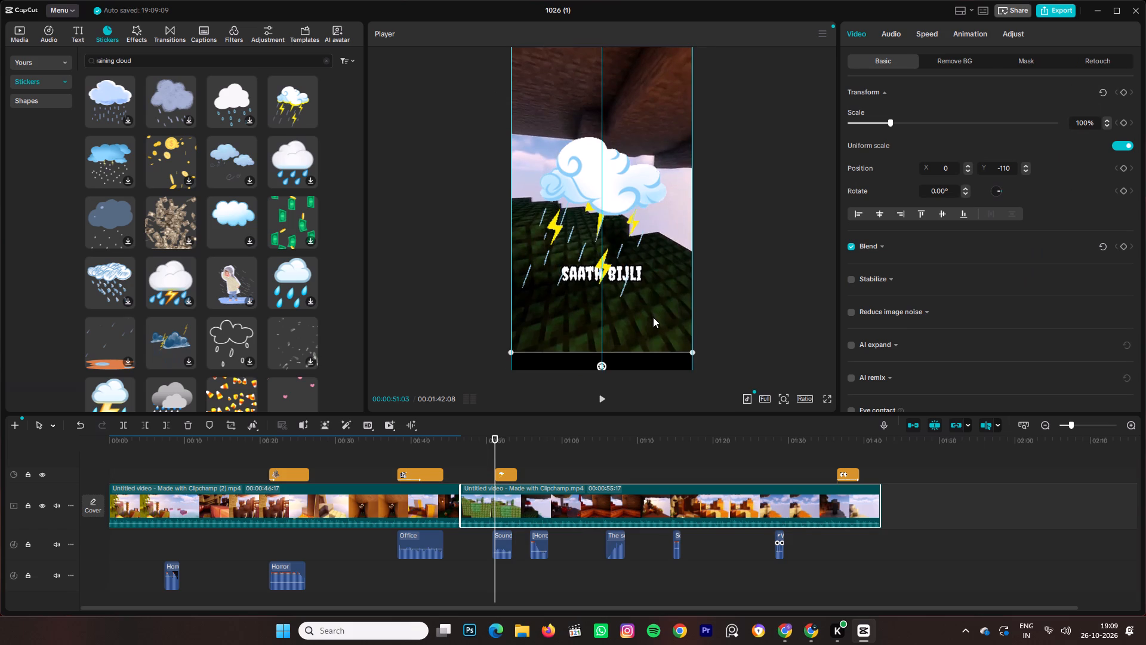
left_click_drag(653, 317, 651, 337)
left_click_drag(651, 337, 655, 339)
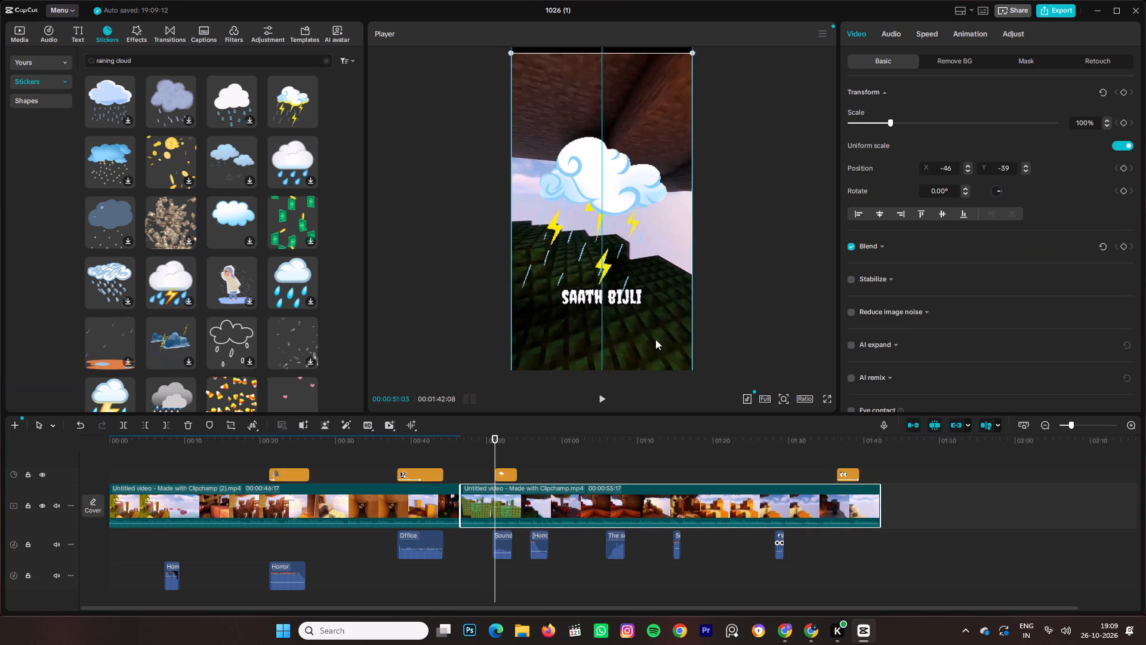
left_click_drag(655, 339, 656, 334)
left_click(633, 215)
left_click(583, 195)
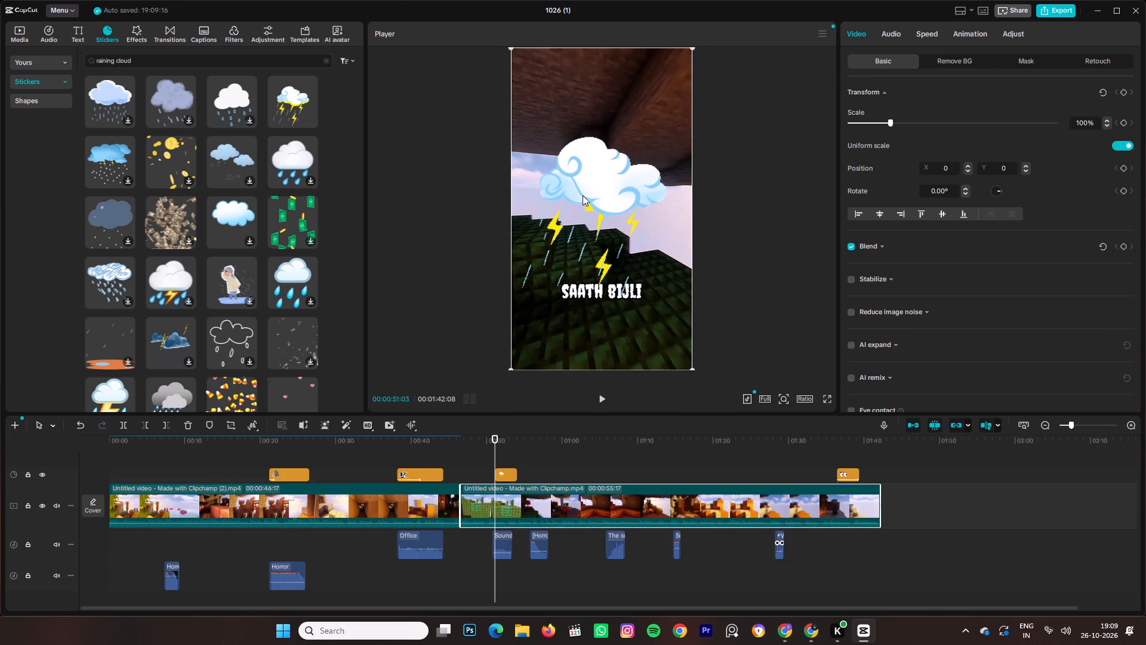
Move the storm cloud sticker to the upper part of the frame and enlarge it so the cloud nearly spans the video's width.
left_click_drag(645, 200, 638, 157)
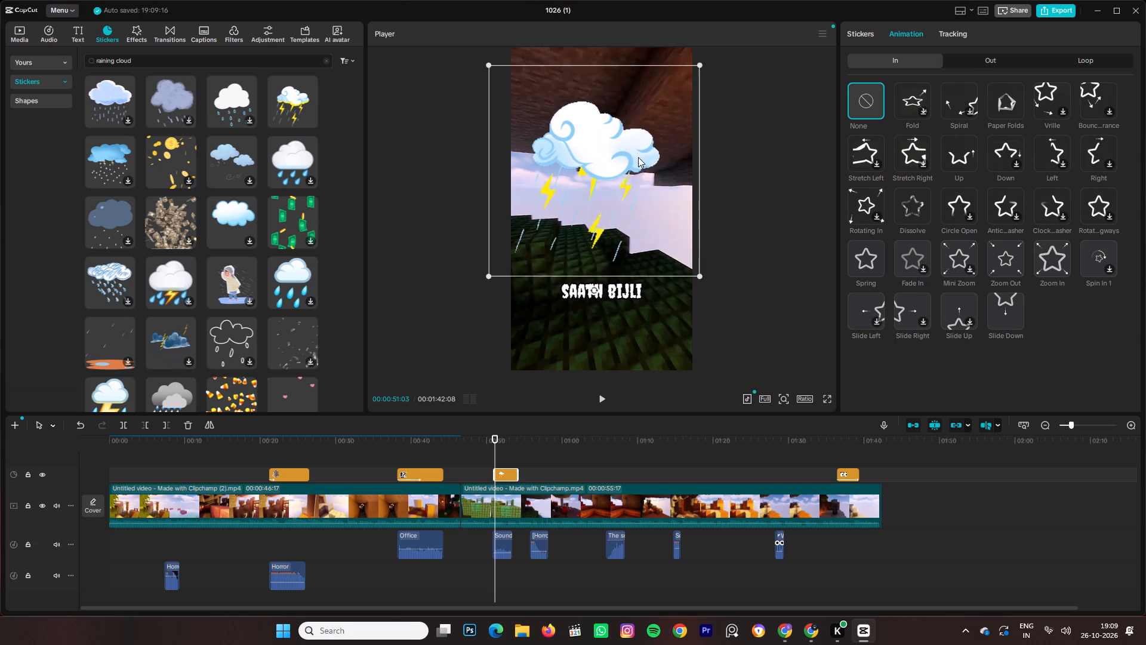
left_click_drag(638, 157, 644, 145)
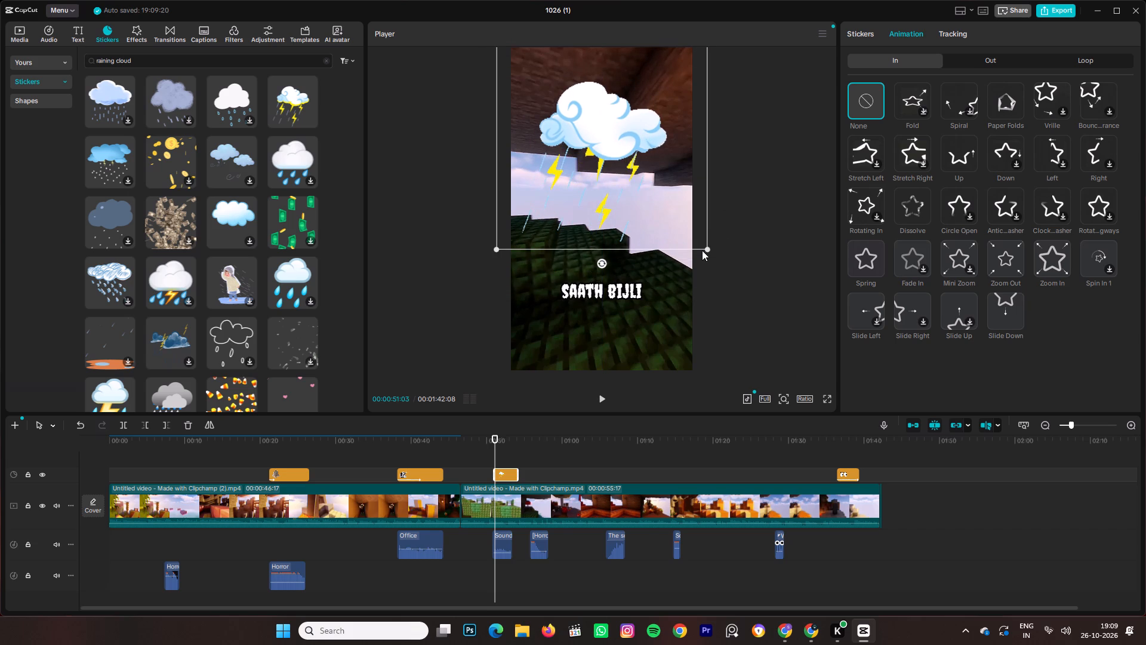
left_click_drag(706, 248, 710, 309)
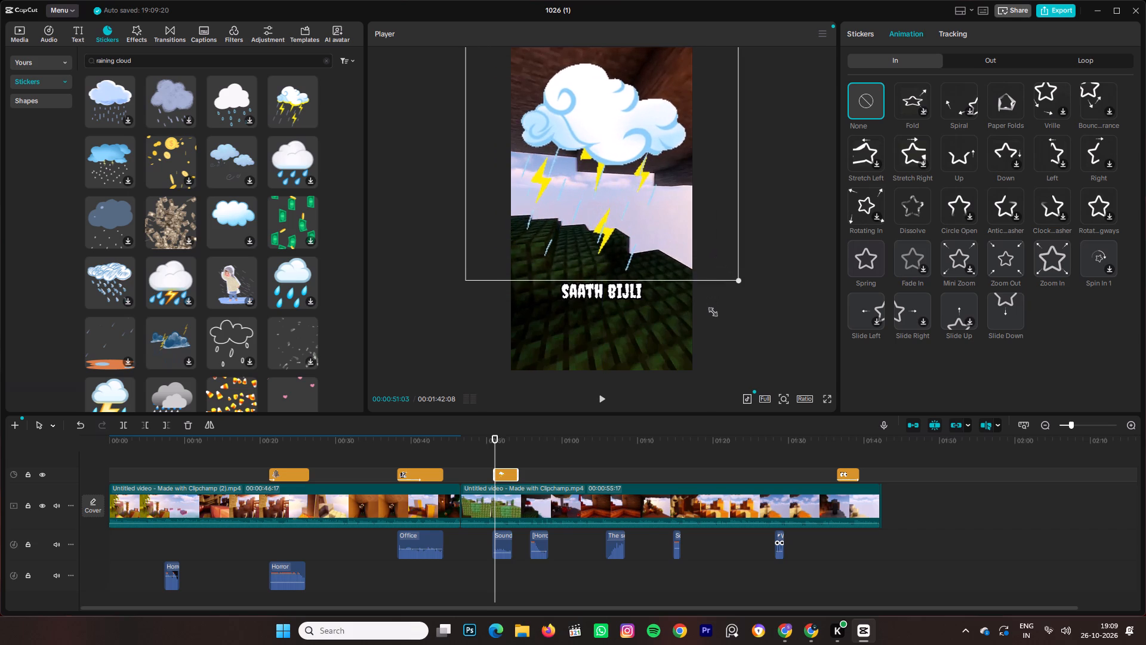
left_click_drag(710, 309, 719, 310)
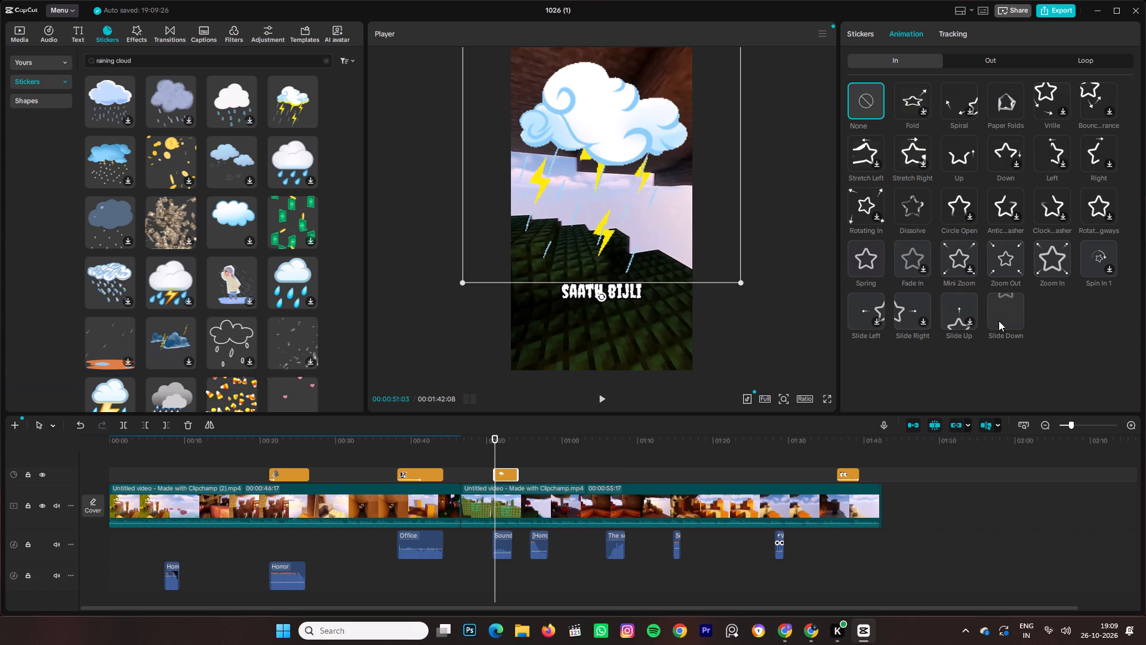
Try the Paper Folds, Fold and Spin In 1 entrance animations on the storm cloud, then apply Stretch Right with a 1.5 s duration.
left_click(1013, 105)
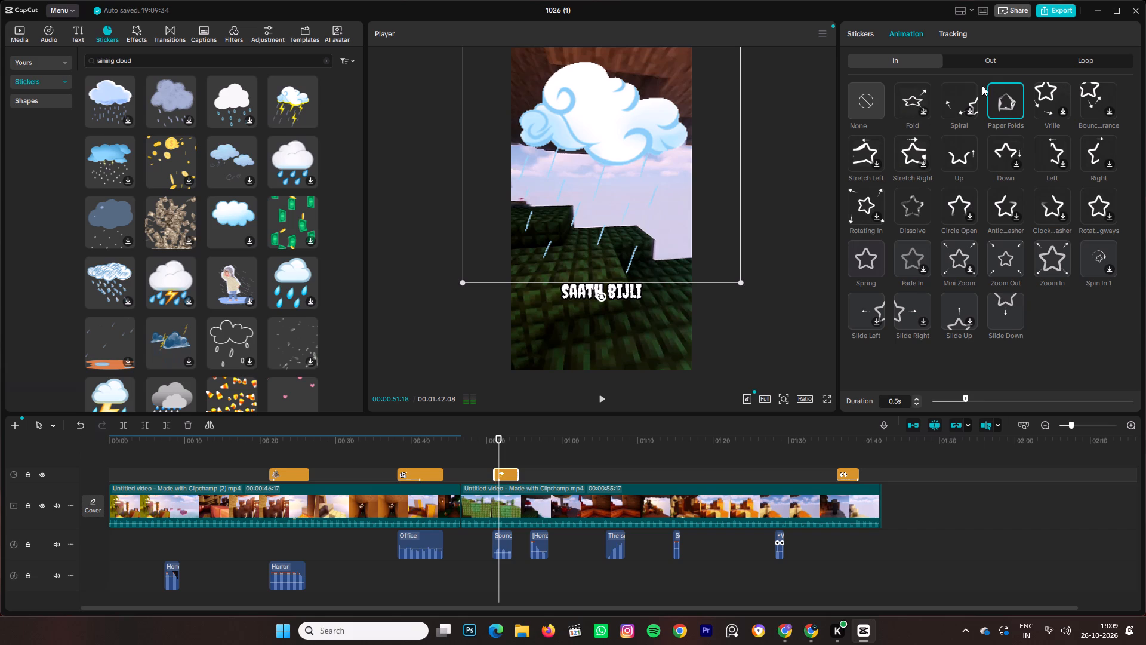
left_click(913, 103)
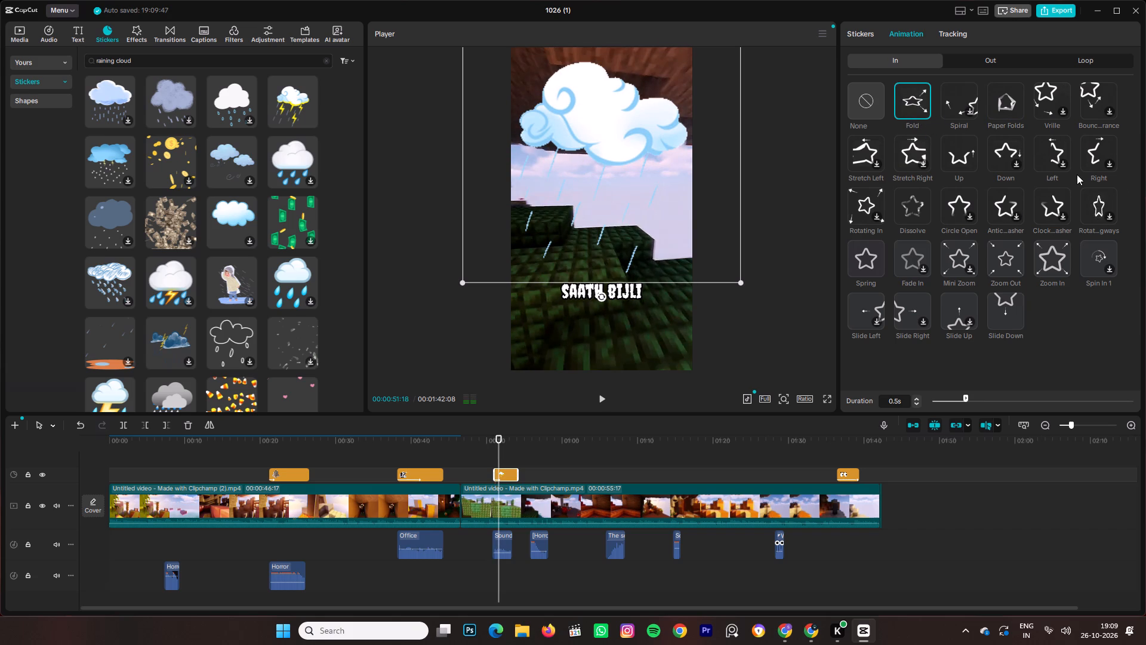
left_click(1095, 267)
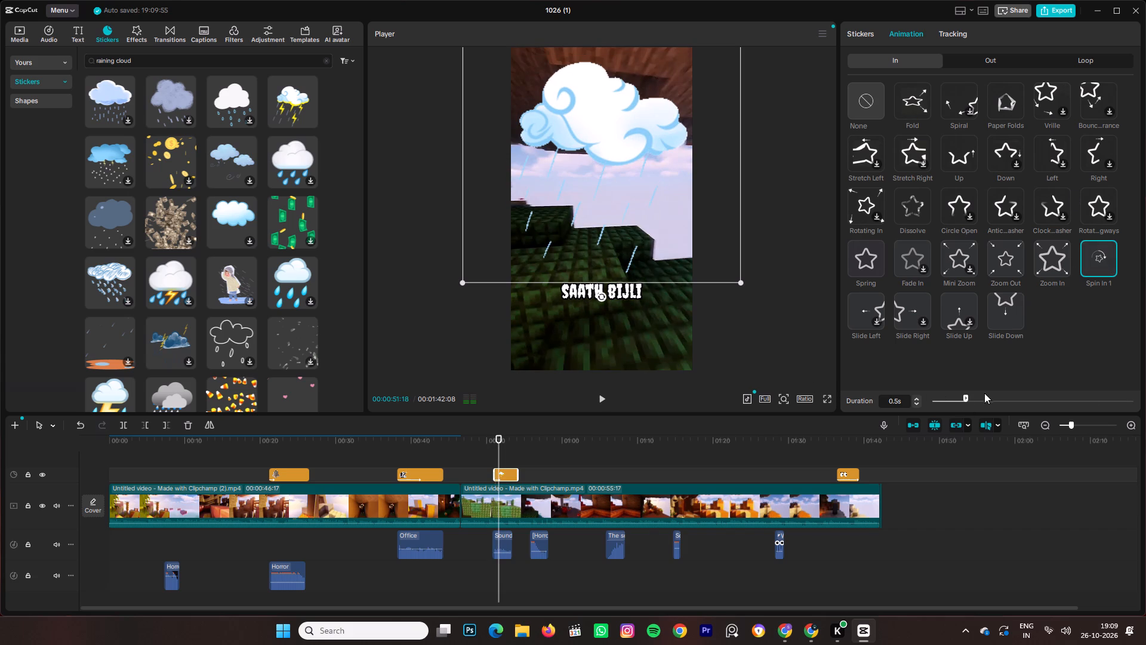
left_click_drag(967, 397, 1034, 400)
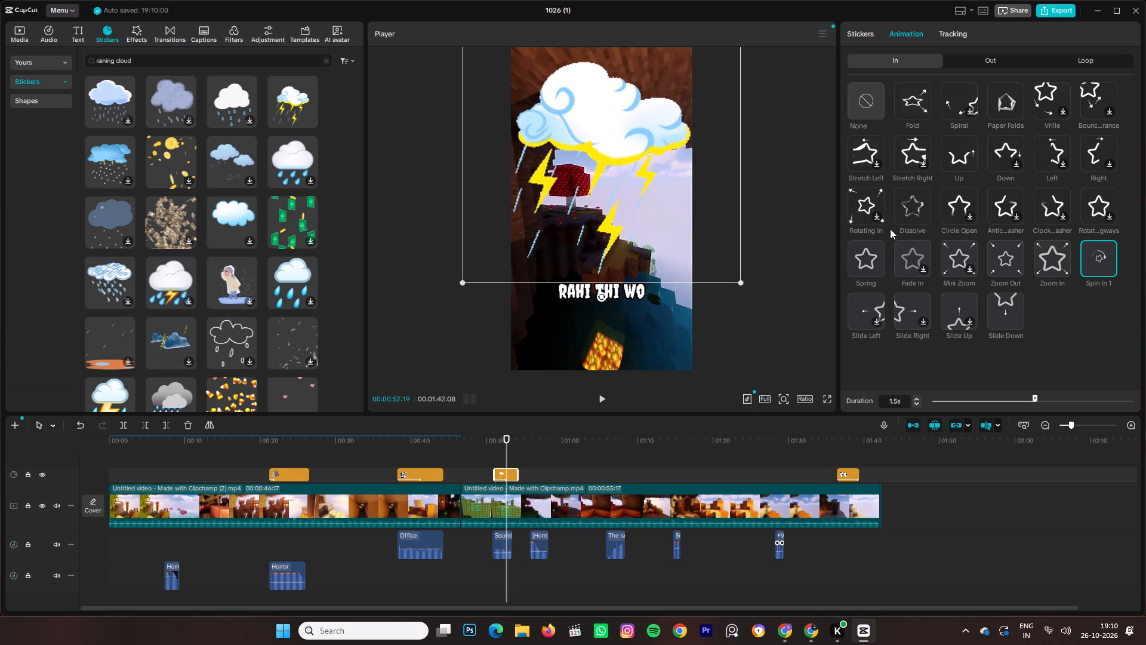
left_click(907, 165)
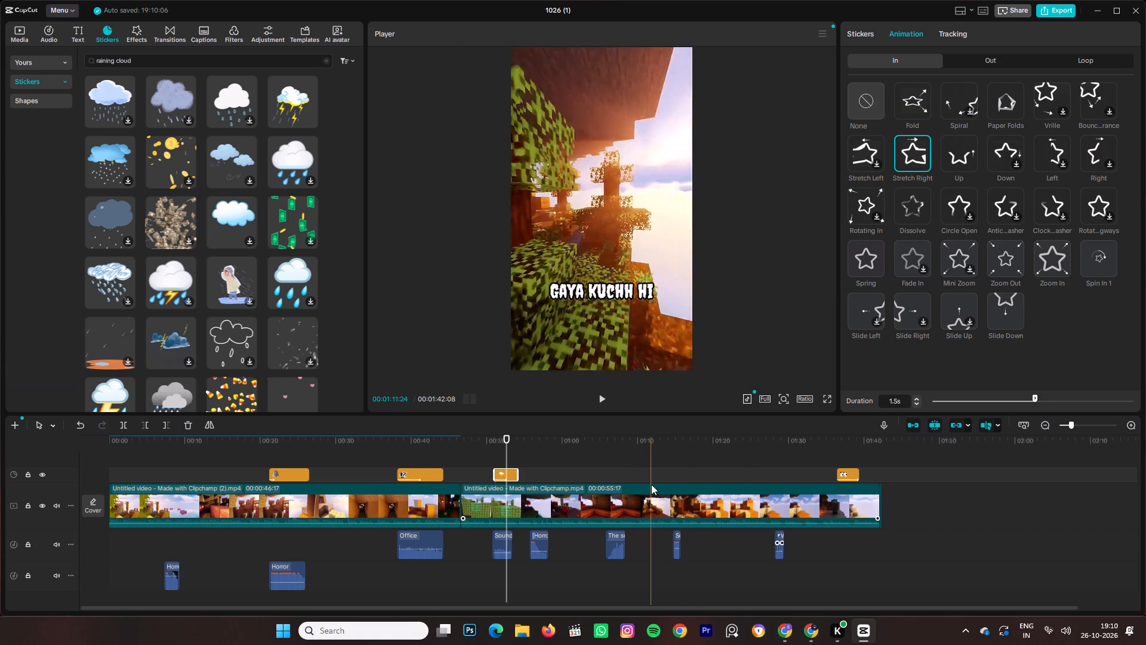
Play the section after the storm cloud sticker to review the narration and captions.
key("space")
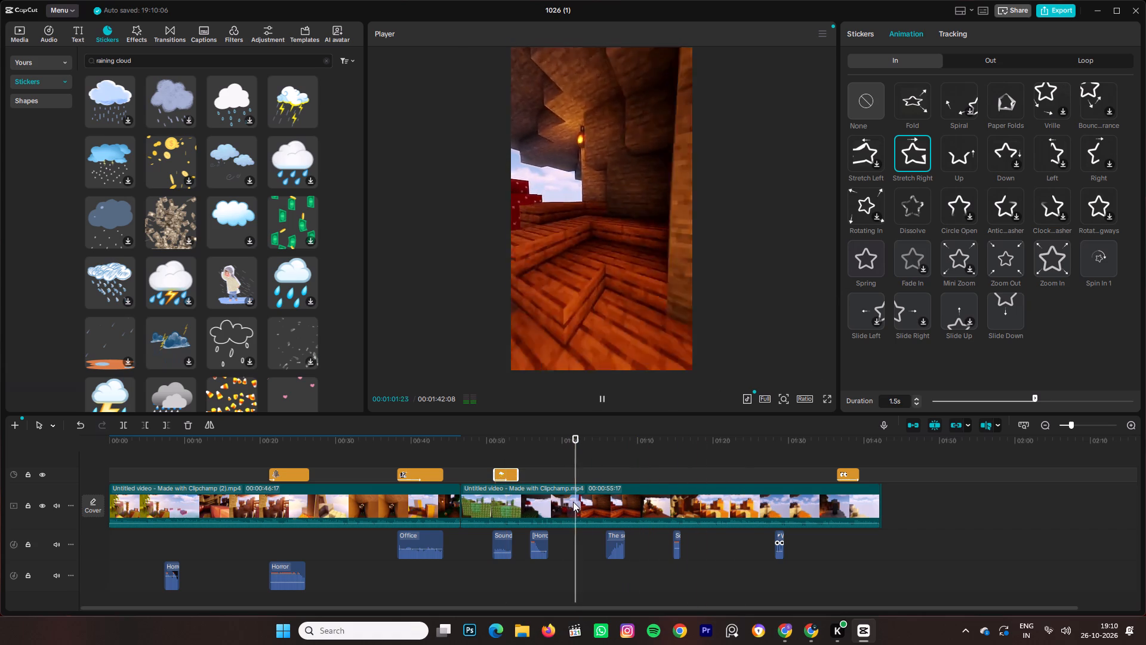
left_click(519, 512)
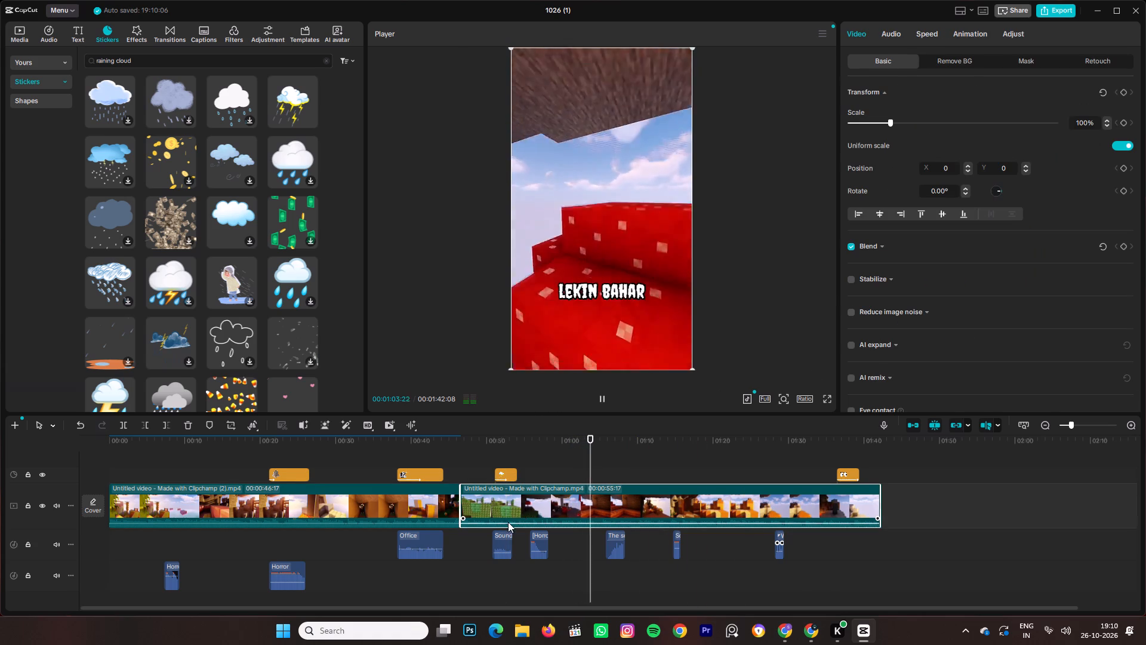
left_click(520, 533)
key("space")
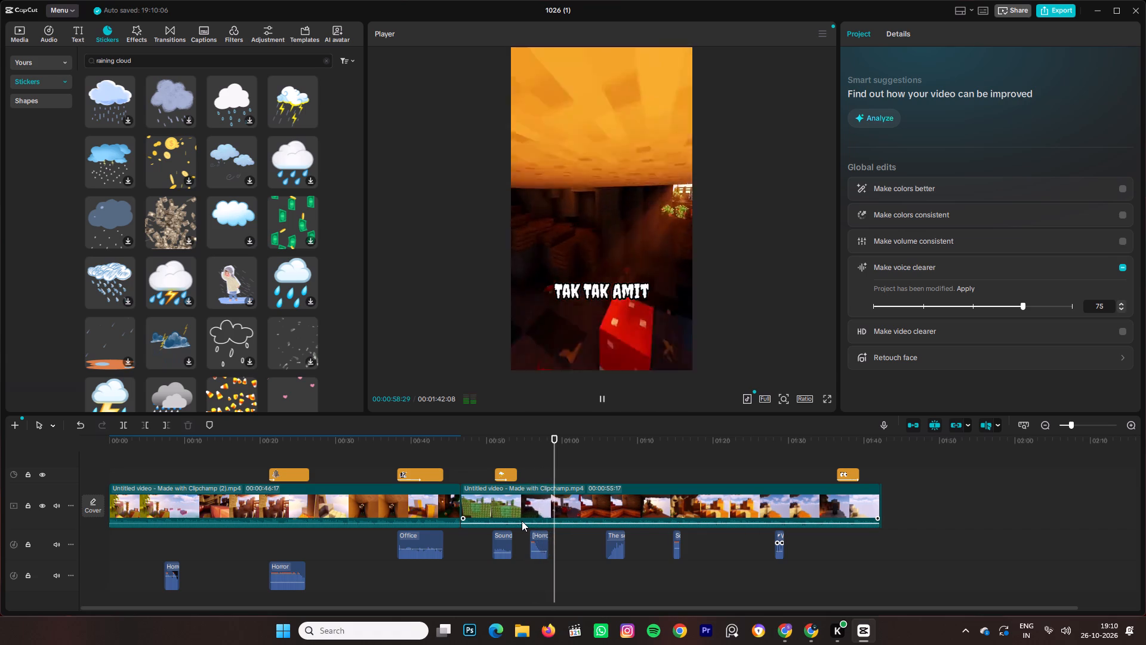
Clear the previous sticker search and search the sticker library for "knocking door".
left_click(236, 66)
left_click(318, 63)
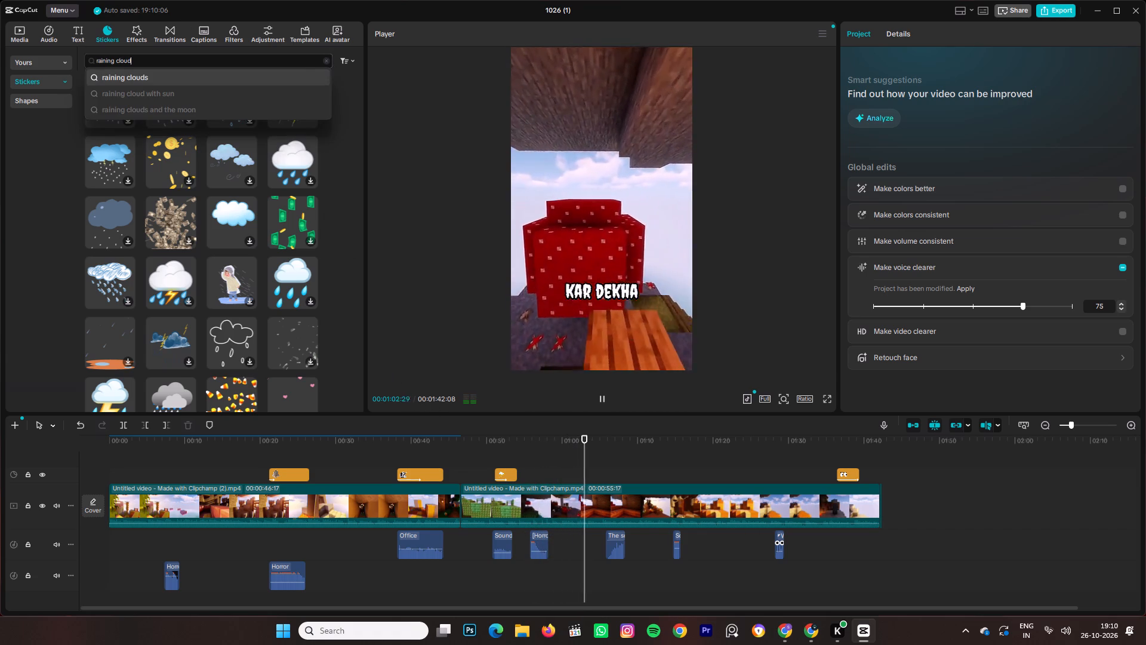
left_click(322, 61)
left_click(325, 60)
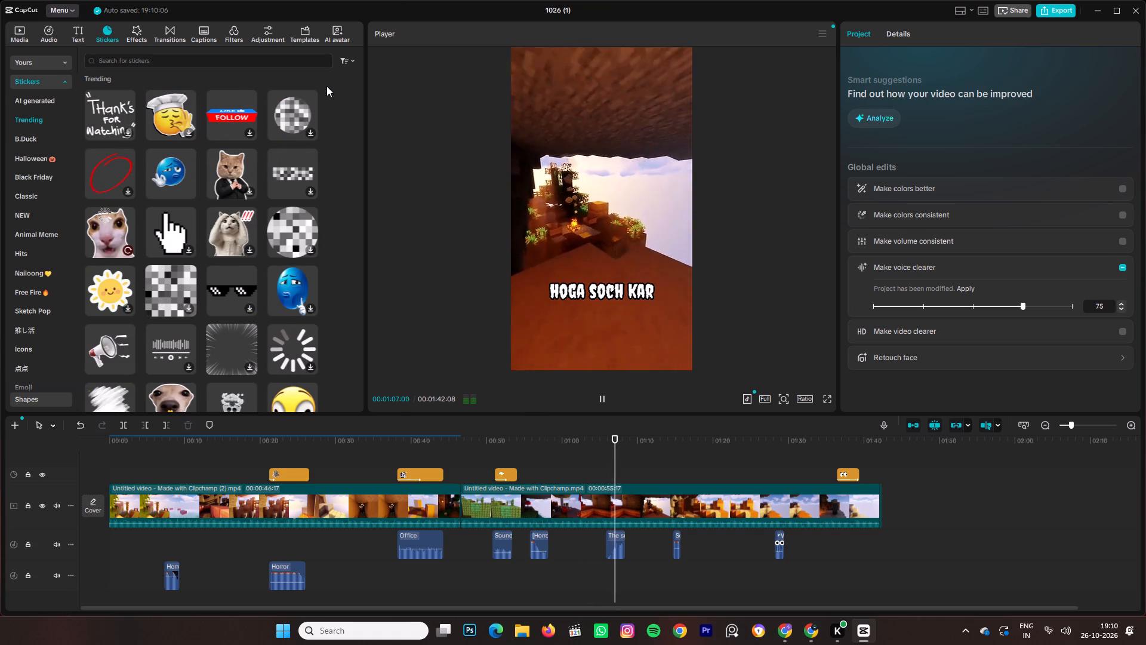
type("kno")
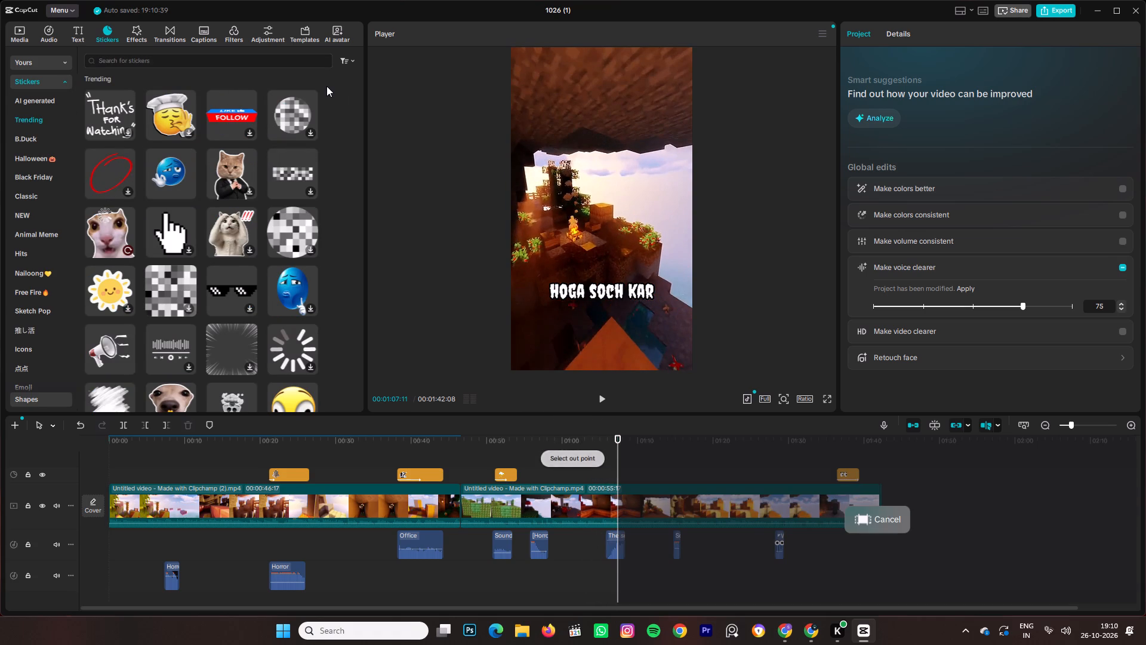
left_click(285, 64)
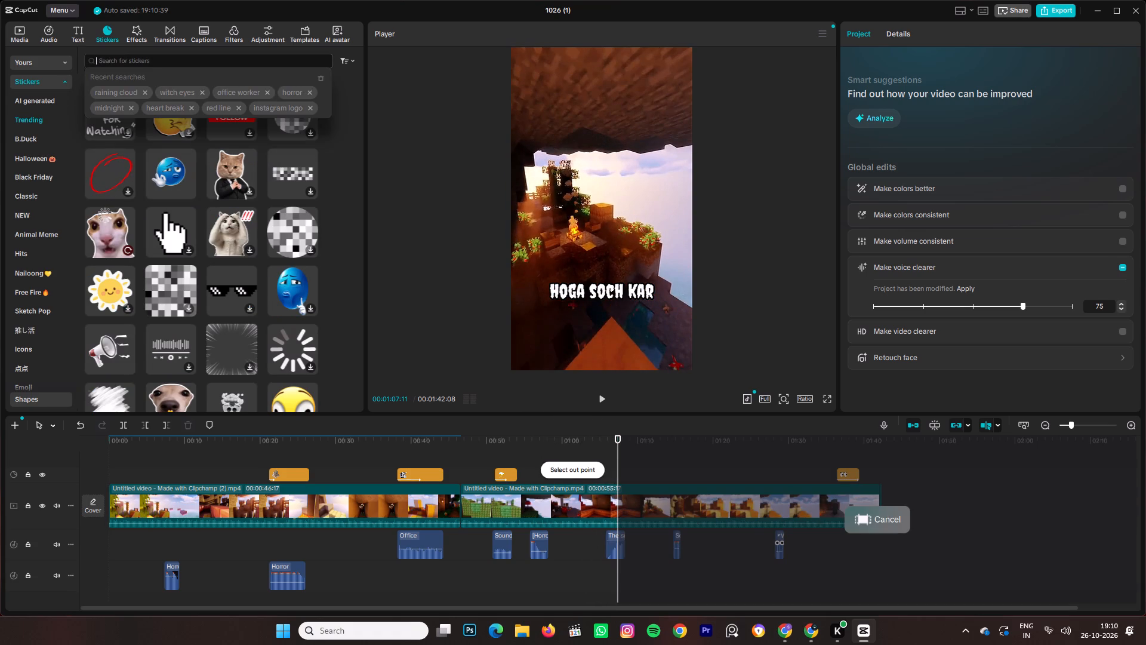
key("k")
type("no")
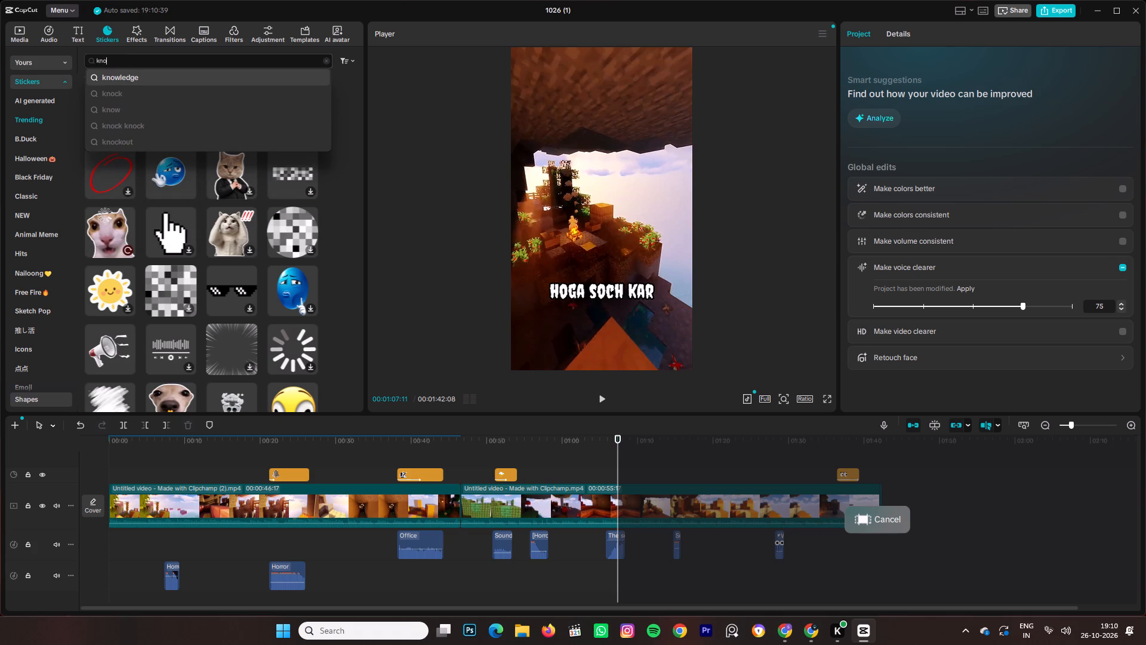
type("cki")
key("space")
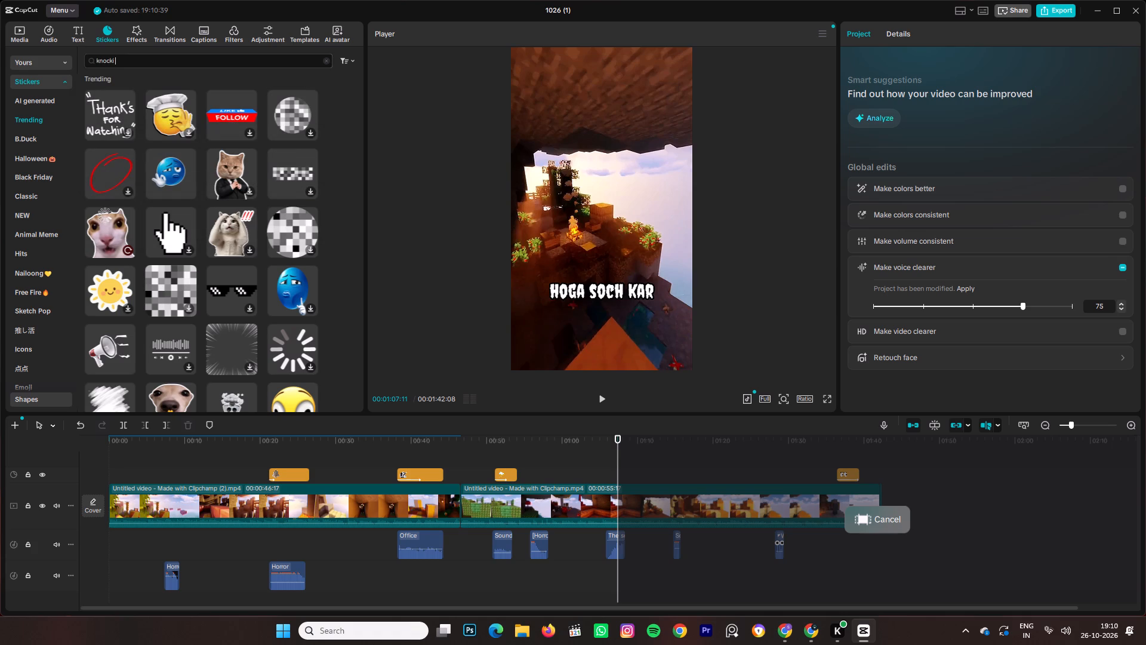
key("BackSpace")
key("n")
key("g")
key("space")
type("doo")
key("r")
key("Return")
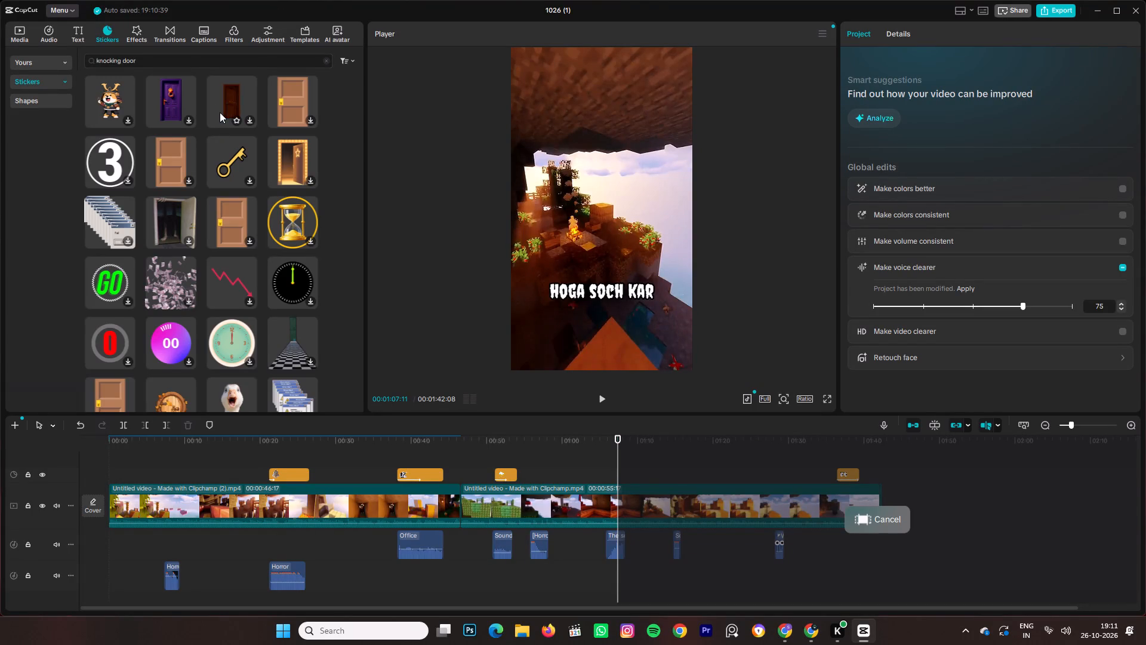
Add the dark brown wooden door sticker to the timeline at 00:00:55:20, where the caption reads "DASTAK HUI TAK".
left_click(224, 102)
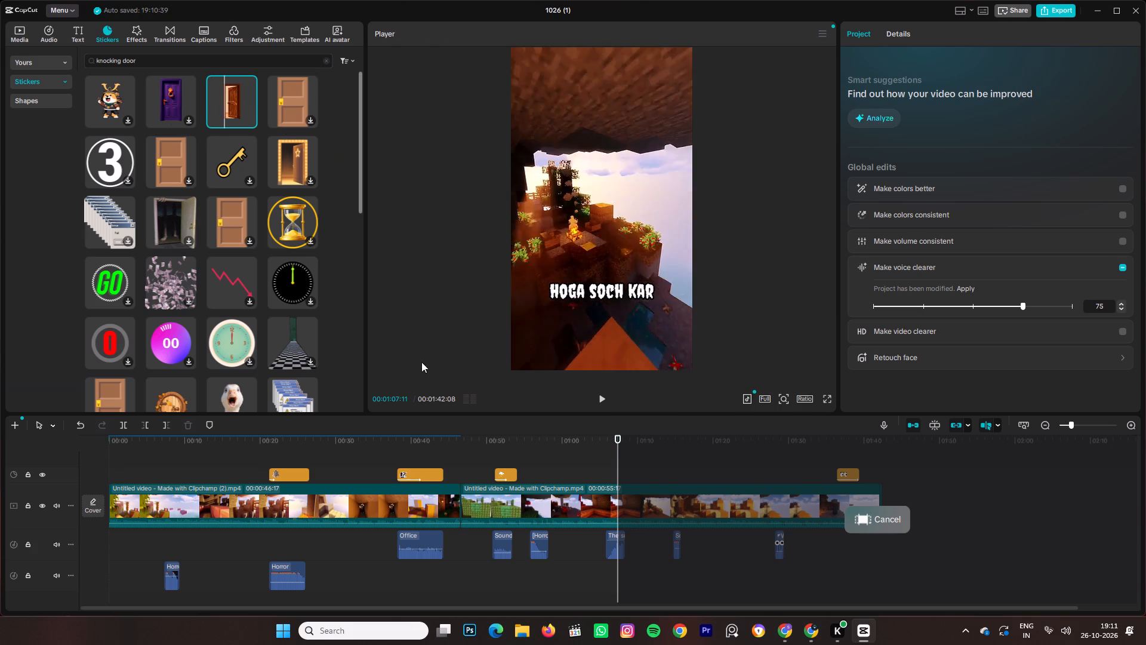
left_click(519, 518)
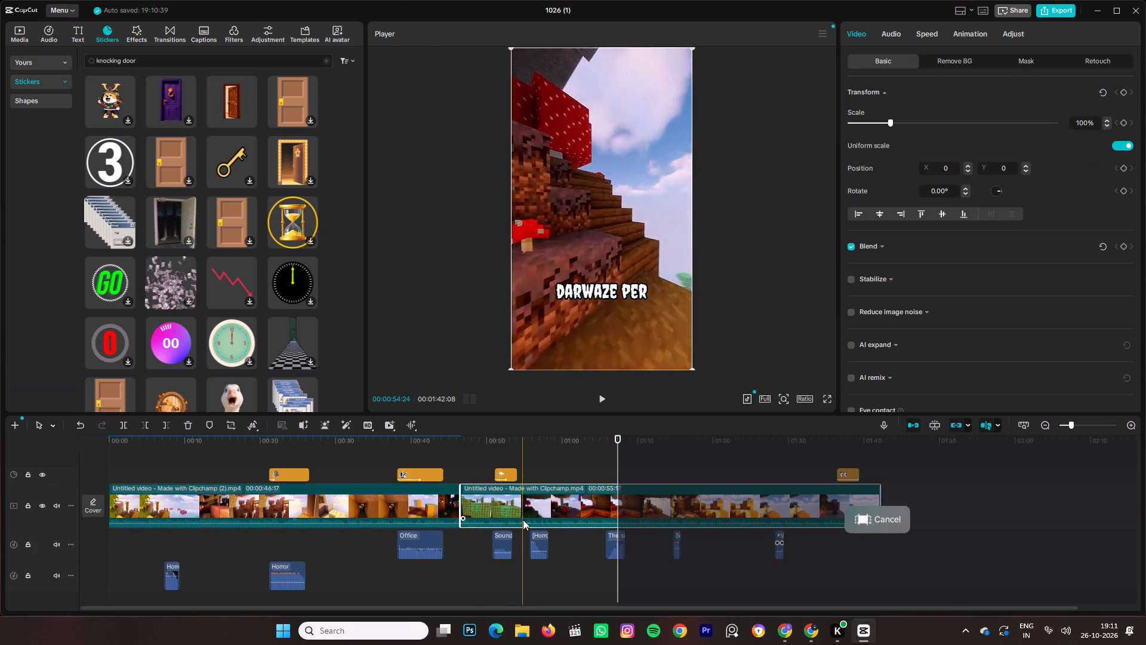
left_click(525, 578)
left_click(531, 581)
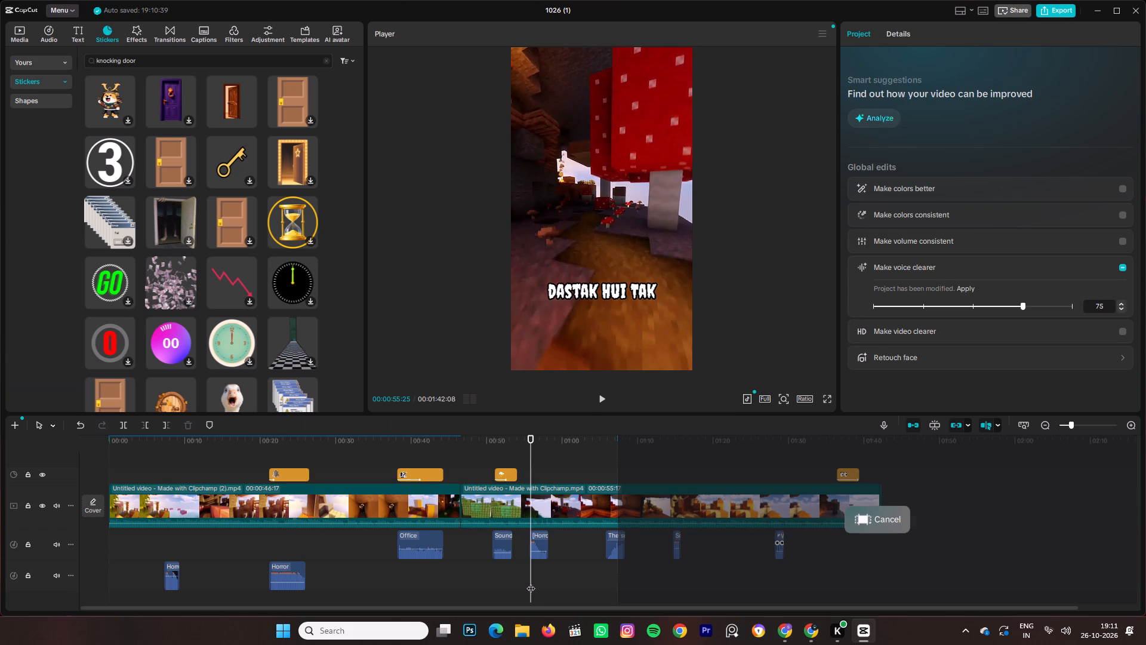
key("space")
left_click(531, 568)
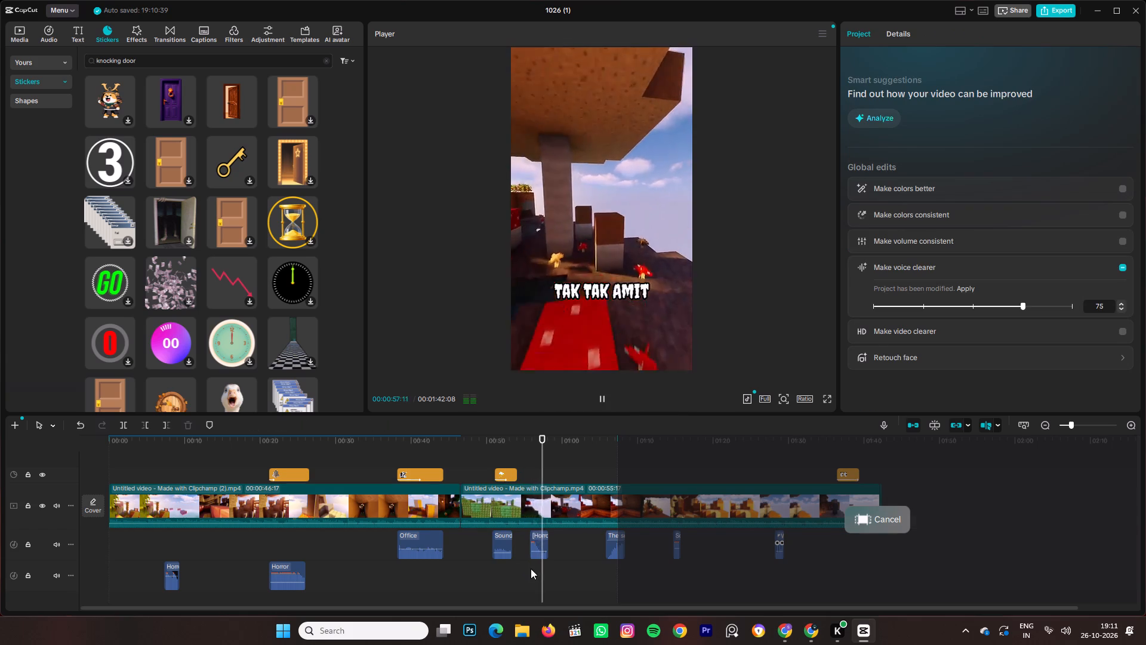
left_click(531, 569)
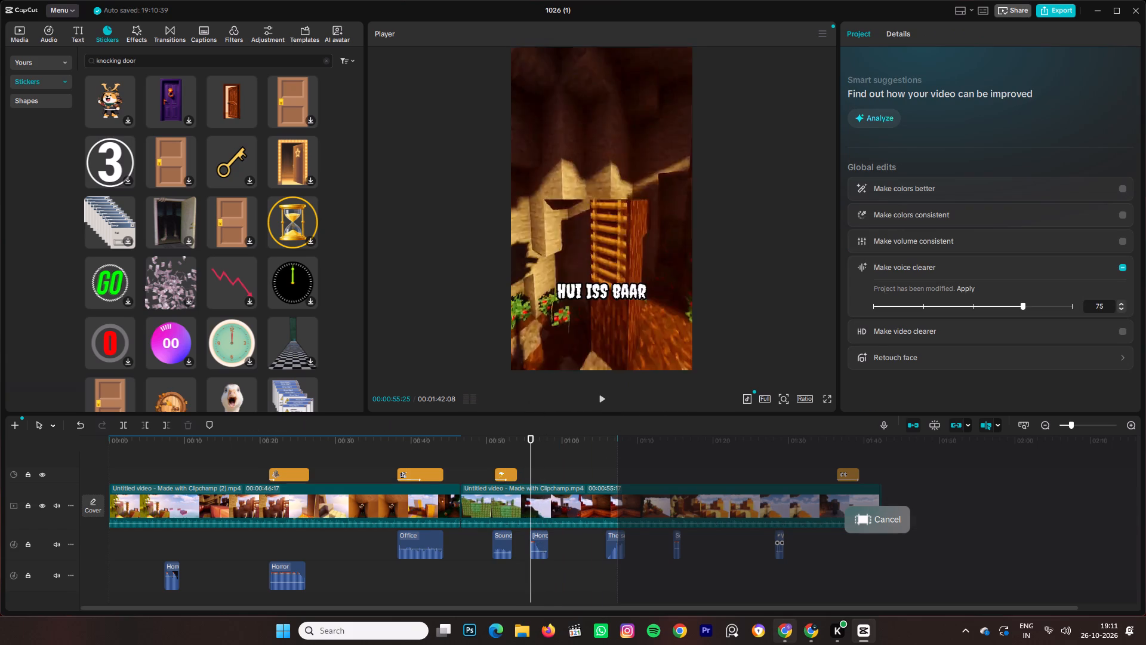
key("Left")
key("Left")
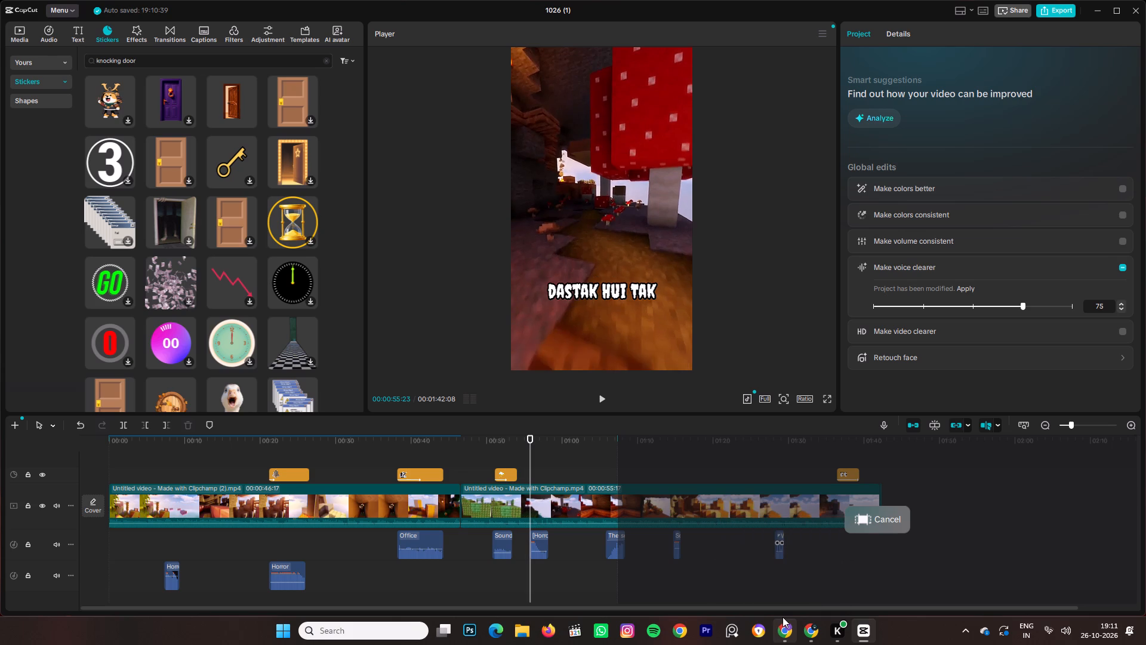
key("Left")
key("Left")
key("Left")
key("Left")
key("Left")
key("Left")
key("Left")
key("Left")
key("Left")
key("Left")
key("Left")
key("Left")
key("Left")
key("Left")
key("Left")
key("Left")
key("Left")
key("Left")
key("Left")
key("Left")
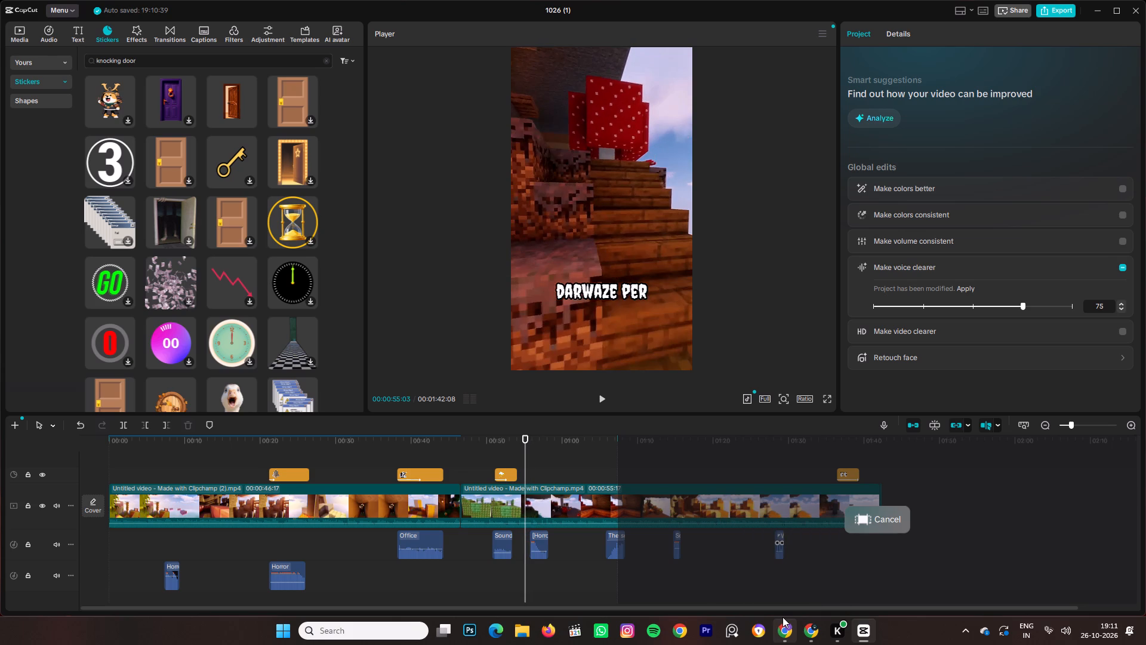
key("Right")
key("Right")
key("Right")
key("Right")
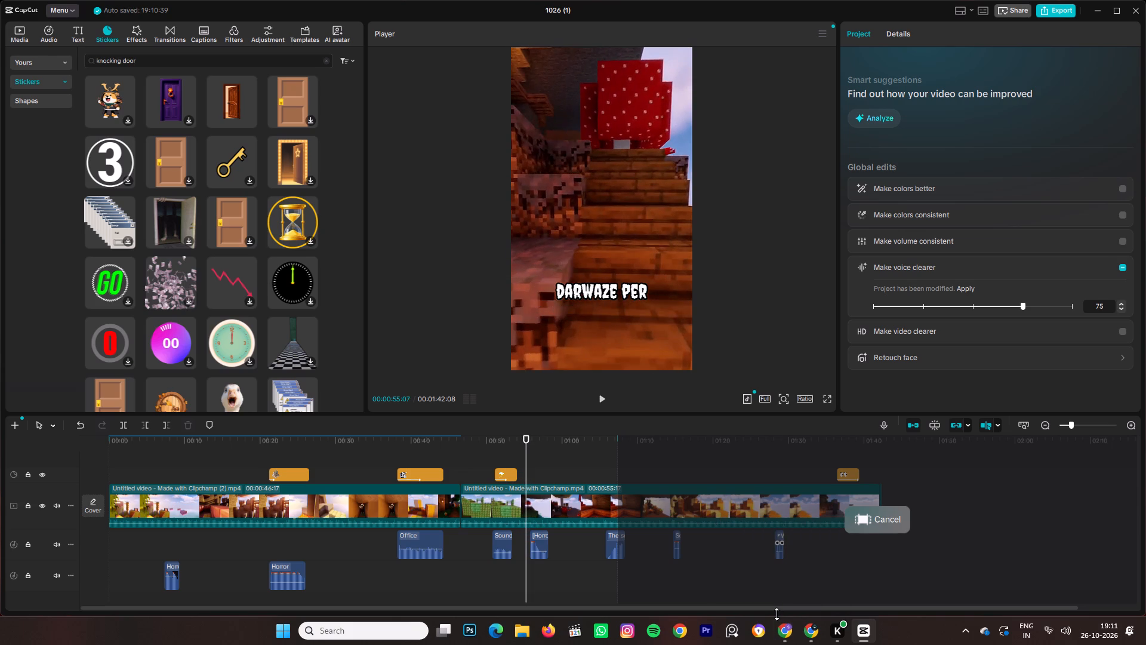
key("Right")
key("Right")
key("Right")
key("Right")
key("Right")
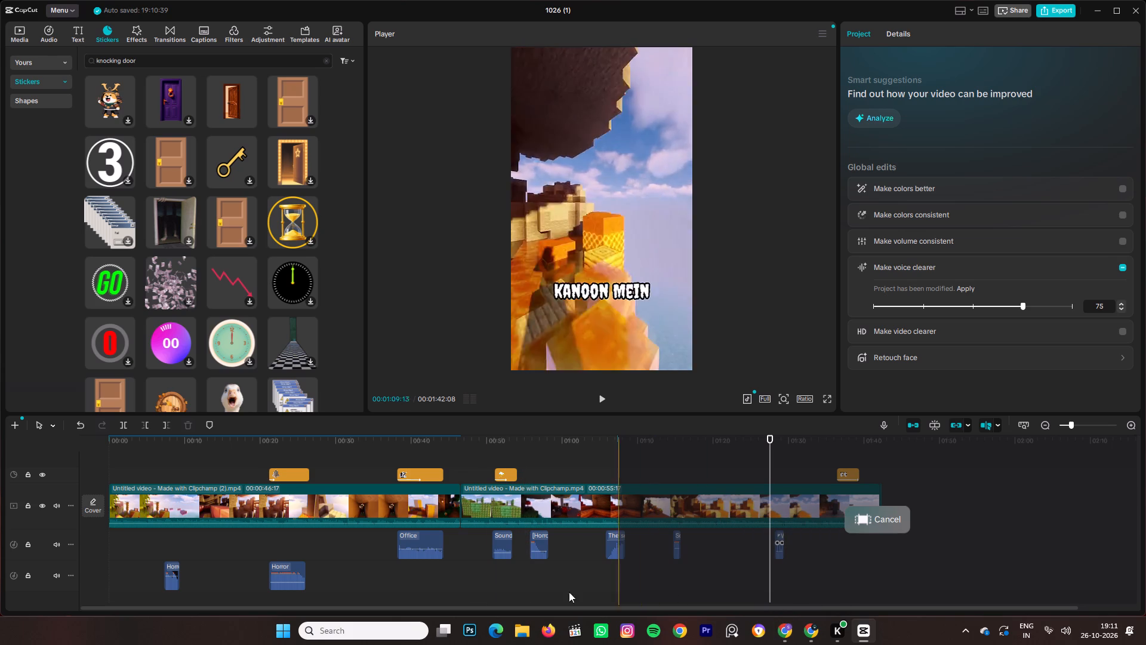
left_click(529, 586)
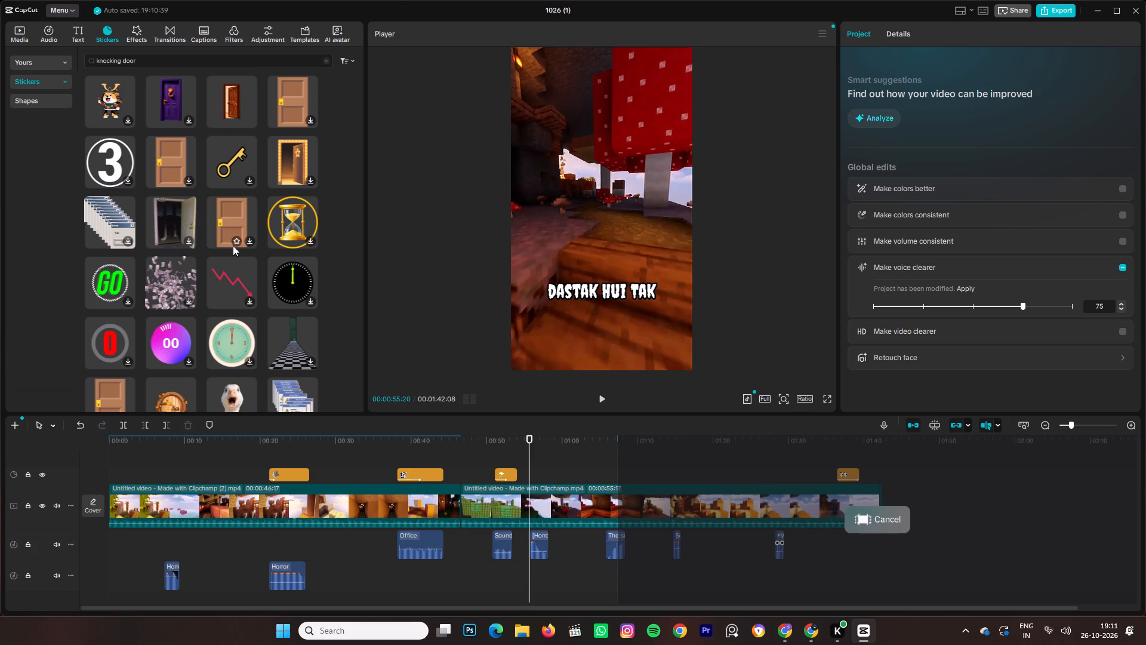
left_click(249, 121)
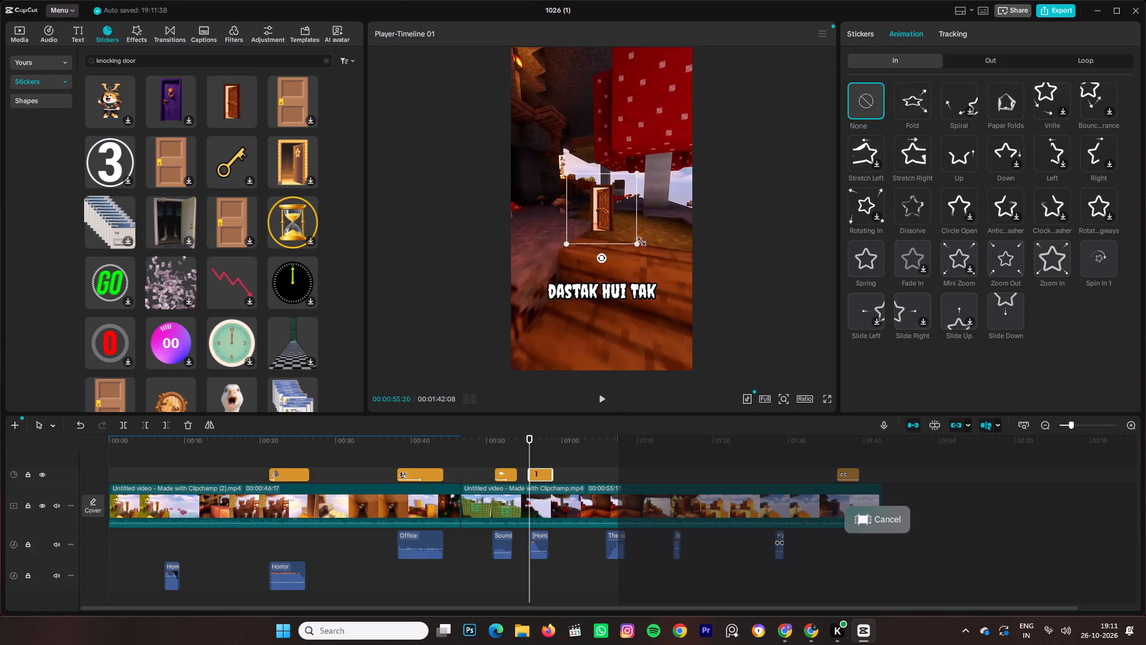
Enlarge the door sticker until the door fills most of the video frame and its bounding frame extends past both sides.
left_click_drag(639, 245, 872, 536)
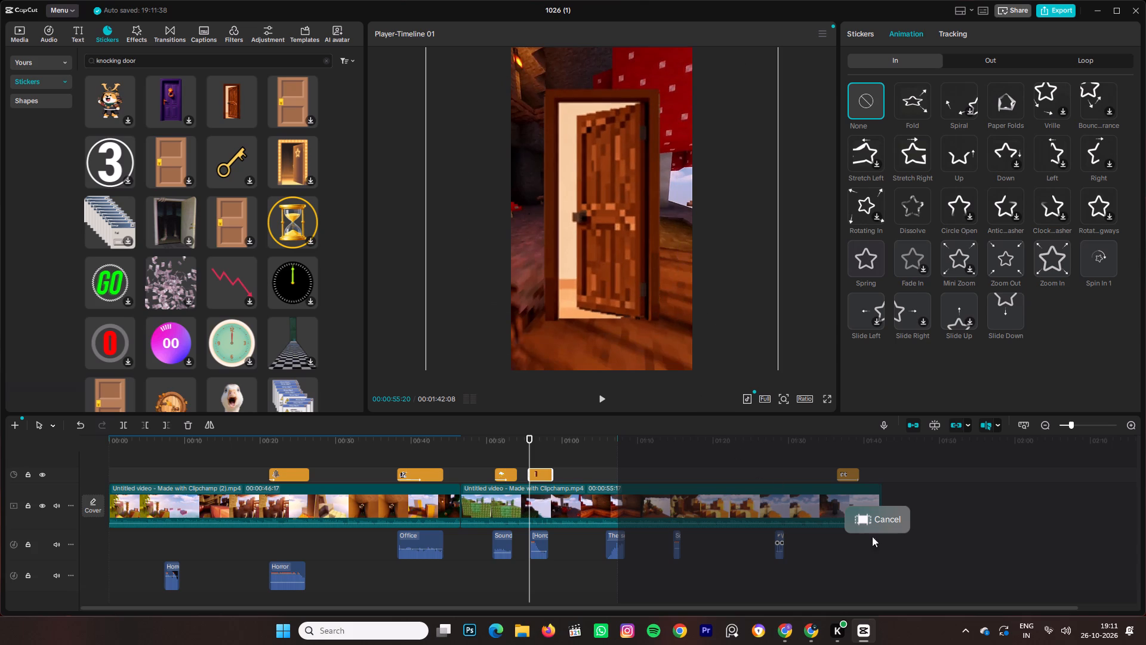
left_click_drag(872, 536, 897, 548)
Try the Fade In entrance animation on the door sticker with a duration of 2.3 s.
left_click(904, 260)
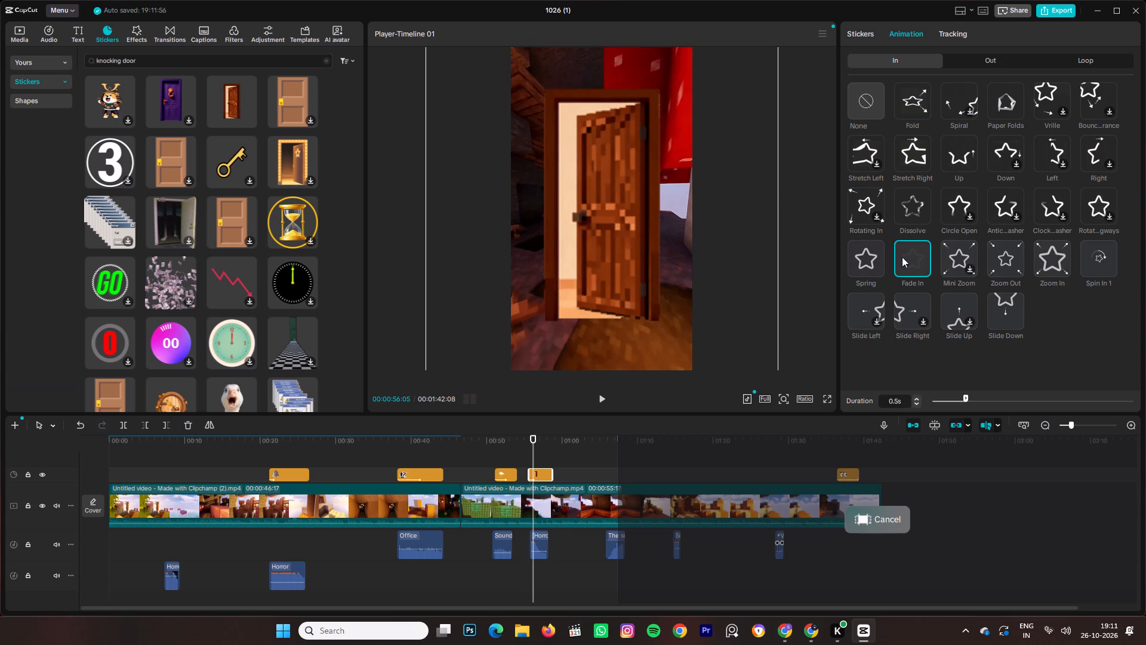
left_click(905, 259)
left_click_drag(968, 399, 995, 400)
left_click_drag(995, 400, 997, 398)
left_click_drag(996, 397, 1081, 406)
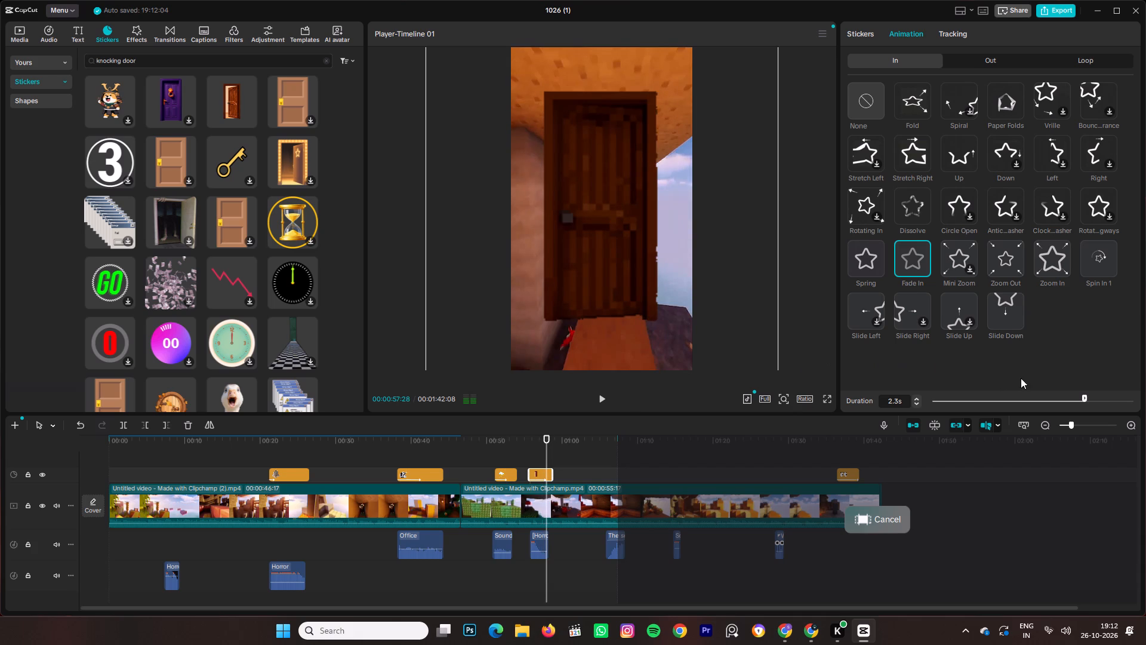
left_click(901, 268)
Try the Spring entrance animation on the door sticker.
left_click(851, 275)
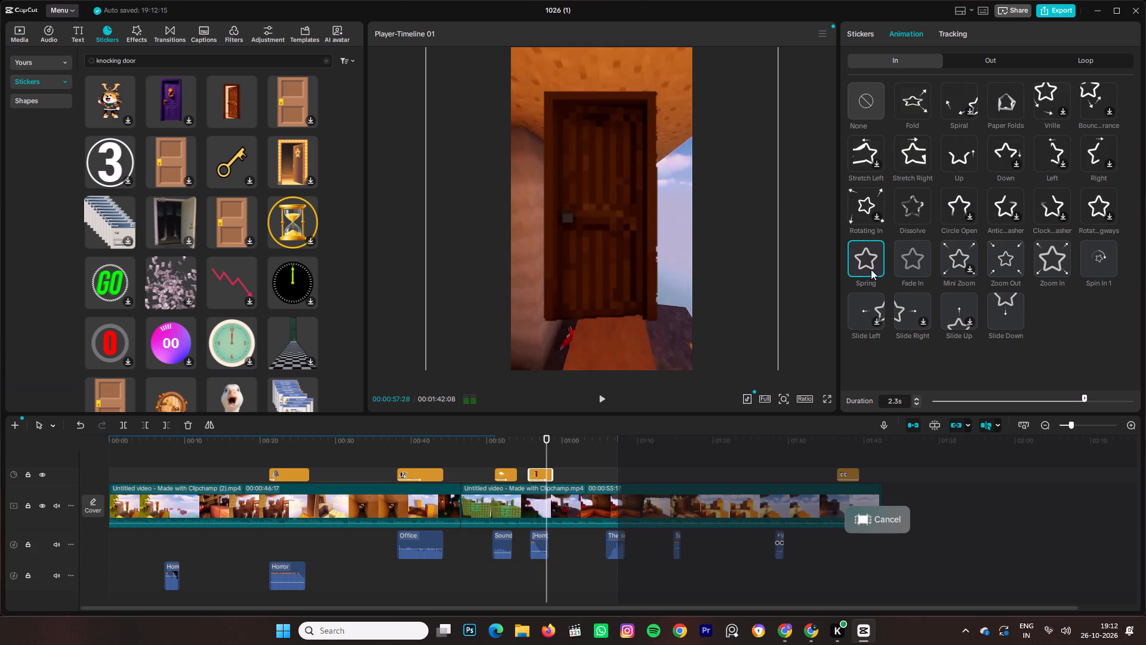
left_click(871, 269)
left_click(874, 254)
Apply the Spiral entrance animation to the door sticker and set its duration to 3.0 s.
left_click(966, 100)
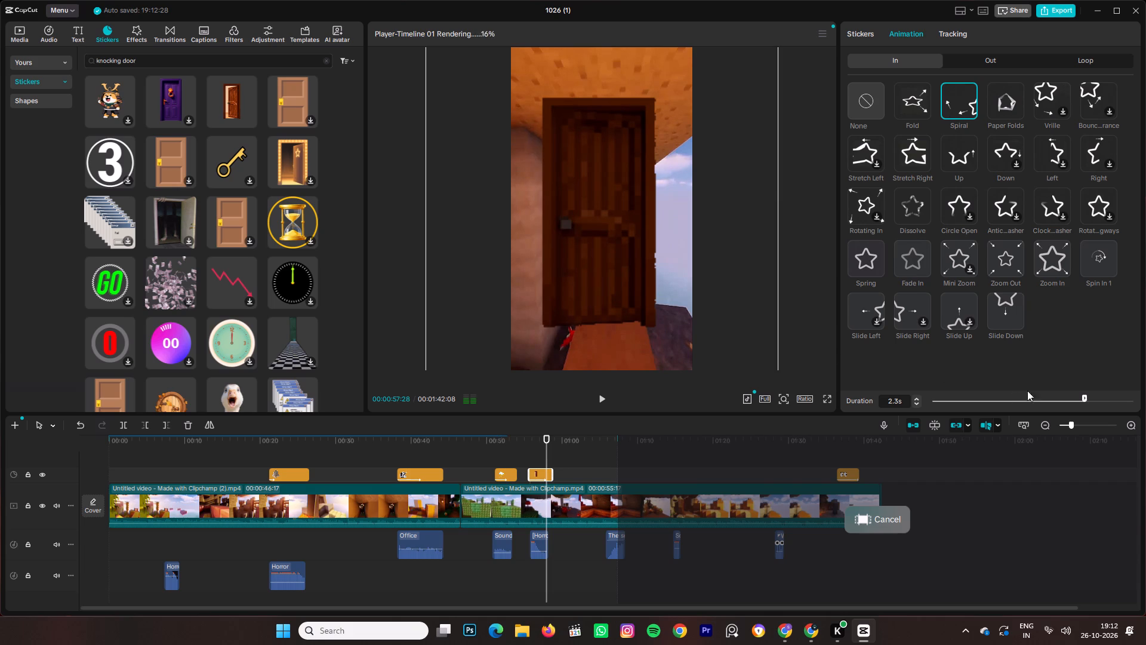
left_click_drag(1085, 397, 1145, 383)
left_click_drag(1145, 383, 1145, 385)
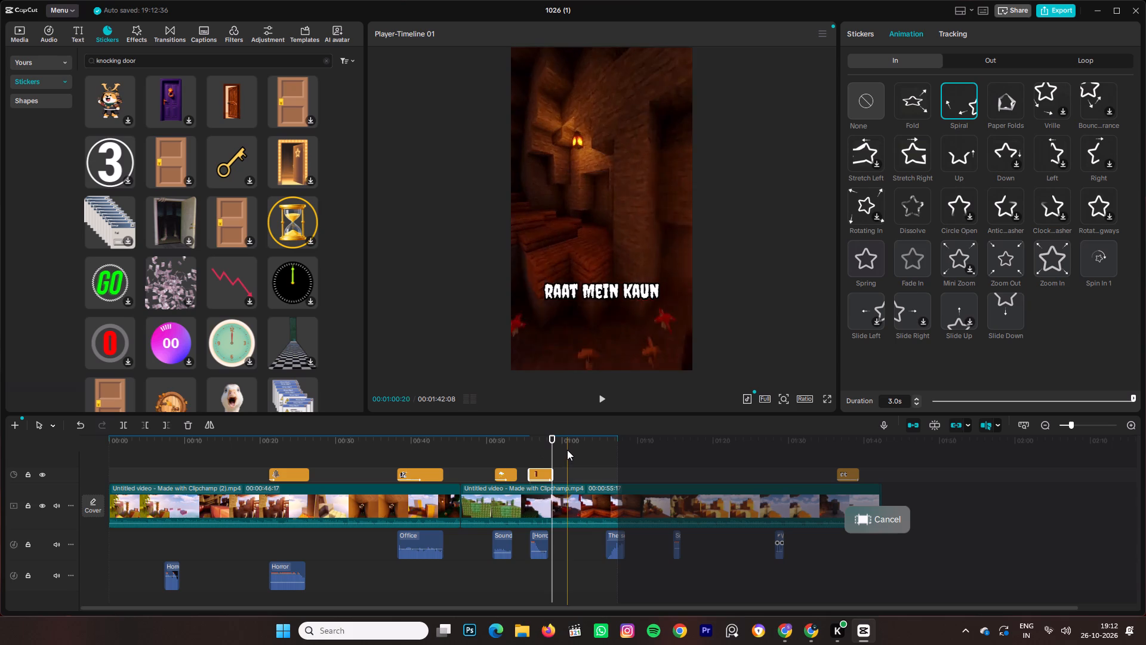
Deselect the door sticker and play the section after it to review the narration and captions for the next sticker moment.
left_click(597, 518)
left_click(567, 529)
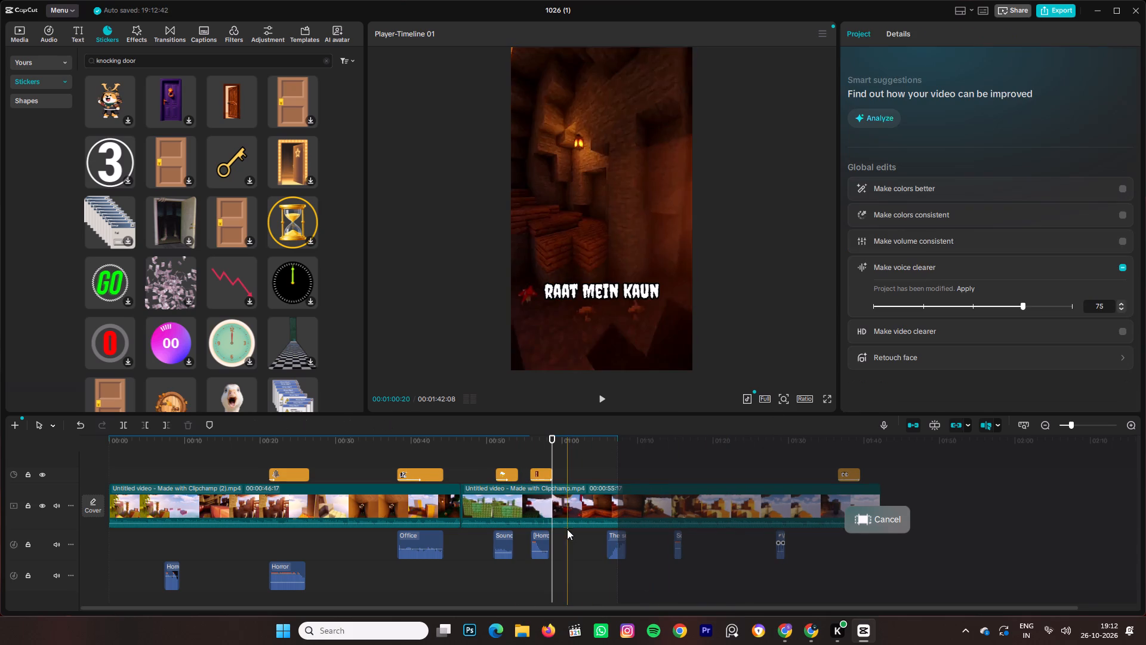
key("space")
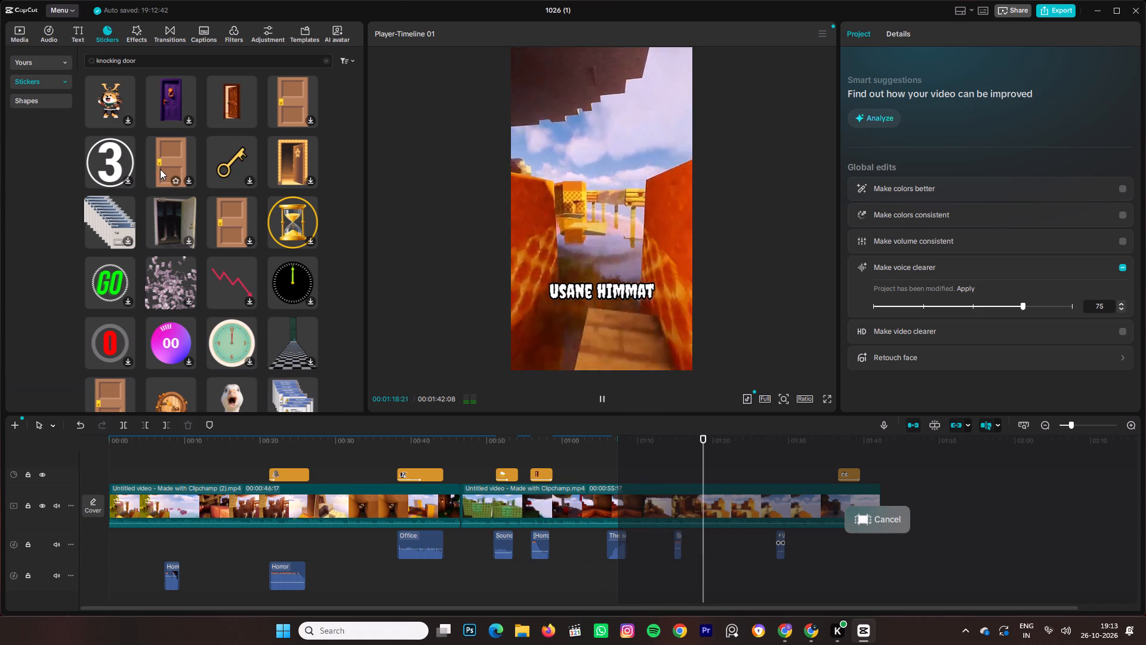
scroll(119, 227, "down", 1)
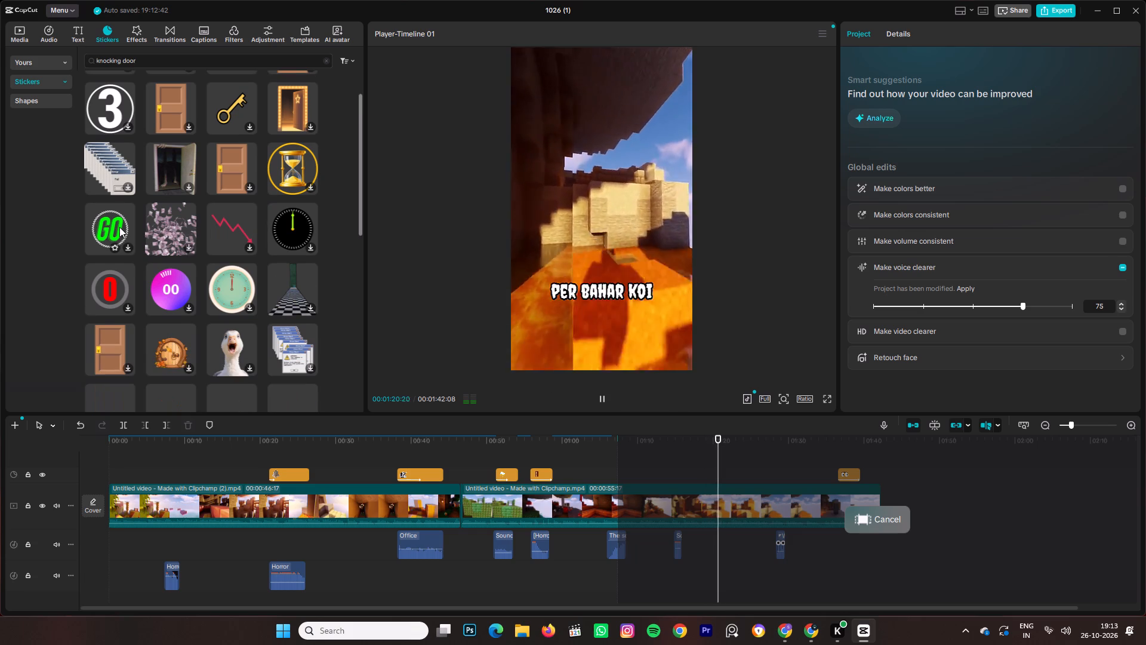
scroll(120, 227, "down", 1)
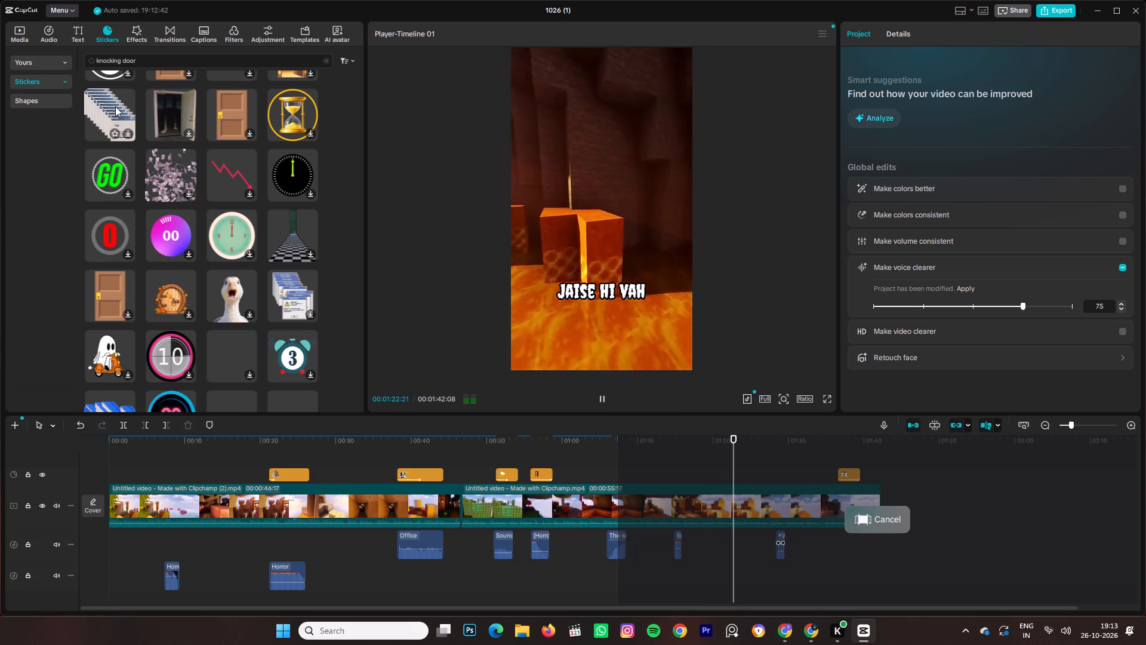
scroll(157, 165, "down", 3)
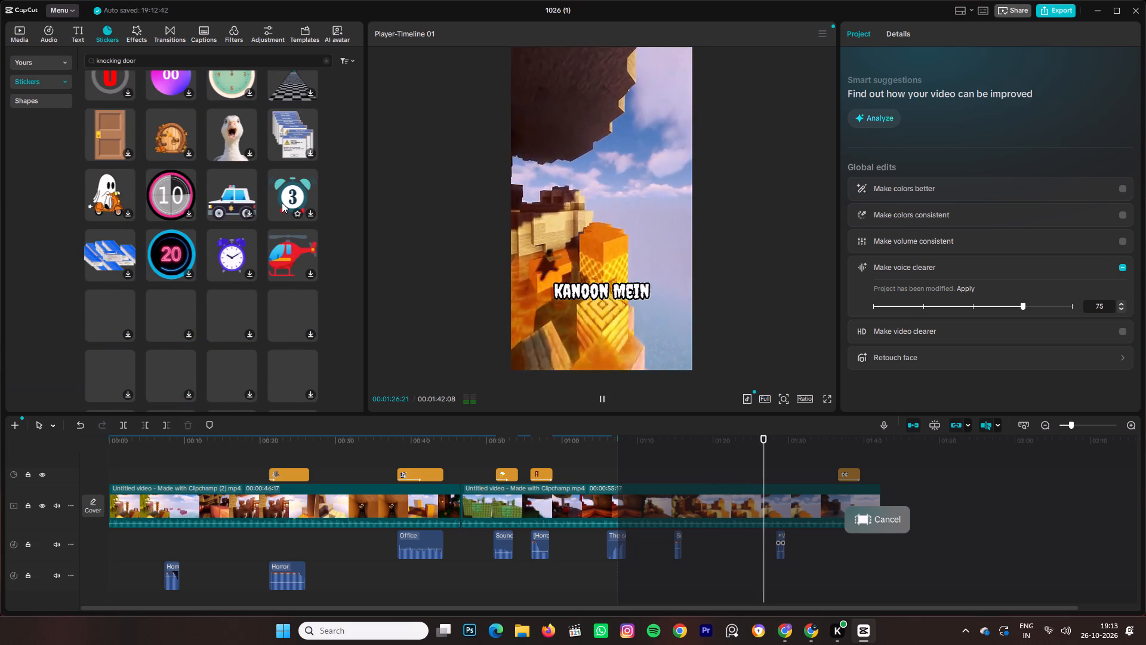
key("space")
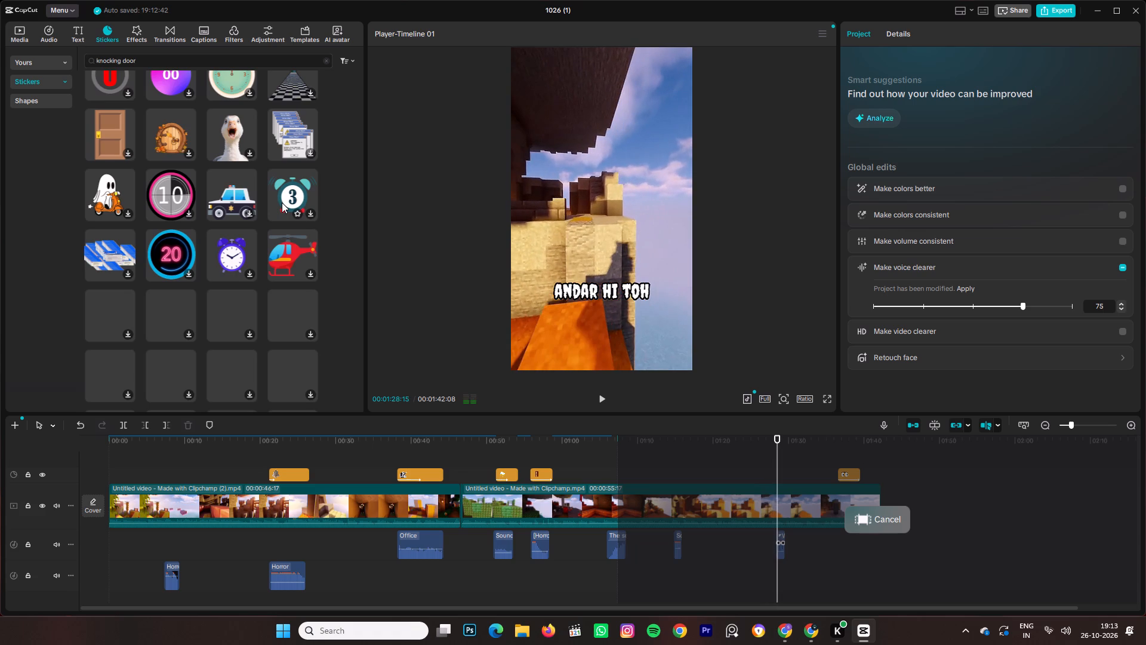
scroll(282, 174, "up", 7)
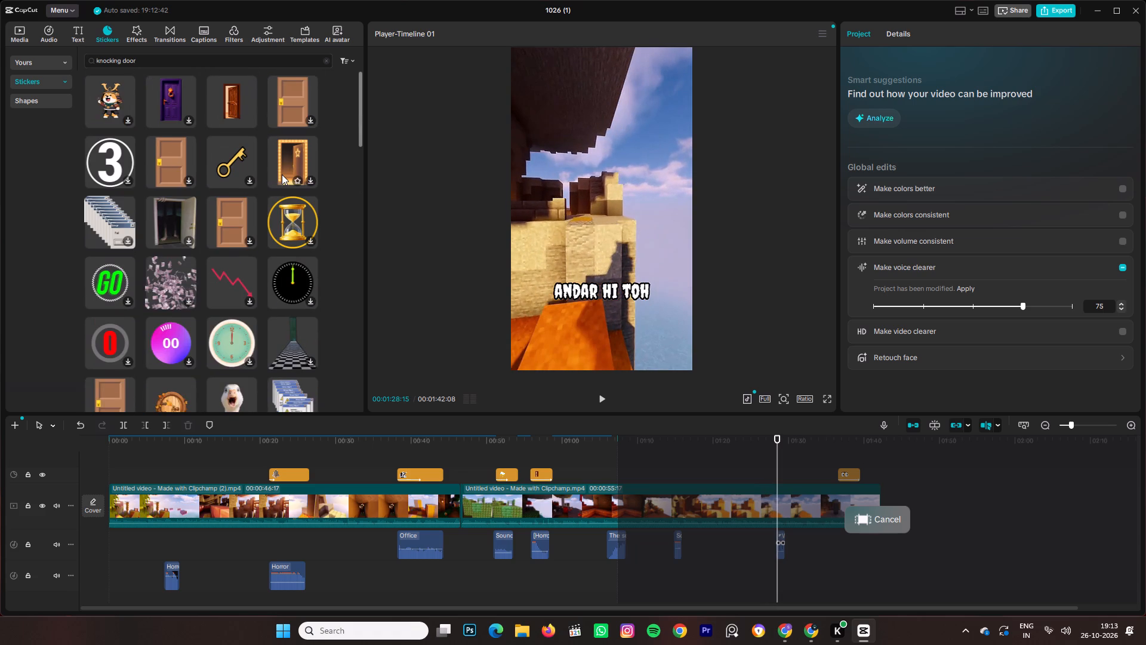
scroll(282, 174, "up", 1)
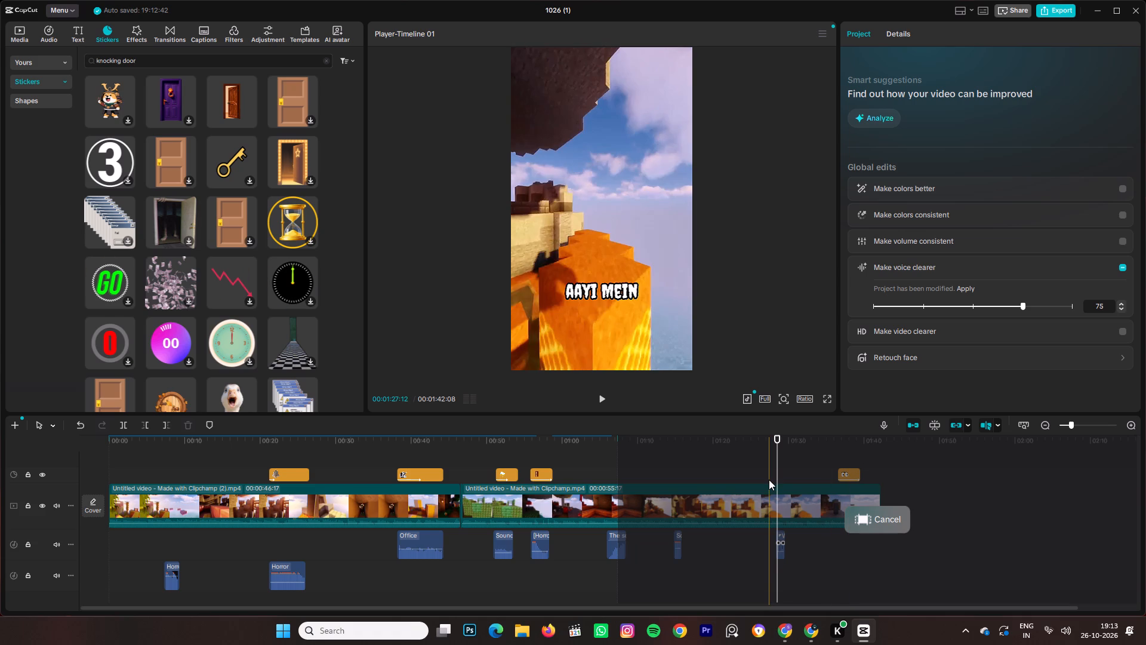
key("space")
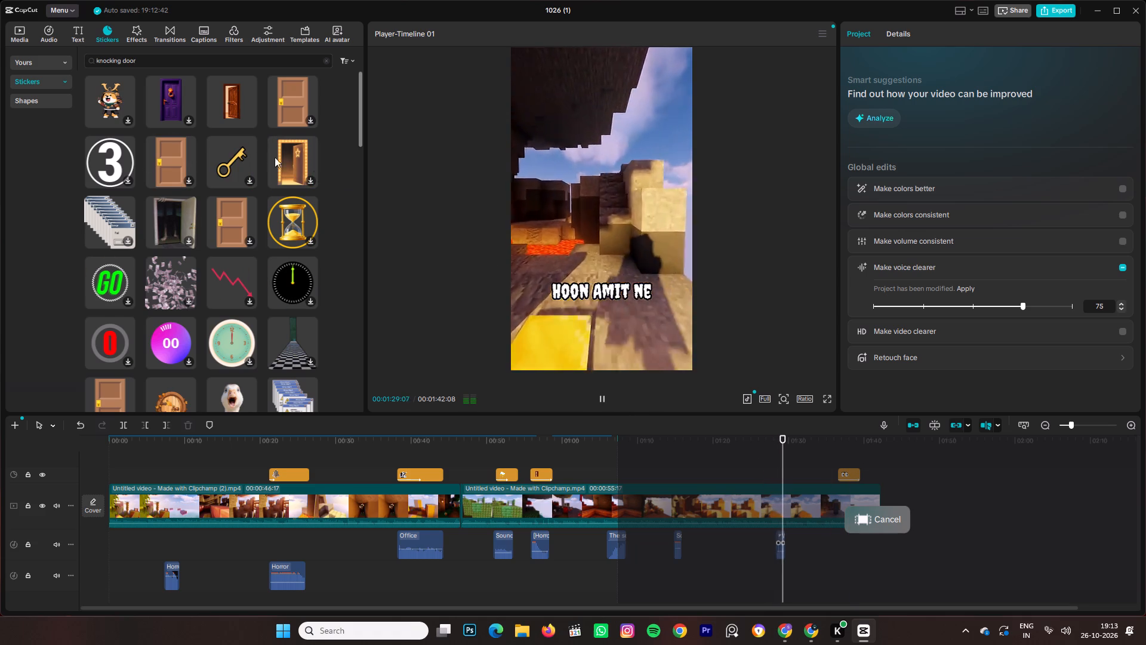
Clear the "knocking door" search and browse the Halloween sticker category for a scary character.
left_click(327, 63)
left_click(327, 63)
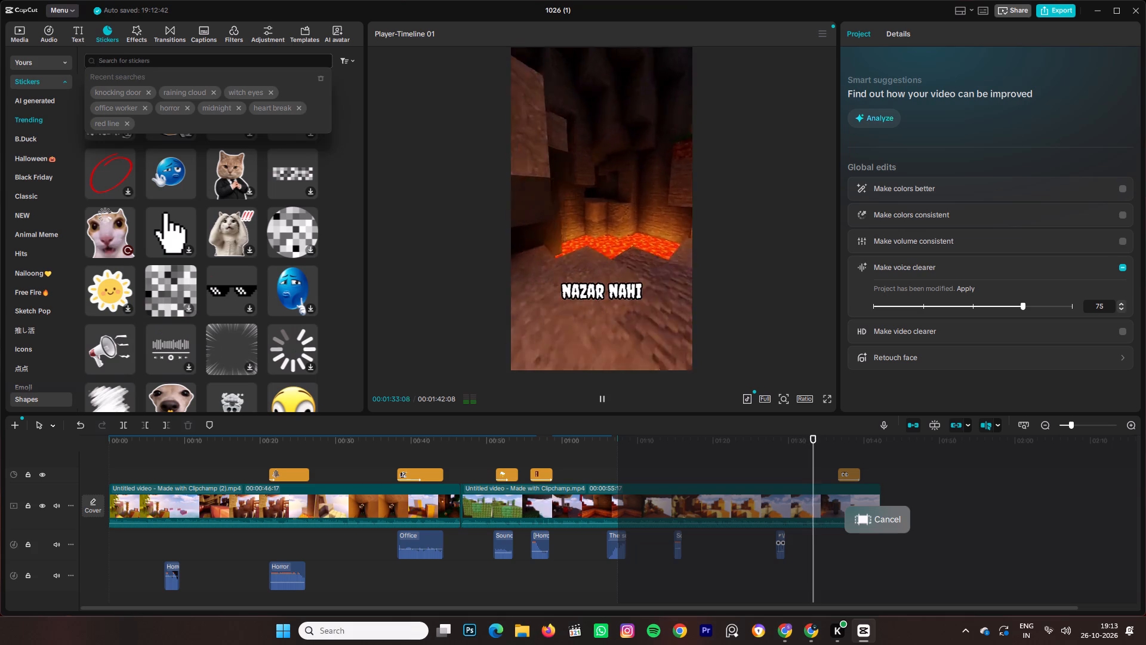
left_click(50, 159)
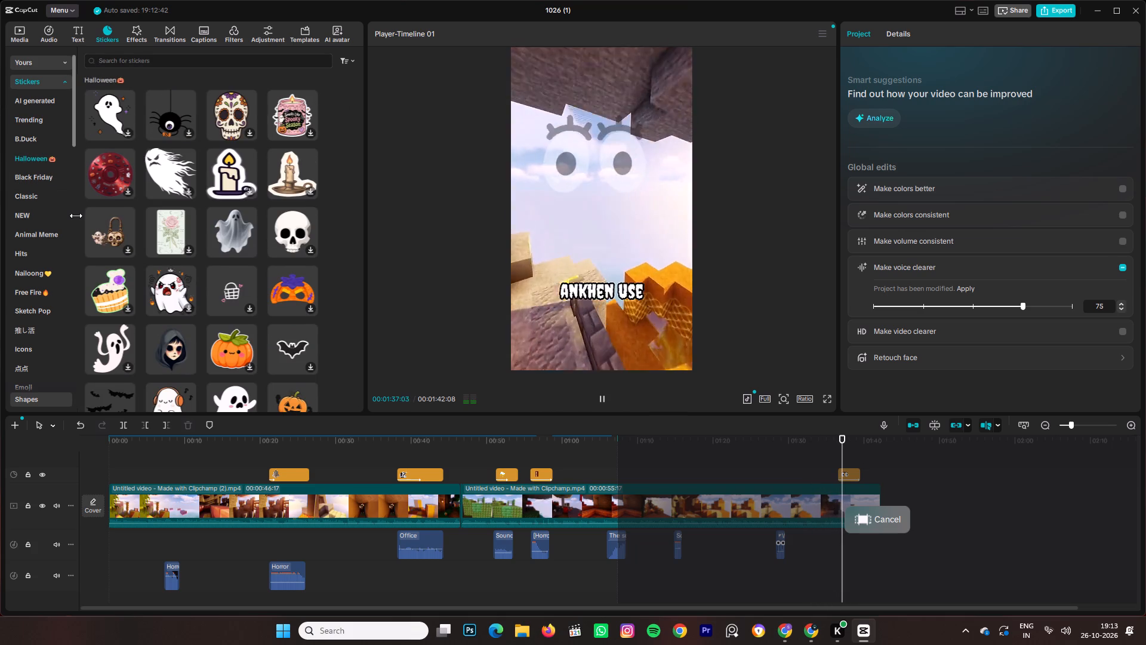
scroll(129, 274, "down", 1)
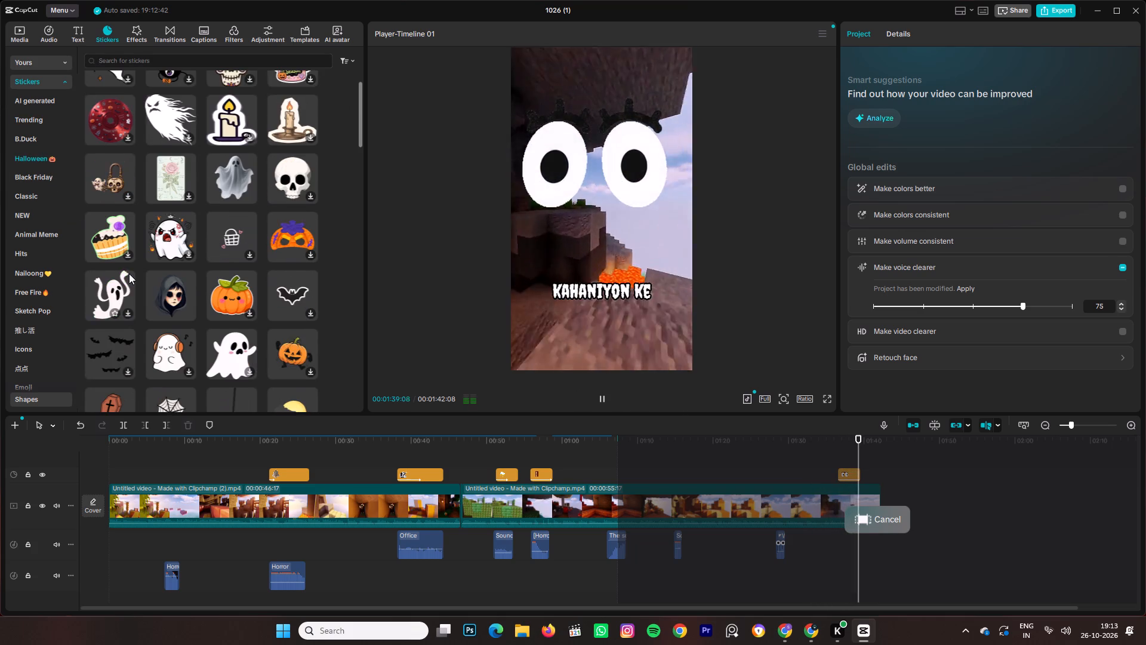
scroll(131, 274, "down", 1)
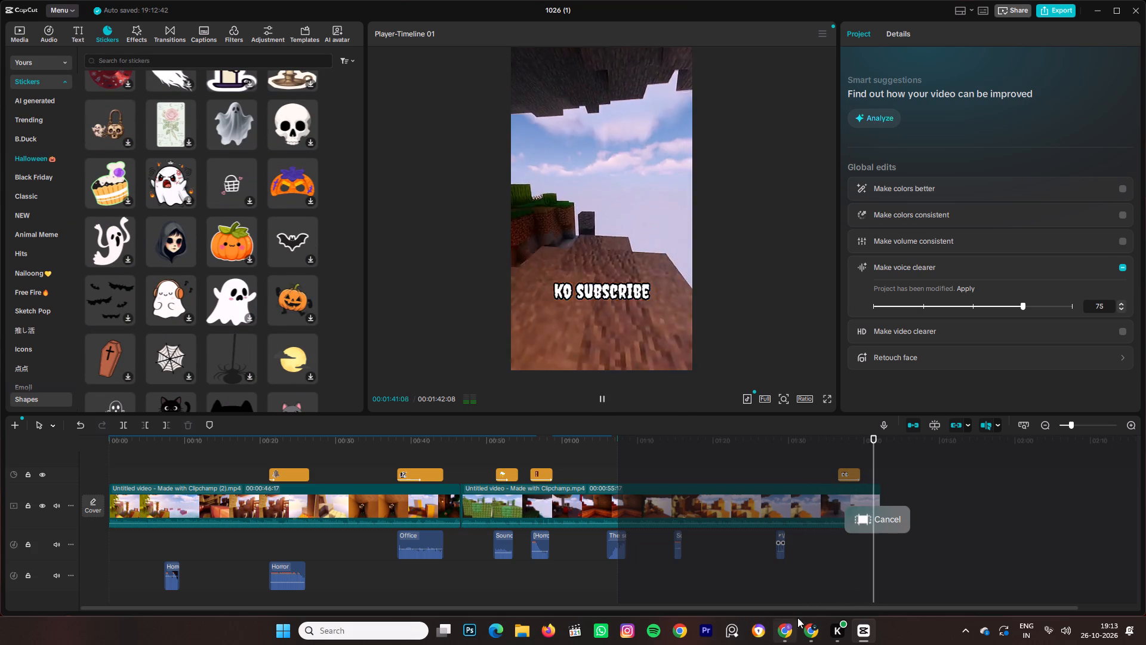
Add the hooded pale-faced girl sticker from the Halloween category at 00:01:28:03, where the caption reads "ANDAR HI TOH".
left_click(768, 564)
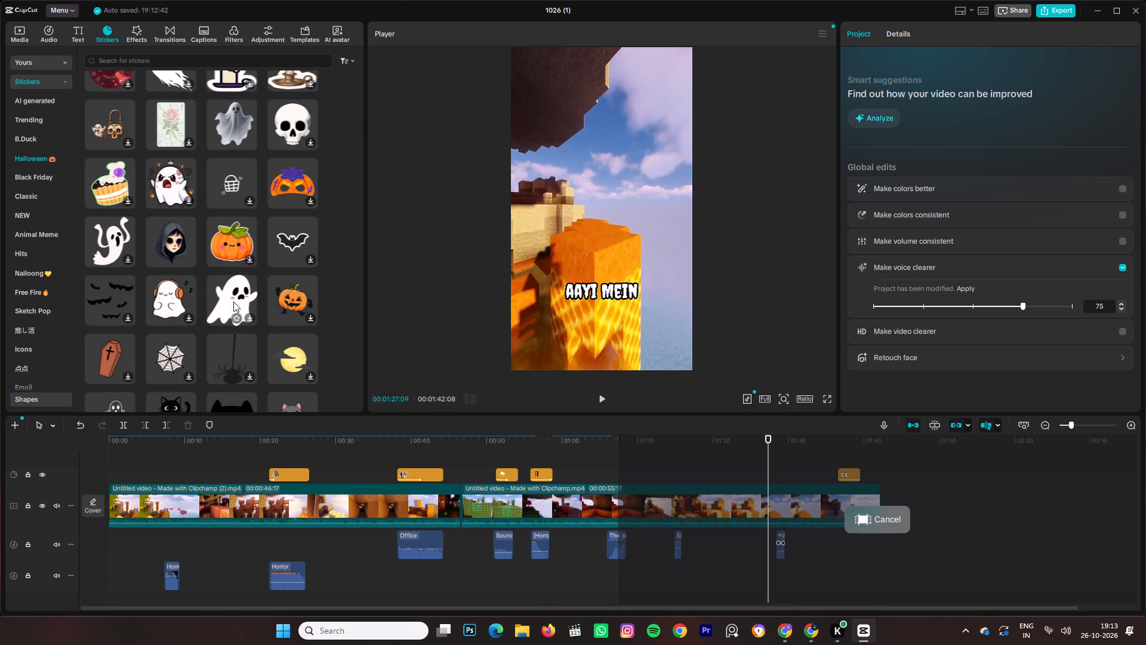
key("Right")
key("Right")
key("Right")
key("Right")
key("Right")
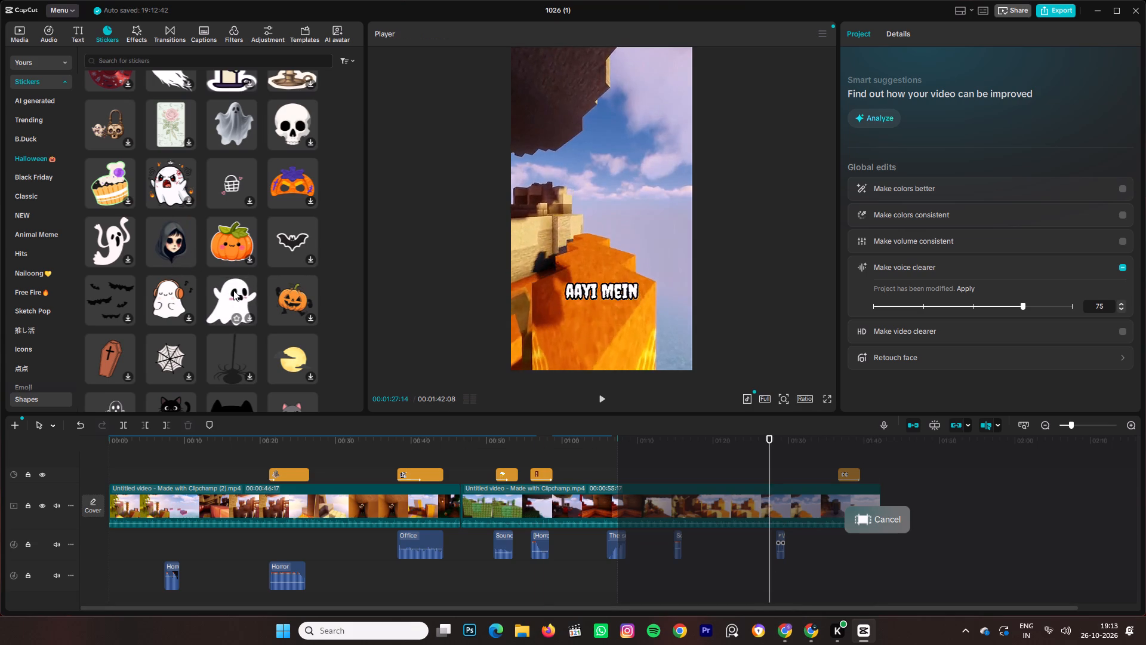
key("Right")
key("Right")
key("Right")
key("Right")
key("Right")
key("Right")
key("Right")
key("Right")
key("Right")
key("Right")
key("Right")
key("Right")
key("Right")
key("Right")
key("Right")
key("Right")
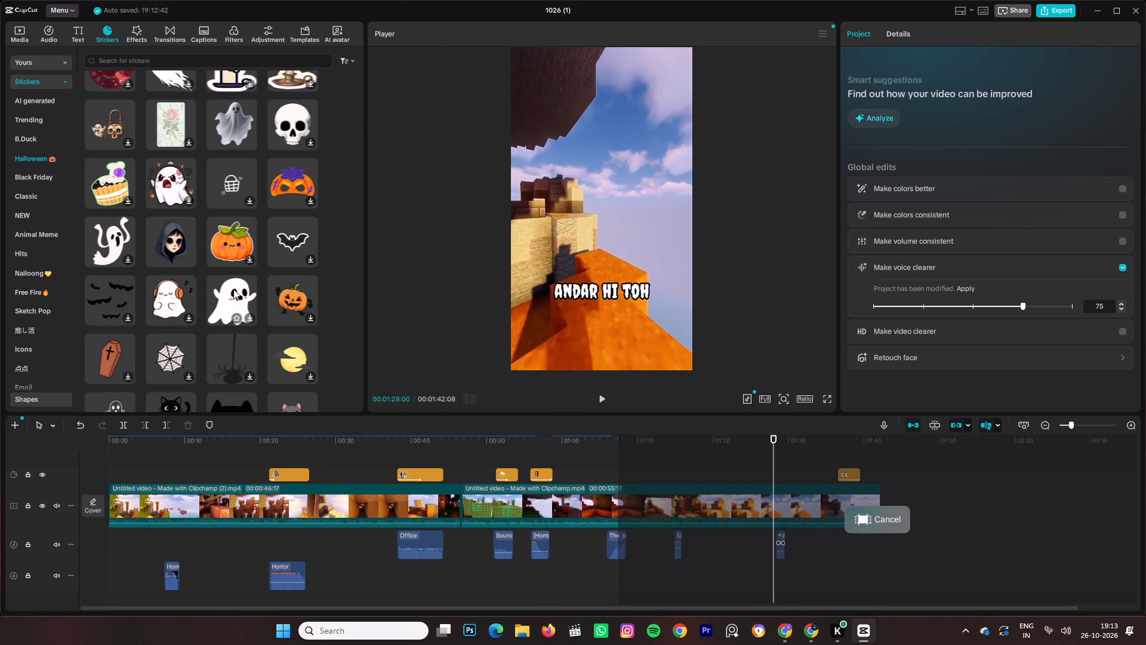
key("Right")
key("Right")
key("Right")
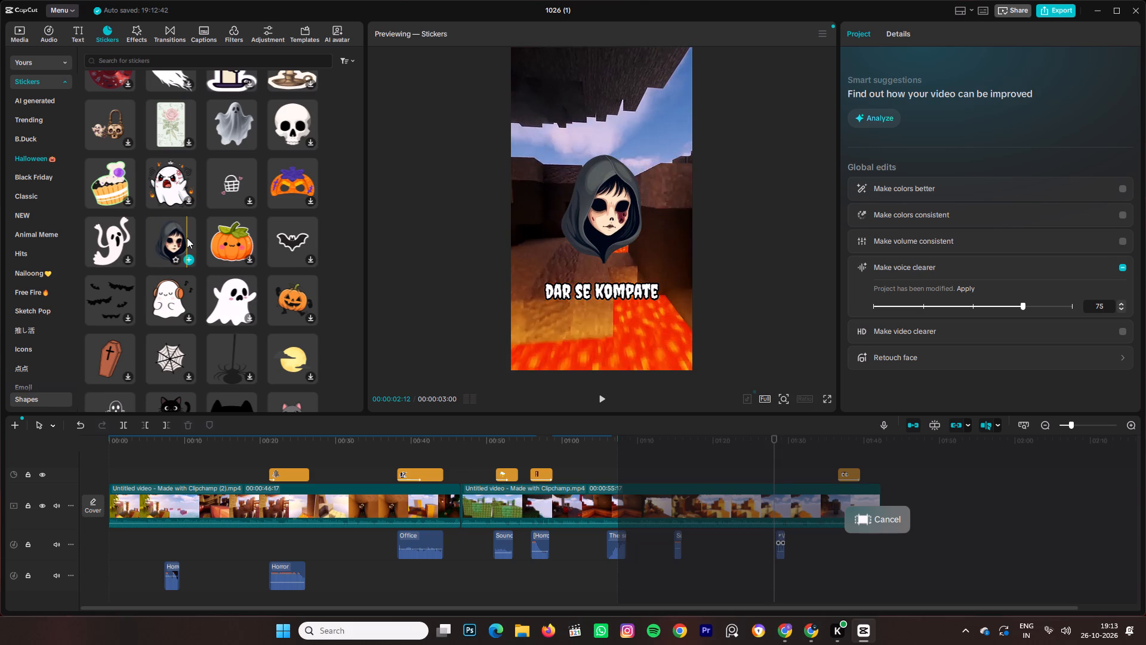
left_click(191, 254)
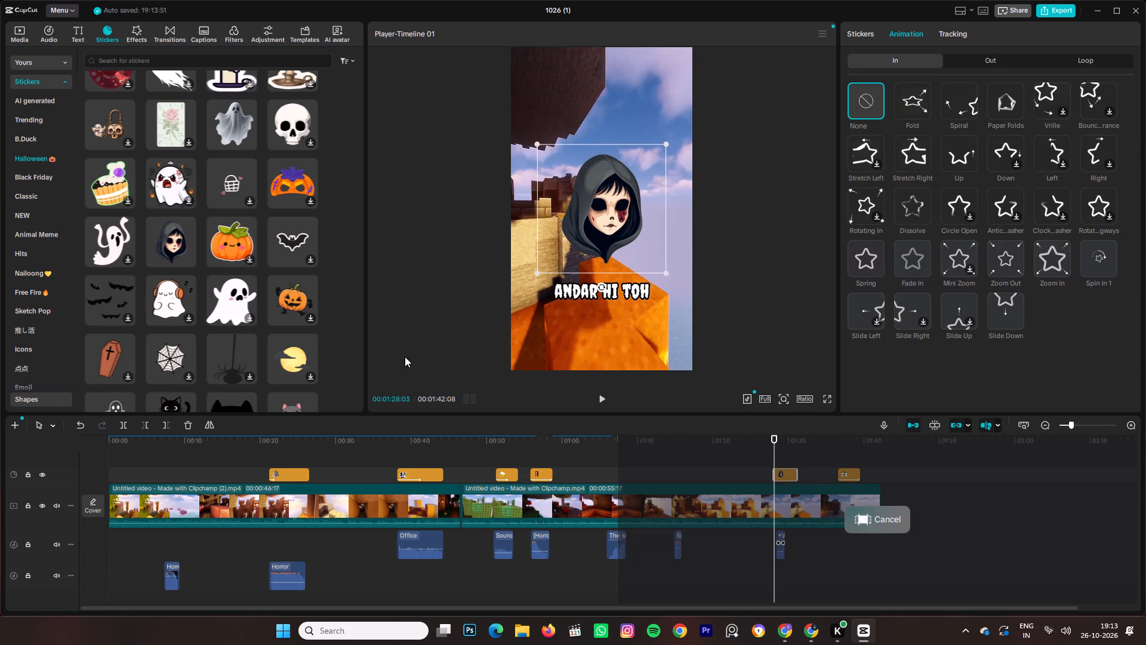
Trim the end of the hooded-face sticker to about 00:01:29, in line with the end of the sound effect below it.
left_click_drag(796, 471, 788, 472)
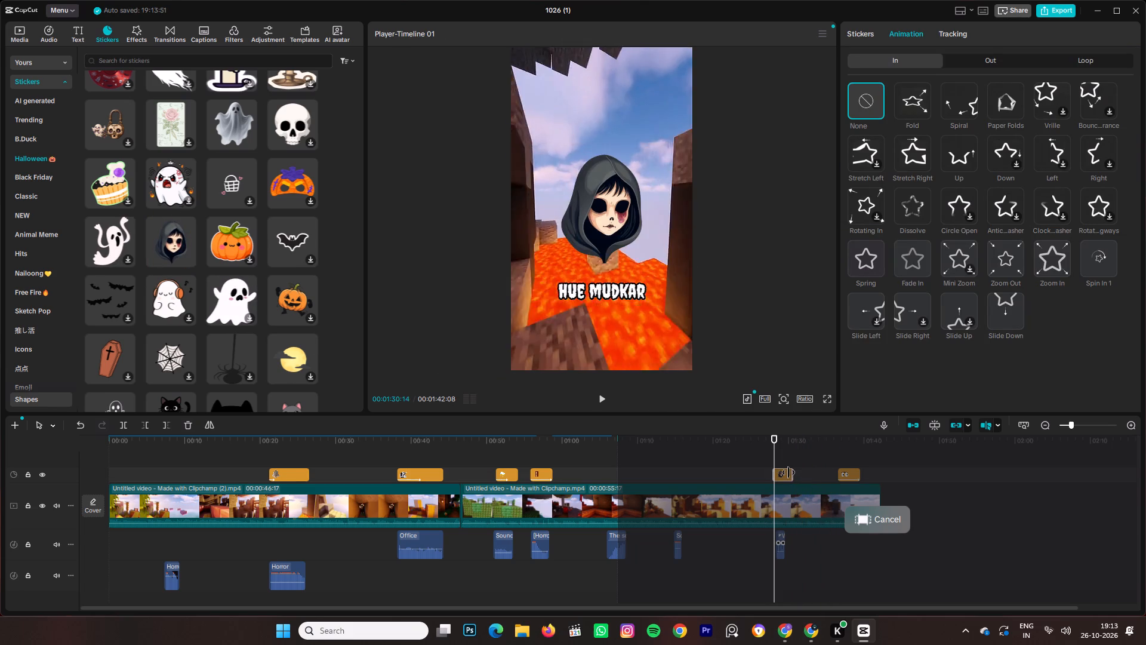
left_click_drag(788, 472, 785, 475)
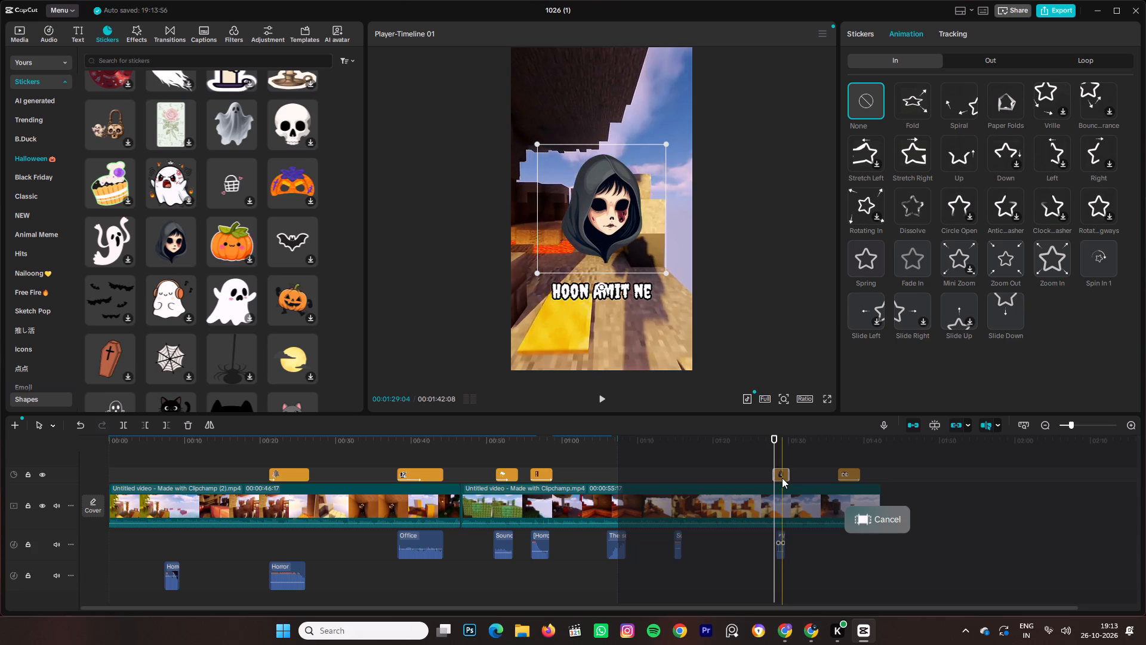
left_click_drag(791, 475, 785, 475)
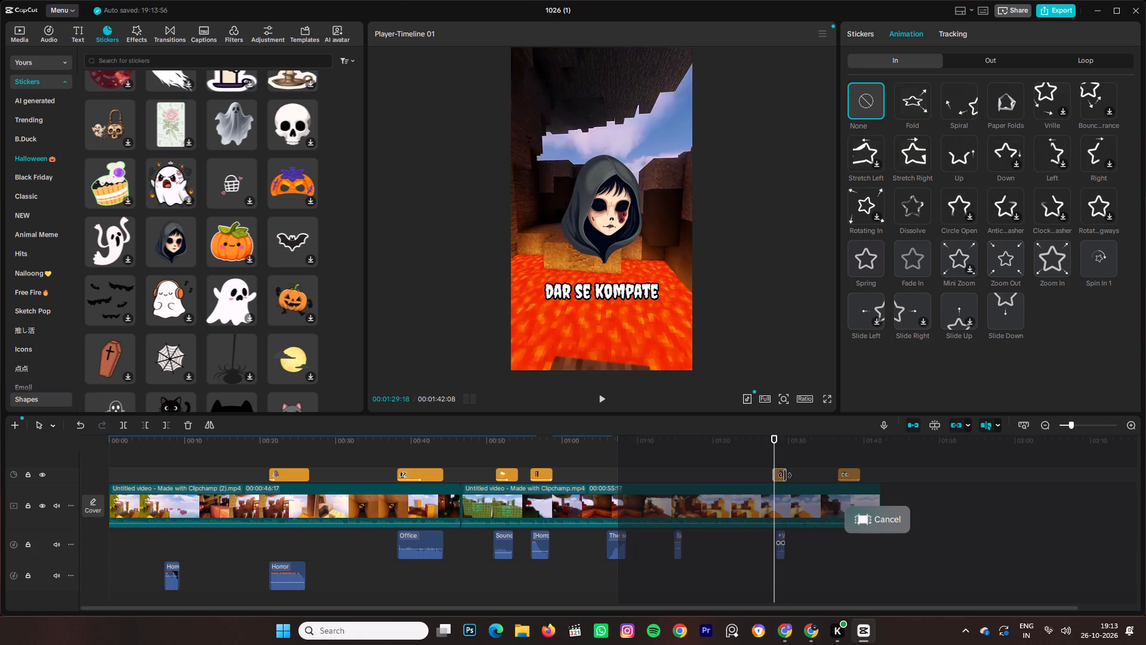
left_click_drag(785, 475, 783, 477)
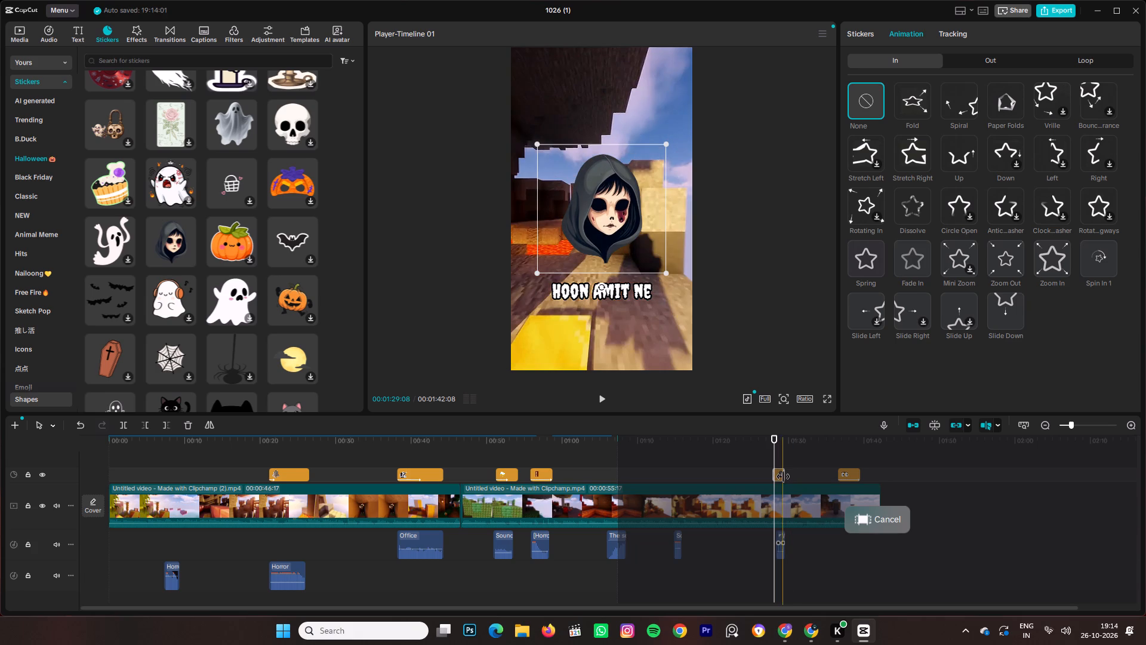
left_click(783, 477)
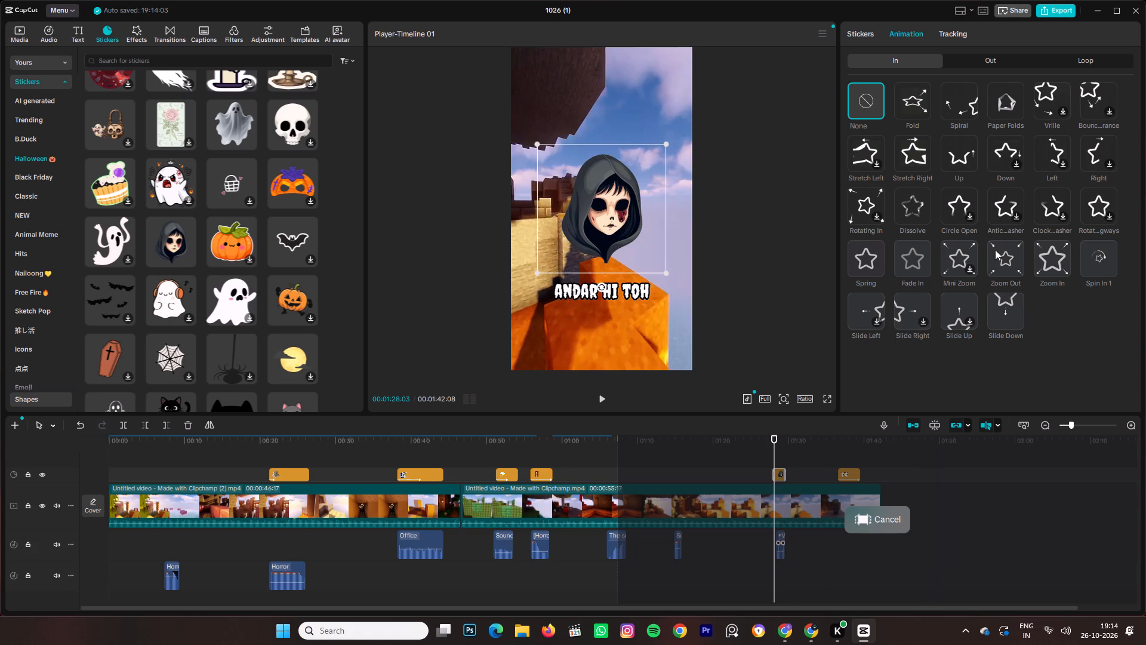
Enlarge the hooded-face sticker in the preview until the face fills nearly the whole height of the vertical frame.
left_click(661, 281)
left_click(641, 234)
left_click(616, 225)
left_click_drag(666, 269, 812, 351)
Apply the Stretch Left entrance animation to the hooded-face sticker with a duration of 1.4 s.
left_click(876, 163)
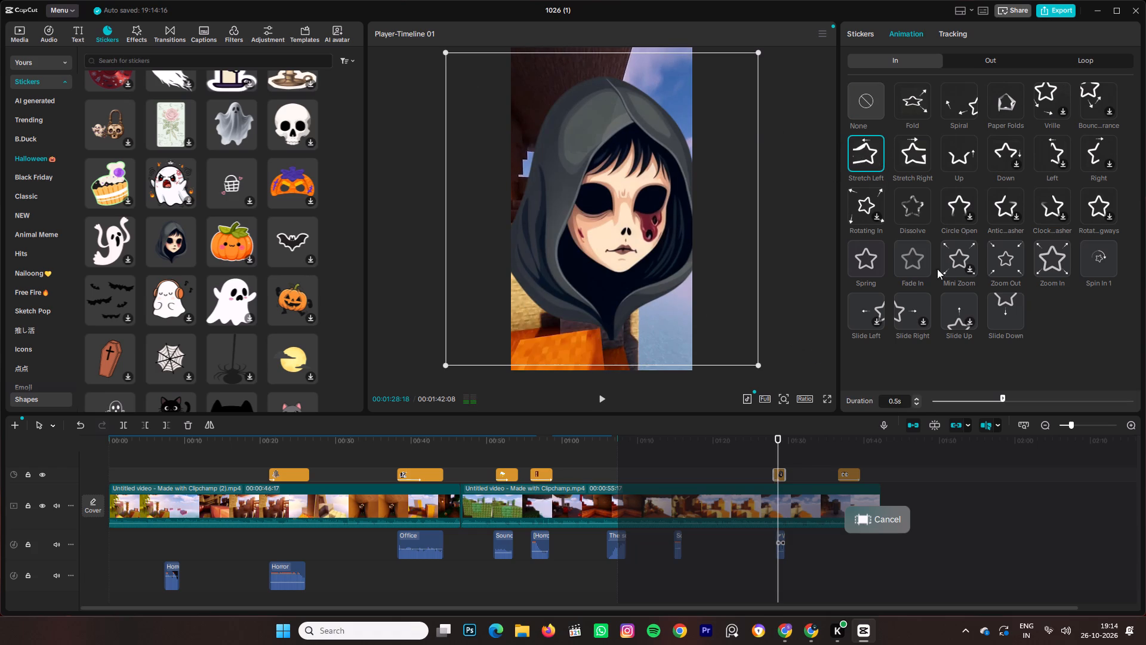
left_click_drag(1005, 400, 1006, 400)
left_click_drag(1006, 400, 1145, 419)
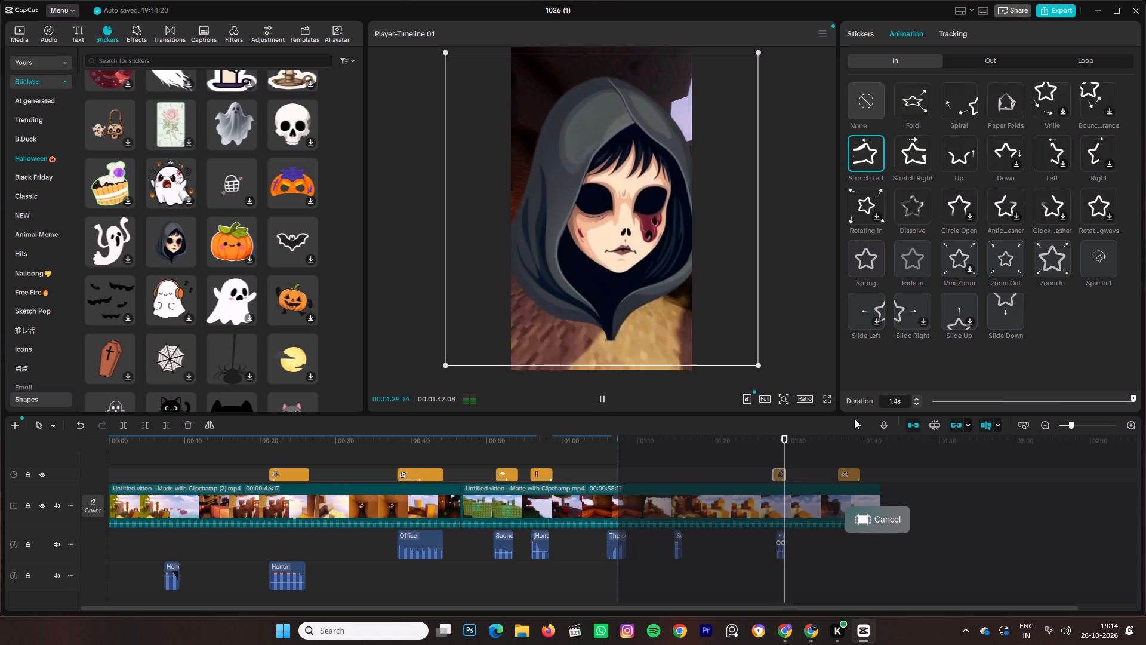
Play the video from 00:01:24:26 to review the enlarged hooded-face sticker and the section after it.
left_click(750, 520)
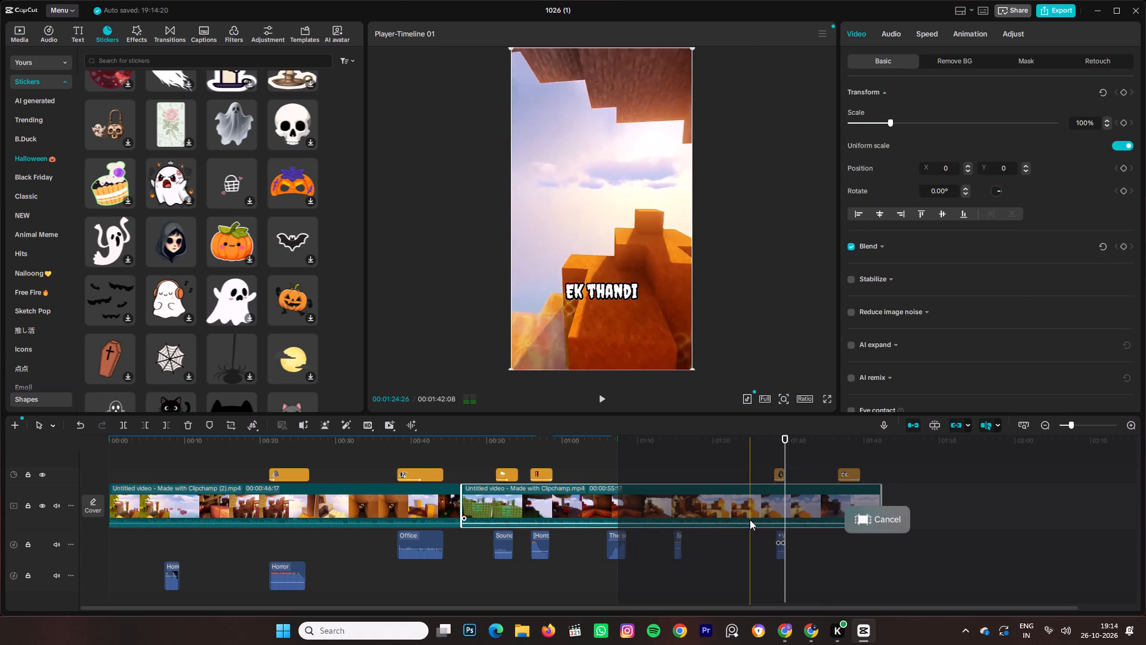
key("space")
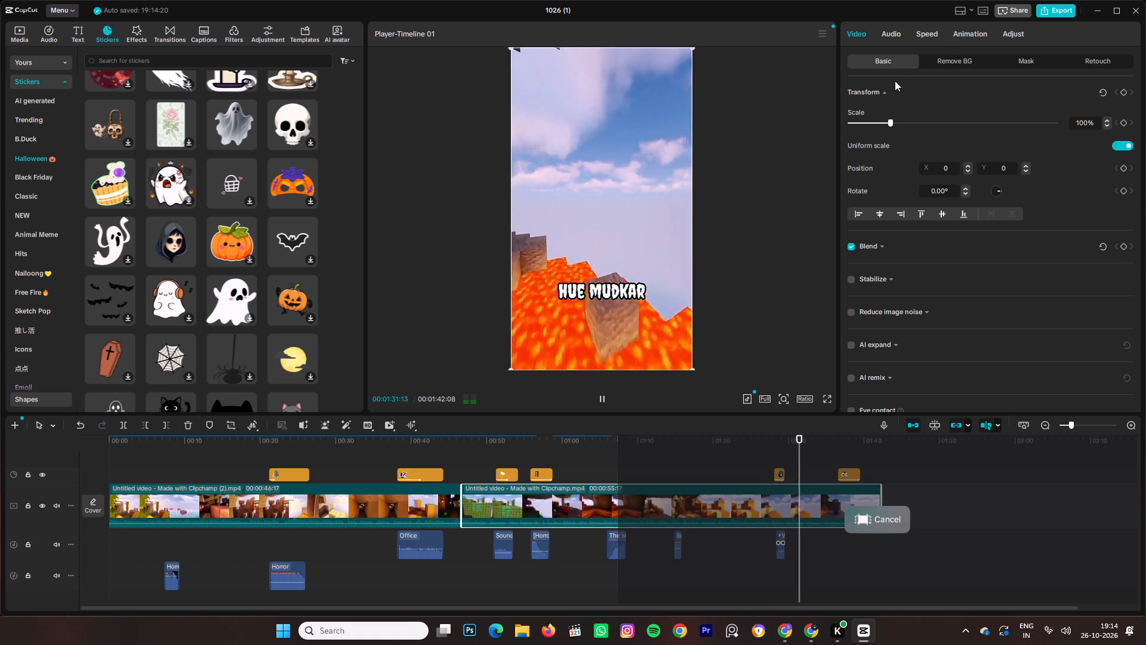
left_click(956, 60)
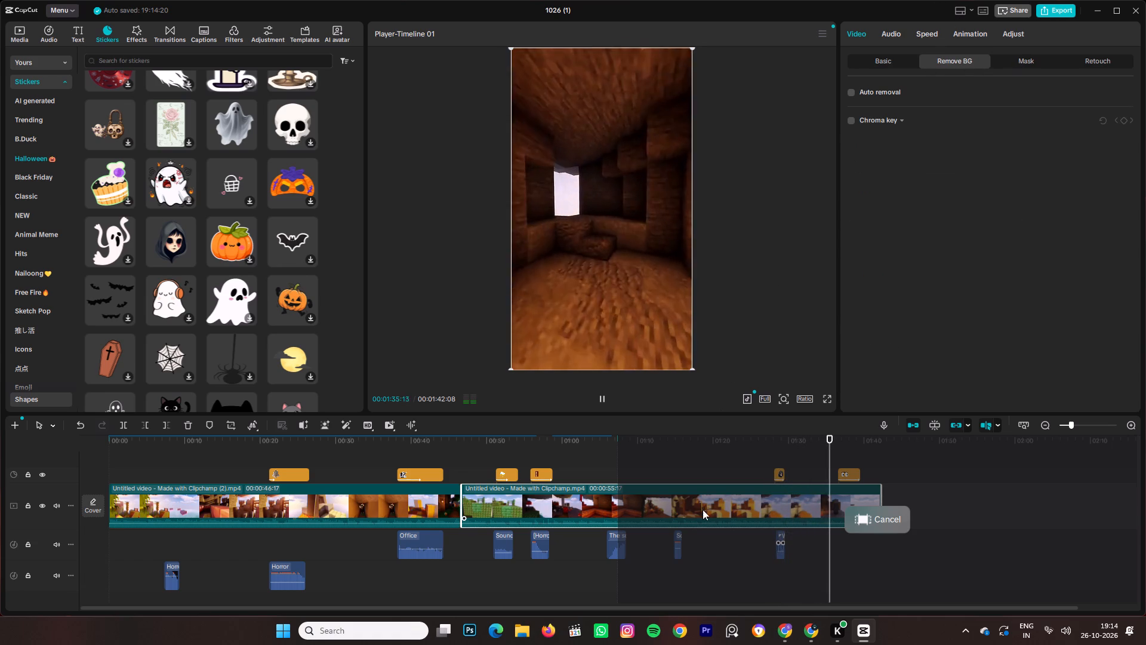
left_click(716, 518)
Select motion tracking for the hooded-face sticker.
left_click(777, 478)
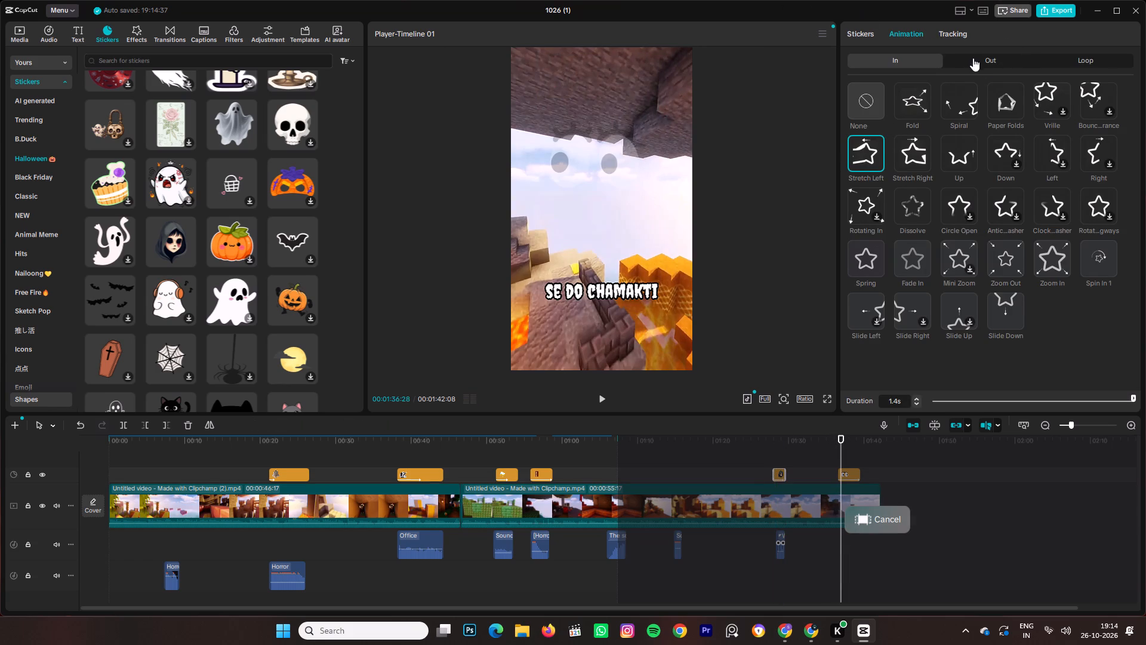
left_click(960, 36)
left_click(917, 89)
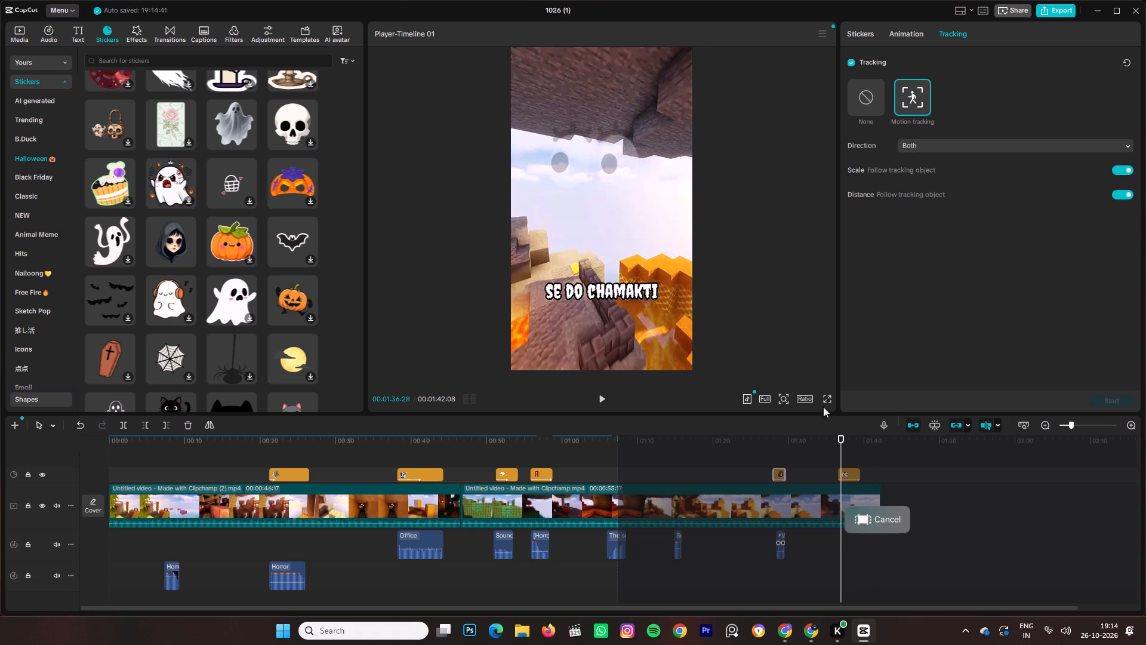
Play on to the "KO SUBSCRIBE" caption at 00:01:41:10, search the stickers for "subscribe" and browse the results.
key("space")
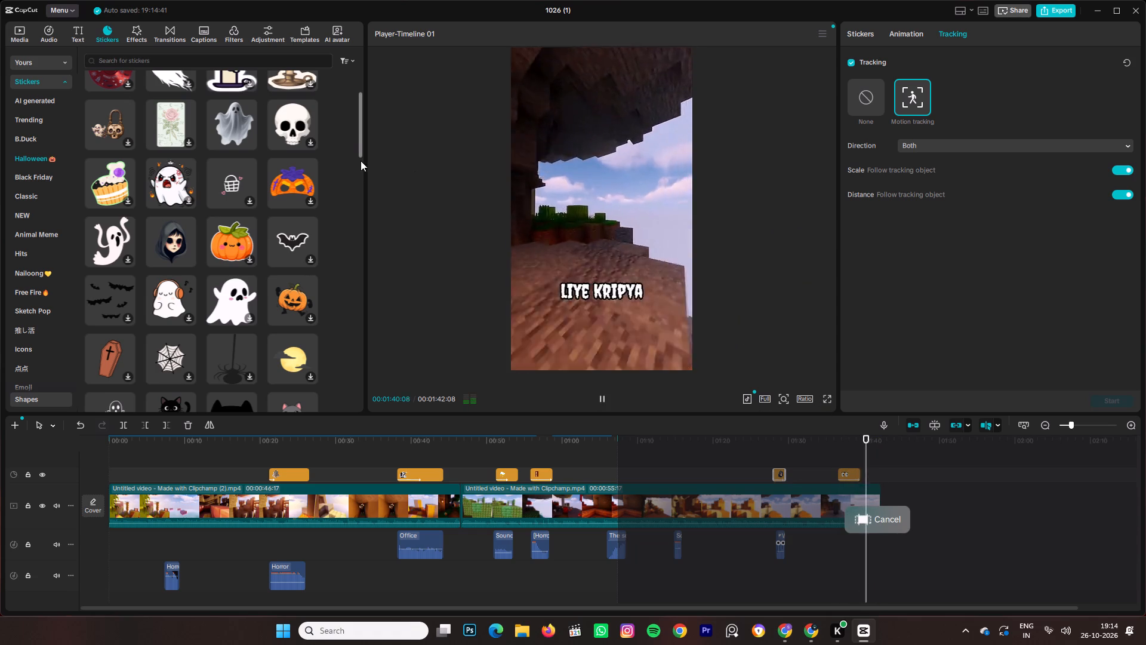
key("space")
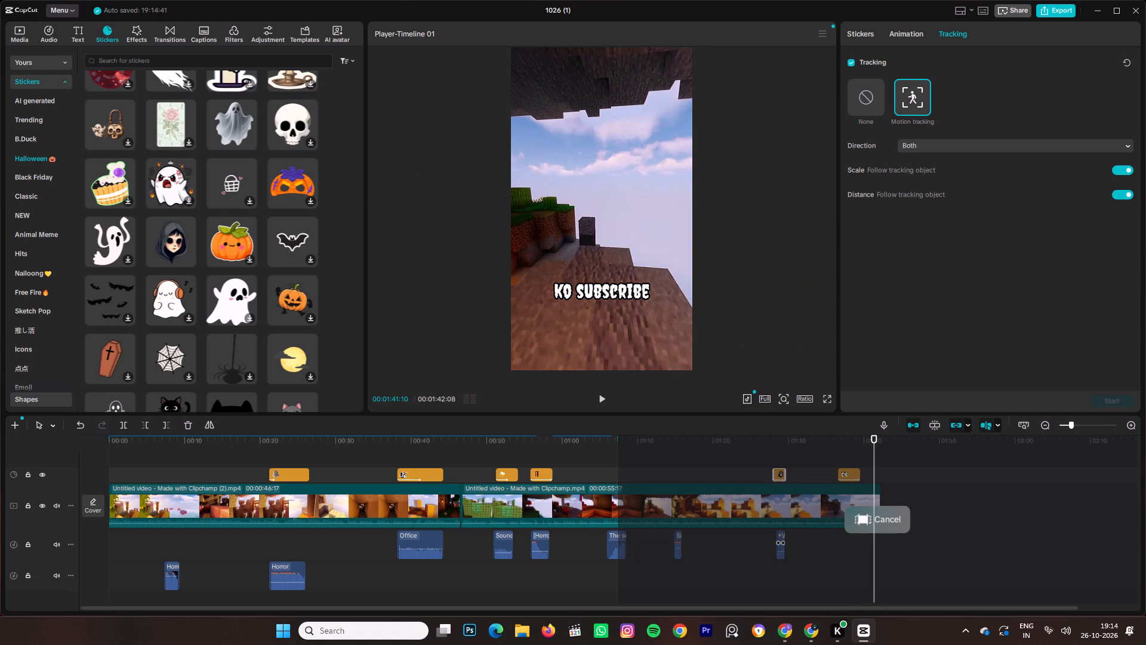
left_click(273, 61)
type("su")
left_click(273, 78)
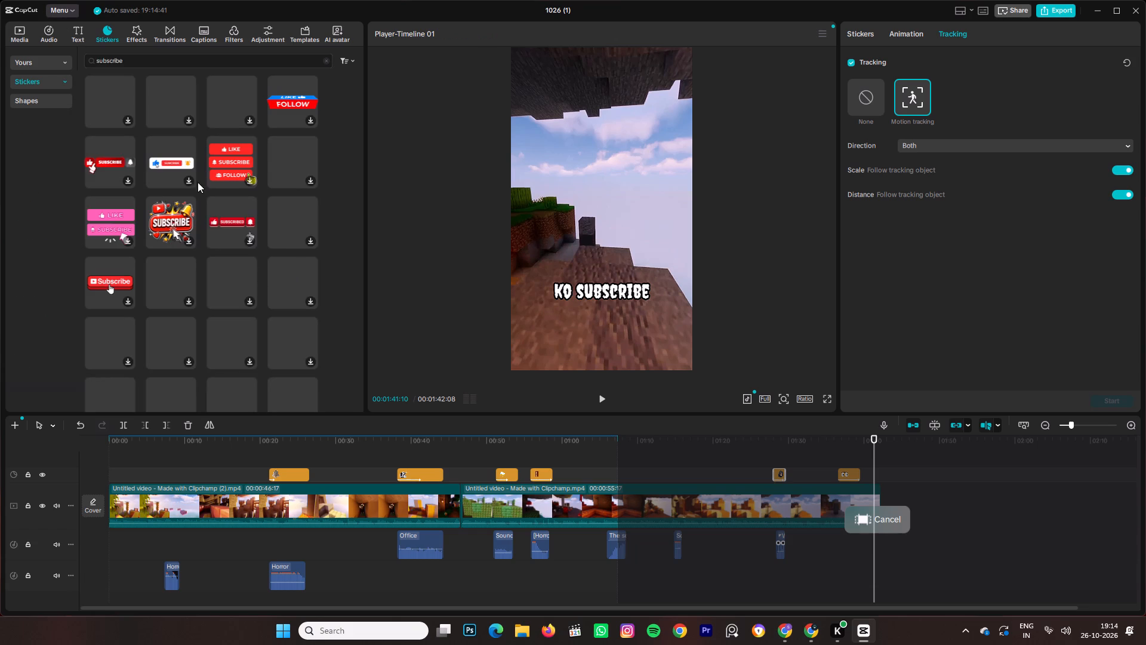
scroll(221, 66, "down", 2)
scroll(272, 140, "down", 7)
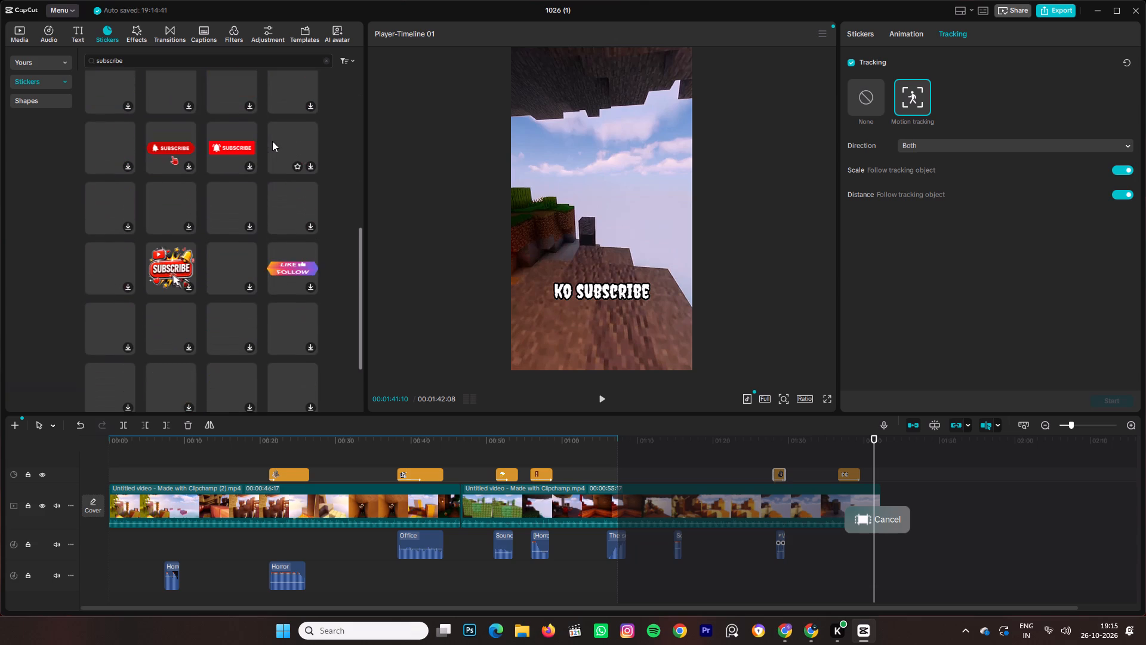
scroll(272, 141, "down", 2)
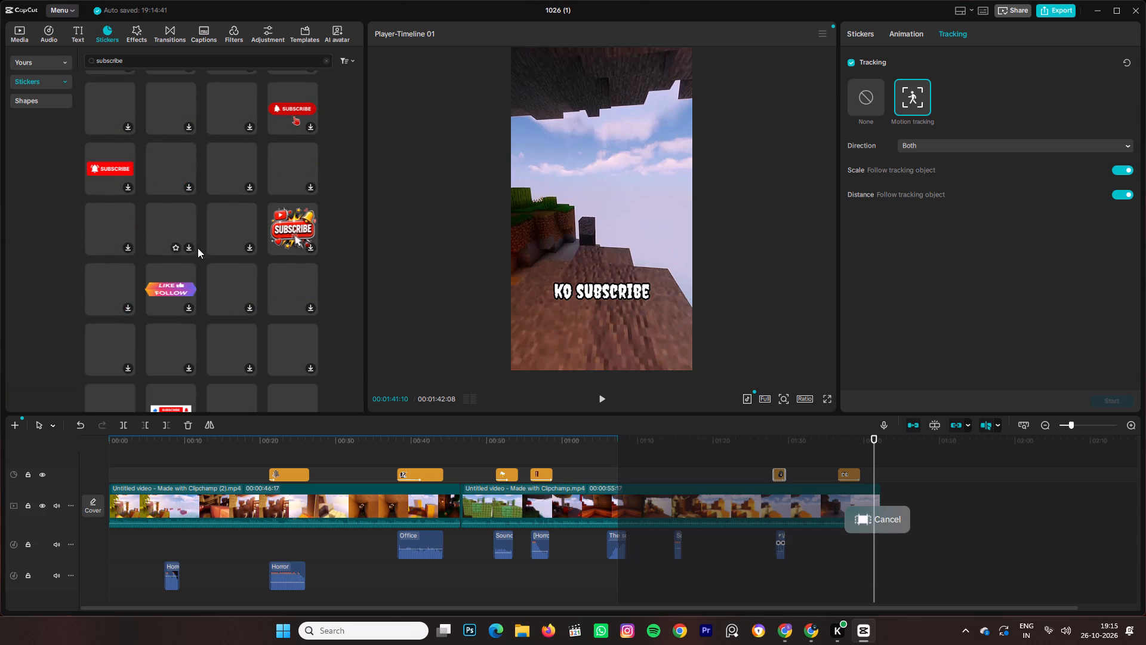
scroll(314, 260, "down", 5)
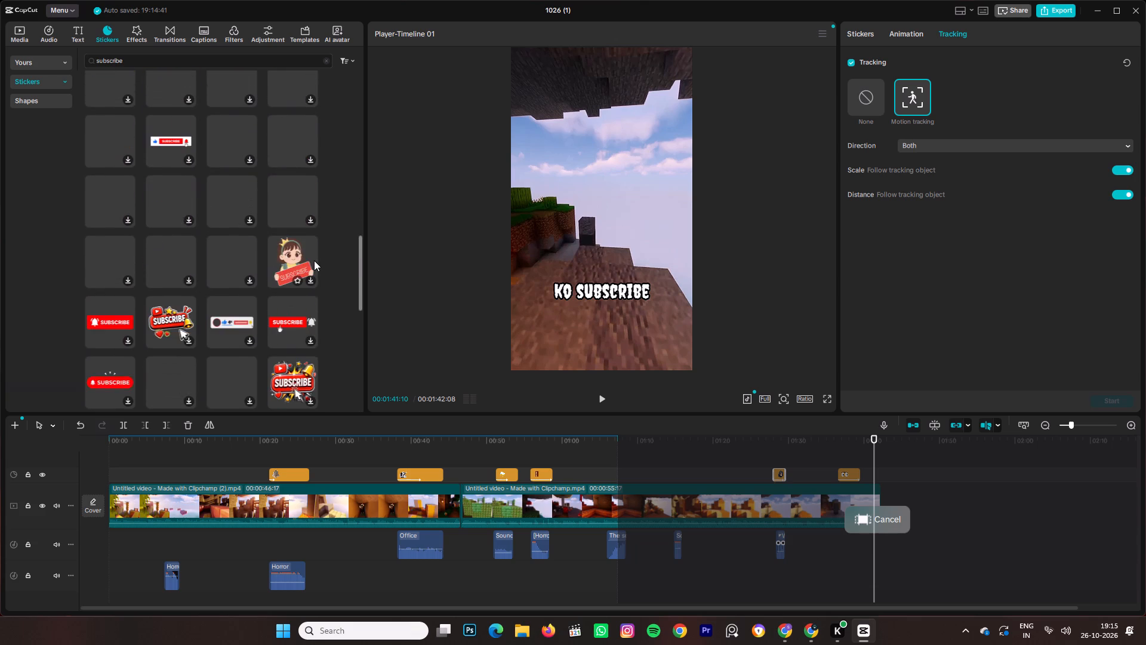
scroll(314, 260, "down", 5)
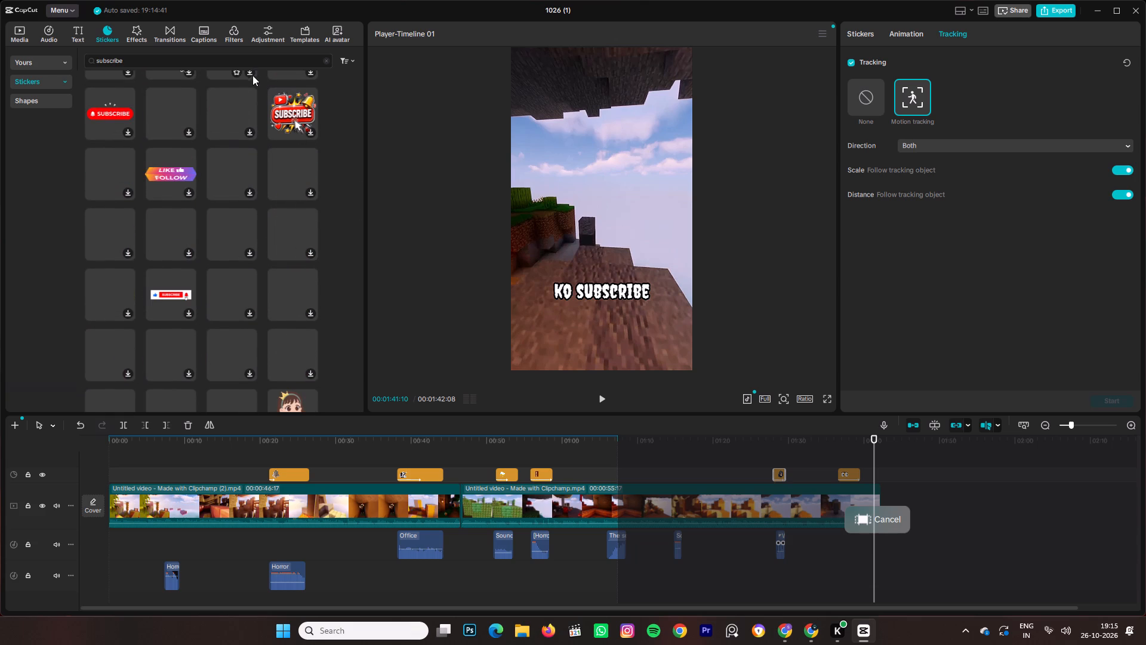
Refine the sticker search to "subscribe horror" and browse for a horror-styled subscribe sticker.
left_click(222, 59)
key("space")
type("ho")
type("rr")
type("or")
key("Return")
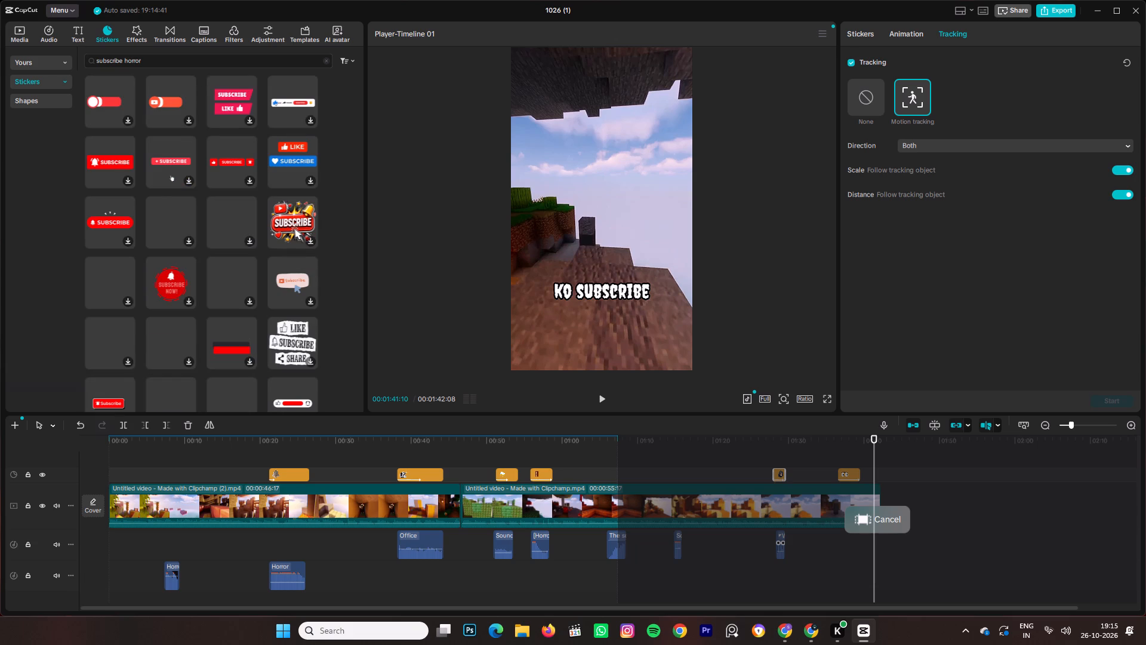
scroll(164, 194, "down", 4)
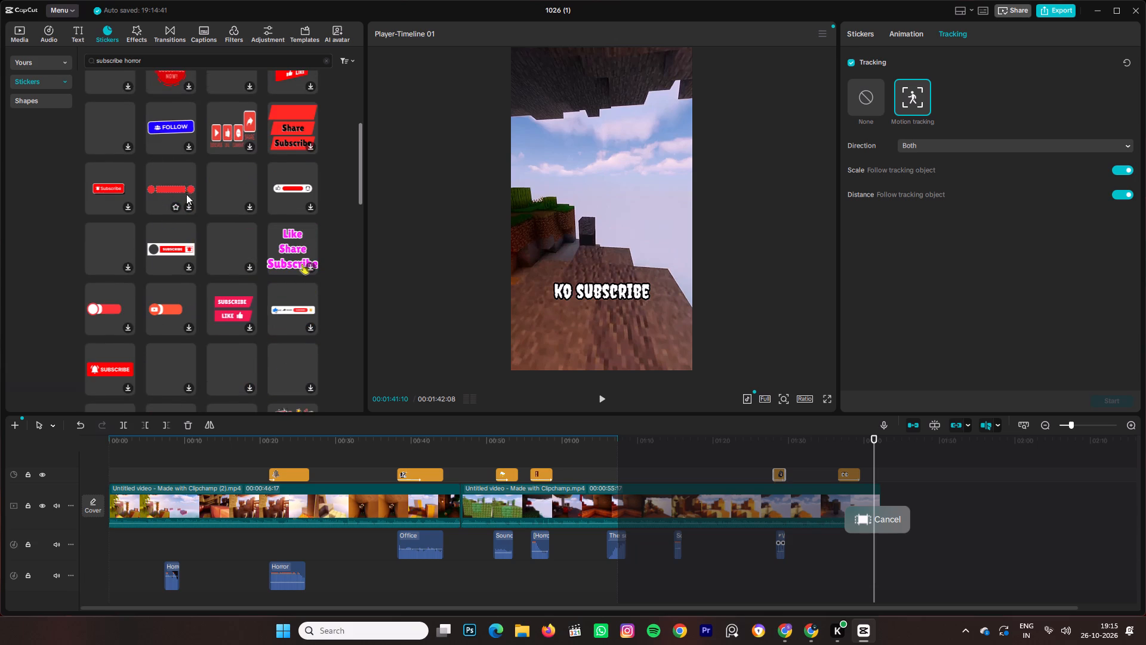
scroll(202, 194, "down", 4)
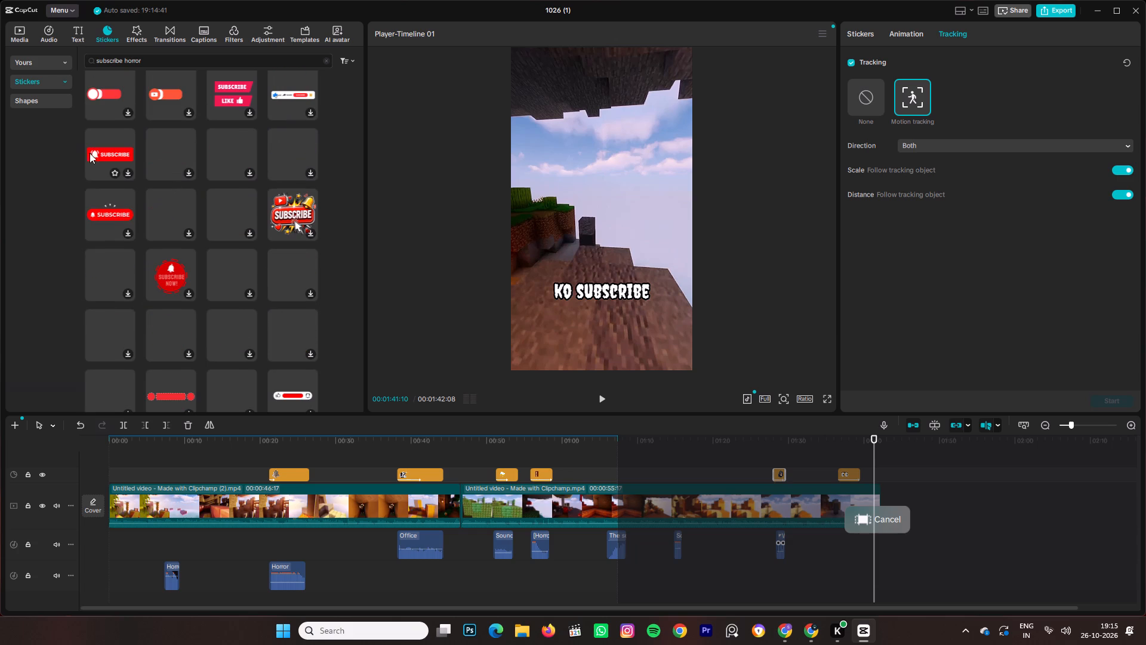
Clear the sticker search and look through the Halloween category for a horror-styled subscribe sticker.
left_click(19, 78)
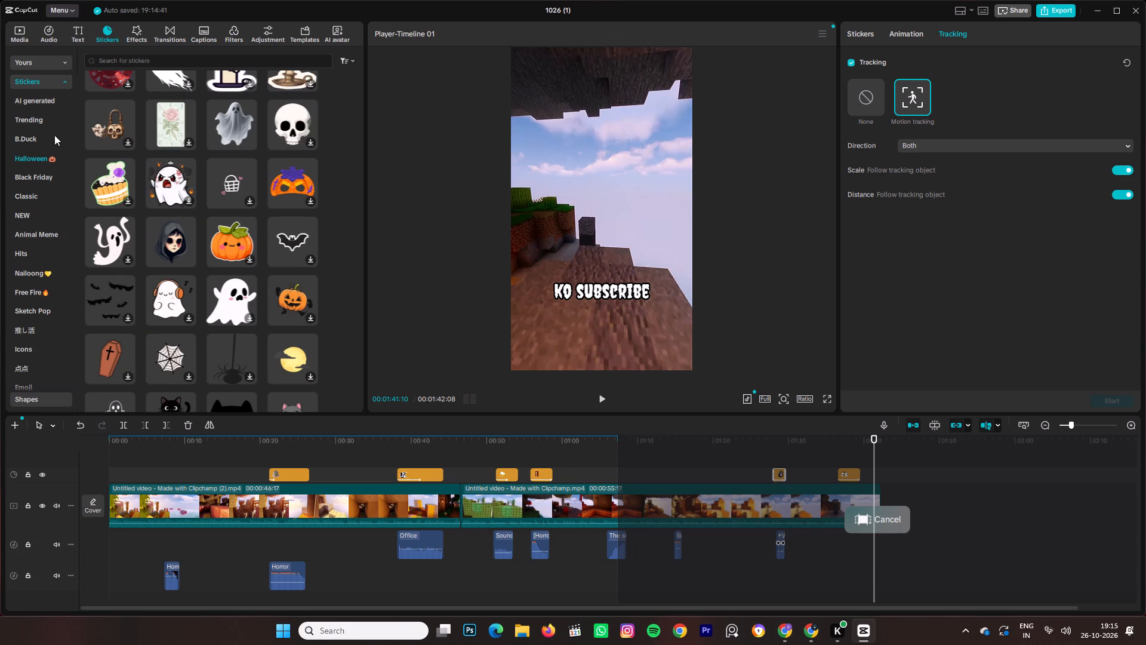
left_click(45, 154)
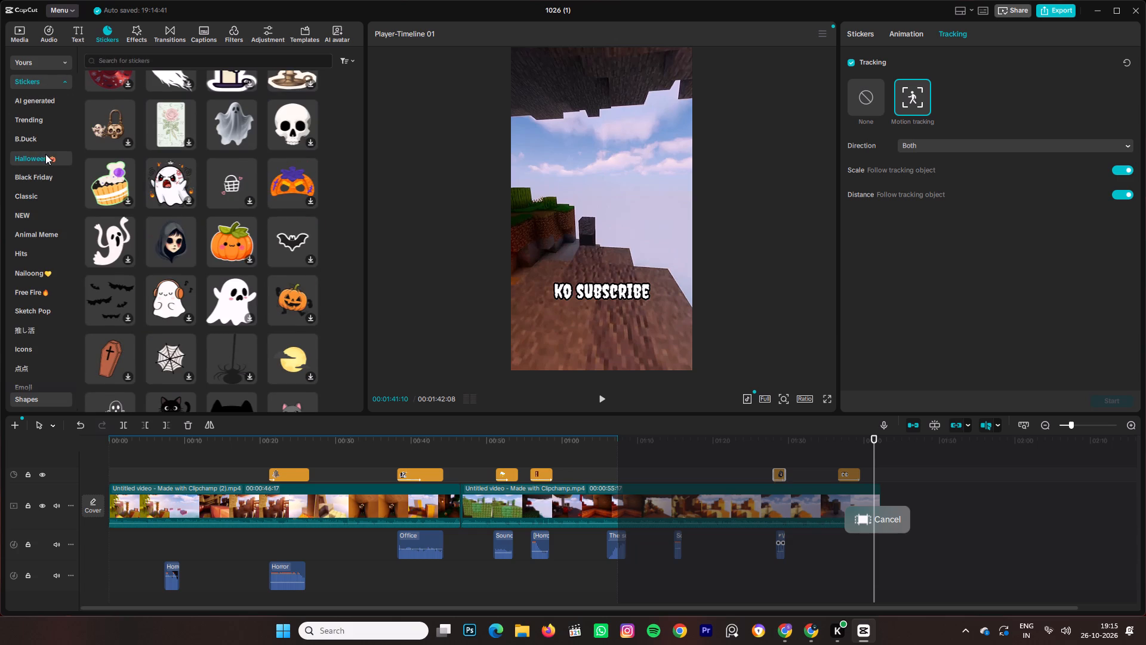
left_click(45, 154)
left_click(45, 154)
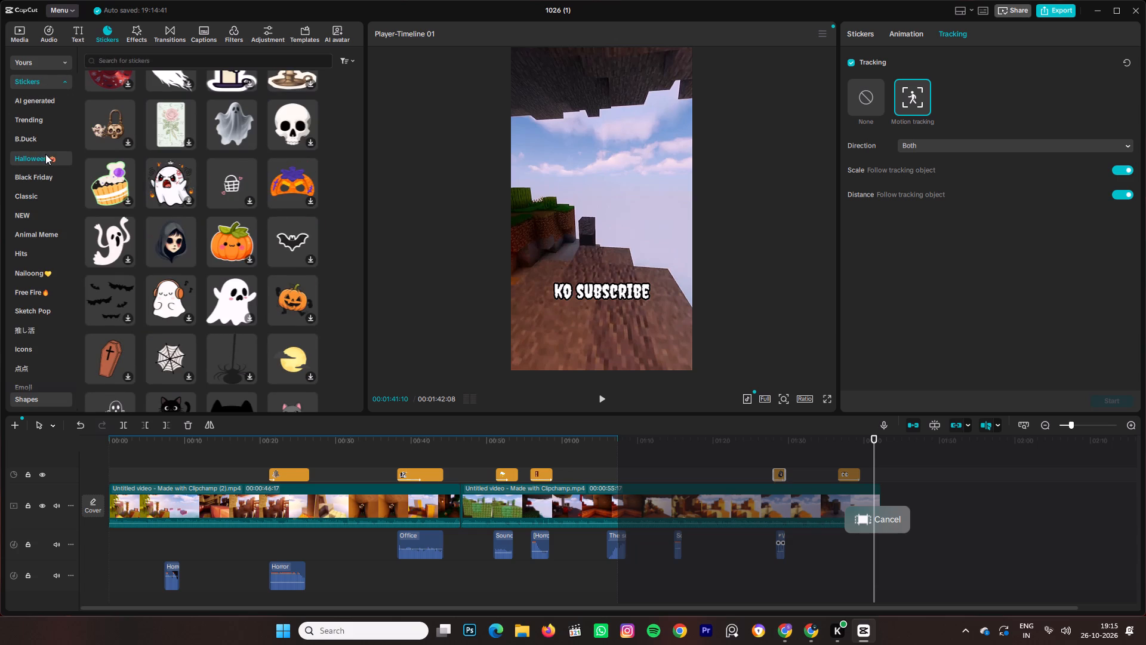
left_click(45, 154)
left_click(45, 167)
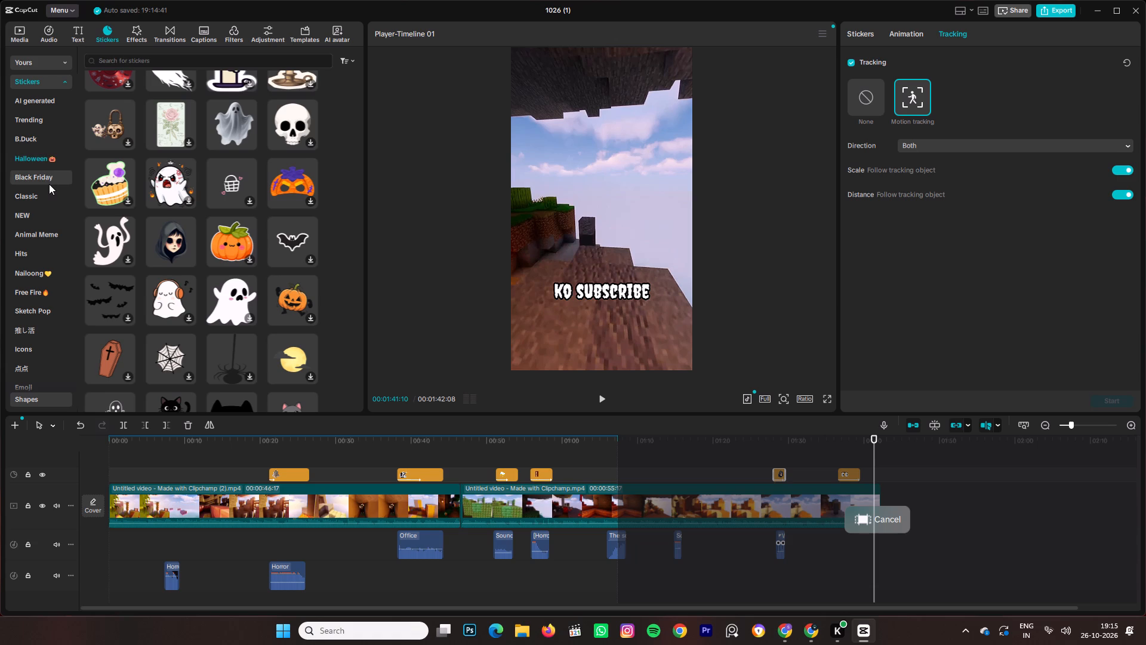
left_click(49, 184)
left_click(41, 158)
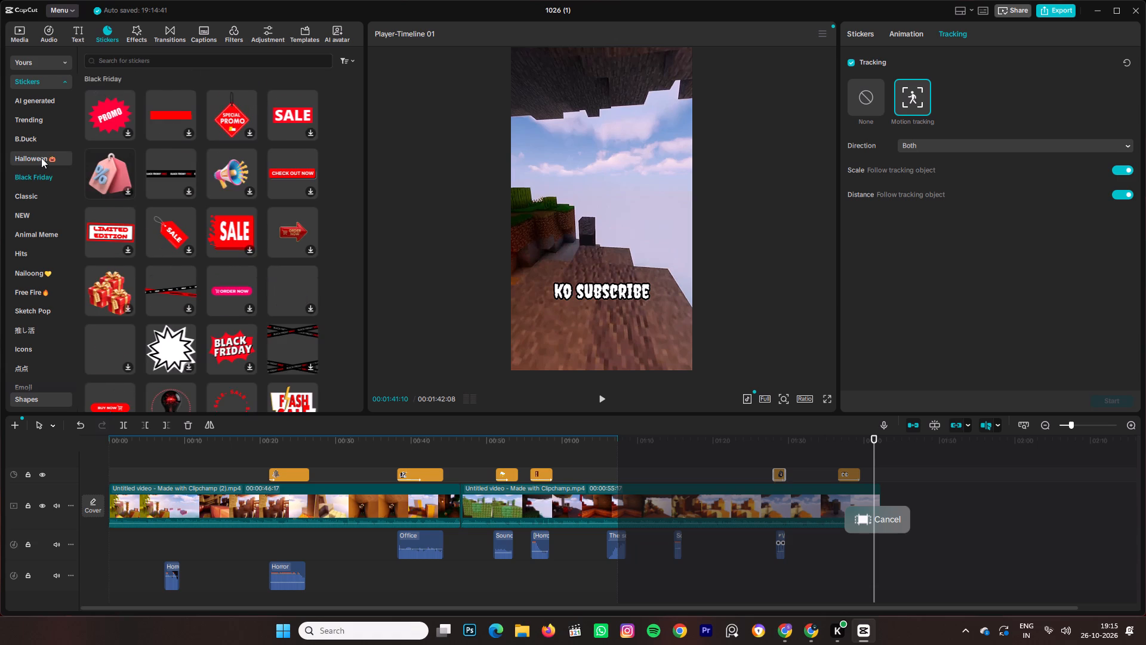
scroll(282, 223, "down", 6)
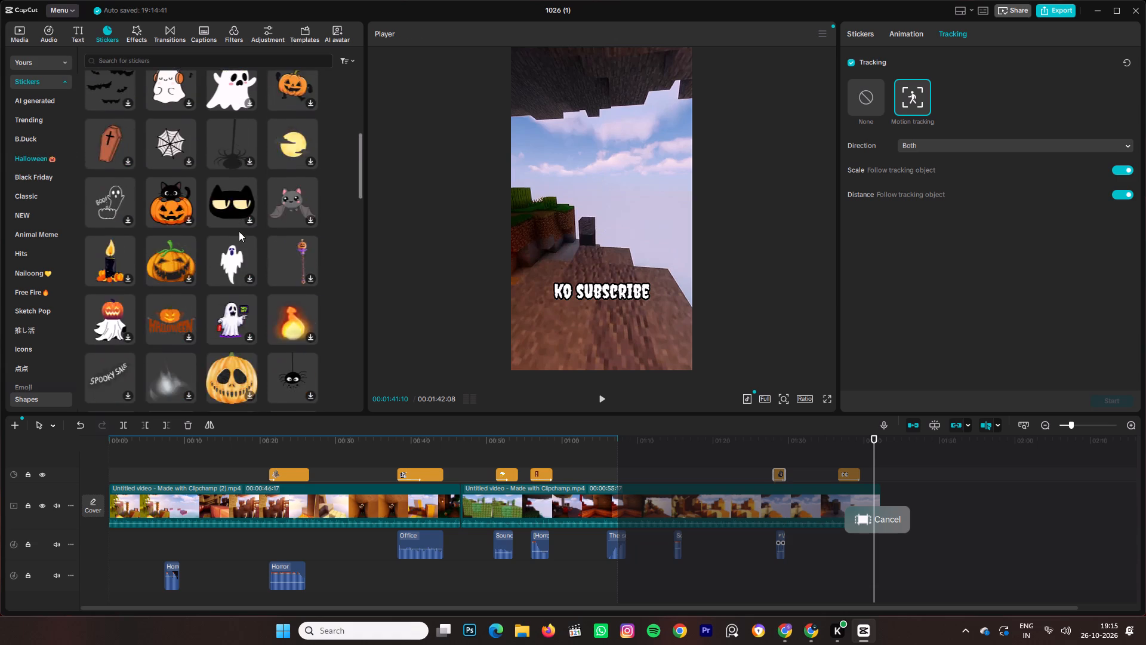
scroll(239, 231, "down", 15)
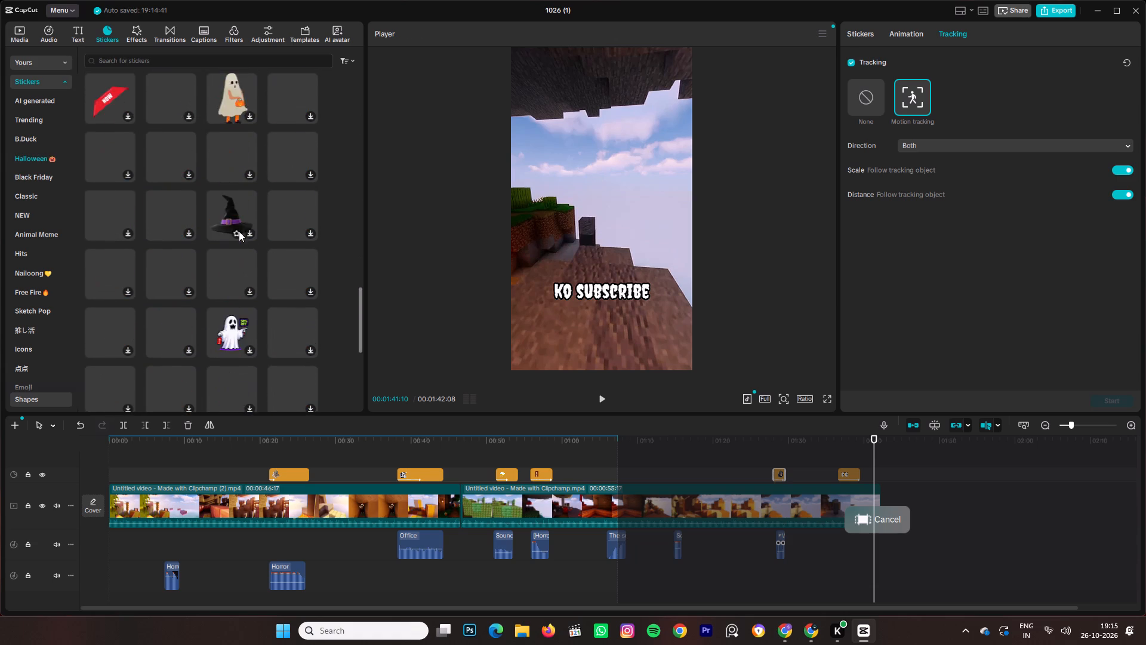
scroll(239, 226, "down", 2)
scroll(239, 225, "up", 4)
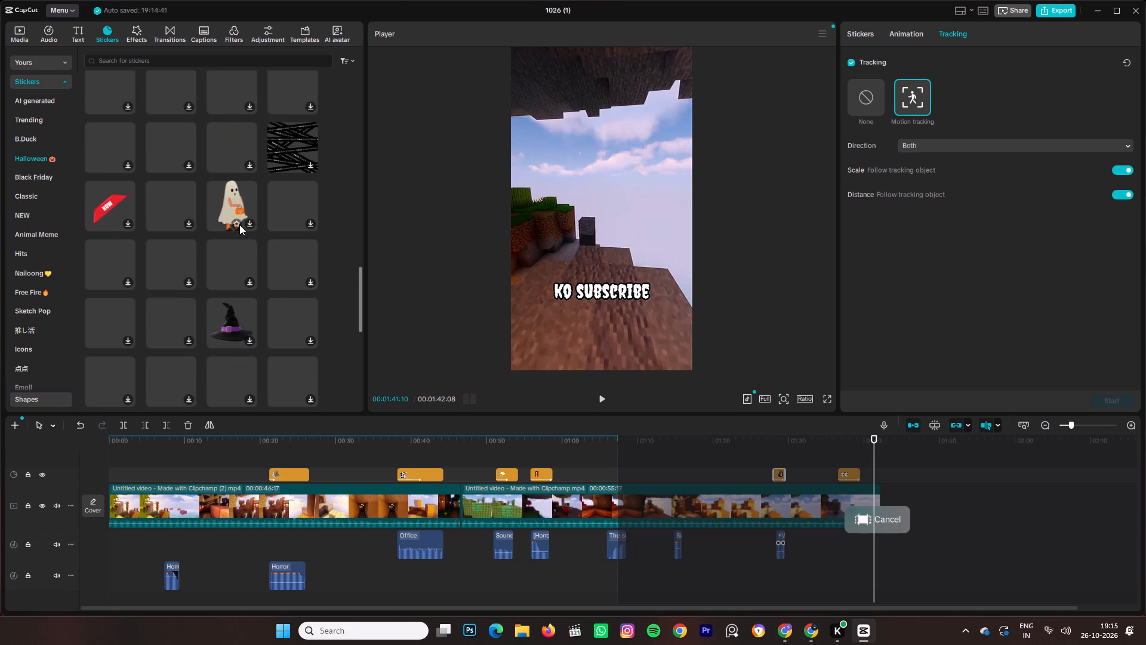
scroll(239, 225, "down", 10)
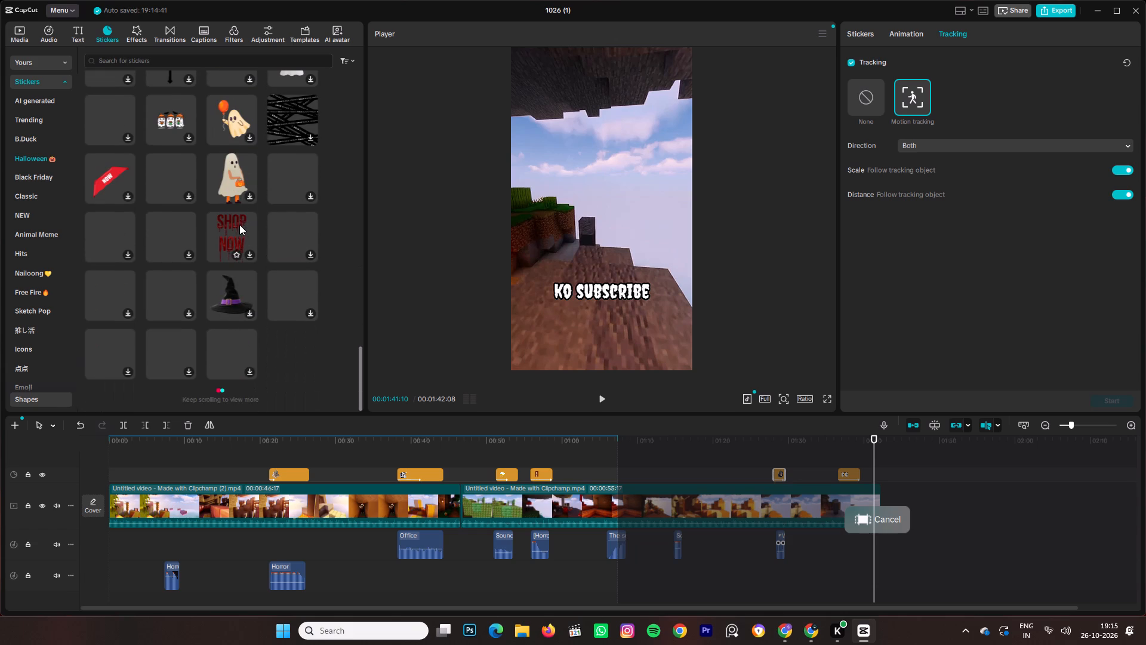
scroll(239, 225, "down", 1)
scroll(239, 220, "up", 3)
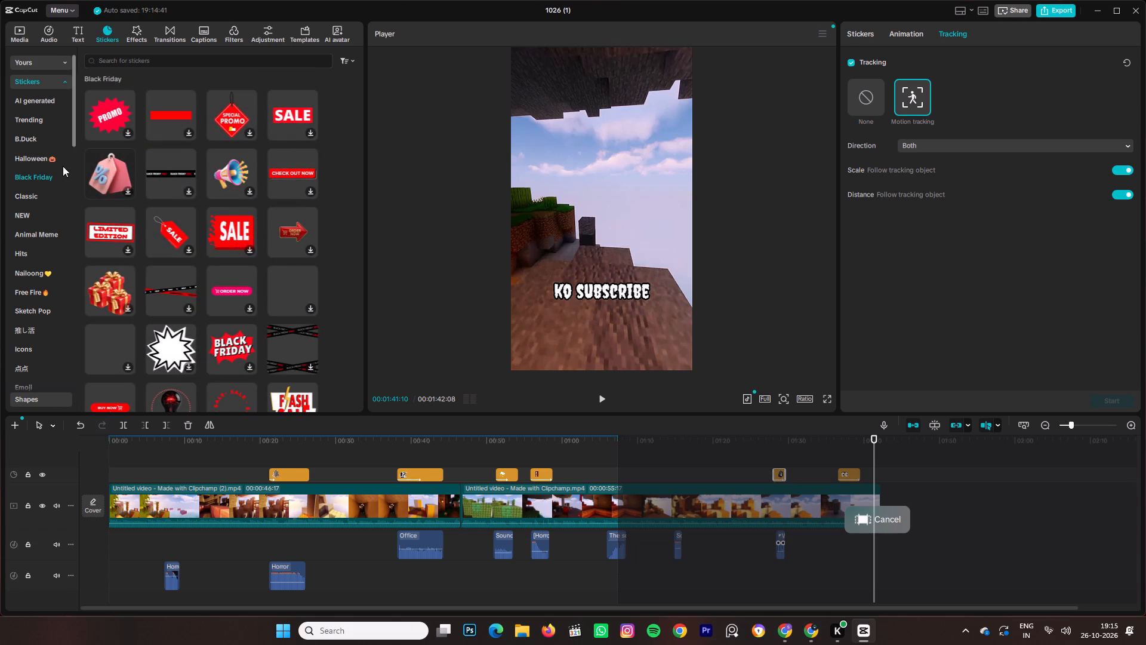
Return to the start of the Halloween stickers and examine the whole category again for a fitting subscribe sticker.
left_click(42, 153)
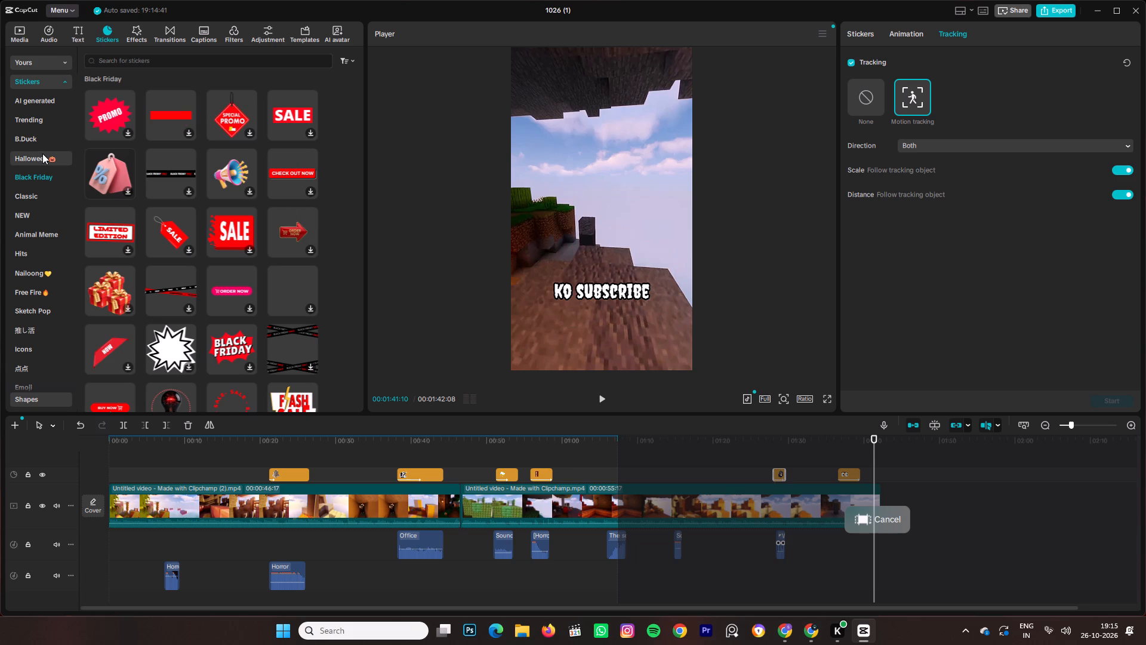
left_click(42, 153)
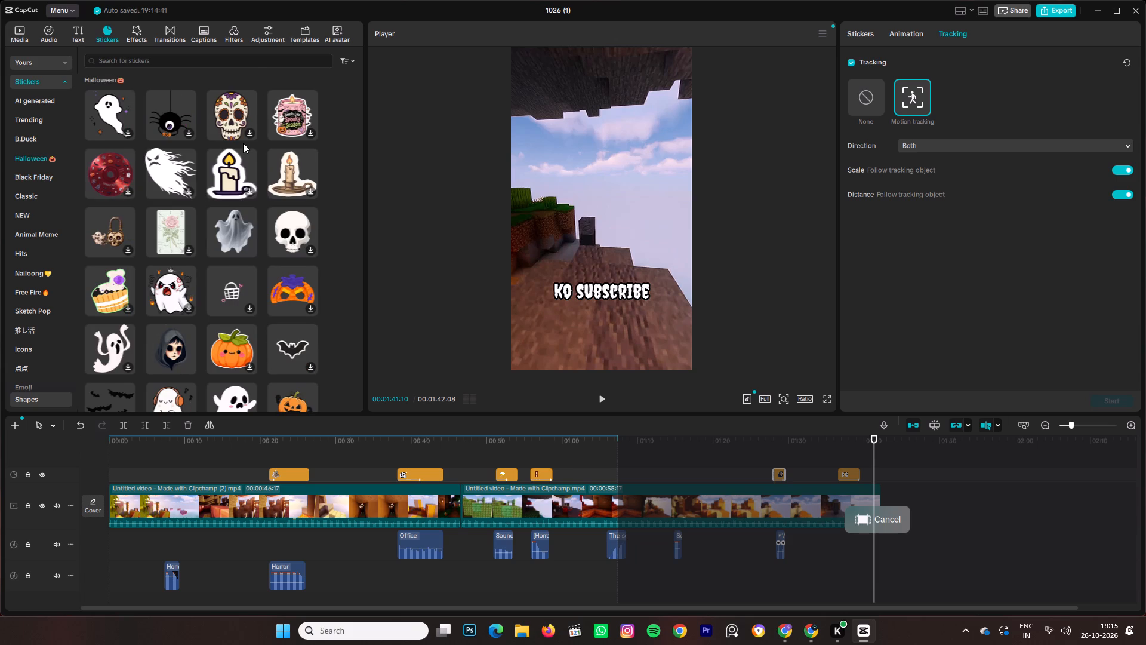
scroll(243, 143, "down", 9)
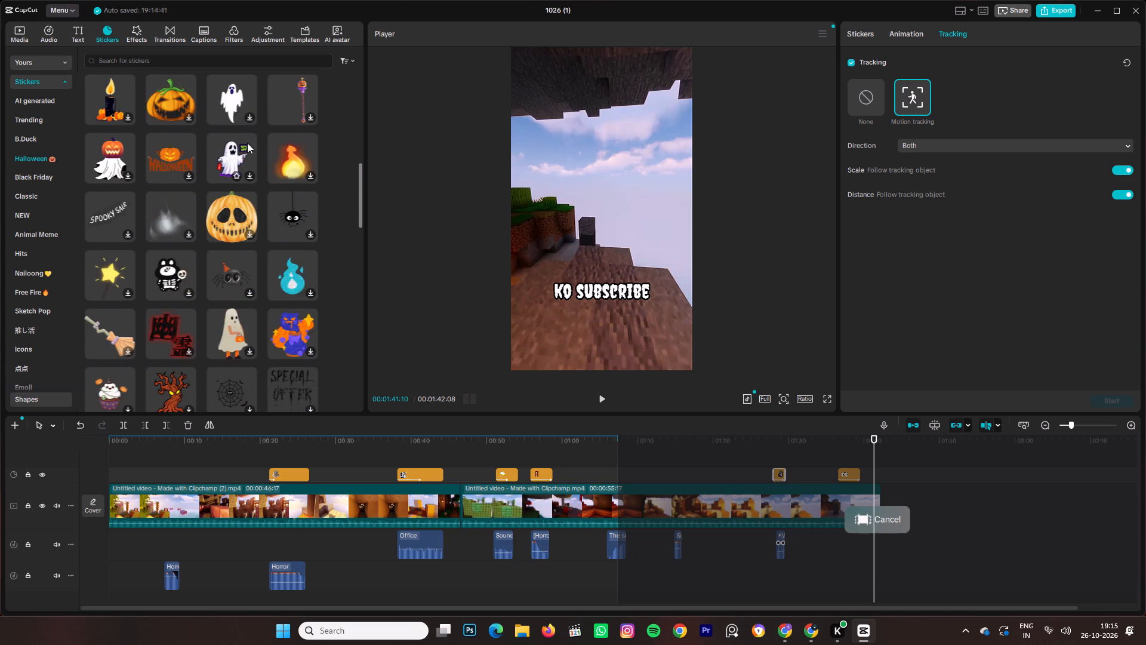
scroll(247, 143, "down", 8)
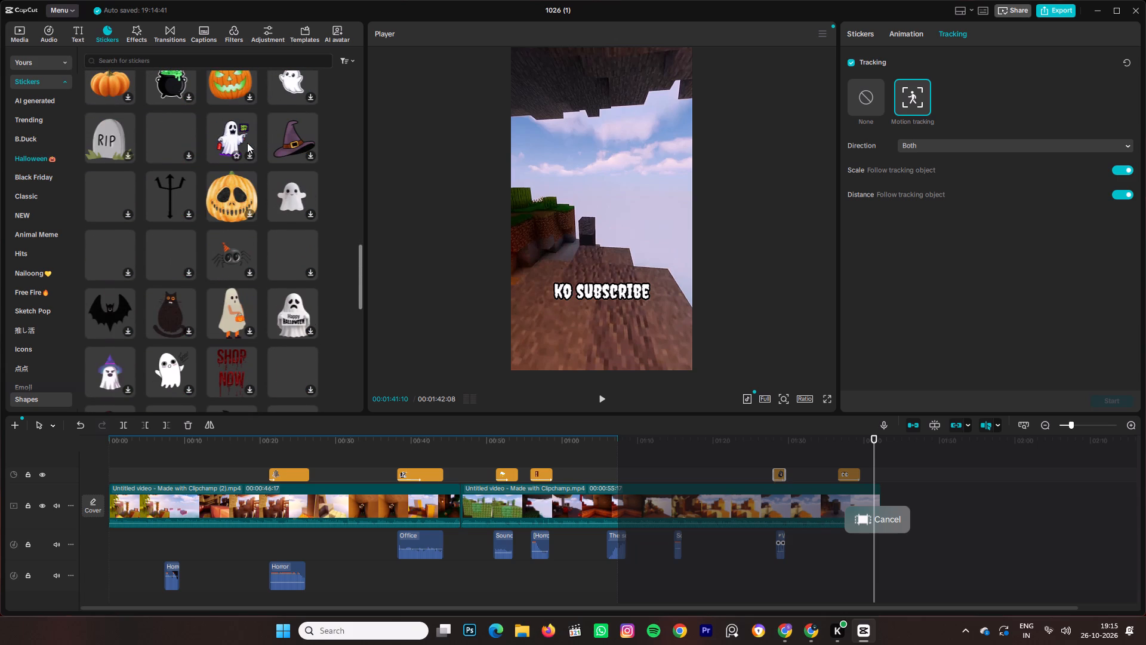
scroll(247, 143, "down", 3)
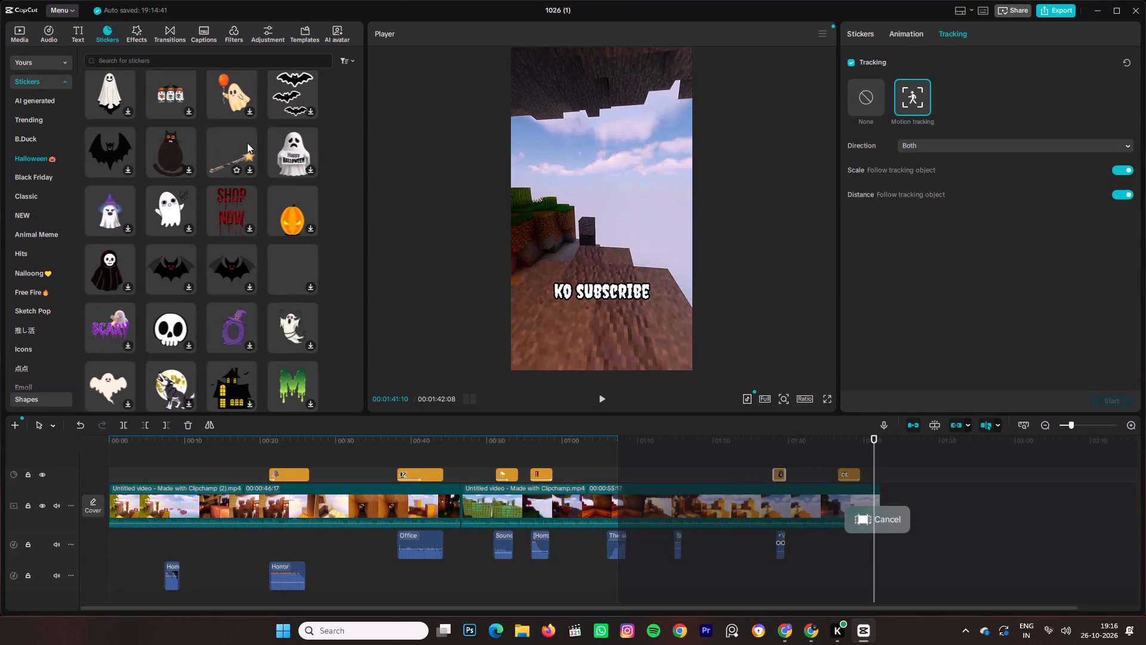
scroll(247, 143, "down", 5)
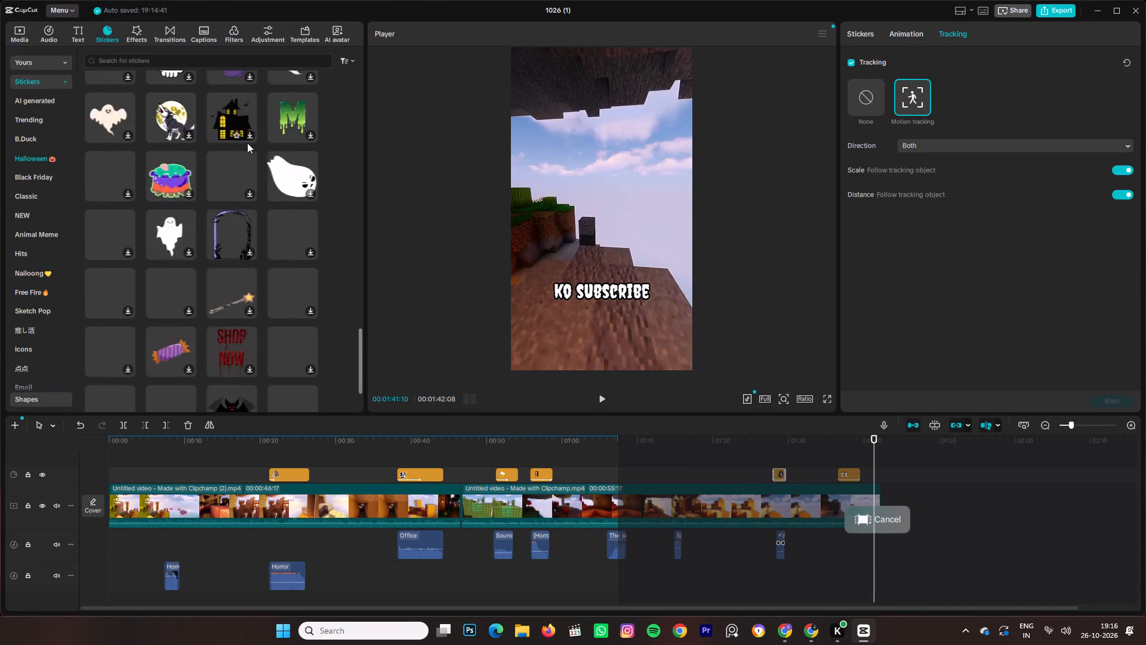
scroll(247, 143, "down", 3)
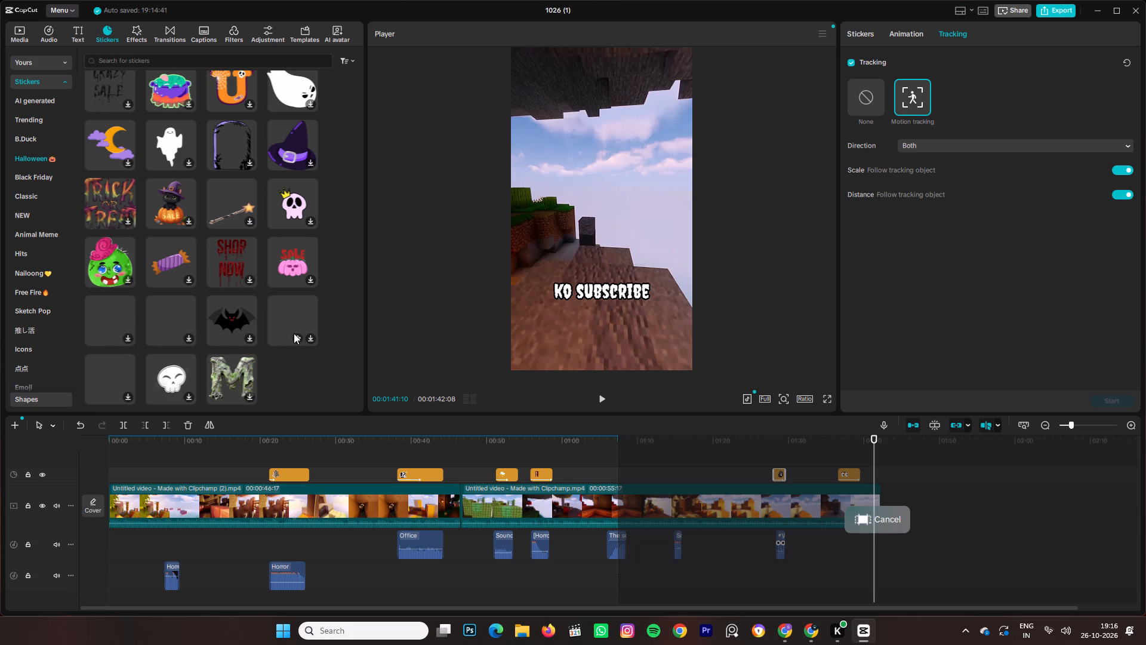
scroll(171, 309, "up", 2)
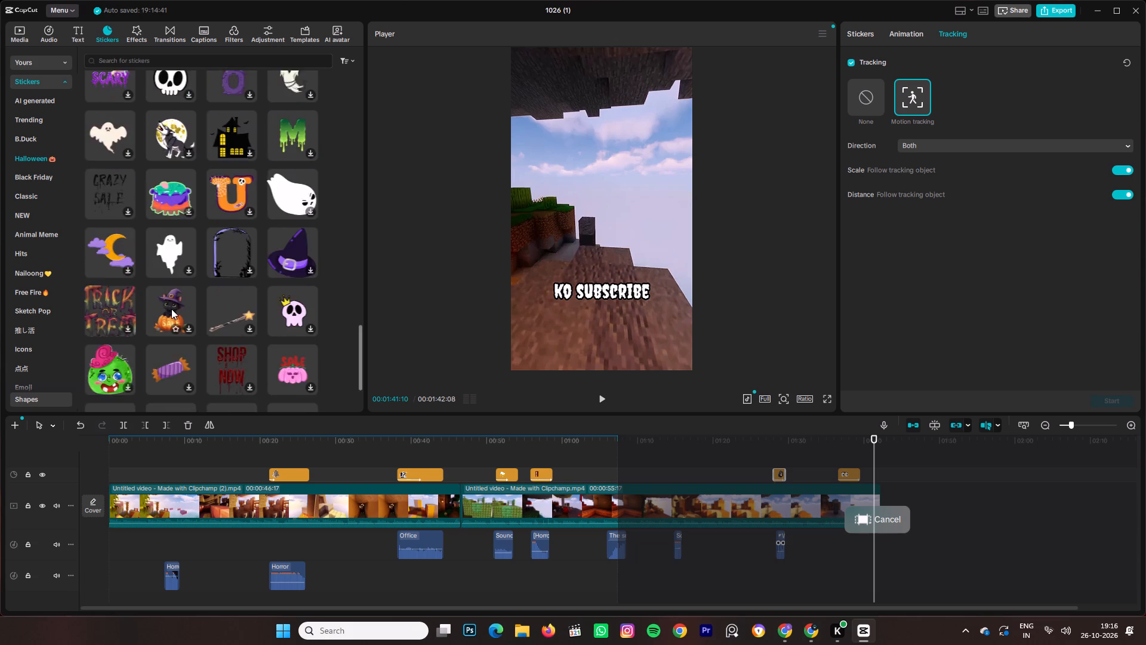
scroll(171, 309, "up", 13)
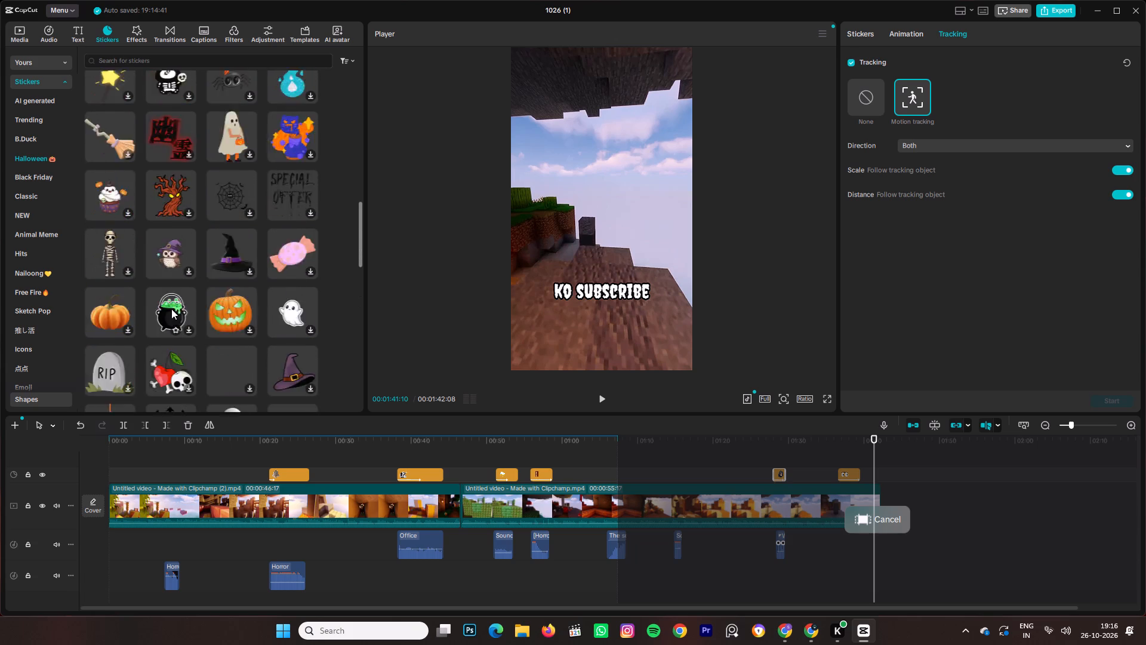
scroll(171, 309, "up", 6)
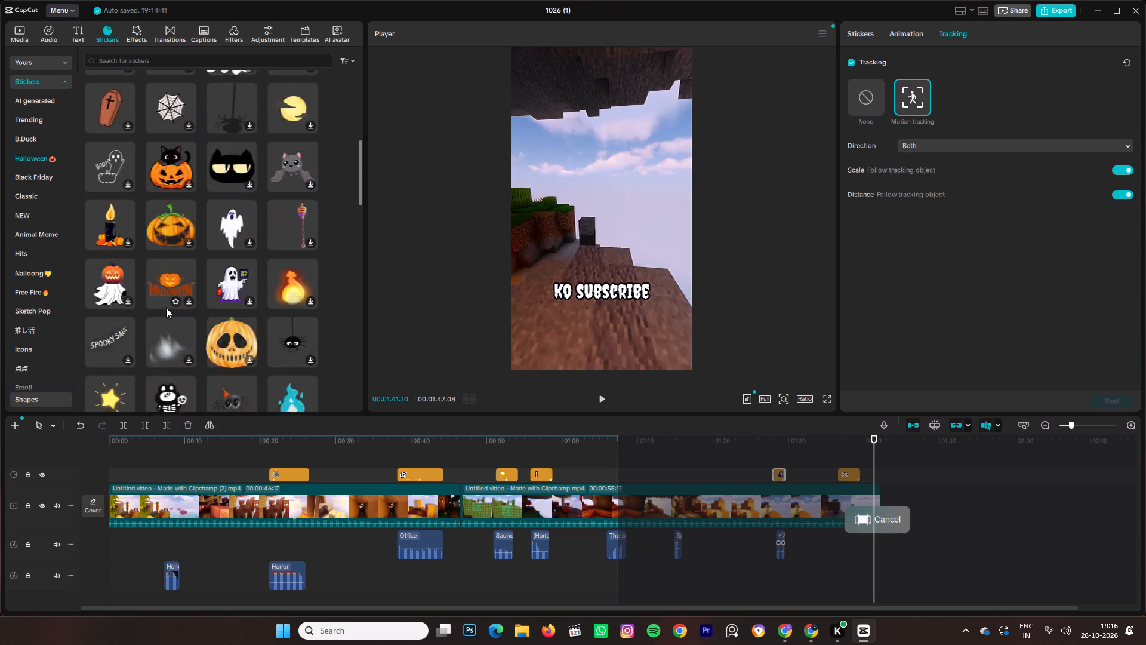
scroll(166, 308, "up", 1)
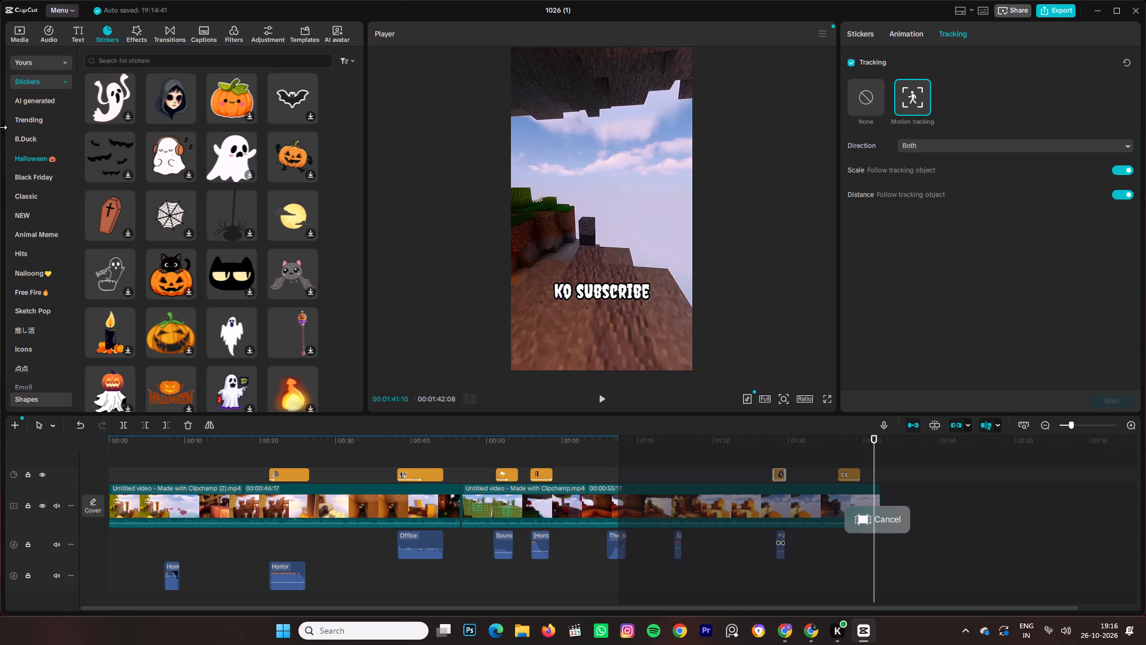
Search the stickers for "horror subscribe" and add the dripping red "SUBSCRIBE please" sticker at 00:01:41:10.
type("ho")
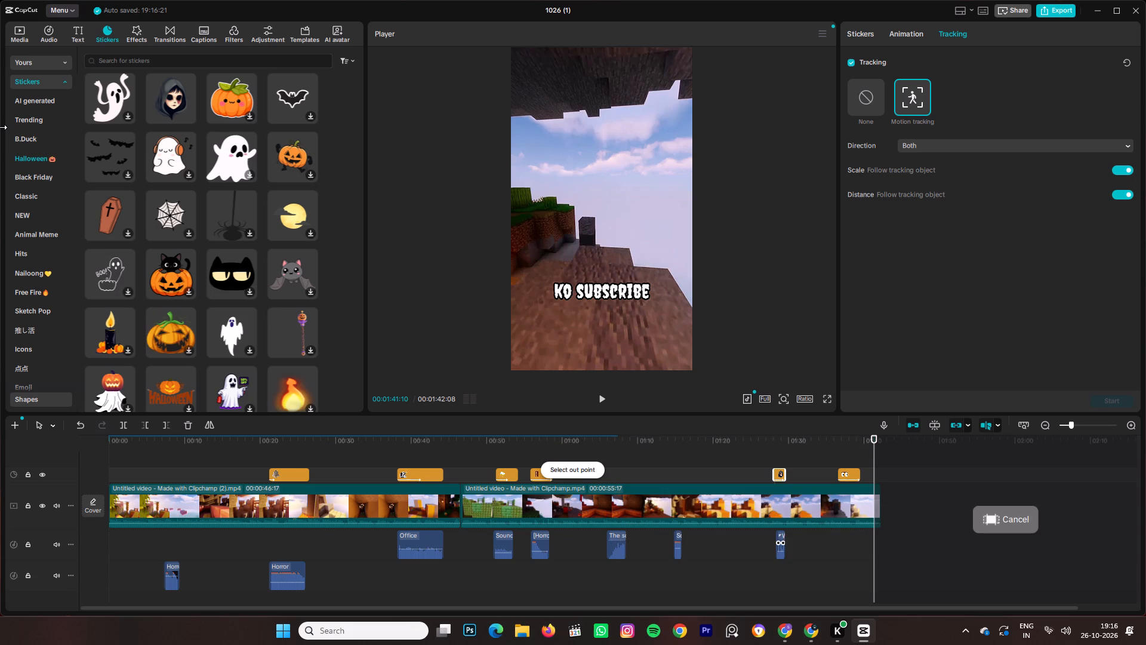
left_click(242, 55)
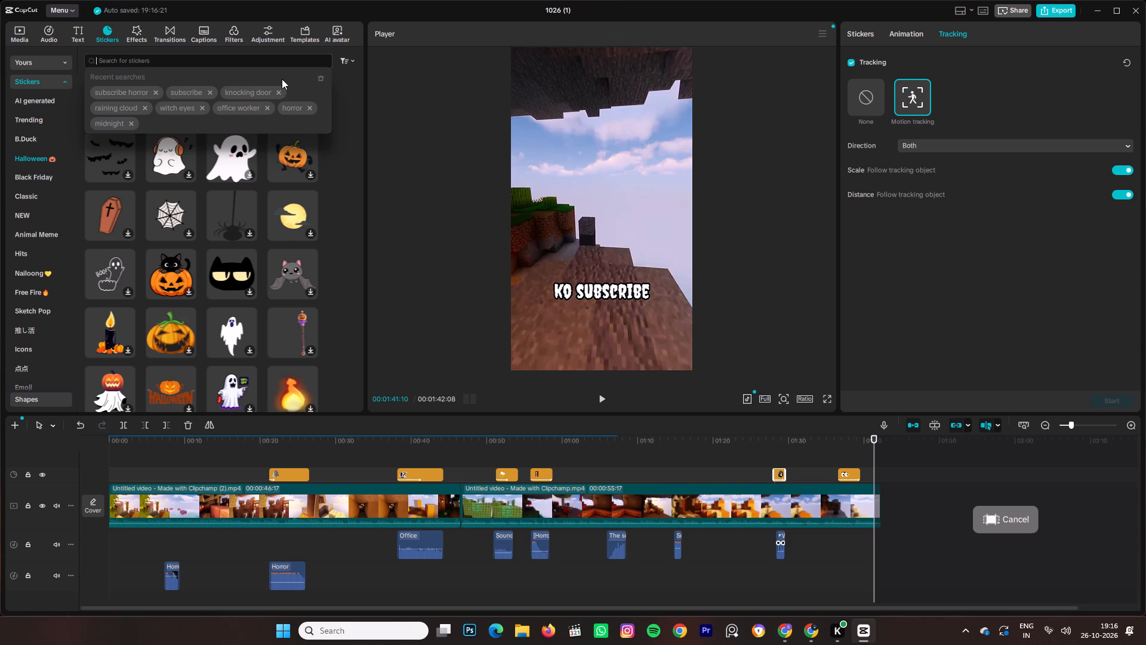
type("horr")
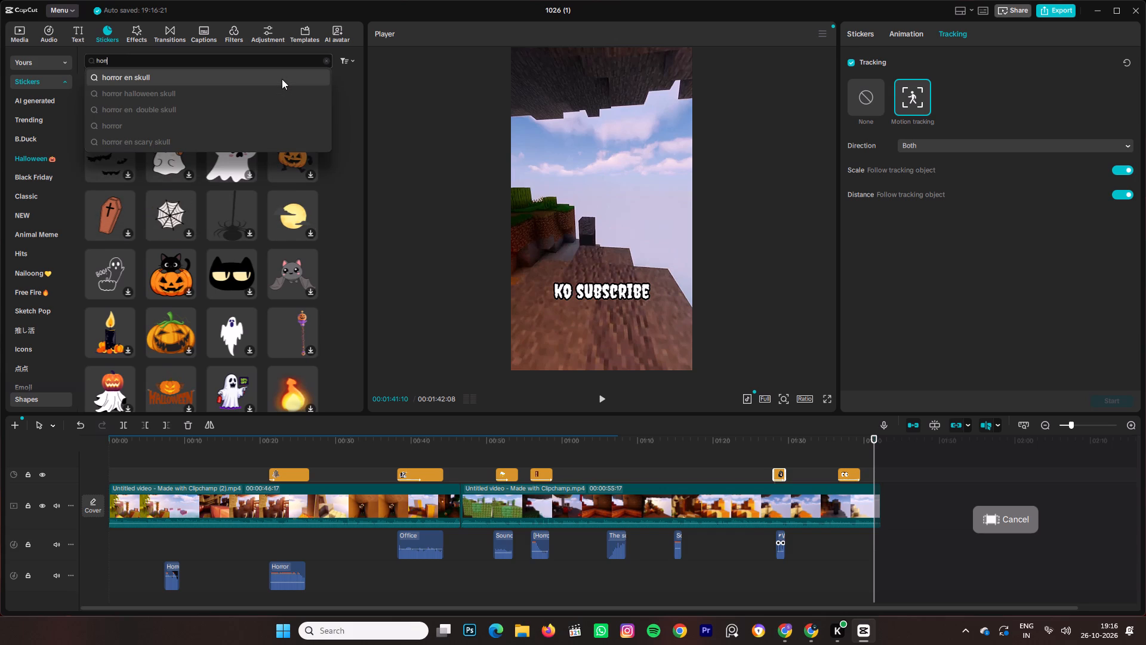
type("or s")
type("ub")
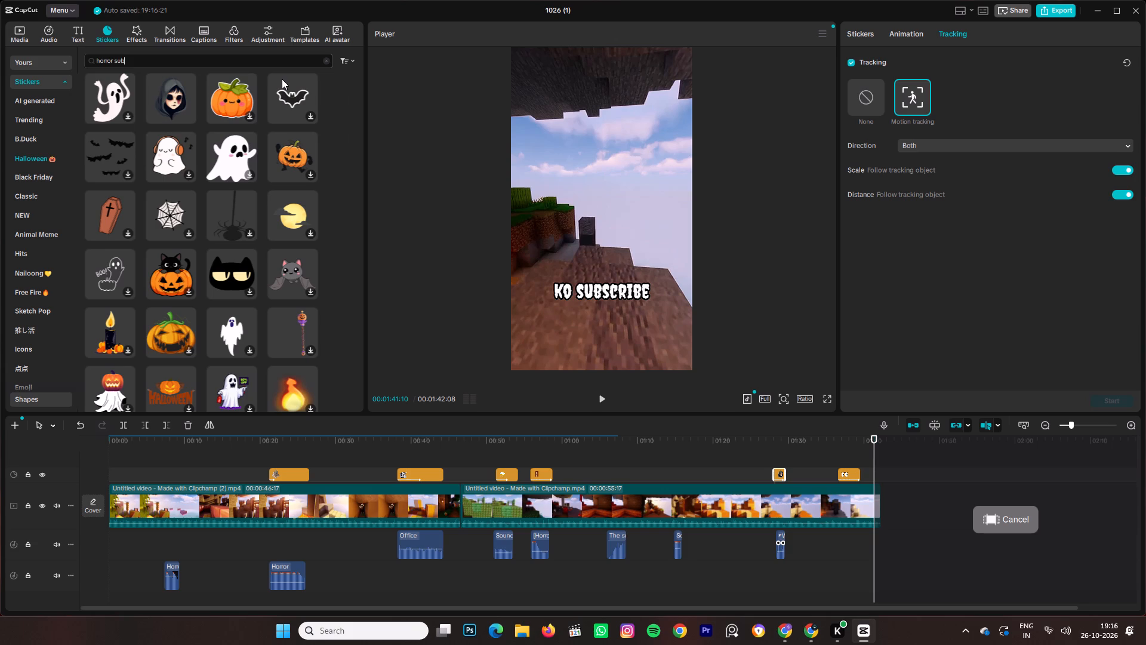
type("scr")
type("ibe")
key("Return")
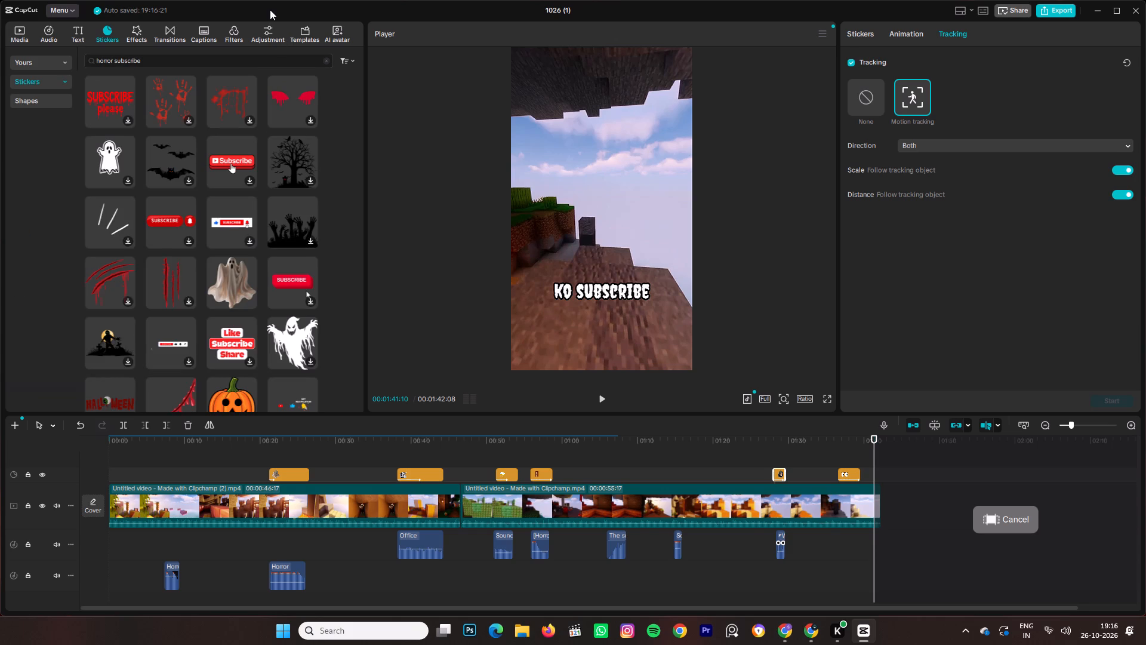
left_click(116, 112)
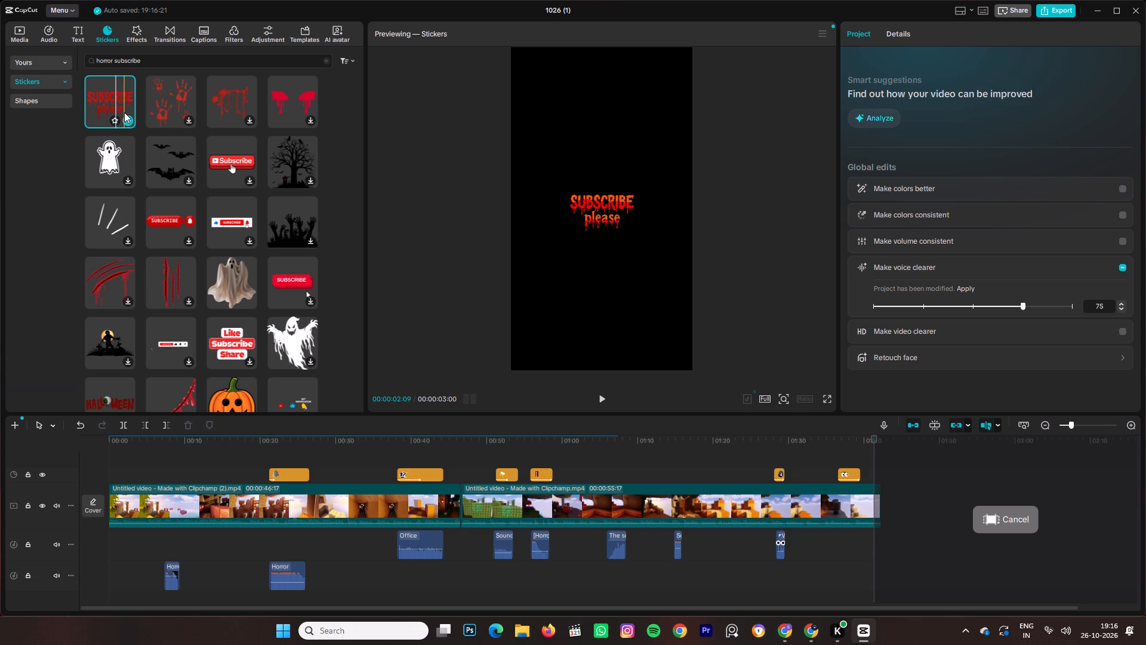
left_click(190, 113)
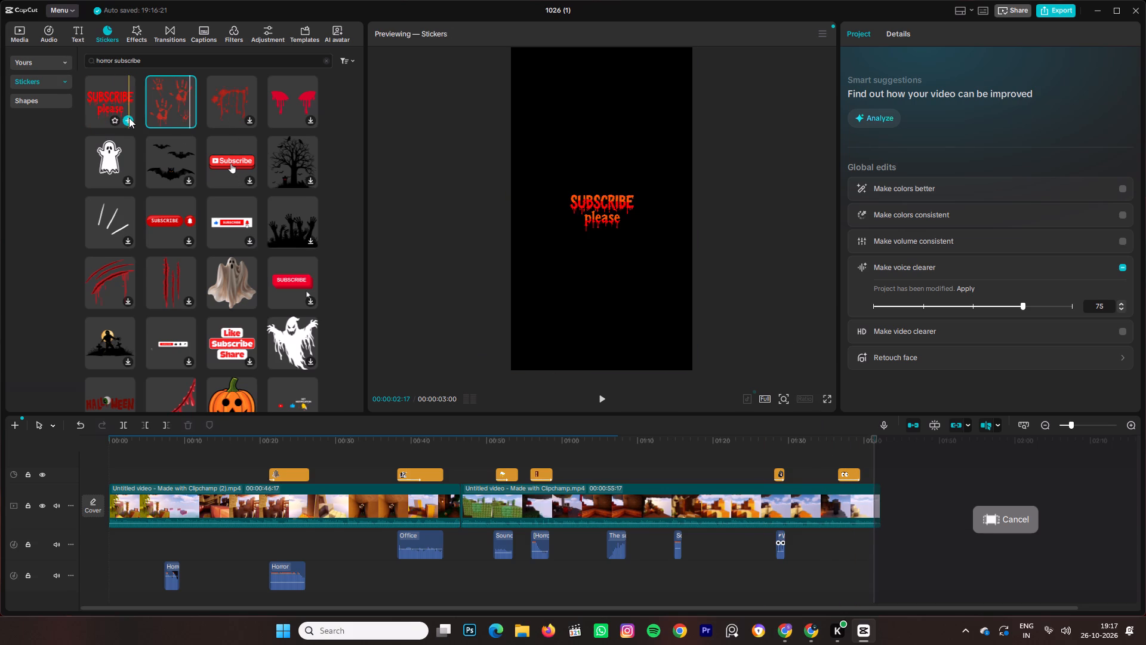
left_click(129, 118)
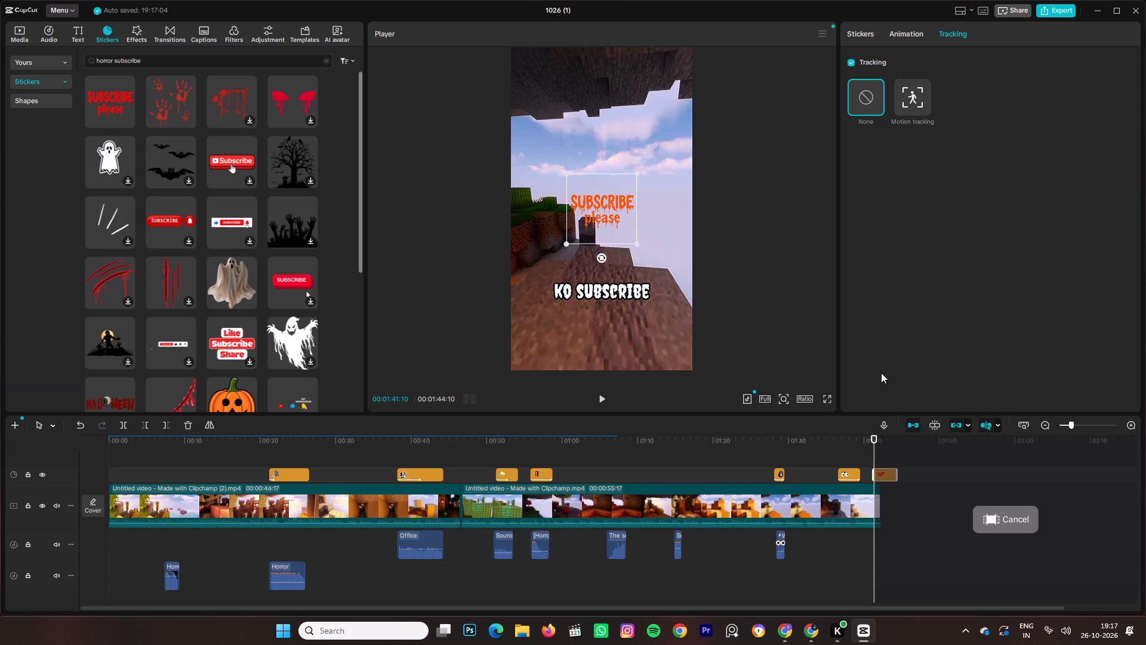
Move the "SUBSCRIBE please" sticker earlier so it starts right after the cartoon-eyes sticker and ends at 00:01:42:25.
left_click_drag(886, 472, 885, 472)
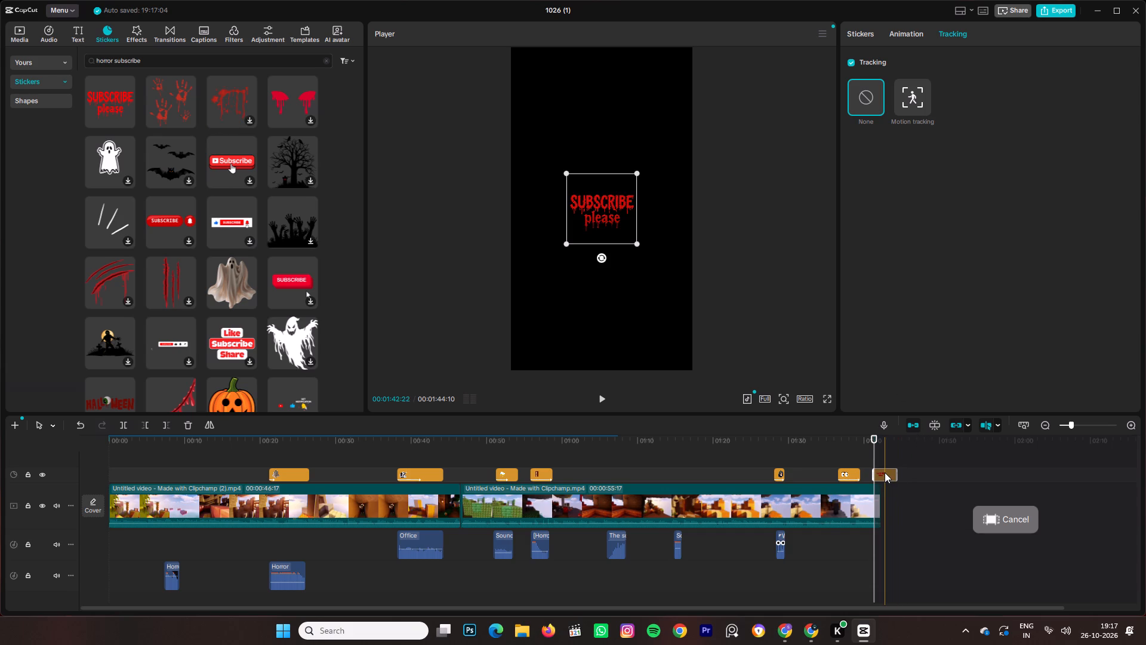
left_click_drag(885, 472, 875, 474)
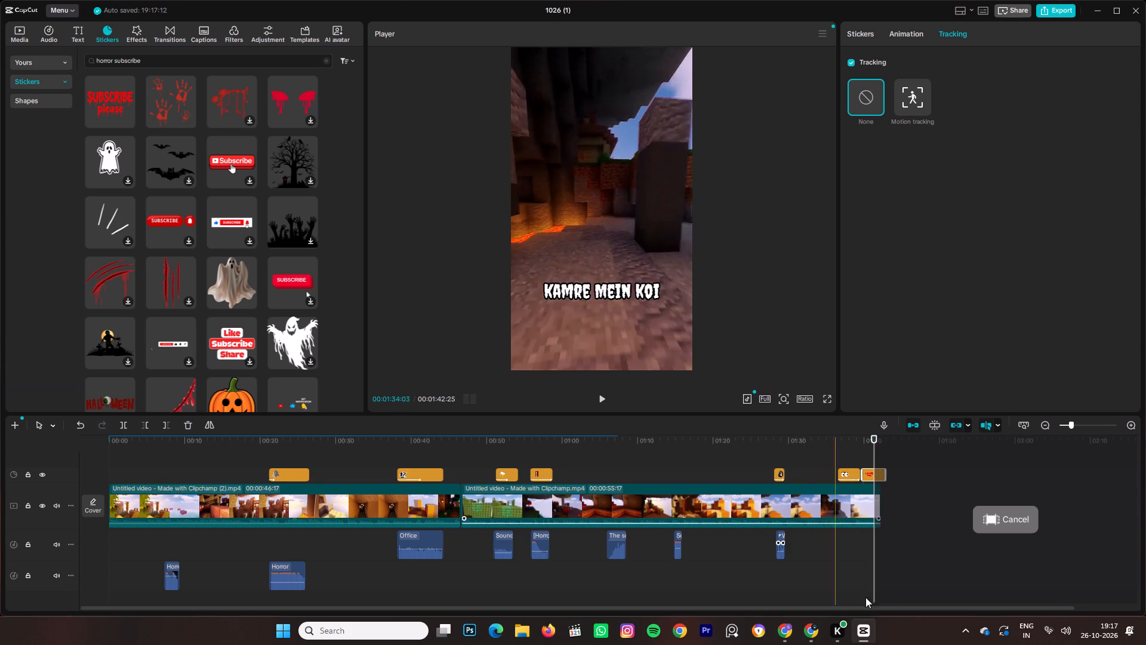
Play back the ending in short bursts to check when the "SUBSCRIBE please" sticker appears against the narration captions.
key("space")
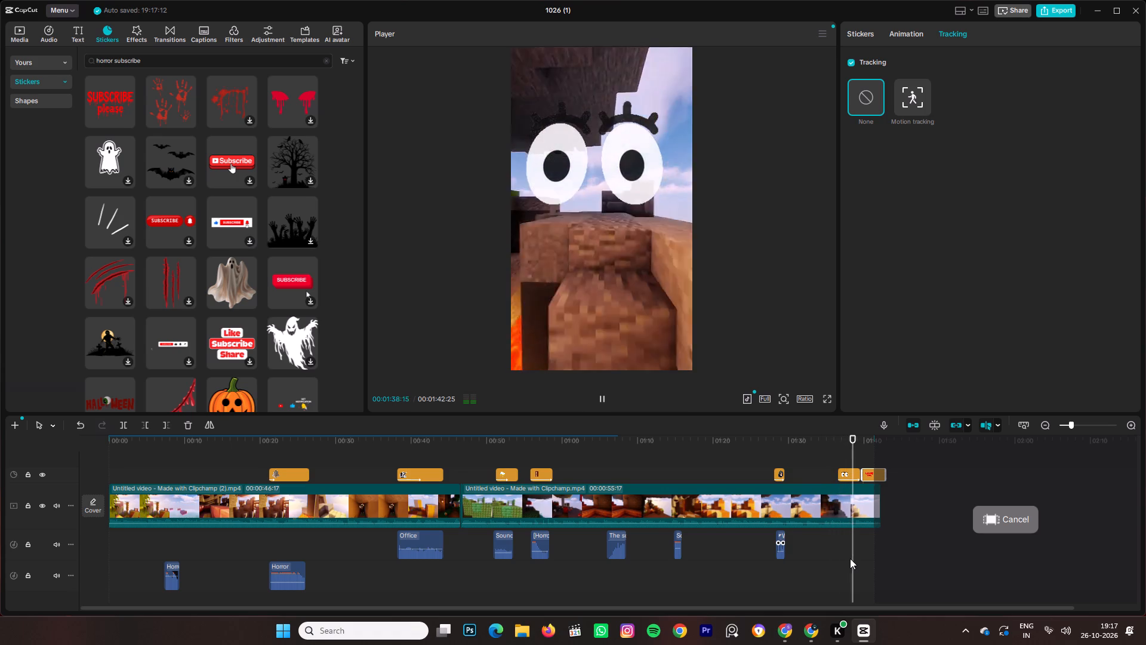
key("space")
key("space")
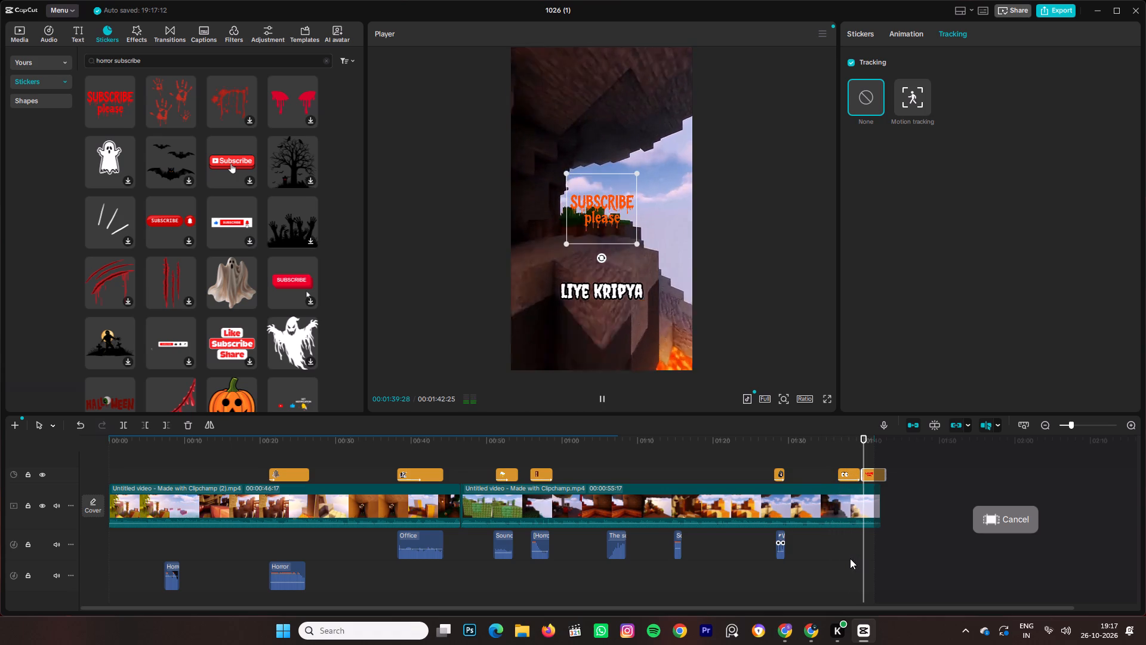
key("space")
key("space")
key("space")
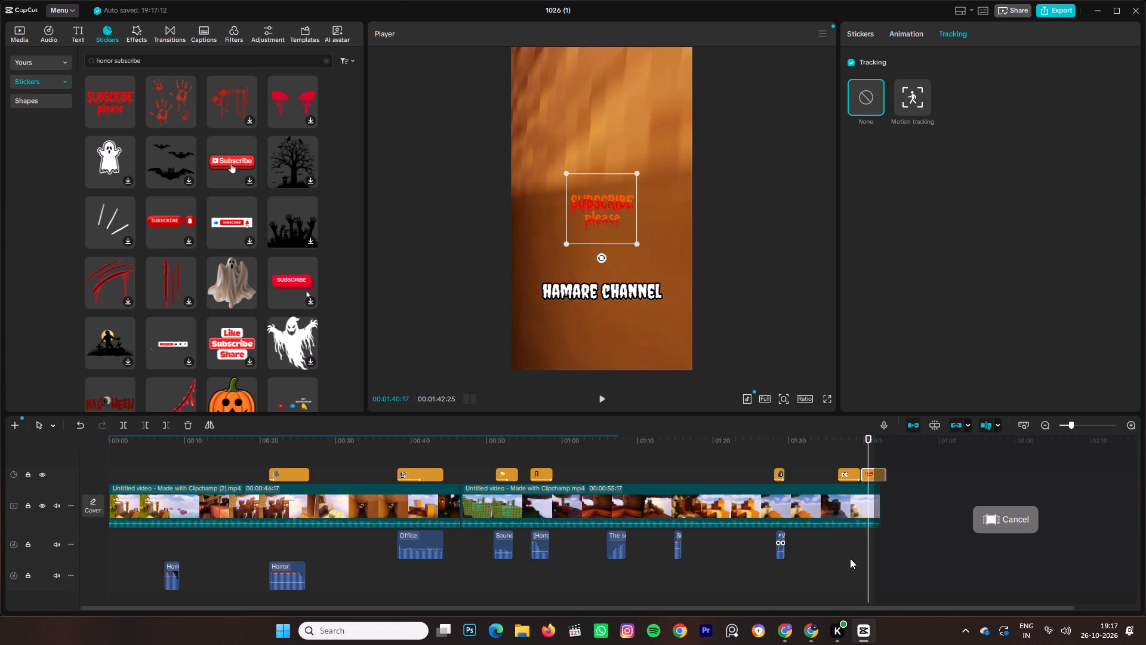
key("space")
key("space")
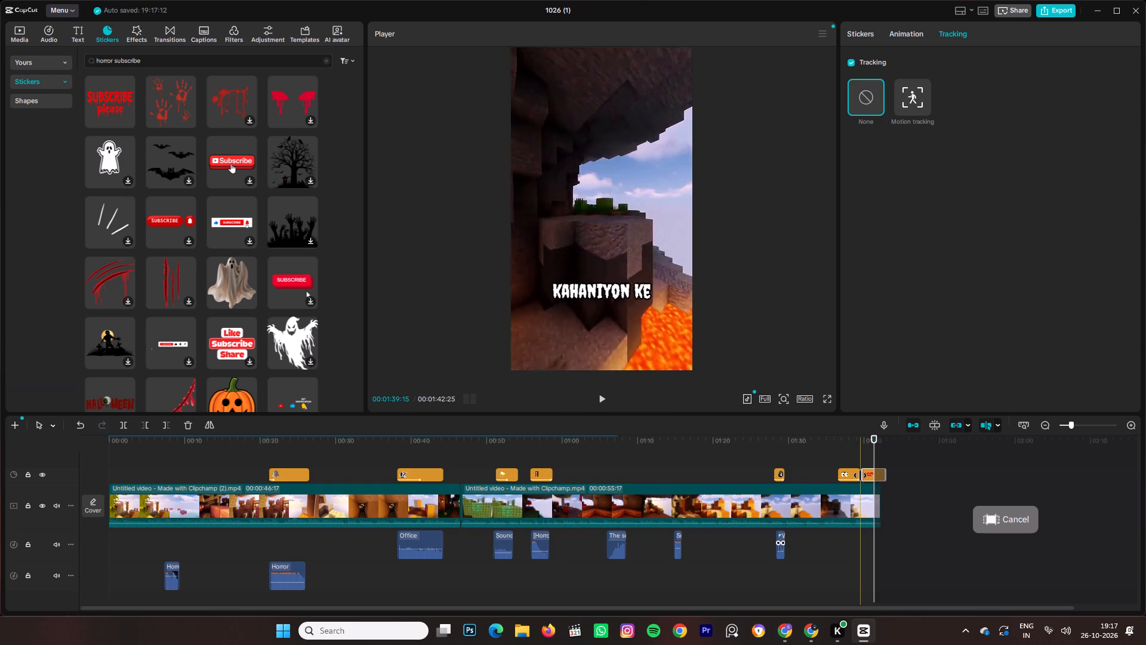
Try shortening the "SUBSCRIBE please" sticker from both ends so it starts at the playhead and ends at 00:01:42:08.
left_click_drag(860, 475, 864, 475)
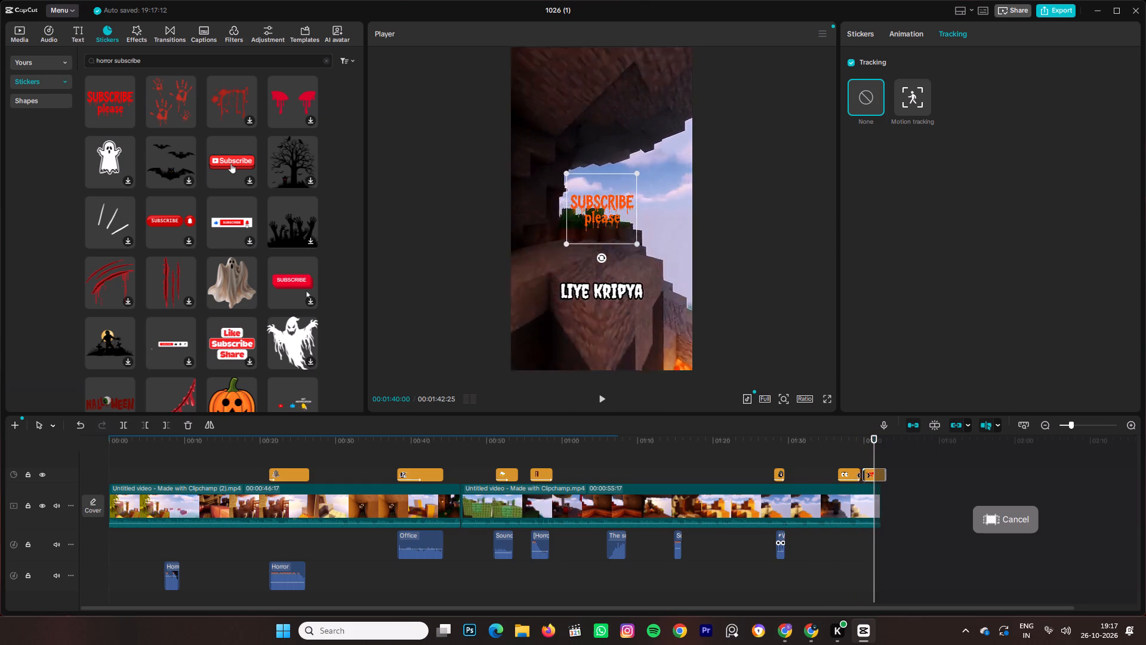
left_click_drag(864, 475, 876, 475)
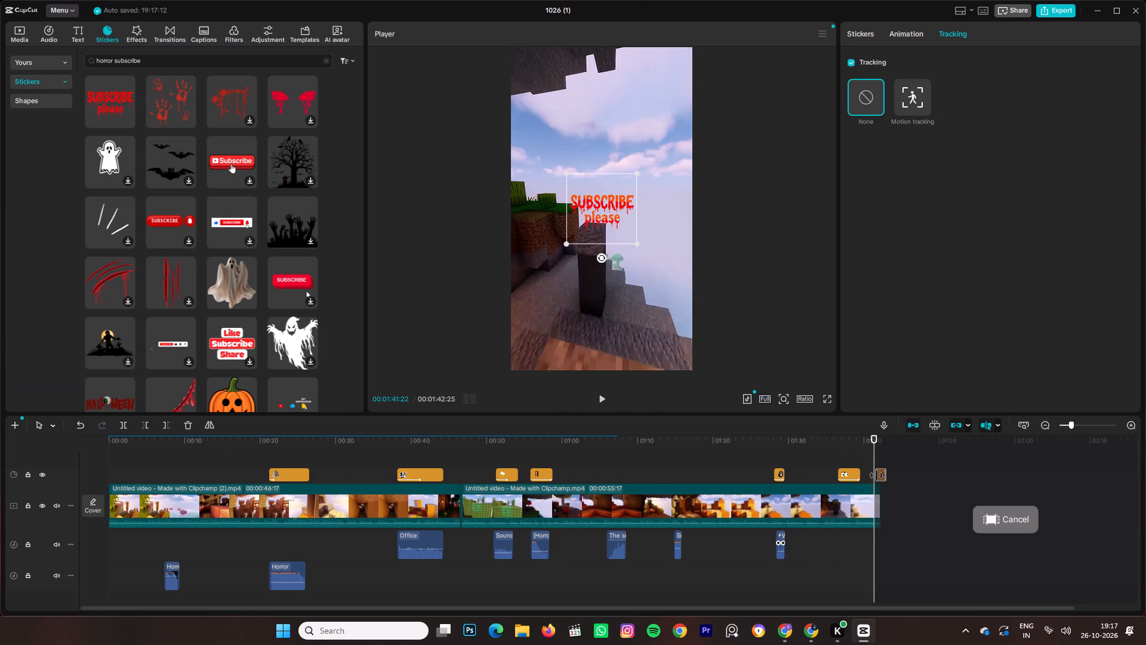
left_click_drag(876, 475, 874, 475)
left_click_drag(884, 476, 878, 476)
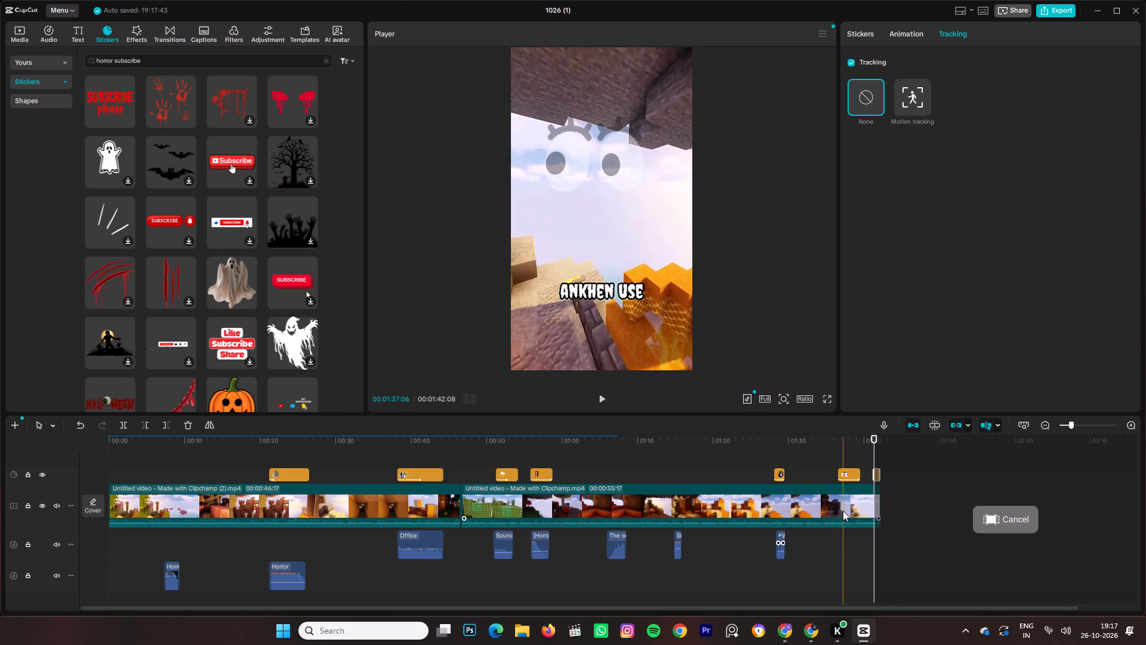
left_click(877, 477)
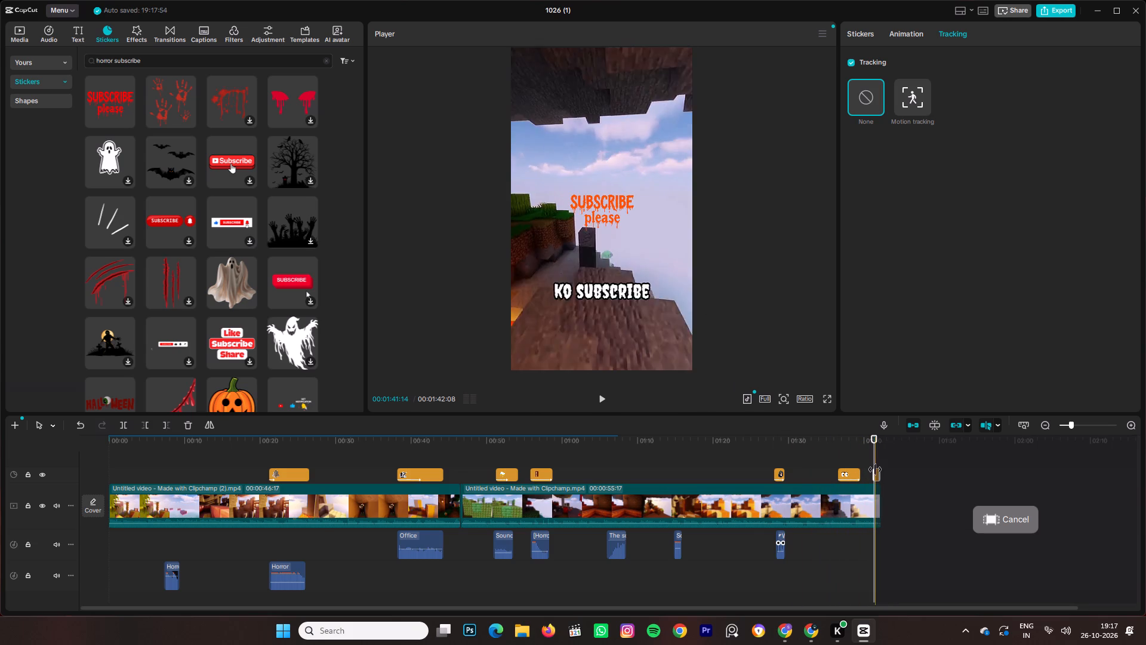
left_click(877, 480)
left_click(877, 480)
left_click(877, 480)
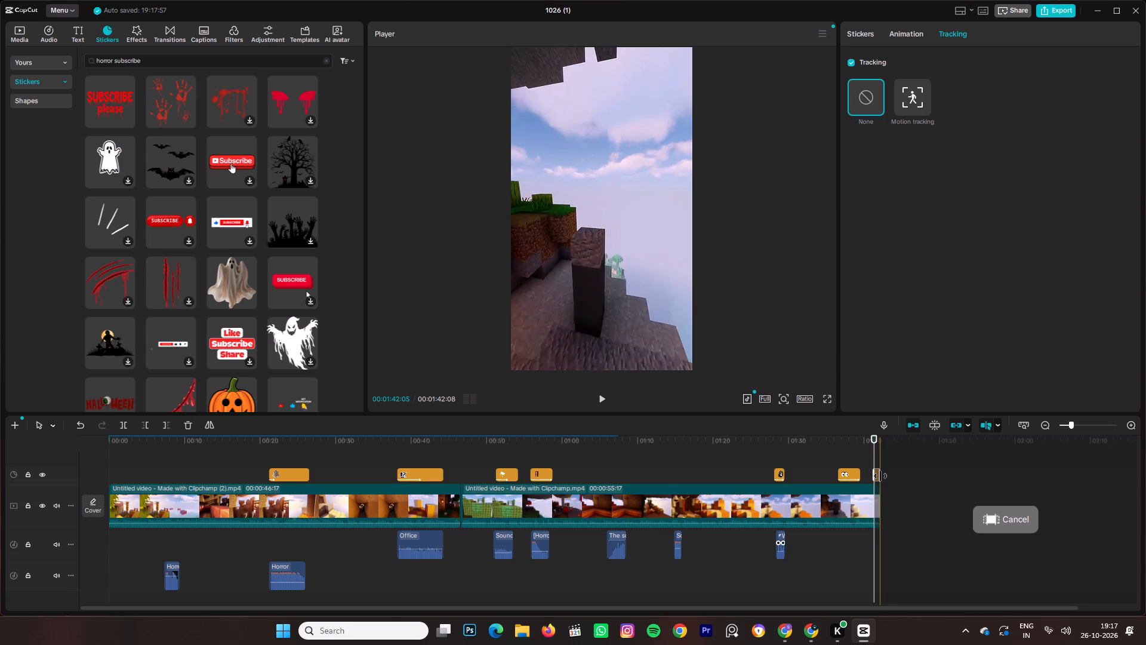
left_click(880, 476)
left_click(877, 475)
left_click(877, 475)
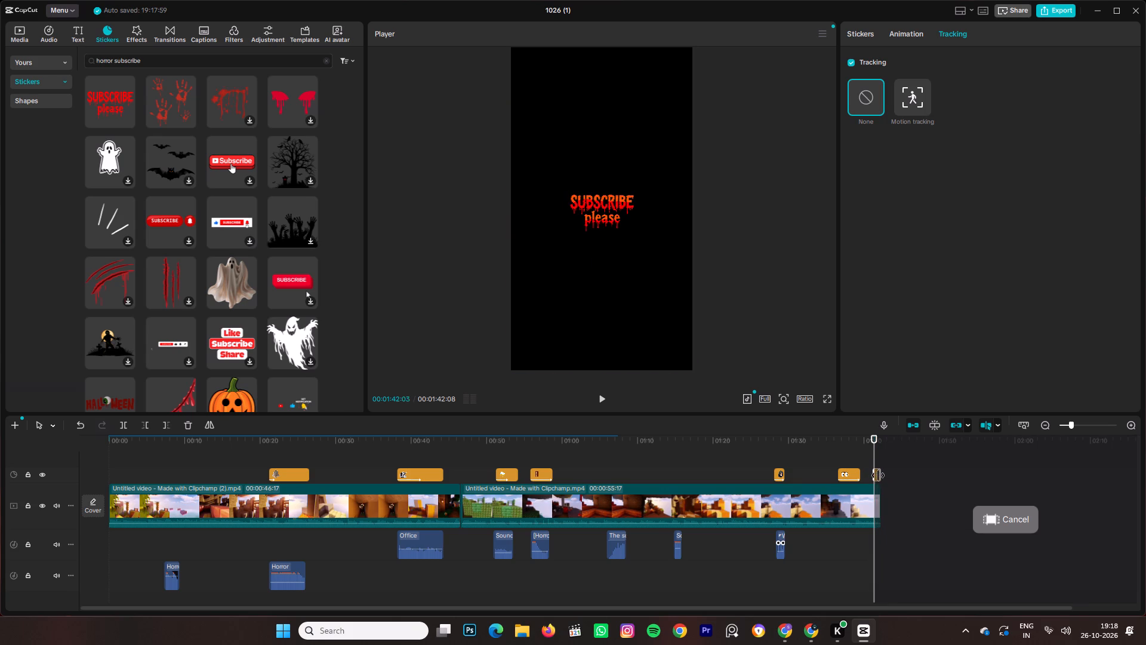
Extend the "SUBSCRIBE please" sticker's end to 00:01:42:27 and its start back to just after the cartoon-eyes sticker.
left_click_drag(876, 478, 884, 478)
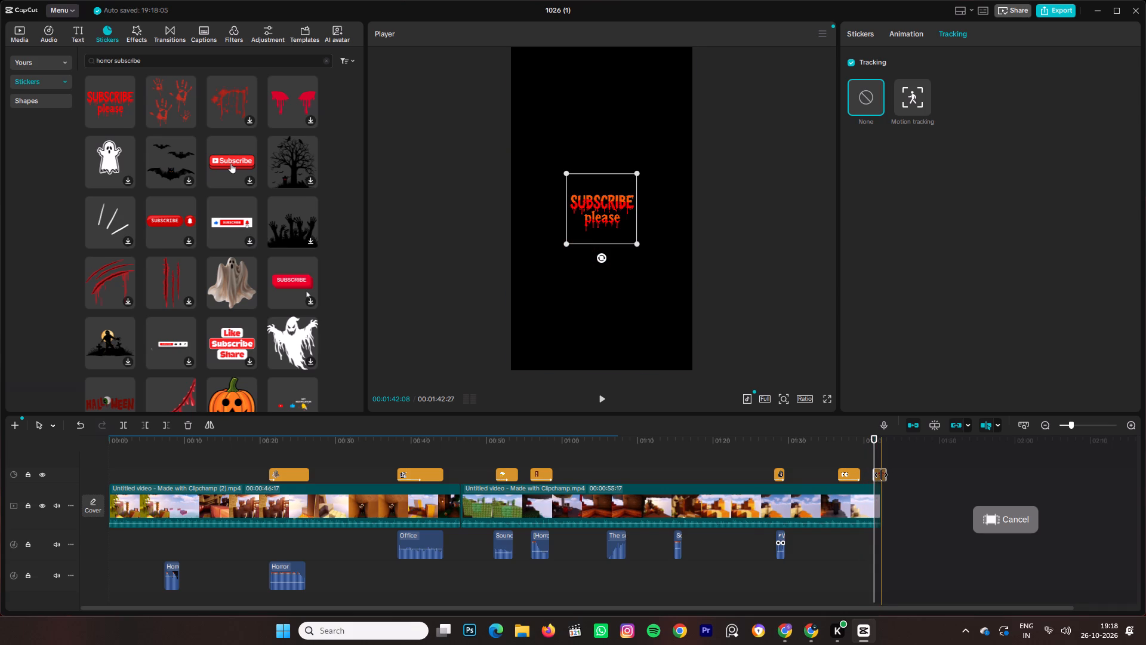
left_click(881, 475)
right_click(881, 475)
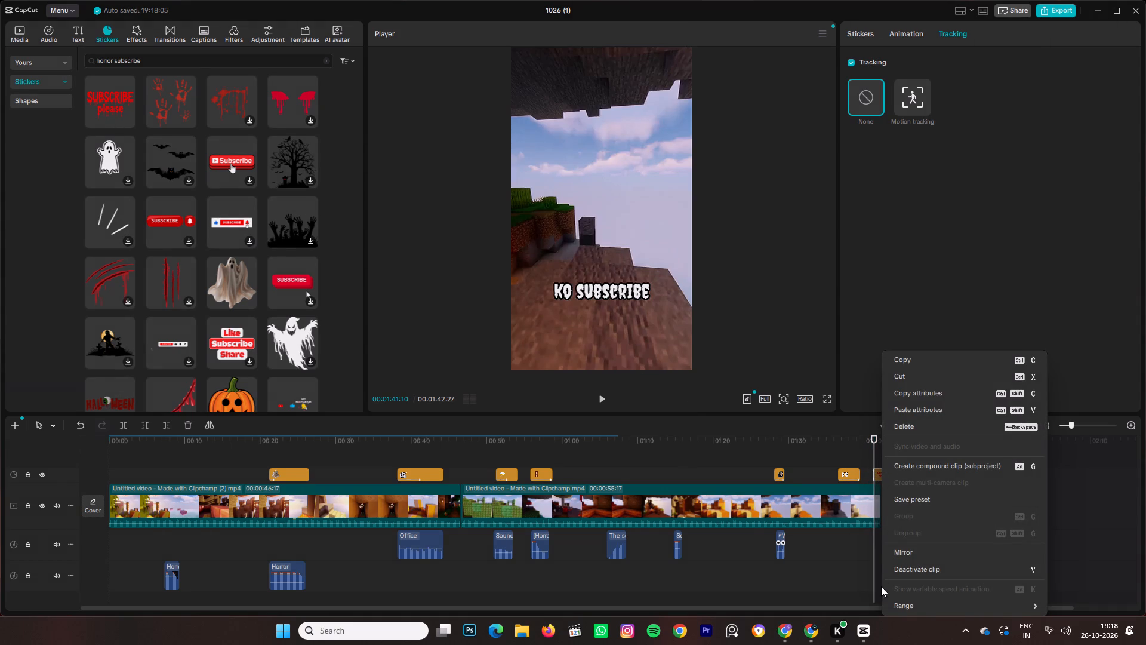
left_click(881, 586)
left_click(870, 584)
left_click(880, 476)
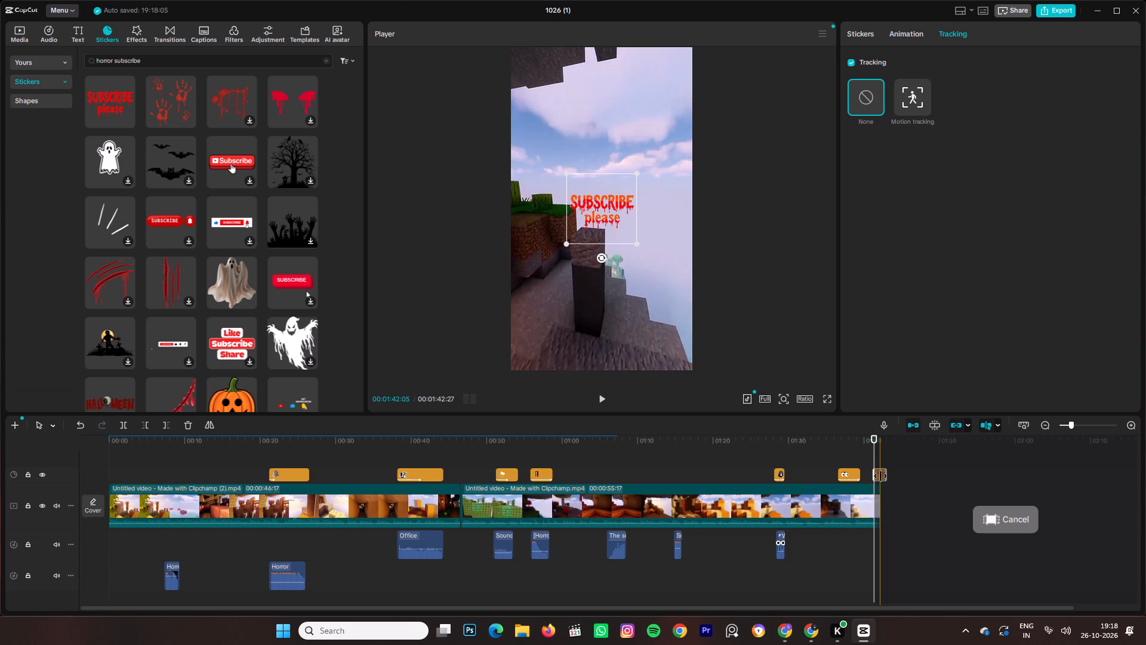
left_click_drag(874, 477, 864, 479)
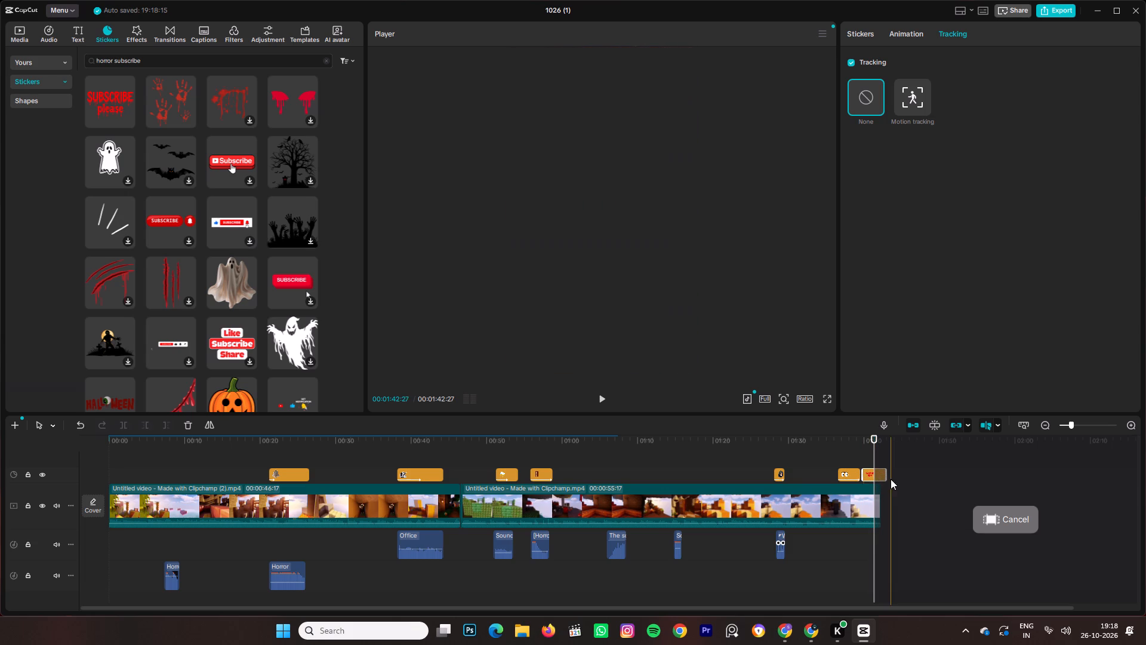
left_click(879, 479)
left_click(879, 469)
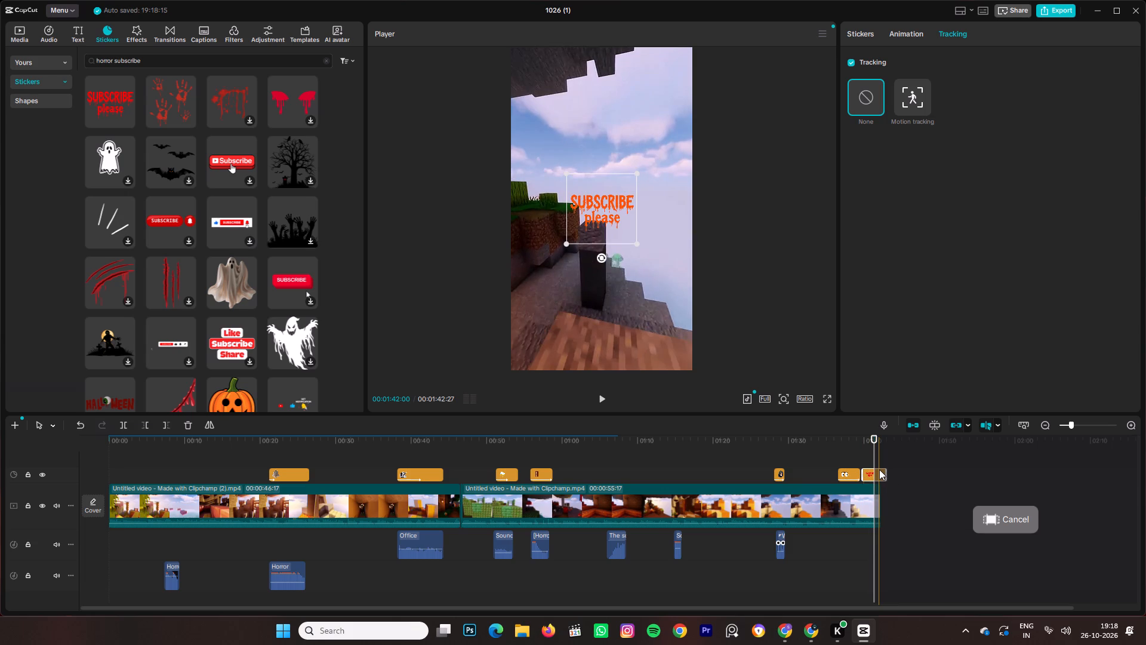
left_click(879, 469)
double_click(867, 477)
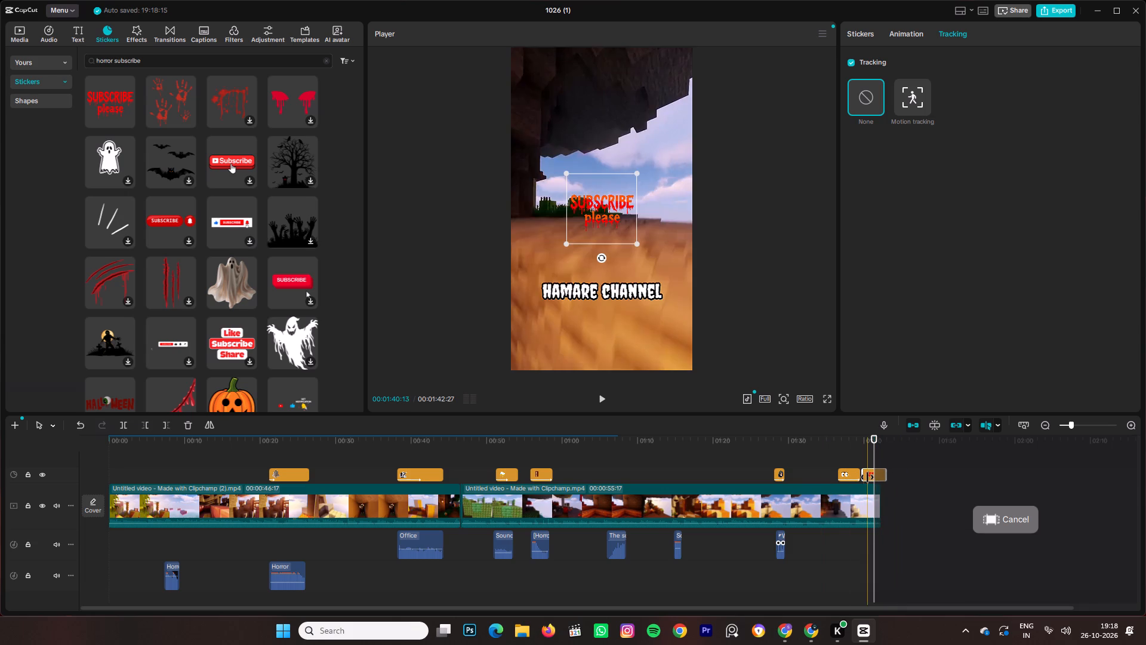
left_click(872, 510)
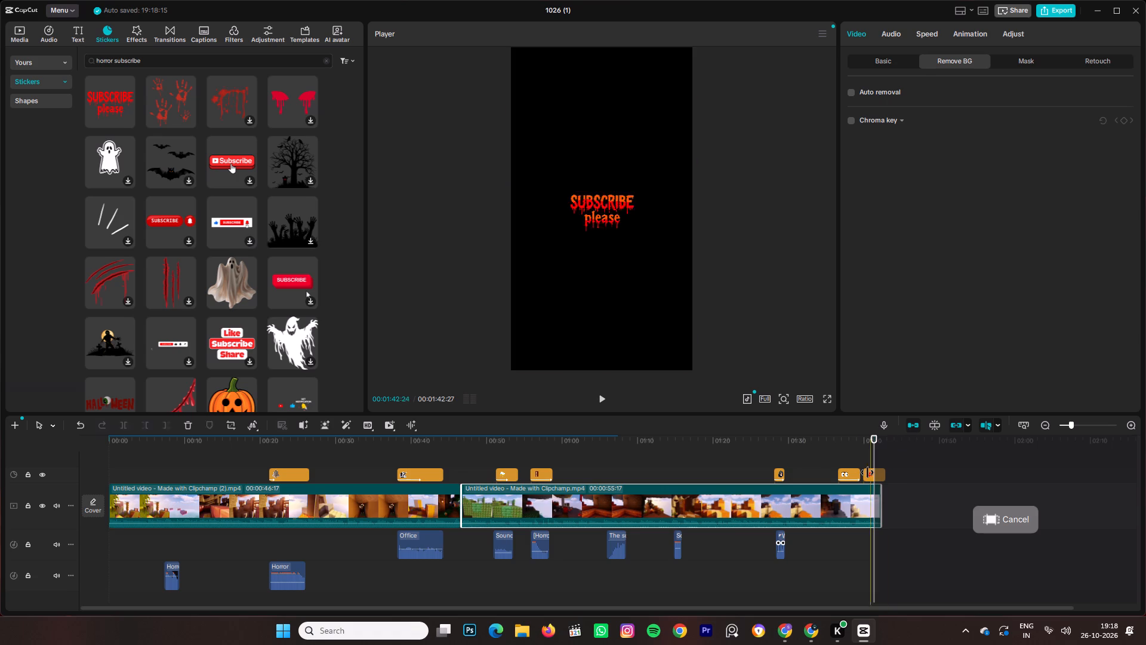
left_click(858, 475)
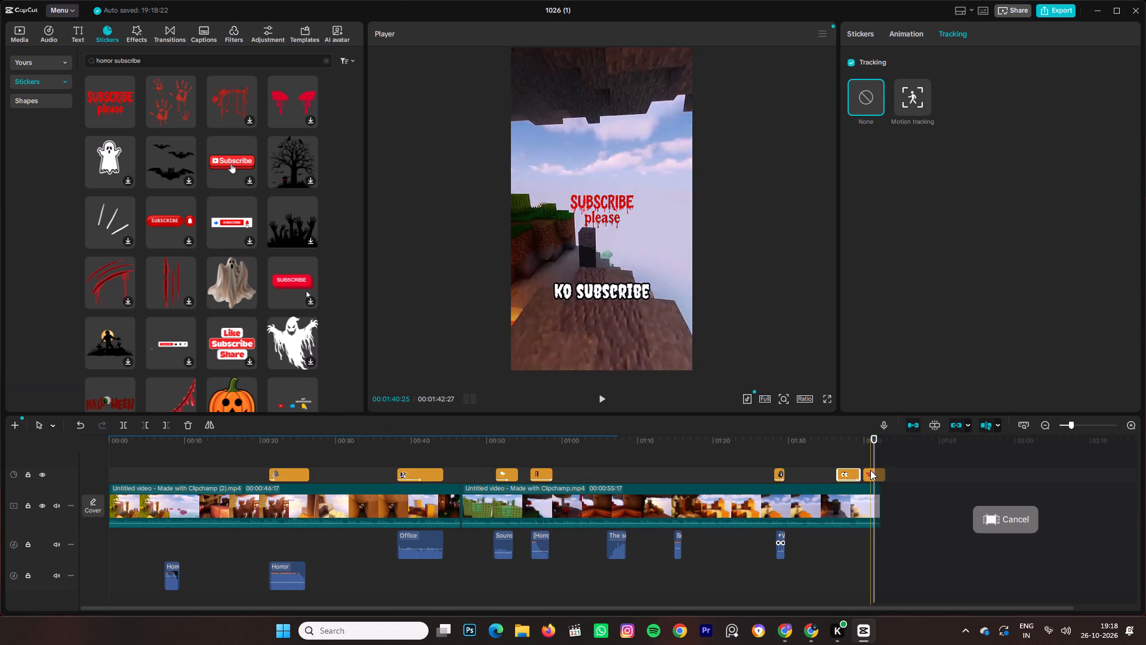
Enlarge the "SUBSCRIBE please" sticker to nearly the full frame width and place it in the upper half, above the caption.
left_click(870, 470)
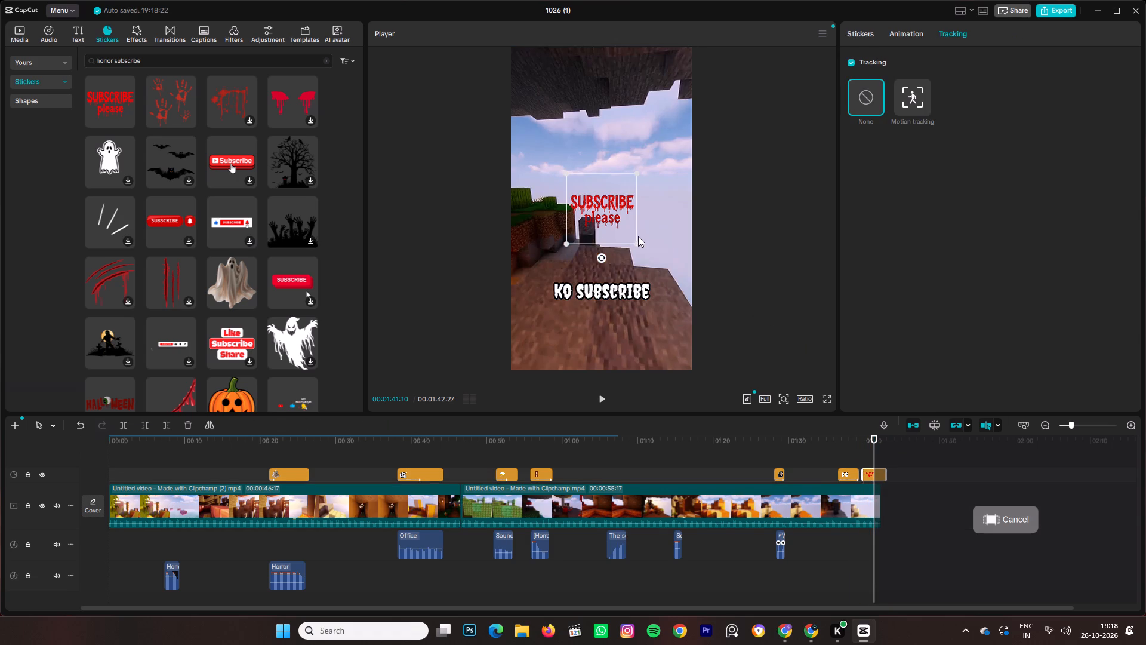
left_click_drag(637, 239, 637, 245)
left_click(588, 222)
left_click(595, 219)
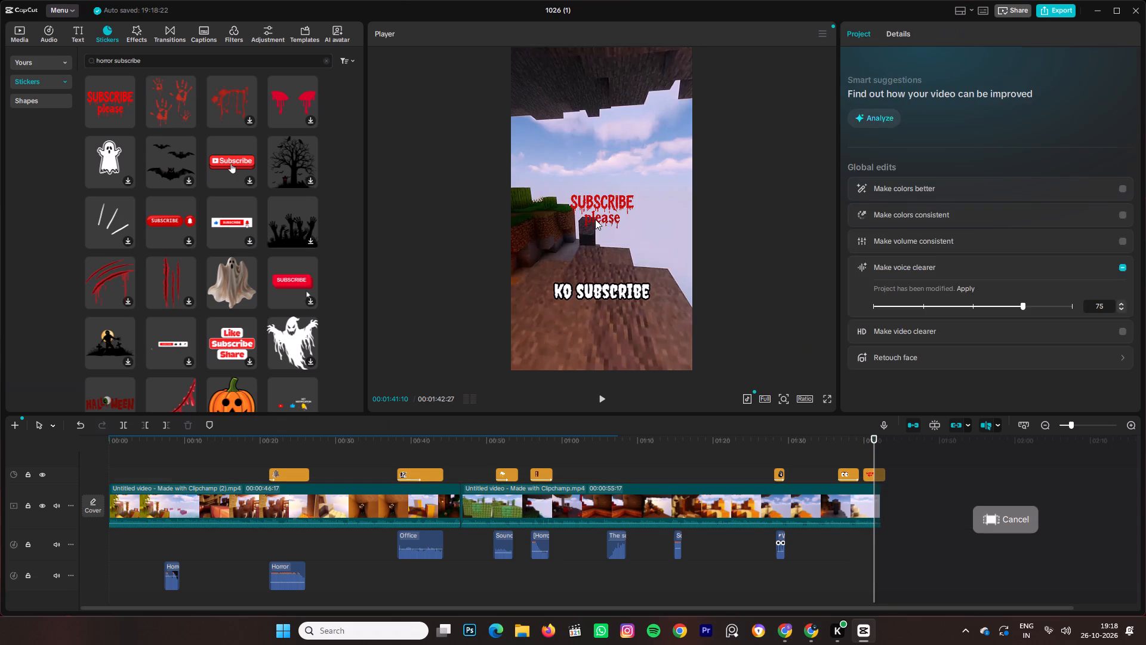
left_click(630, 240)
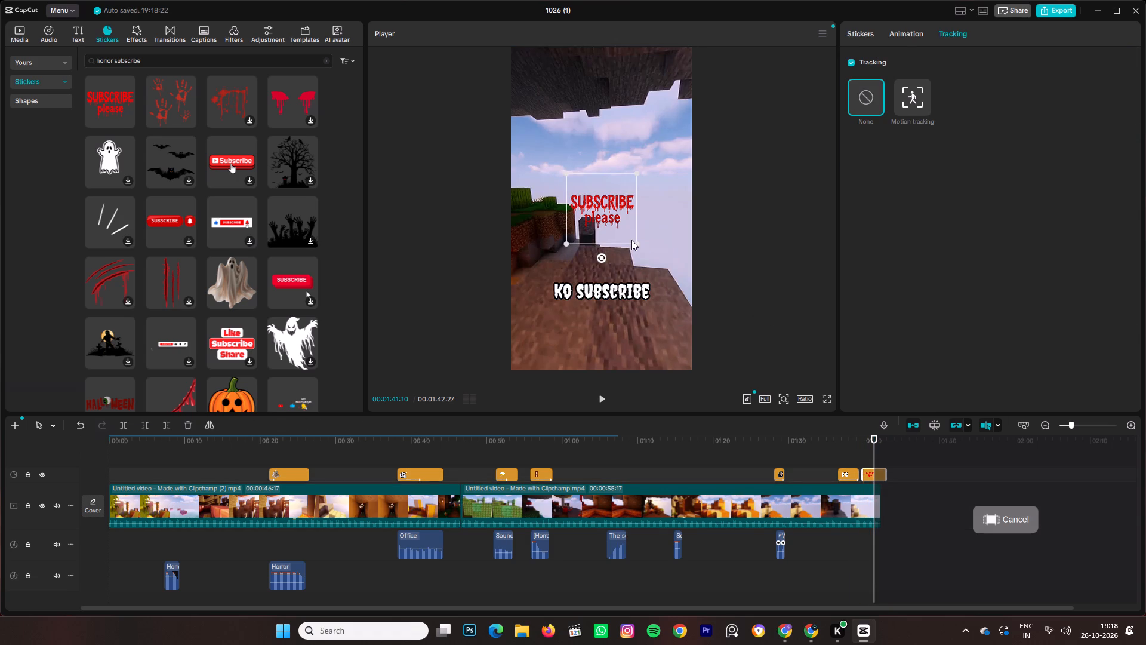
left_click_drag(631, 240, 596, 156)
left_click_drag(602, 164, 739, 272)
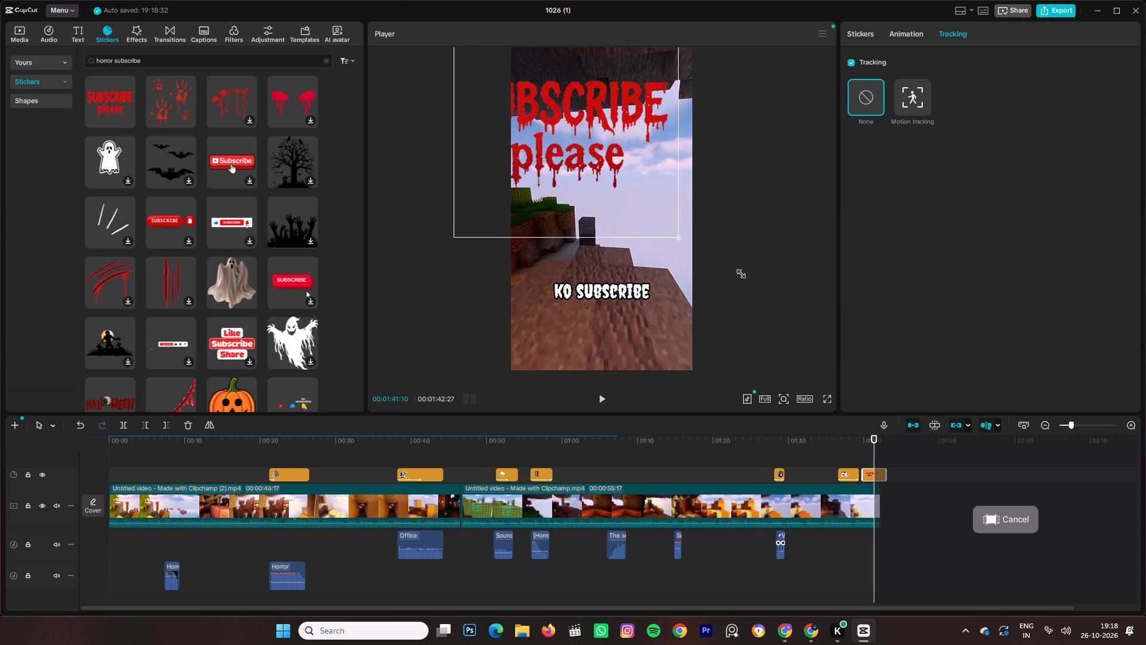
left_click_drag(739, 272, 750, 280)
left_click_drag(612, 134, 656, 174)
left_click_drag(730, 281, 728, 265)
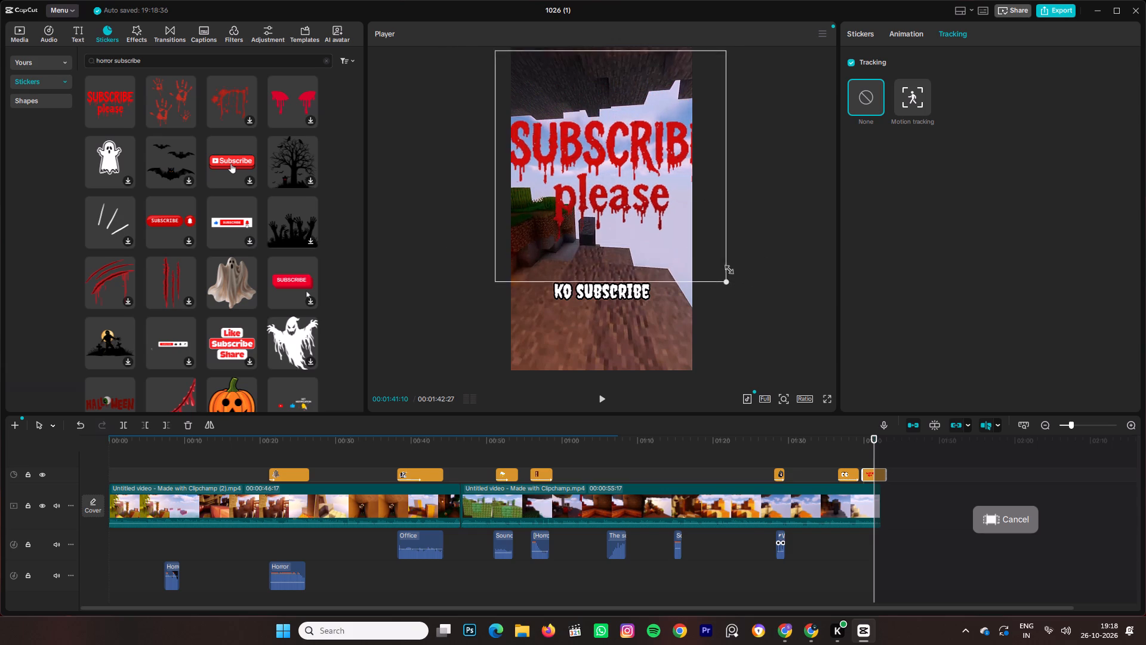
left_click_drag(728, 265, 693, 224)
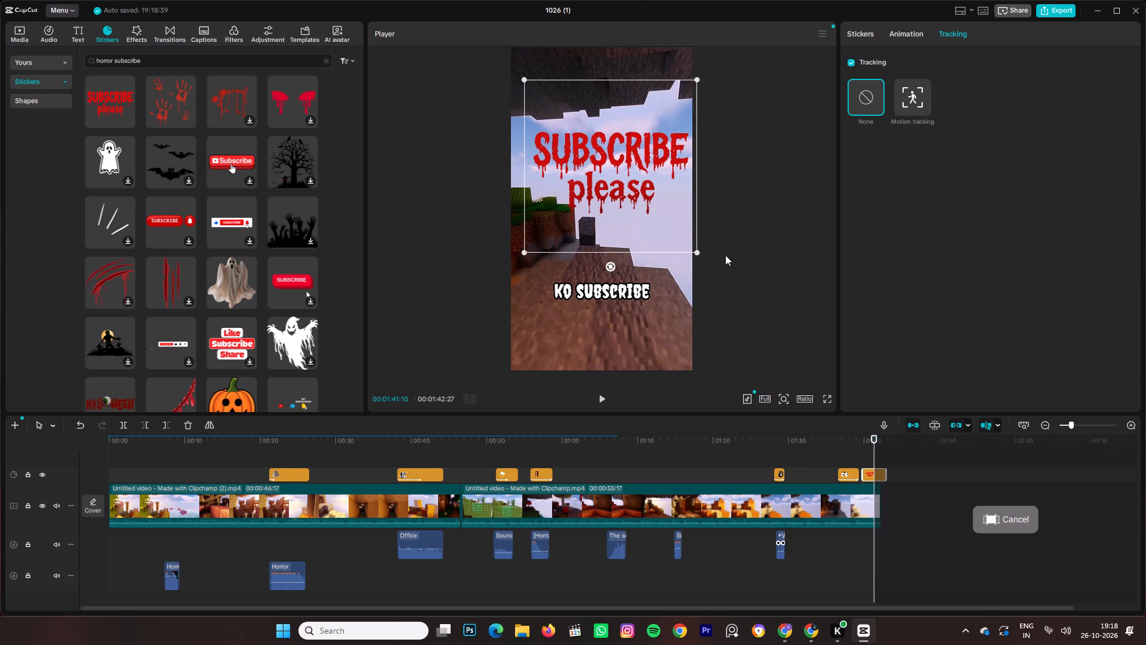
Tilt the "SUBSCRIBE please" sticker slightly counterclockwise so its text slopes upward.
left_click_drag(614, 265, 624, 256)
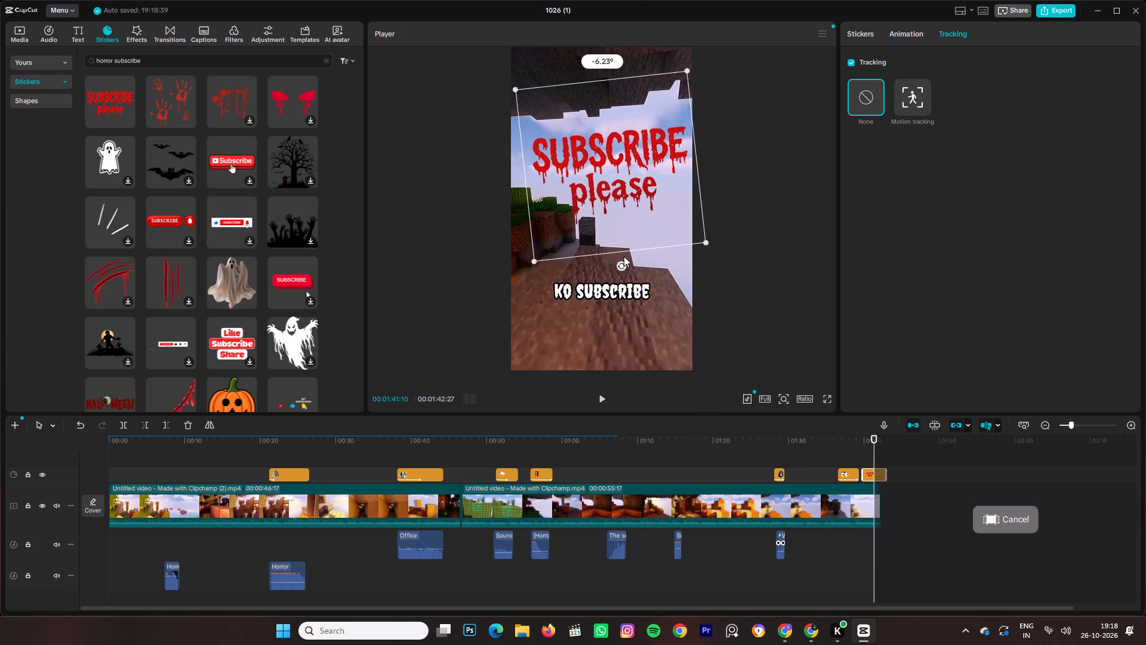
left_click_drag(624, 256, 630, 253)
Apply the Slide Down entrance animation to the "SUBSCRIBE please" sticker with a duration of 1.8s.
left_click(923, 32)
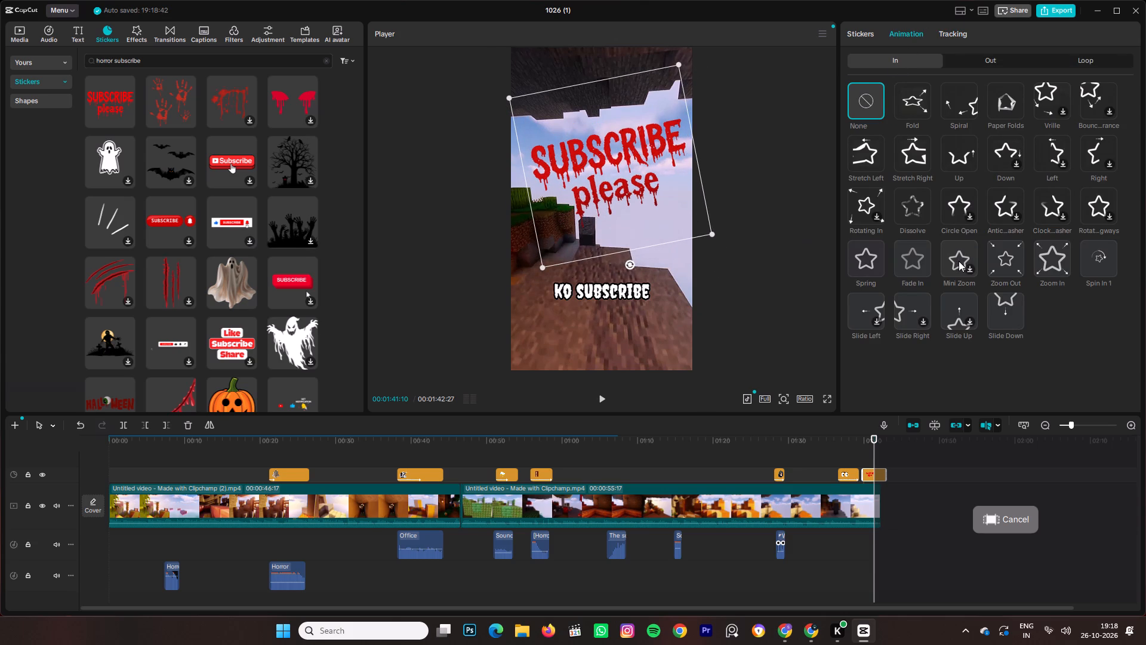
left_click(1013, 332)
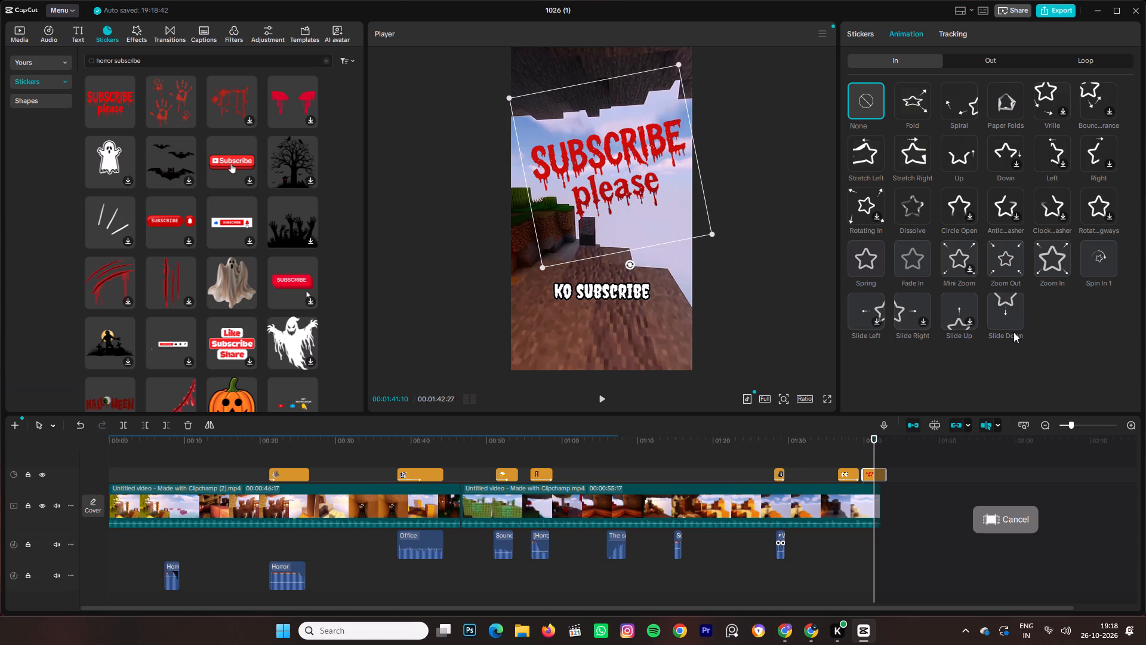
left_click(1013, 330)
left_click(1003, 317)
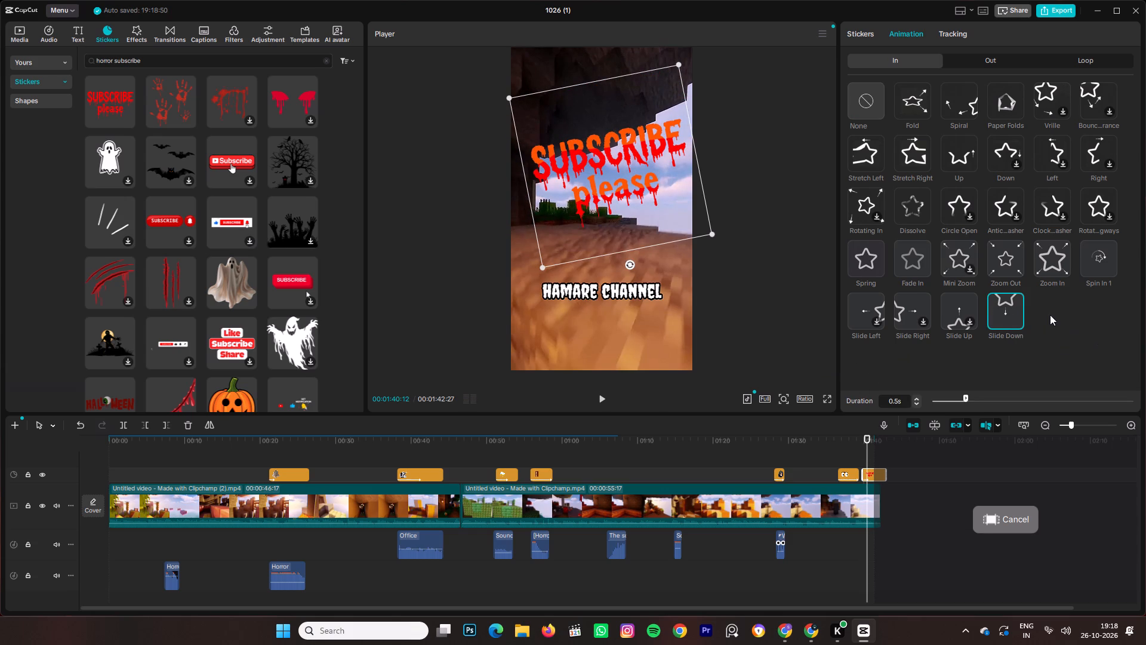
left_click(1011, 298)
left_click_drag(964, 400, 1050, 396)
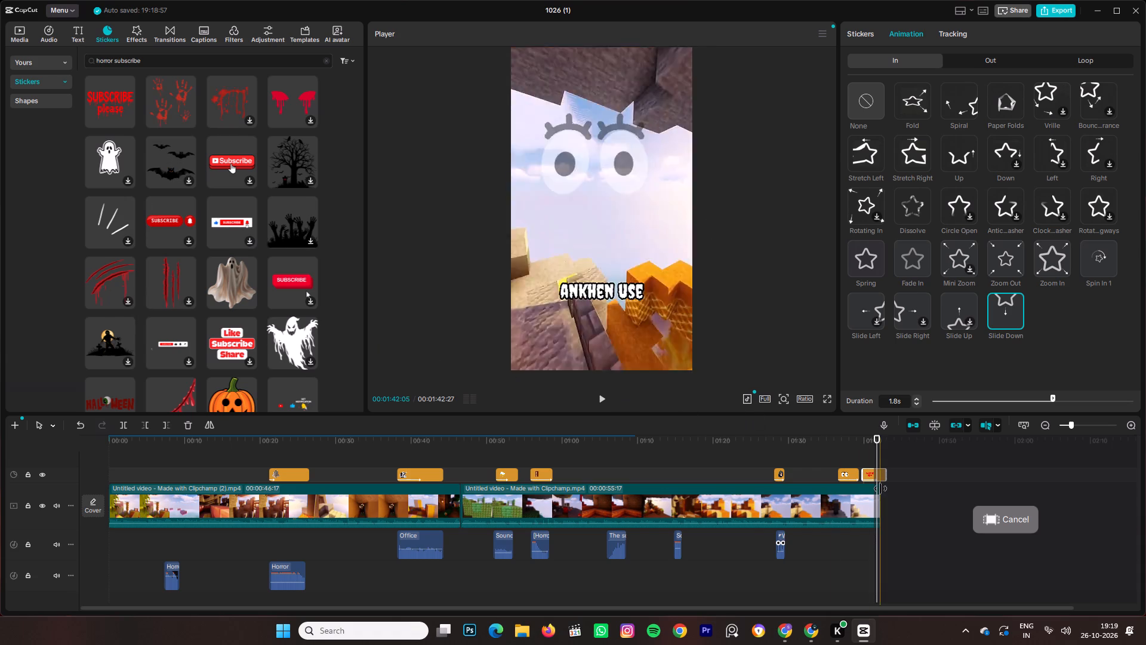
Trim the "SUBSCRIBE please" sticker's start to near the end of the video clip and extend its end to 00:01:43:23.
left_click_drag(862, 476, 878, 478)
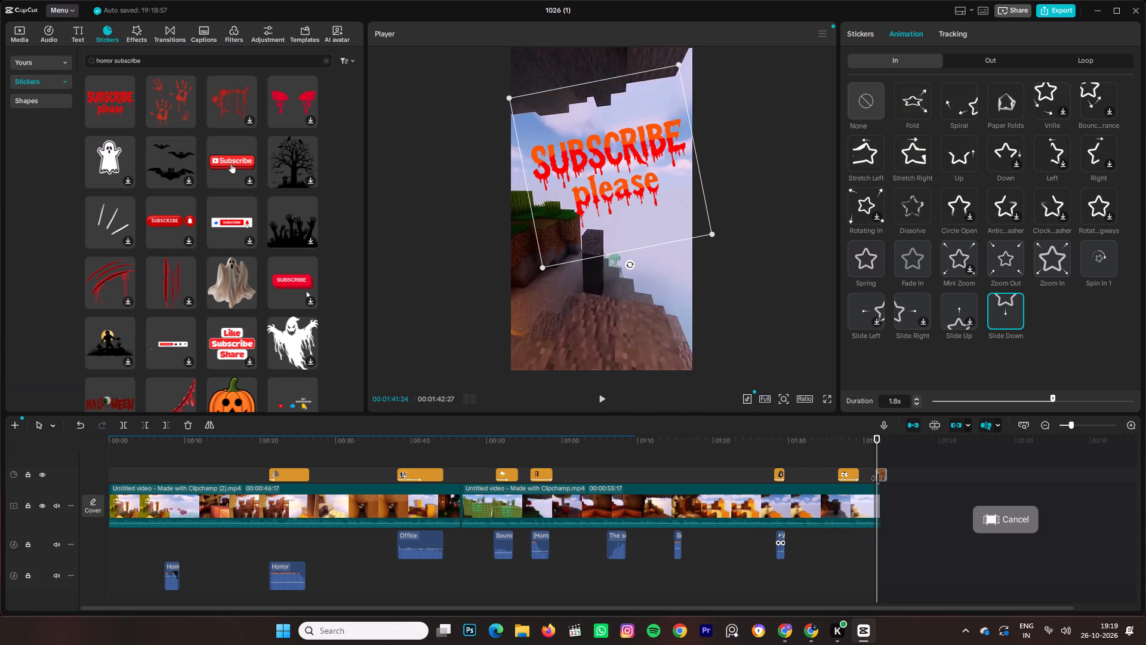
left_click_drag(878, 478, 880, 478)
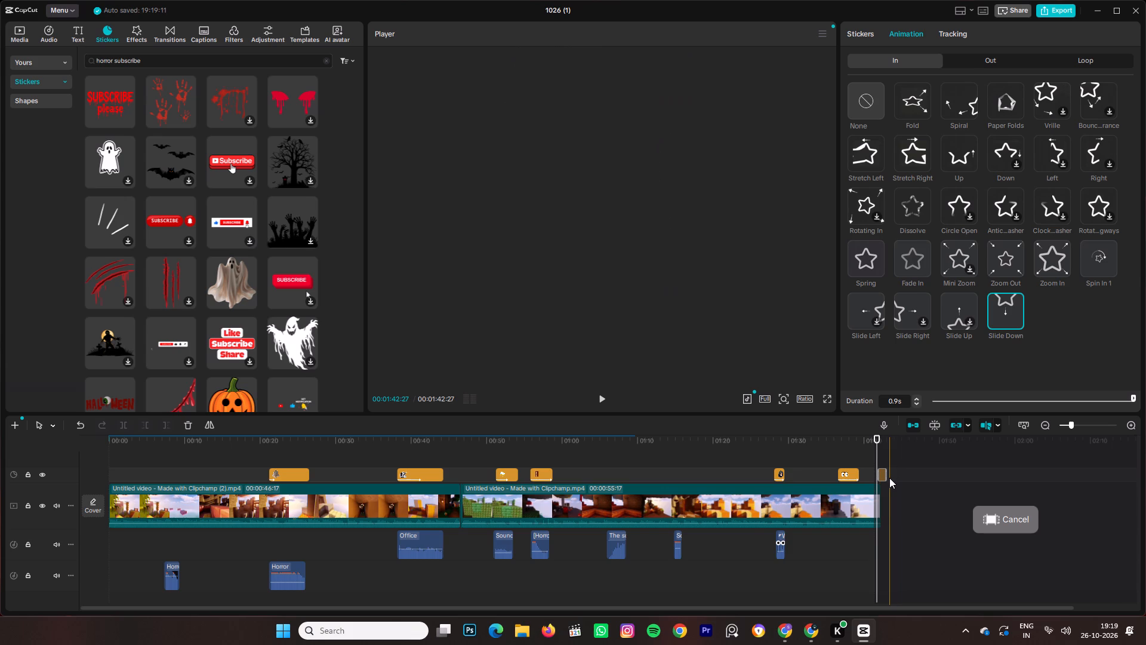
left_click(888, 476)
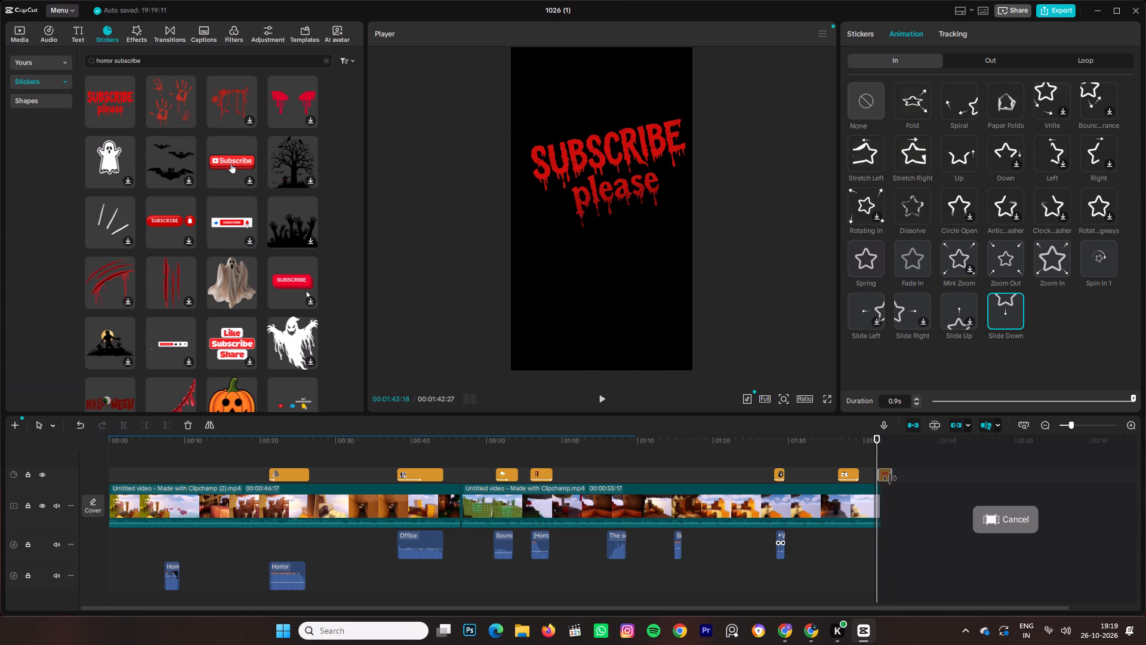
left_click(880, 477)
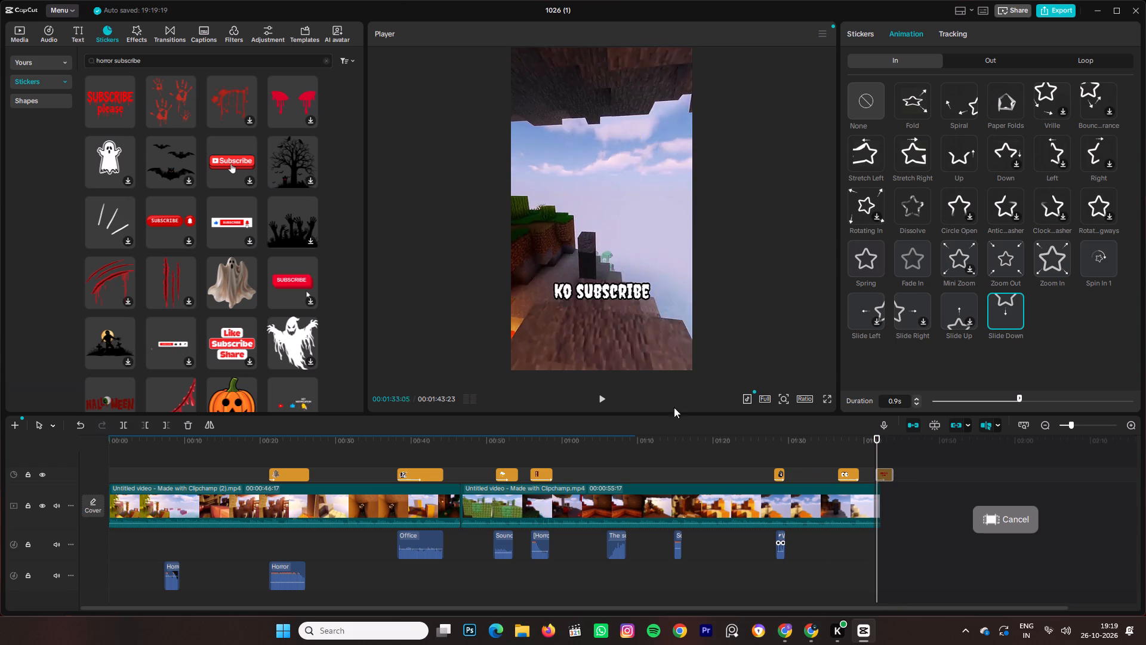
Add the curved, dripping red claw-scratch sticker at 00:01:41:21, near the end of the video.
left_click(122, 286)
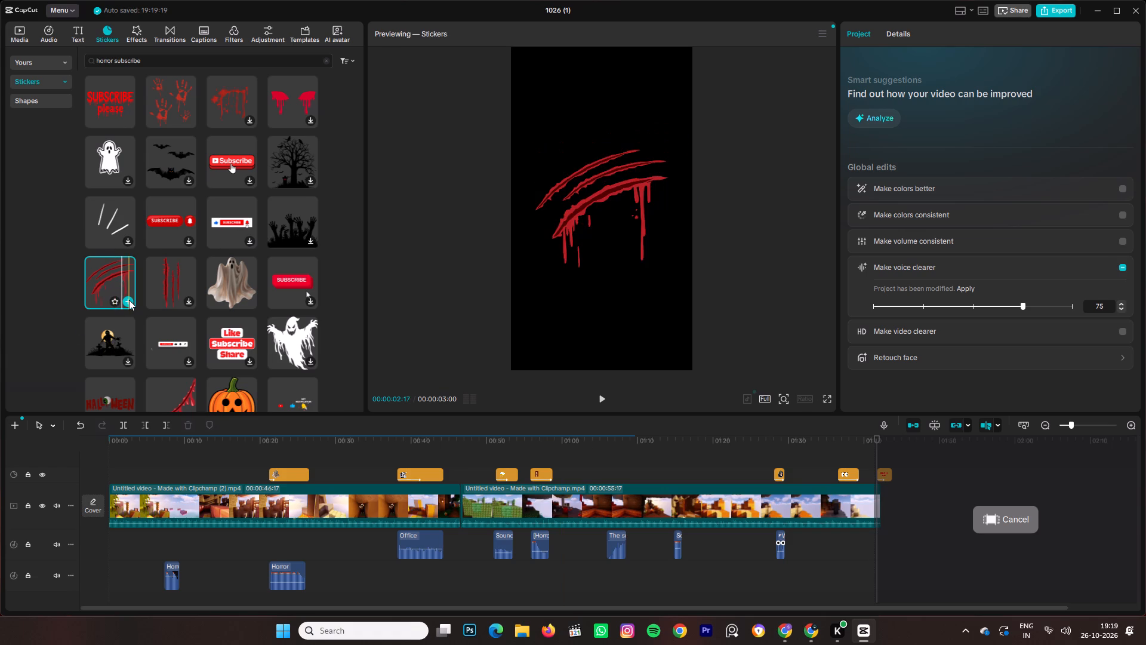
left_click(129, 300)
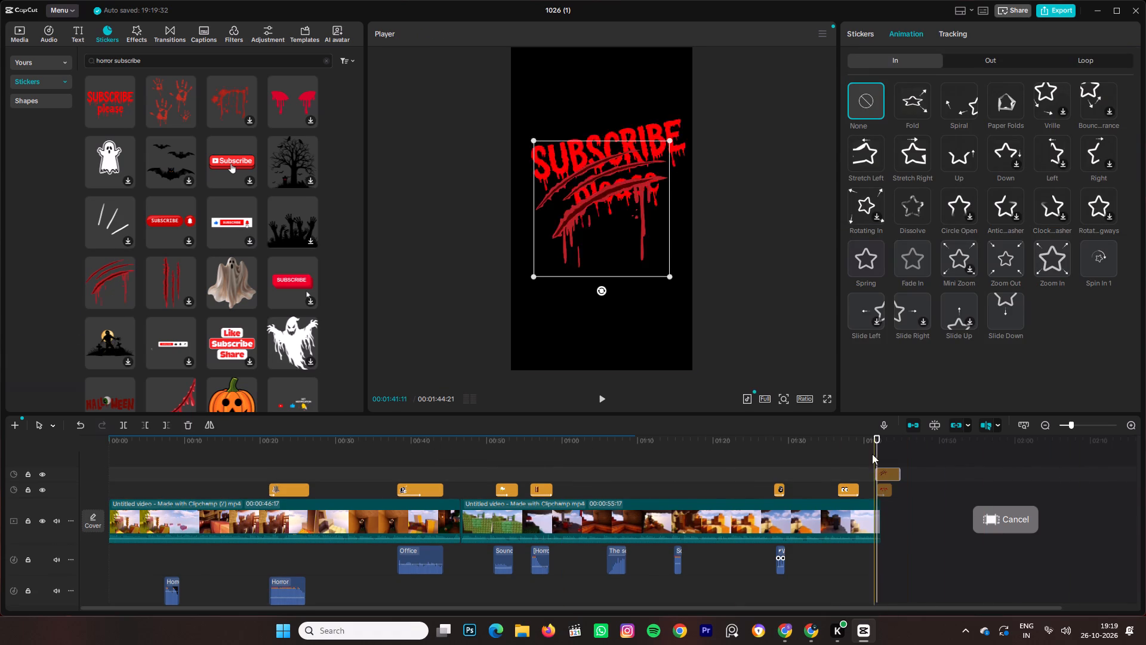
Preview the ending, then move the claw-scratch sticker to the lower-left part of the frame, below the "SUBSCRIBE please" sticker.
left_click(599, 402)
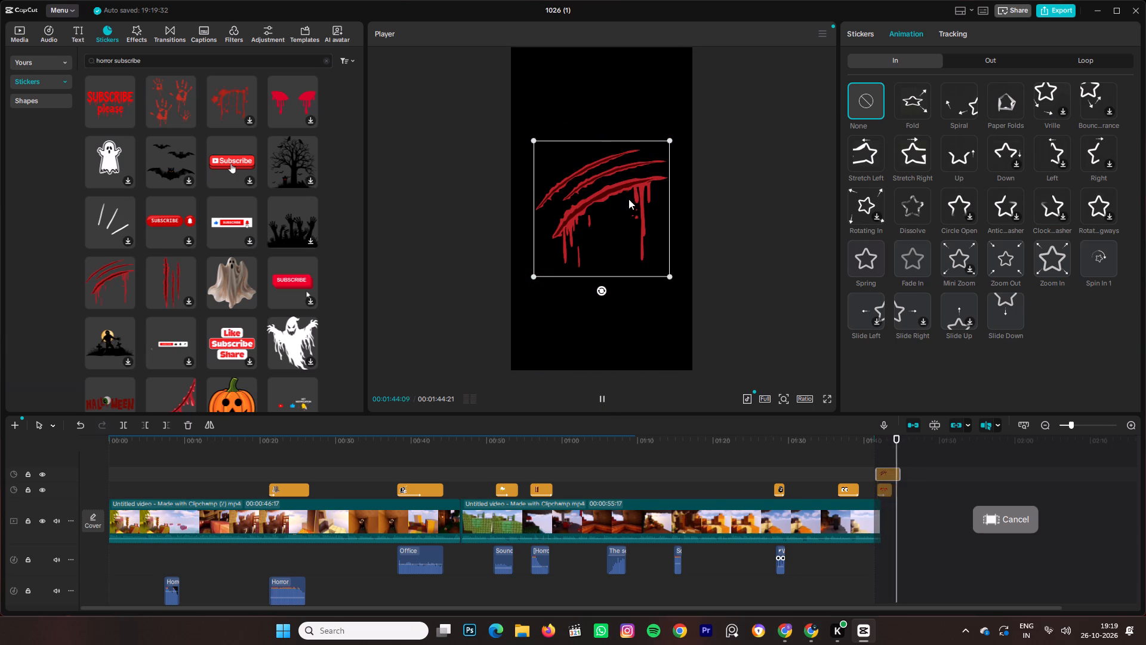
left_click(872, 589)
left_click(872, 589)
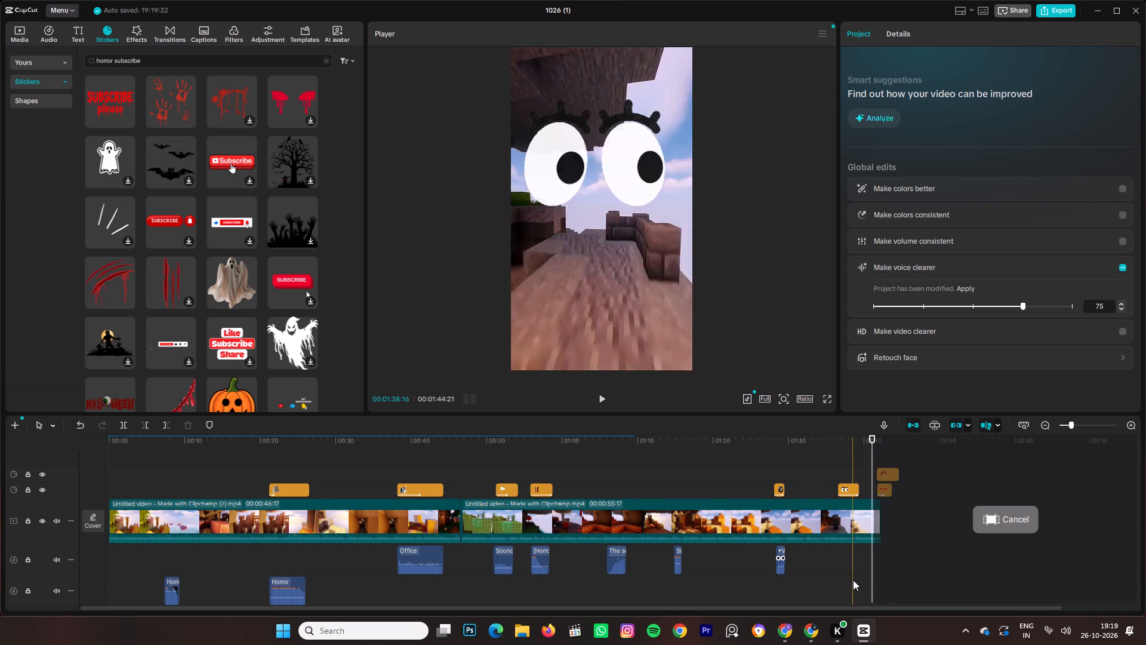
key("space")
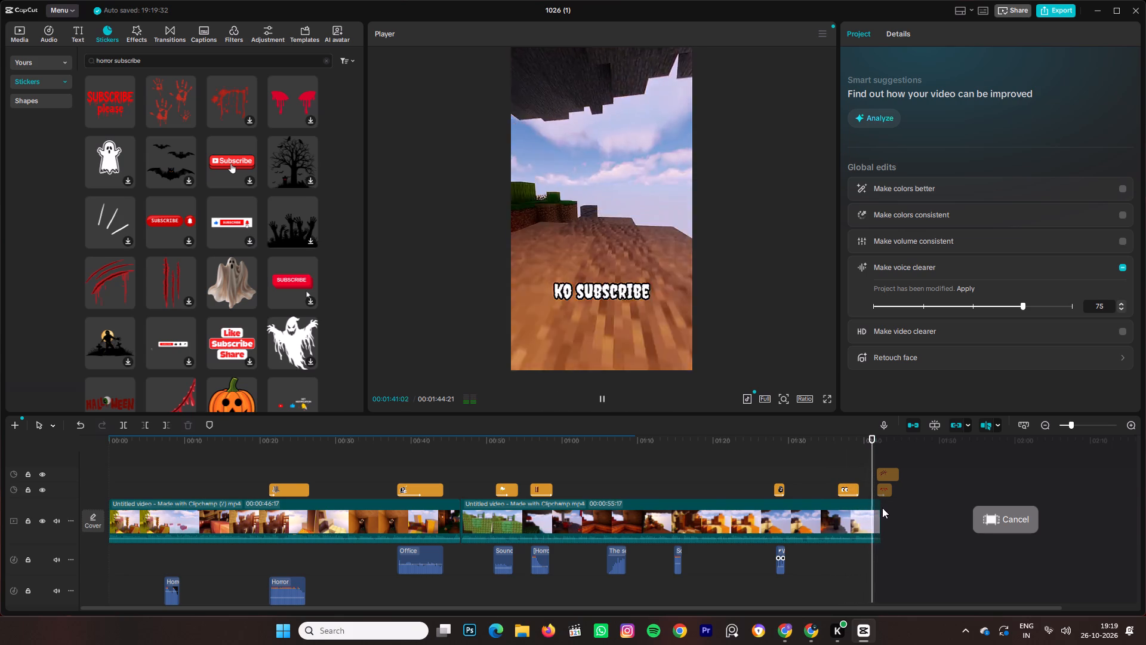
key("space")
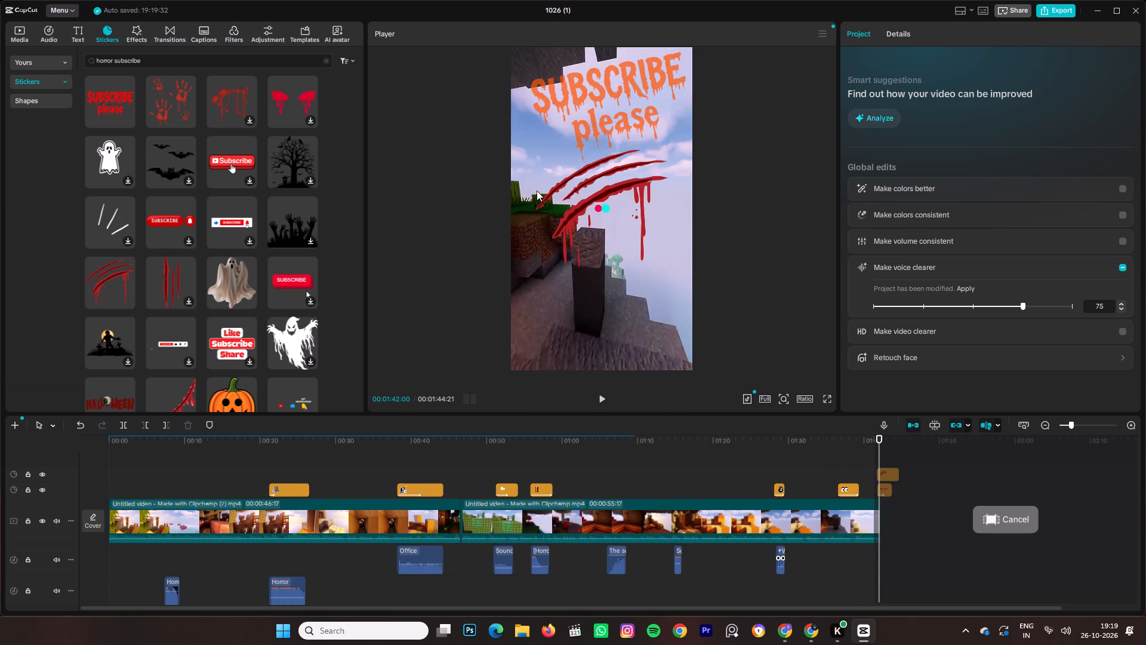
left_click(585, 198)
left_click_drag(585, 198, 589, 294)
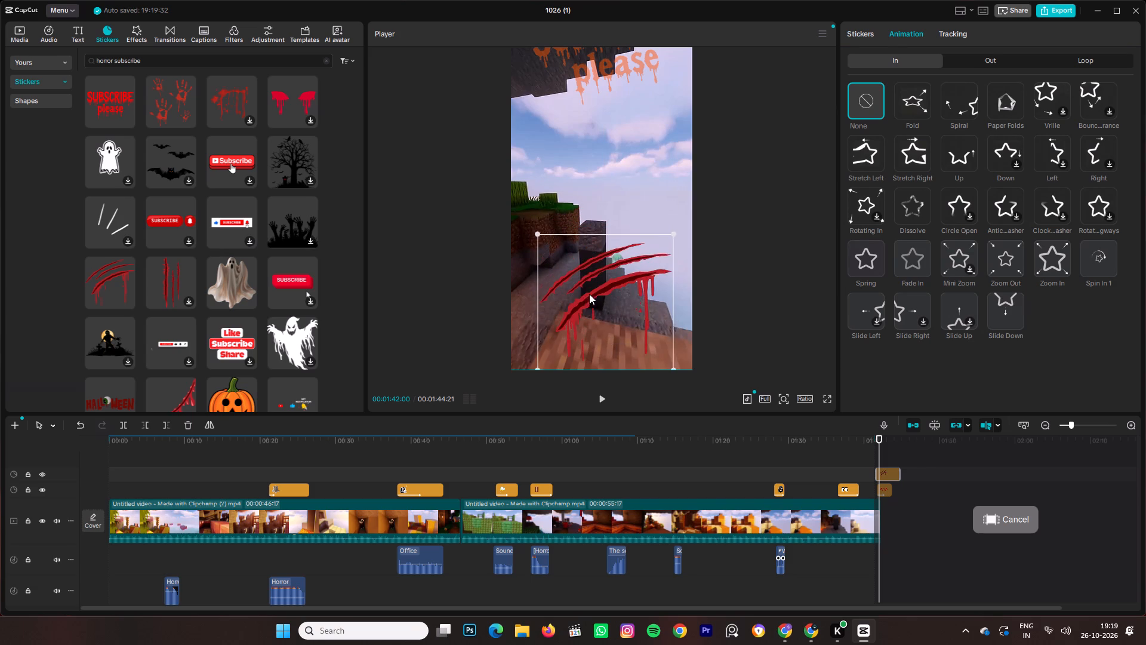
left_click_drag(589, 294, 573, 294)
left_click_drag(611, 331, 601, 322)
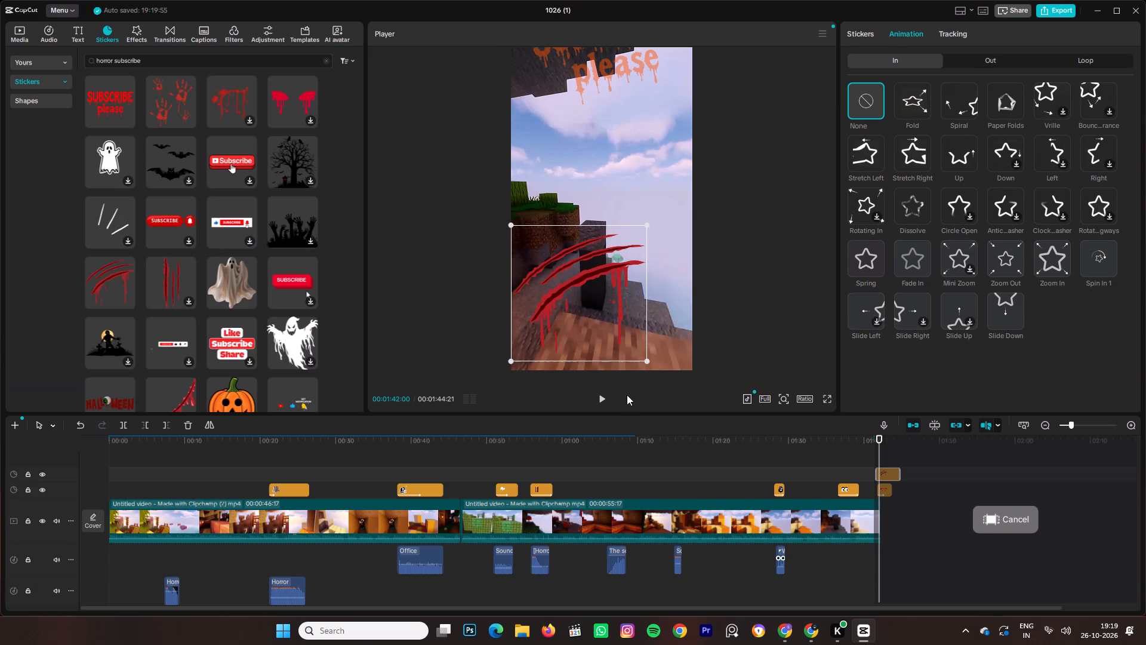
Shrink the claw-scratch sticker slightly and tilt it counterclockwise so the scratches run more steeply.
left_click_drag(645, 358, 611, 320)
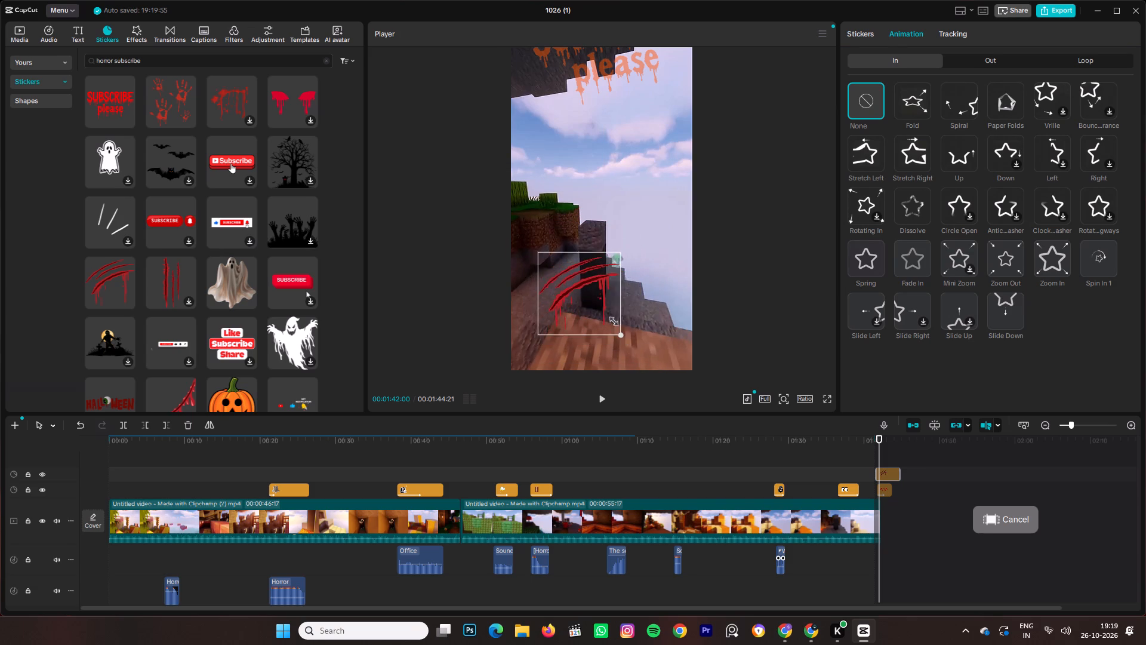
left_click_drag(611, 320, 639, 321)
left_click_drag(581, 362, 621, 360)
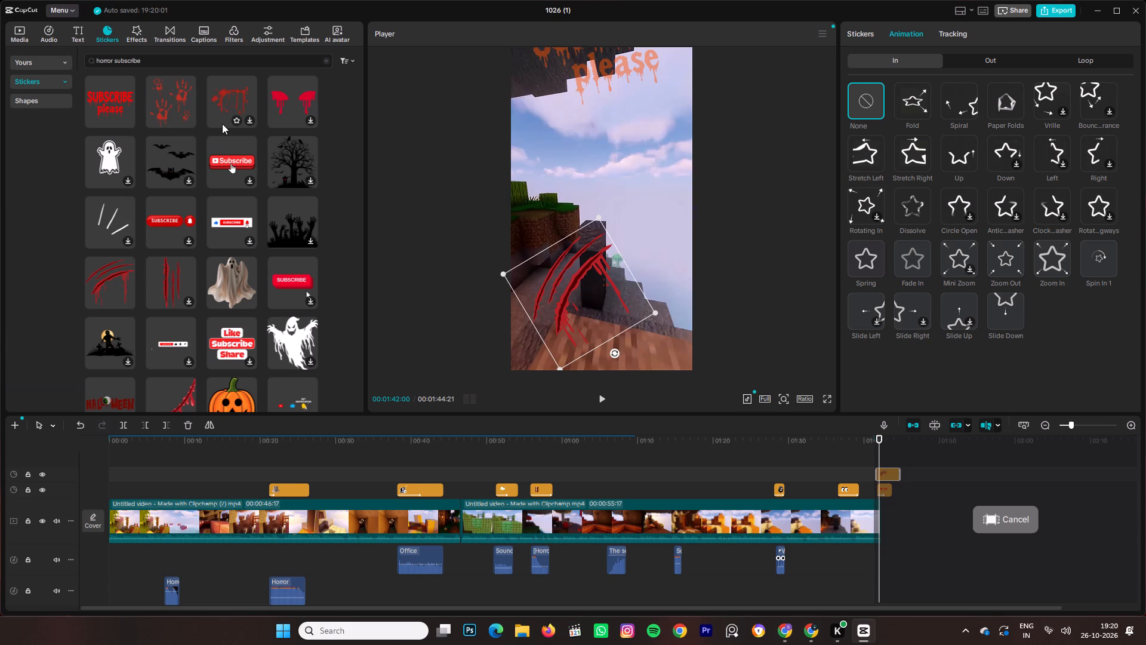
Add the bloody handprints sticker at 00:01:42:00, slightly enlarged and placed at the frame's right edge beside the claw scratches.
left_click(184, 101)
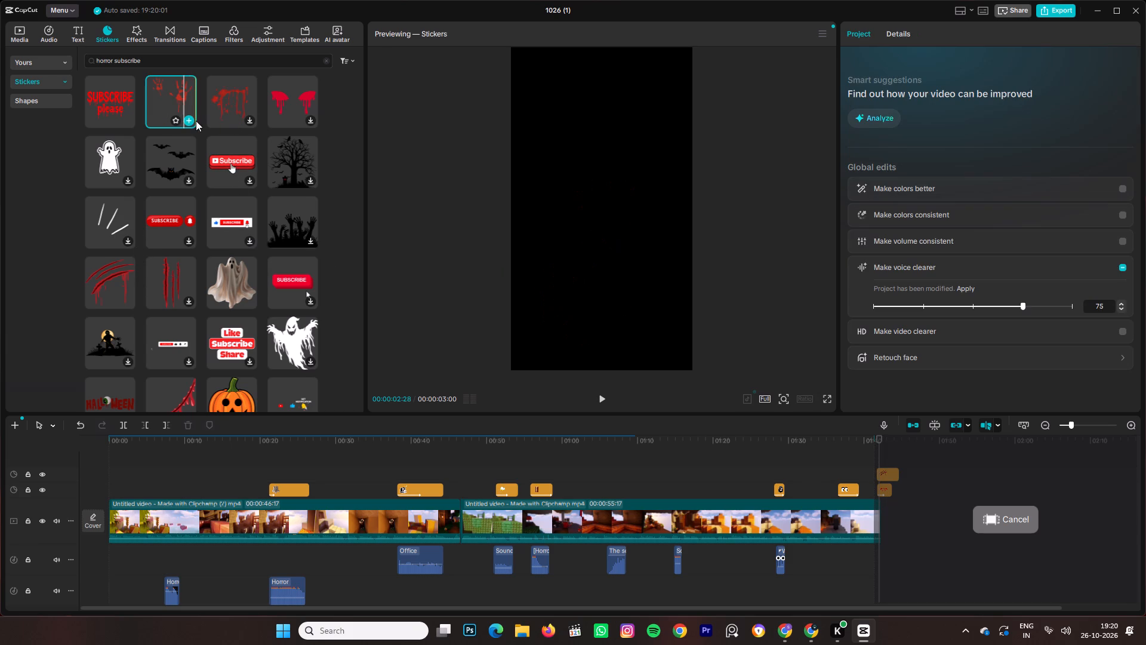
left_click(193, 121)
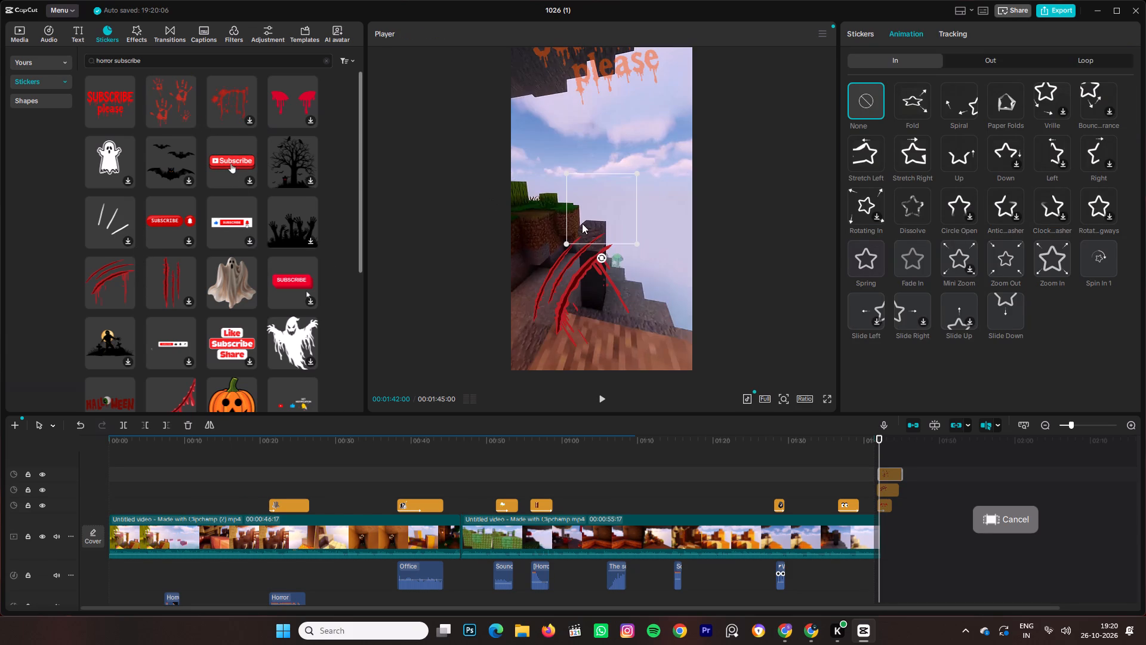
left_click_drag(634, 243, 651, 248)
left_click_drag(610, 219, 664, 259)
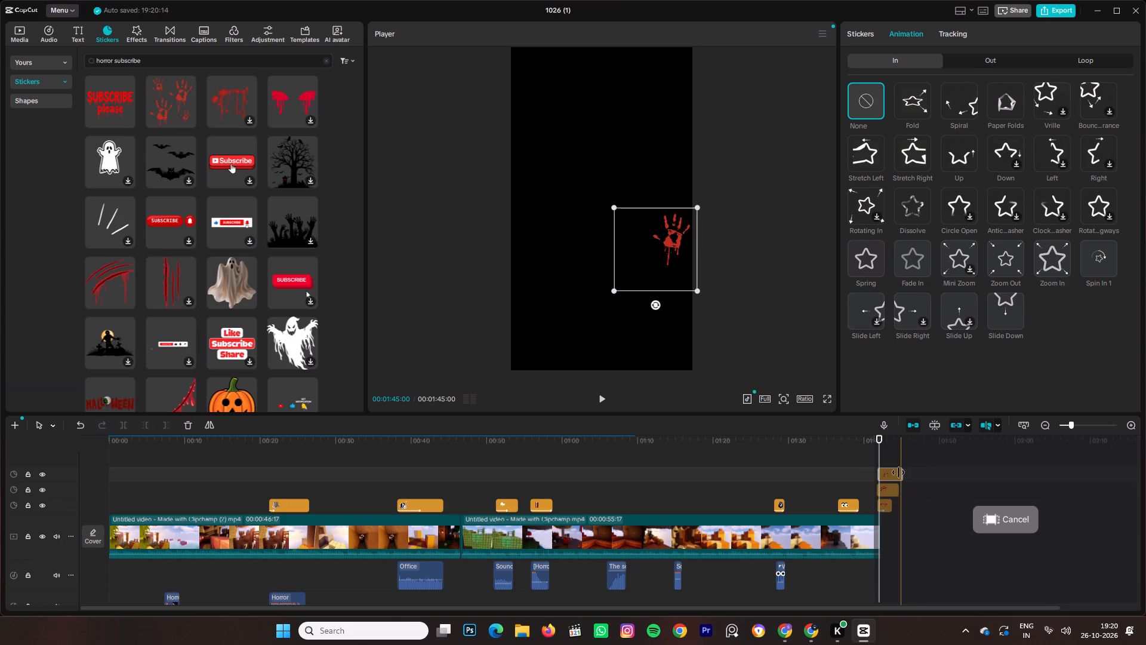
Play back the end of the video to review the timing and placement of the subscribe, scratch and handprint stickers.
left_click(898, 472)
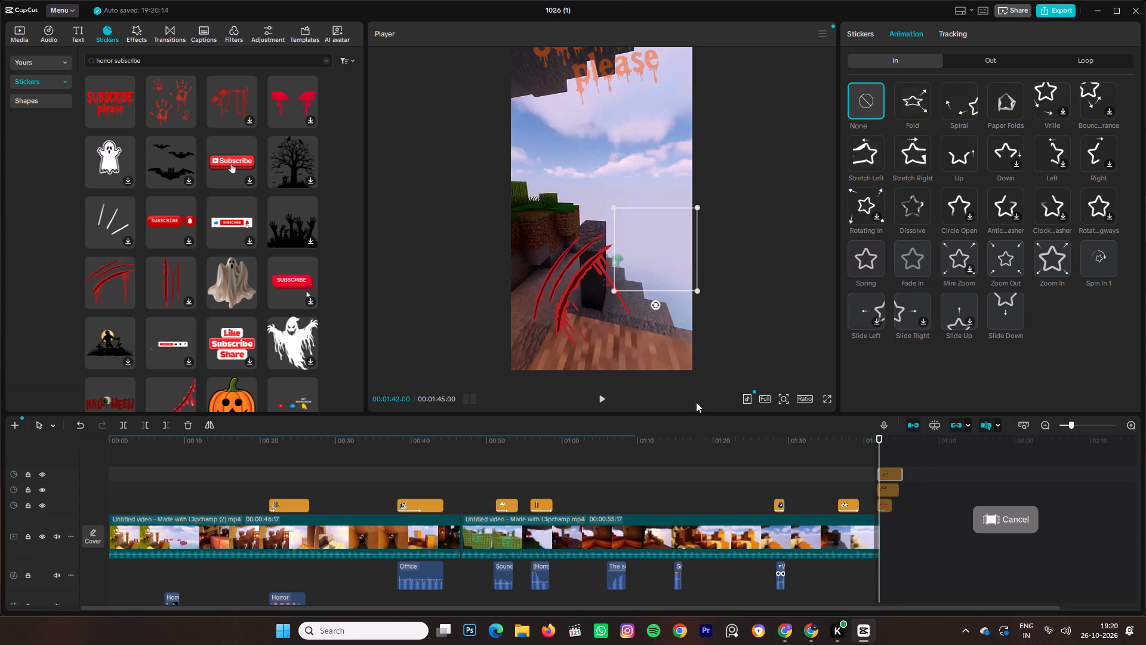
key("space")
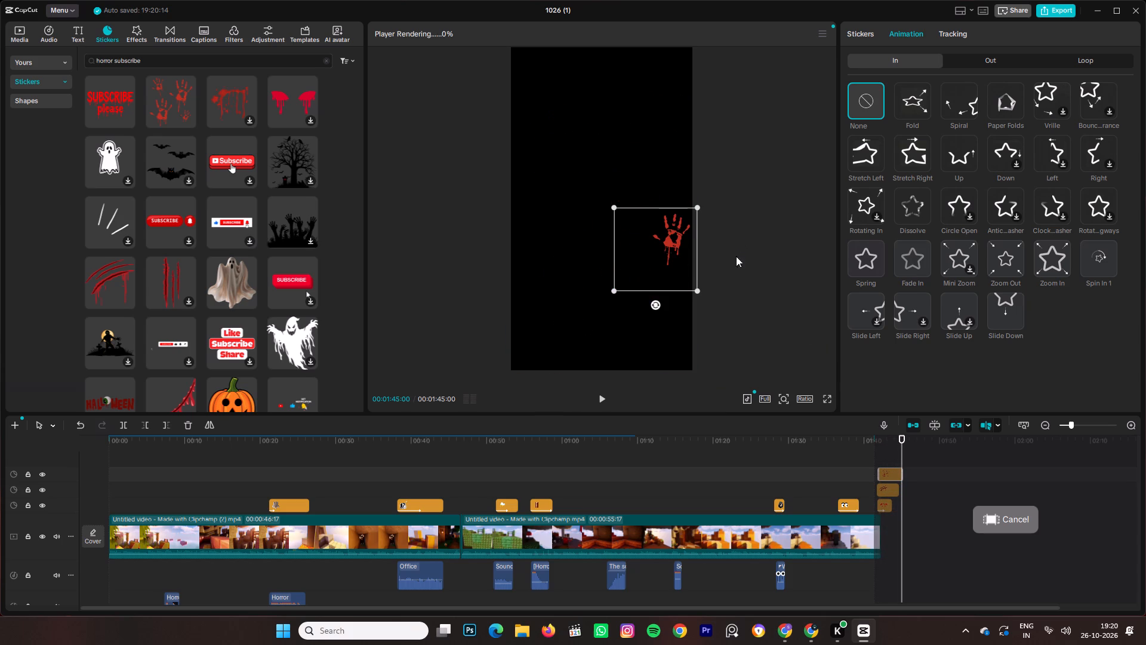
left_click(723, 274)
left_click(863, 506)
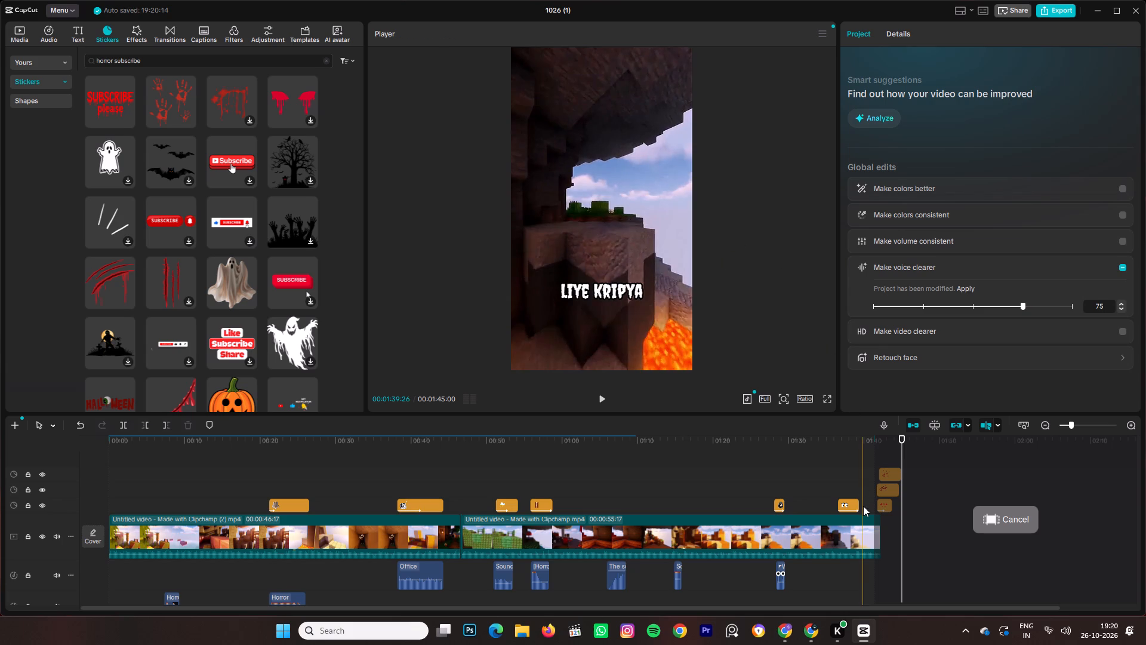
left_click(863, 525)
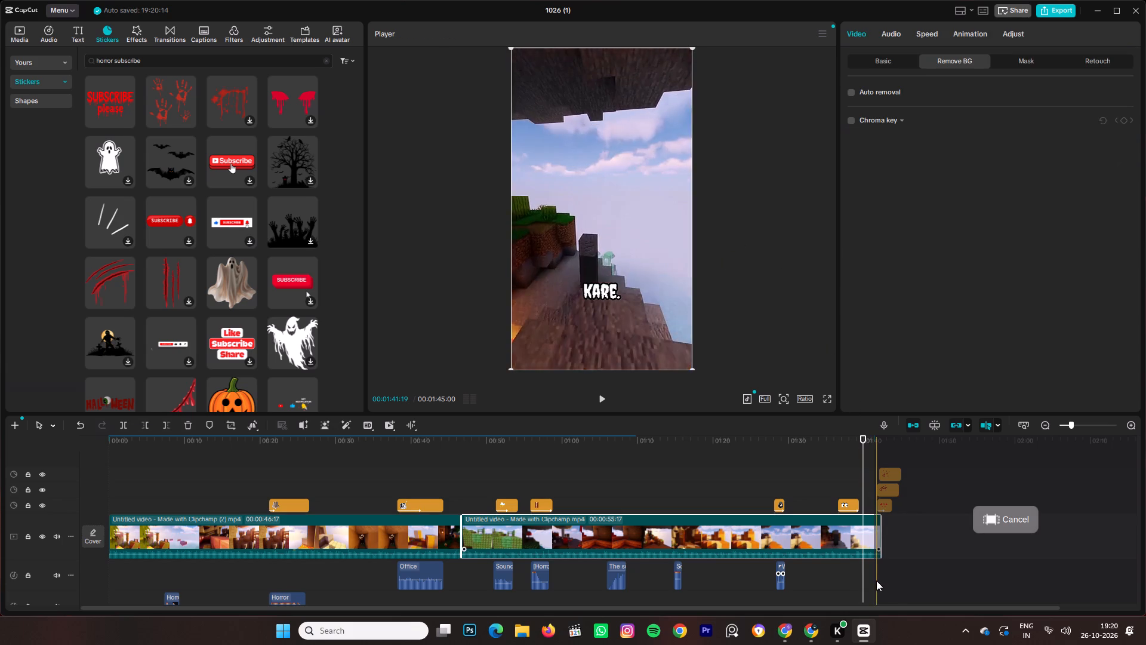
left_click(876, 580)
key("space")
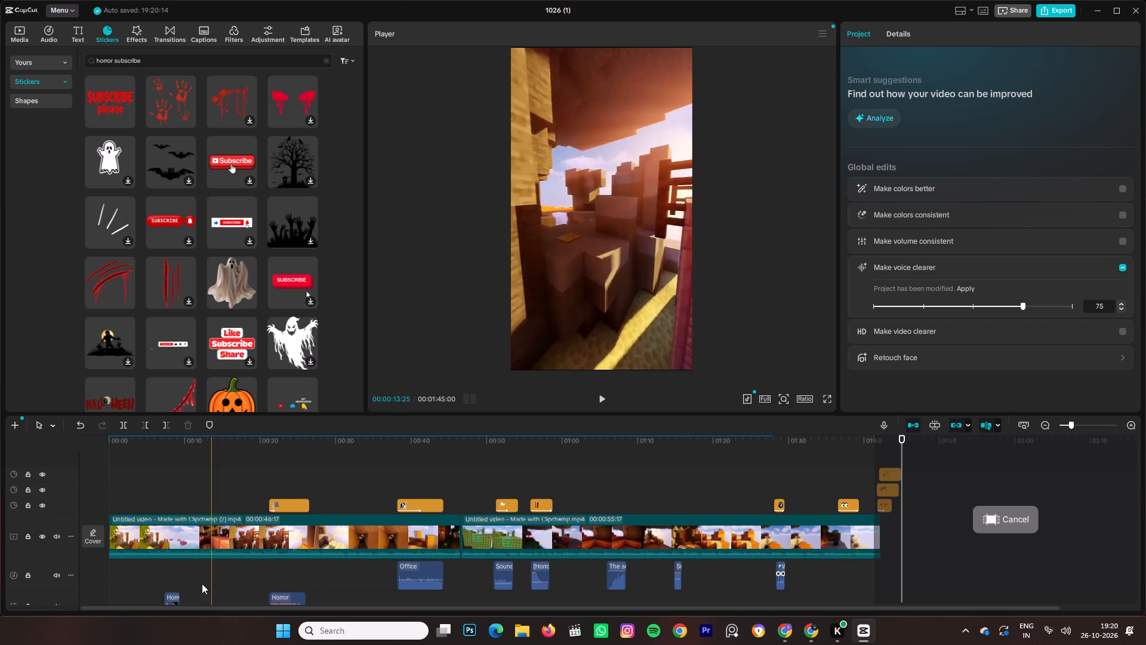
Play the video from 00:00:00:00 to review the complete edit.
left_click(81, 580)
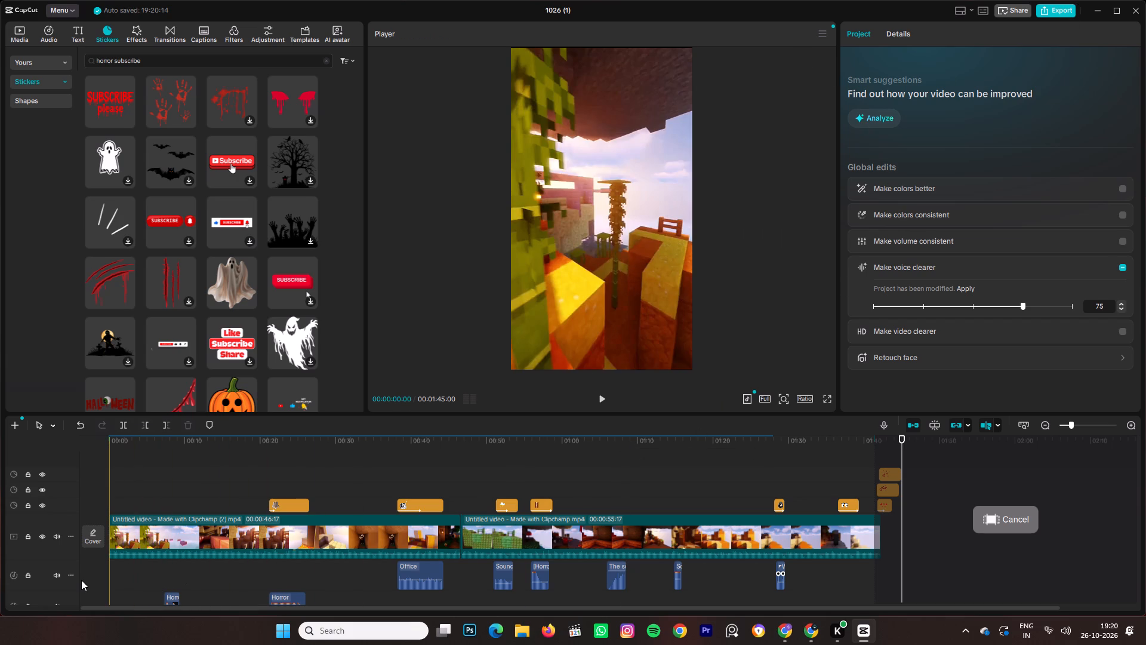
key("space")
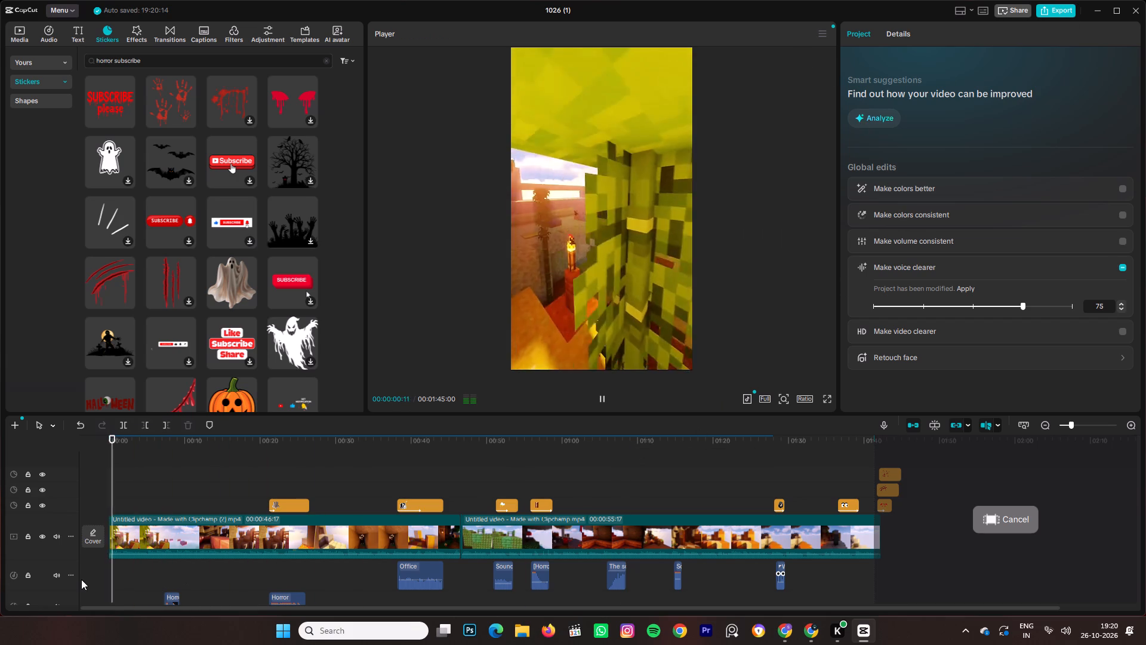
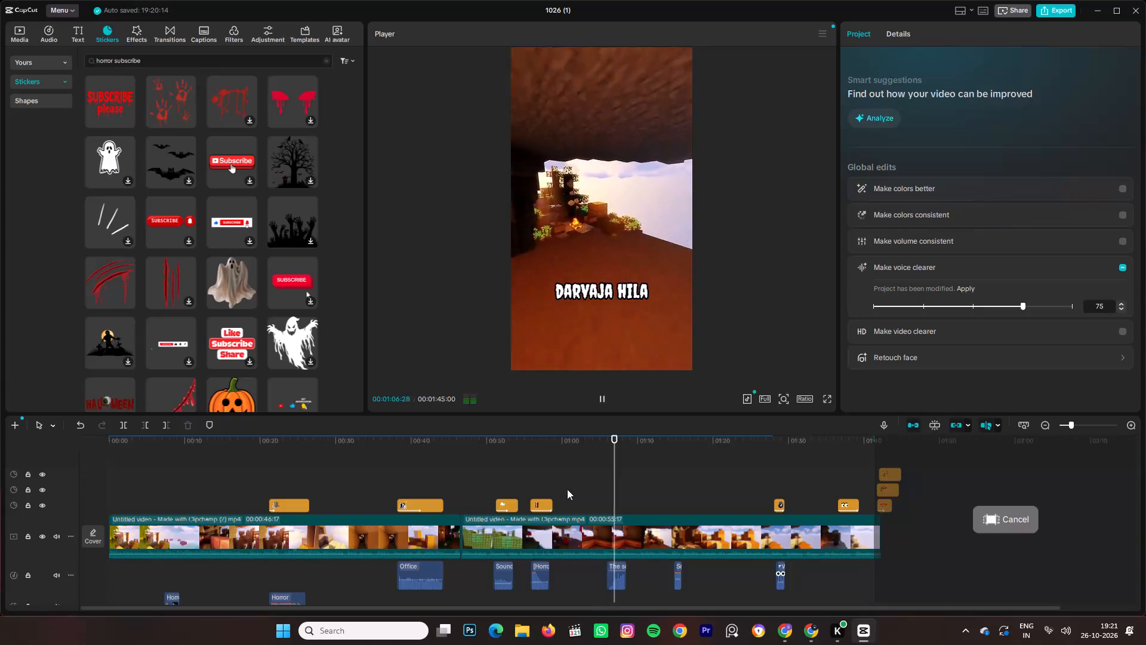
Shorten the Spiral entrance animation of the wooden door sticker to a duration of 0.5 s.
left_click(550, 515)
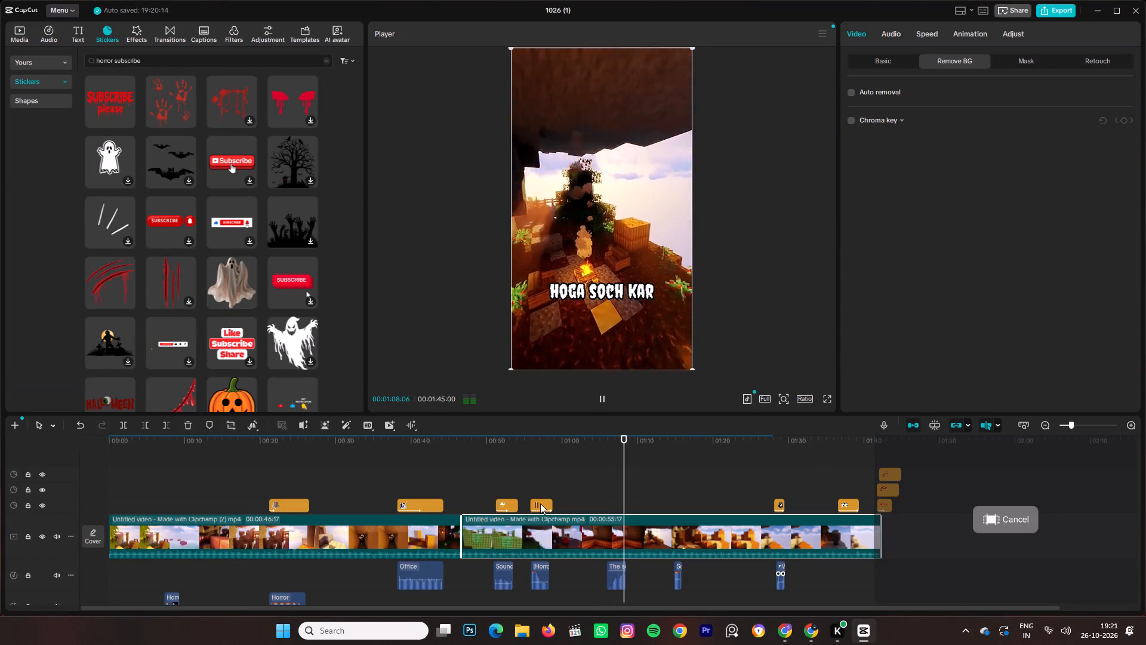
left_click(540, 503)
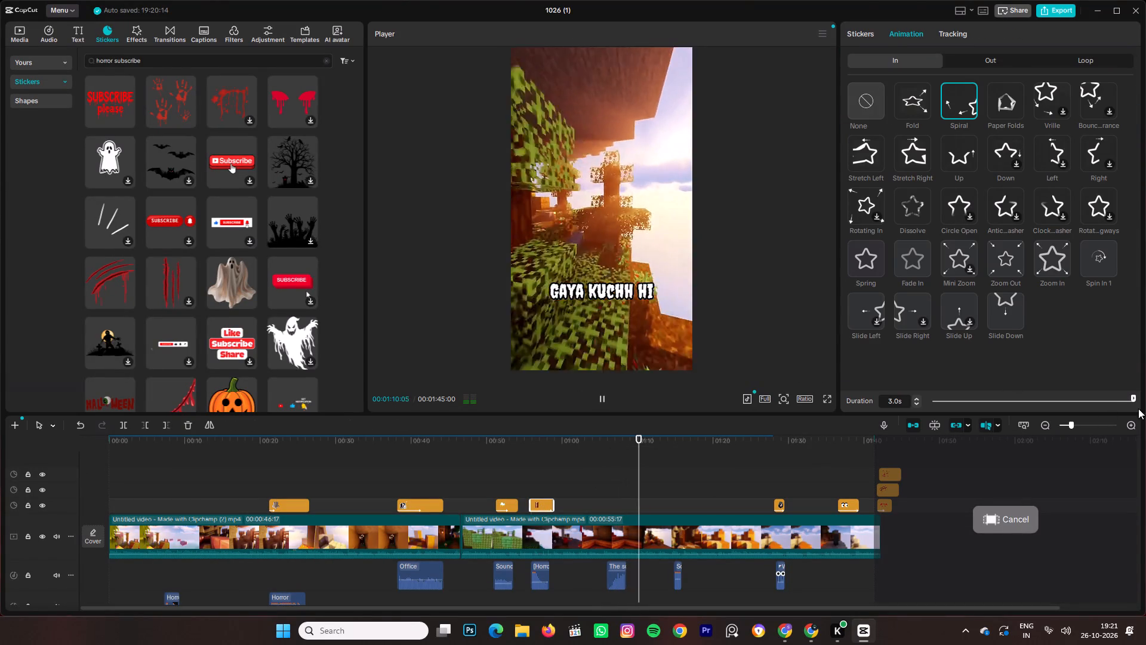
left_click_drag(1133, 397, 842, 421)
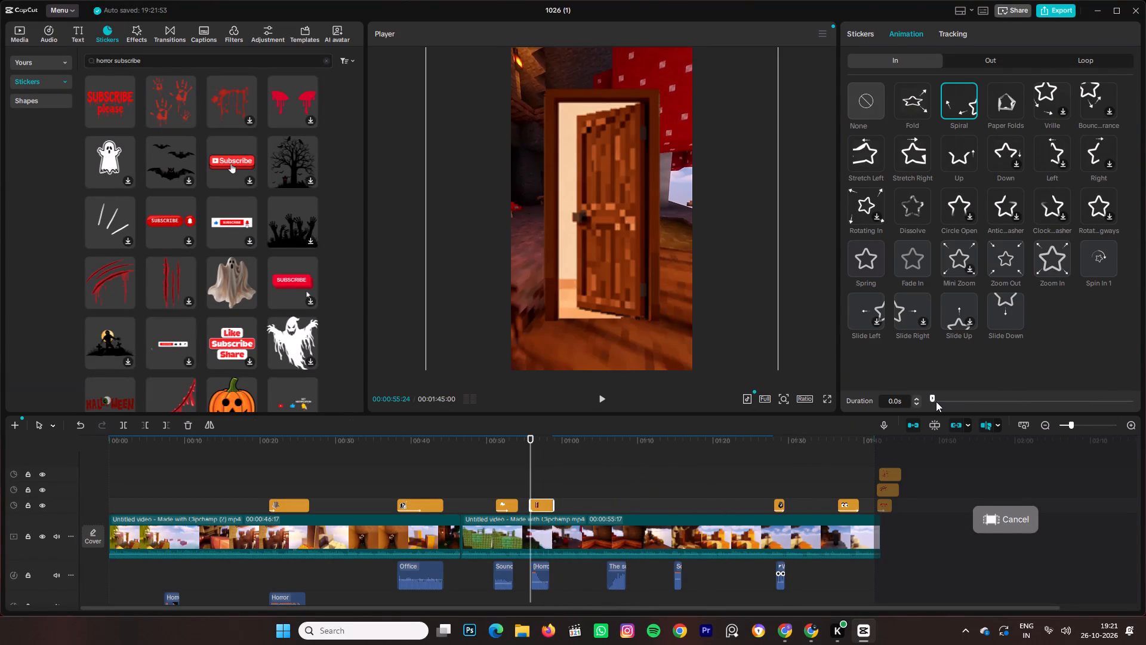
triple_click(915, 400)
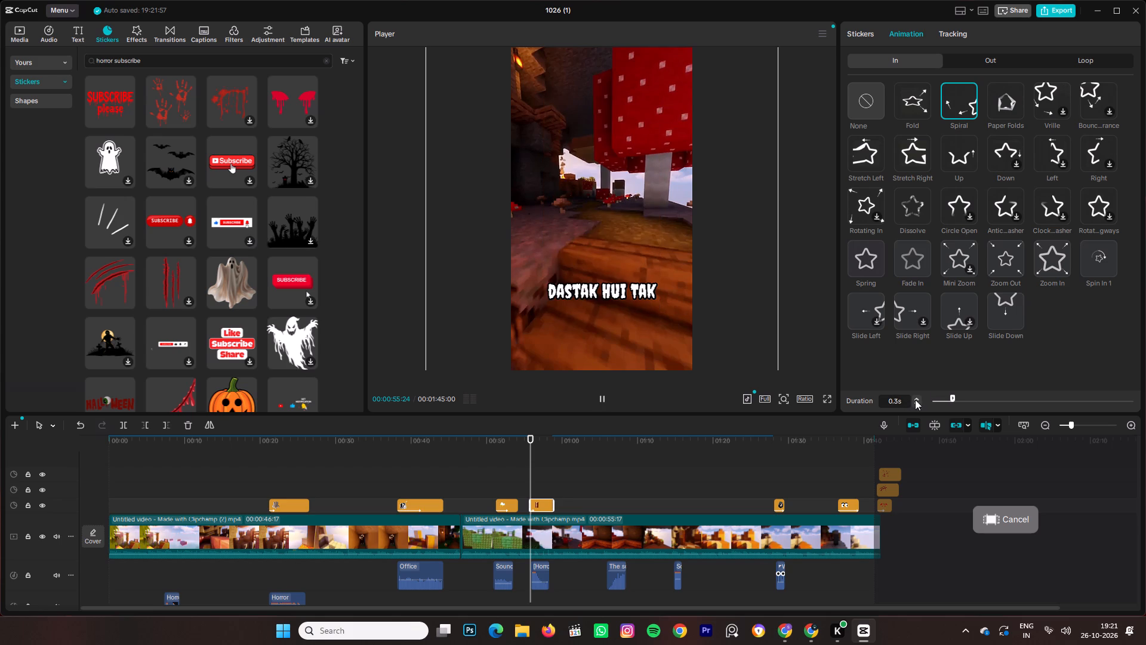
left_click(915, 400)
left_click(915, 400)
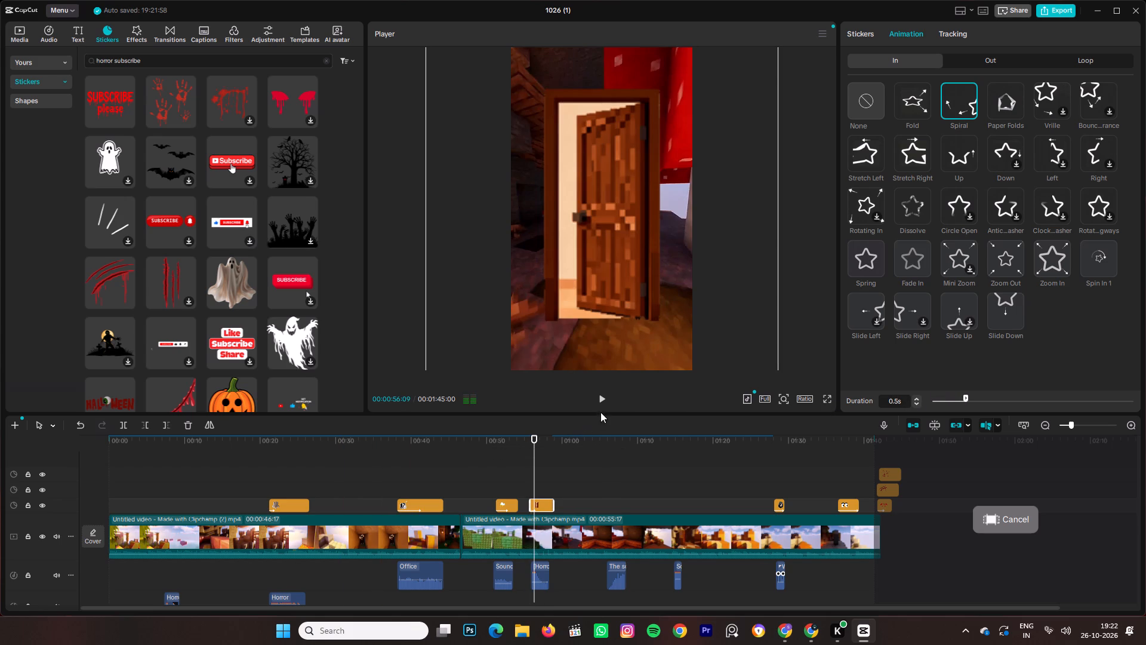
Play back the door sticker section from about 00:00:55 to review its shortened entrance animation against the narration.
left_click(604, 393)
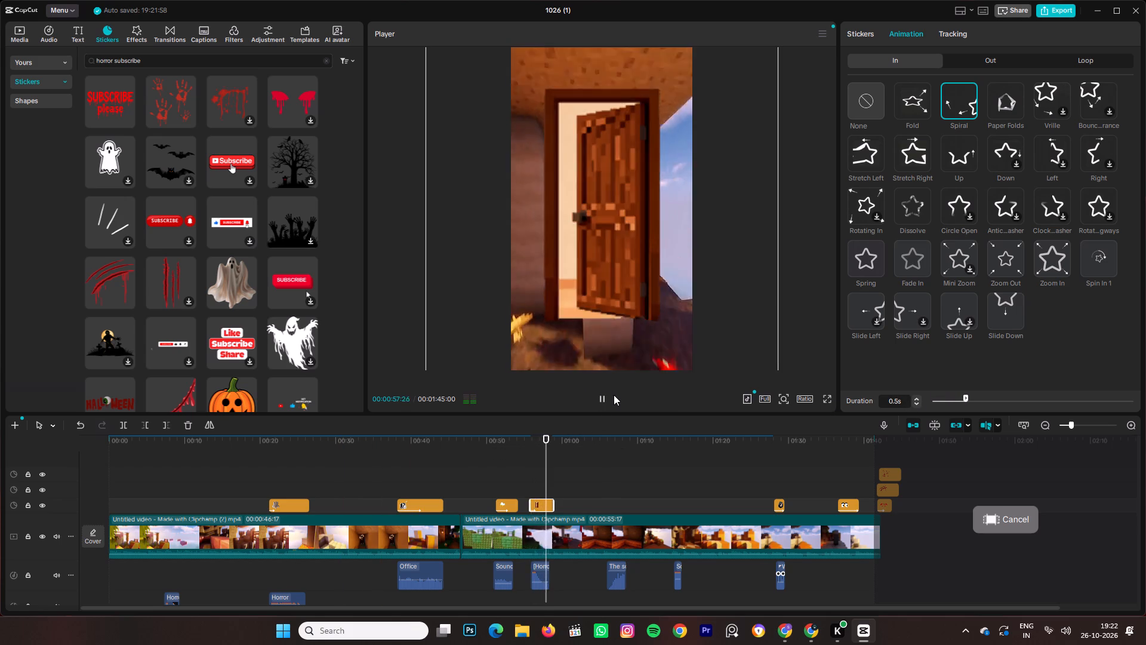
left_click(524, 588)
key("space")
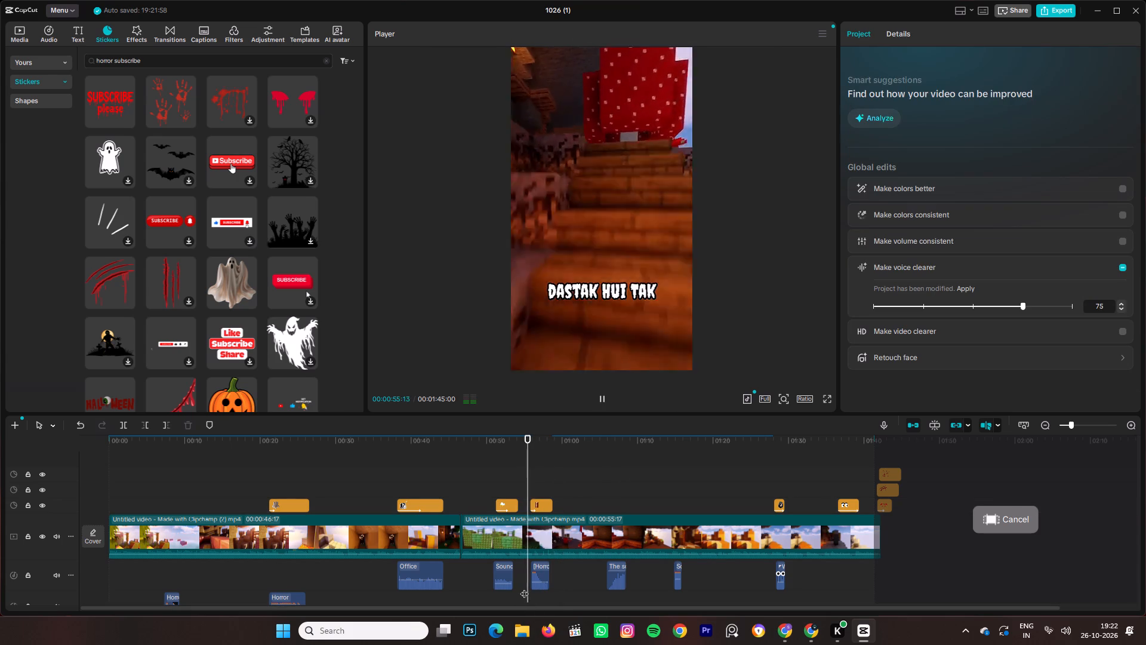
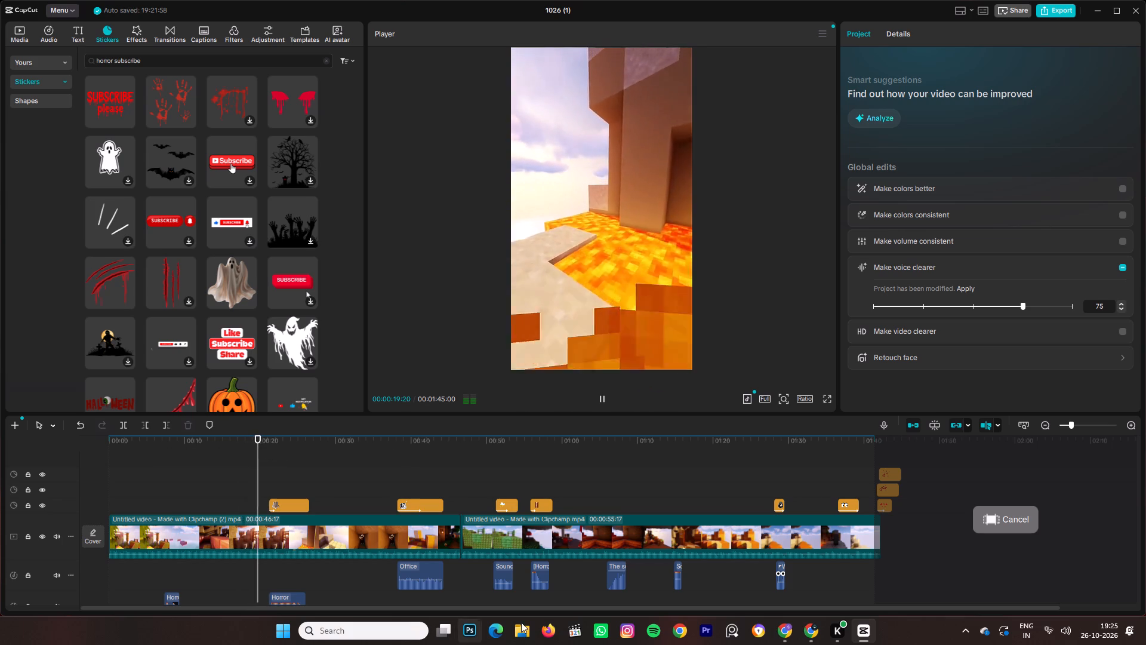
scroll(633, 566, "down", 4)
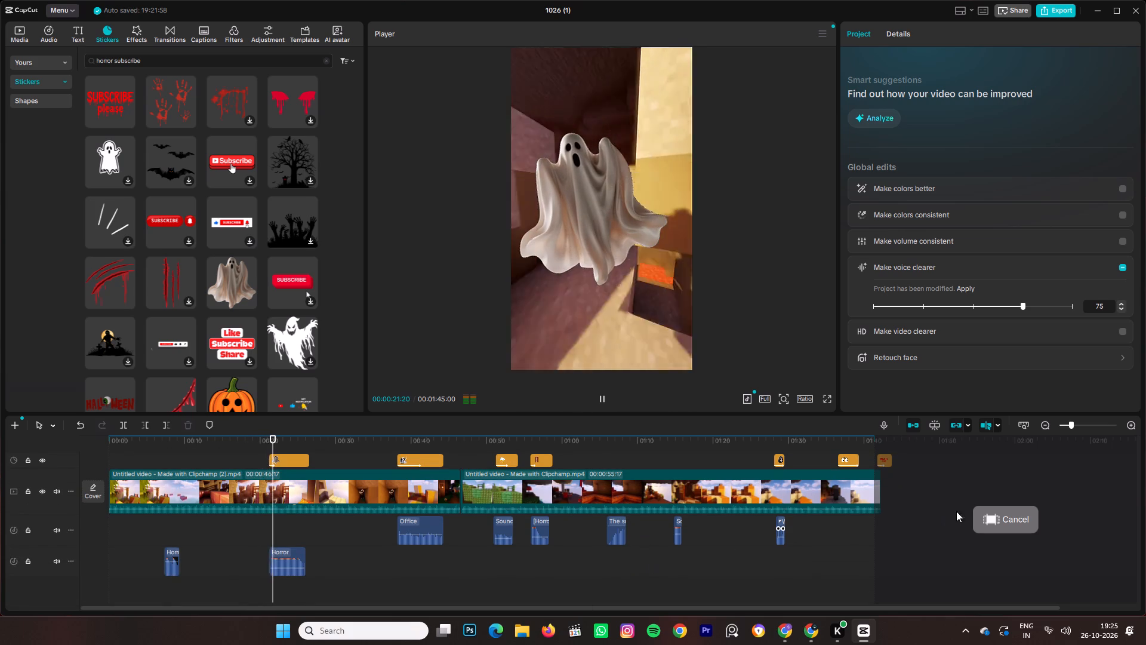